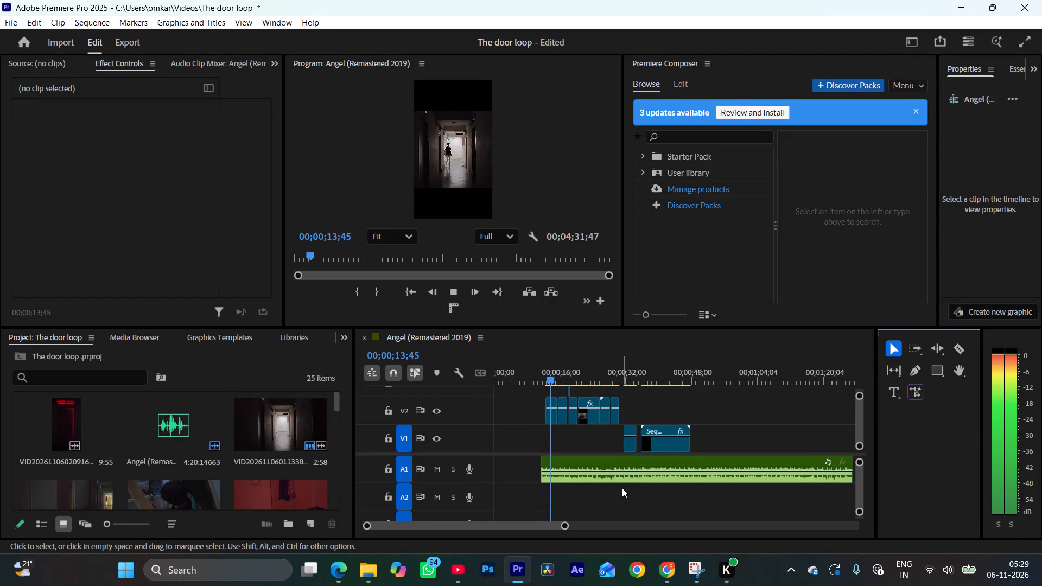
# Set the Scale of the first video clip on track V2, at about 13 seconds, to 58.
pyautogui.press('space')
pyautogui.moveTo(558, 376); pyautogui.dragTo(574, 375)
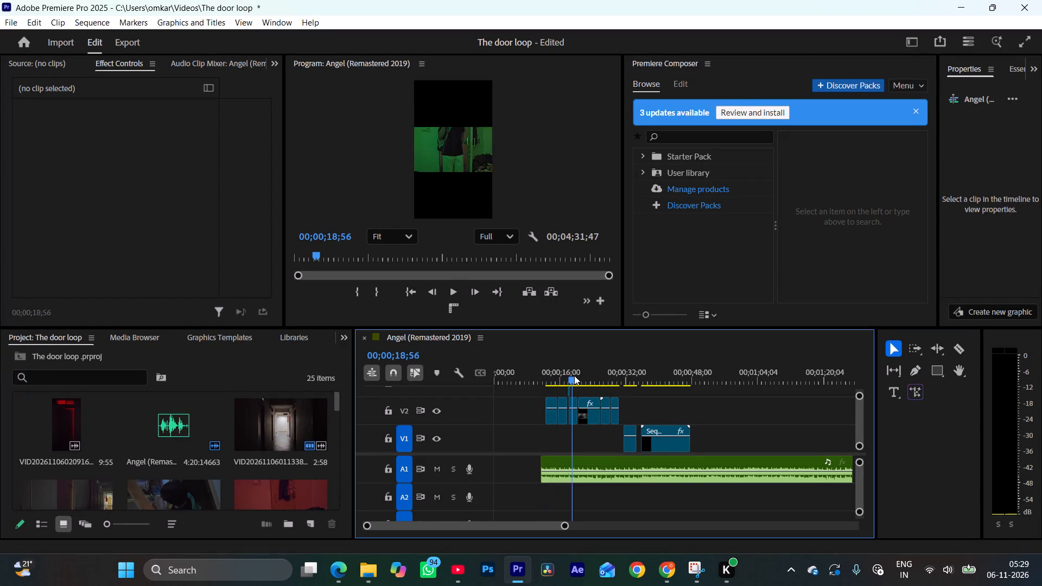
pyautogui.moveTo(574, 375); pyautogui.dragTo(550, 383)
pyautogui.click(551, 412)
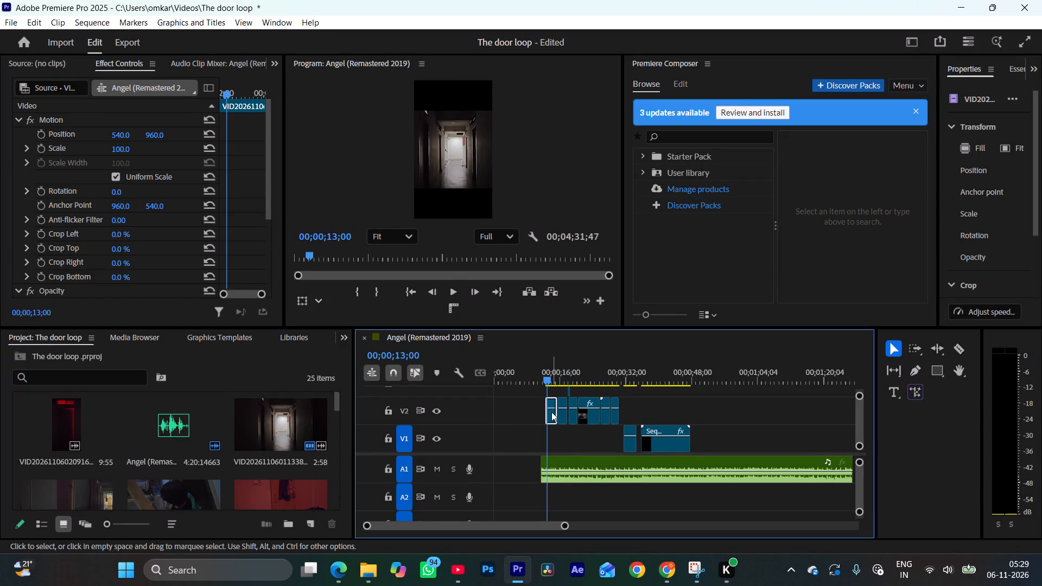
pyautogui.click(126, 146)
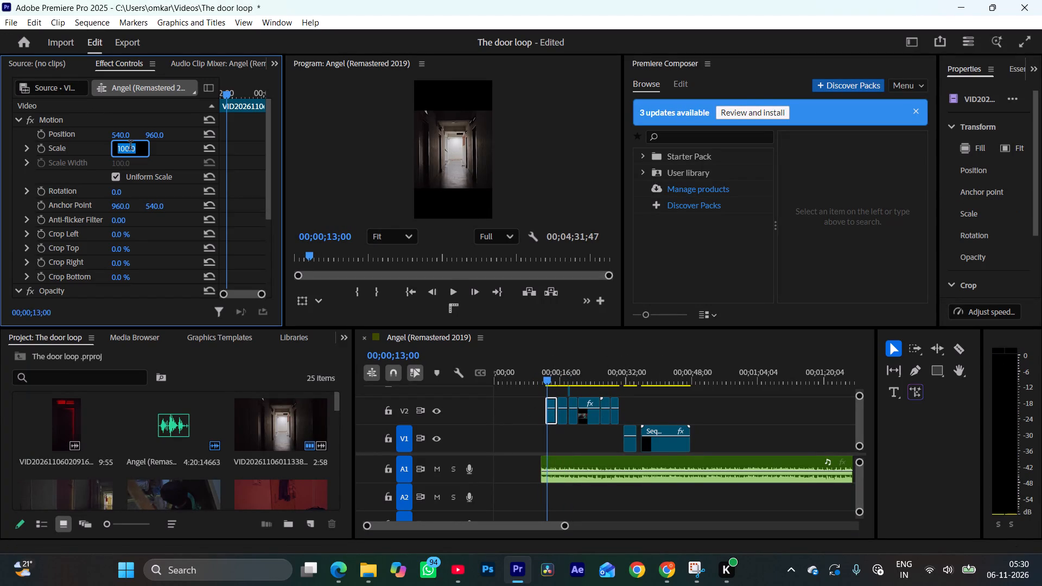
pyautogui.write('58')
pyautogui.press('Return')
# Scrub through the edited clips on V2 and V1 from about 13 to 32 seconds to check their framing.
pyautogui.press('\\')
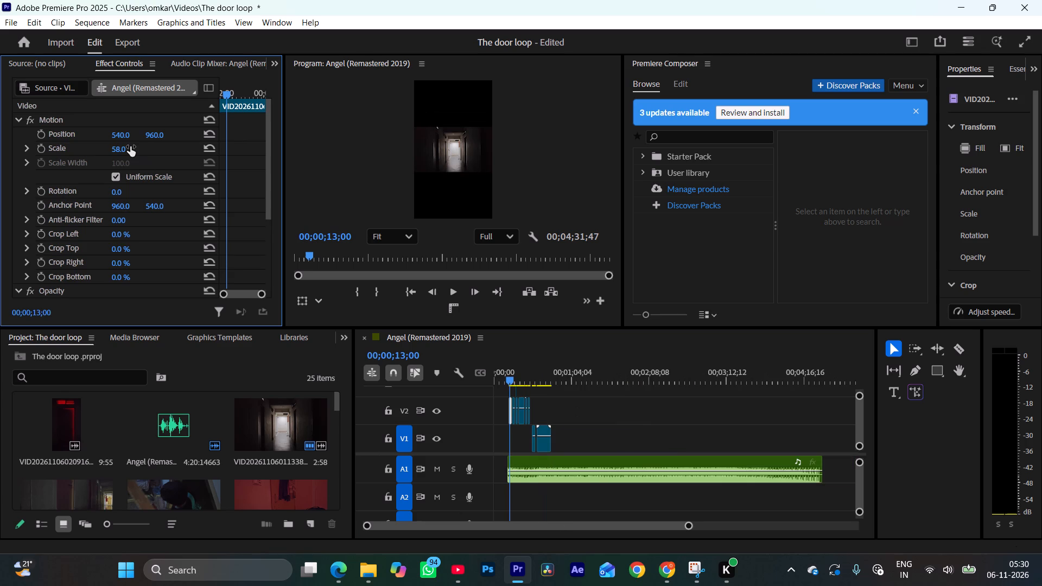
pyautogui.moveTo(688, 526); pyautogui.dragTo(664, 531)
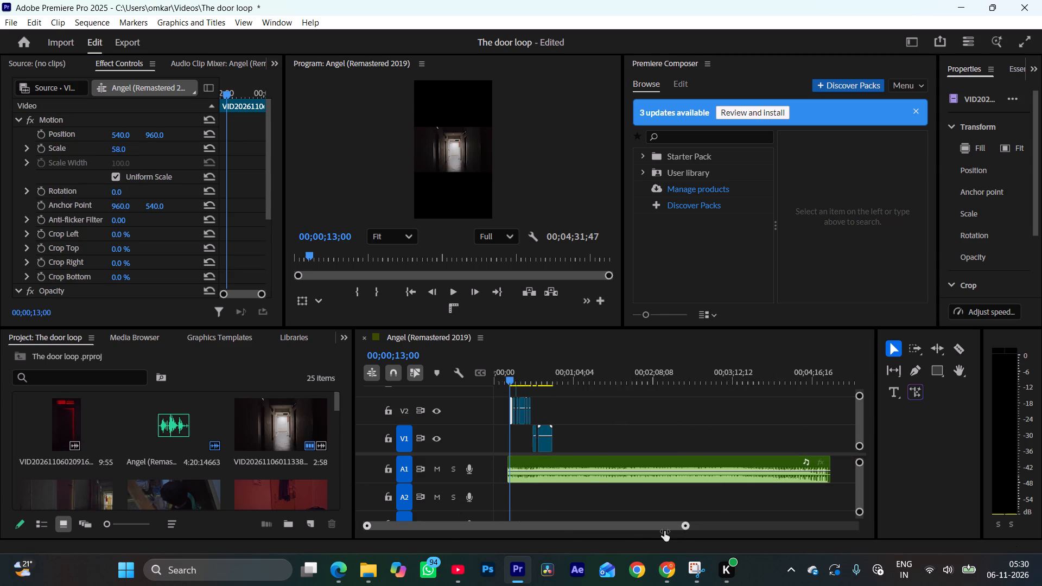
pyautogui.moveTo(664, 531); pyautogui.dragTo(592, 527)
pyautogui.doubleClick(634, 386)
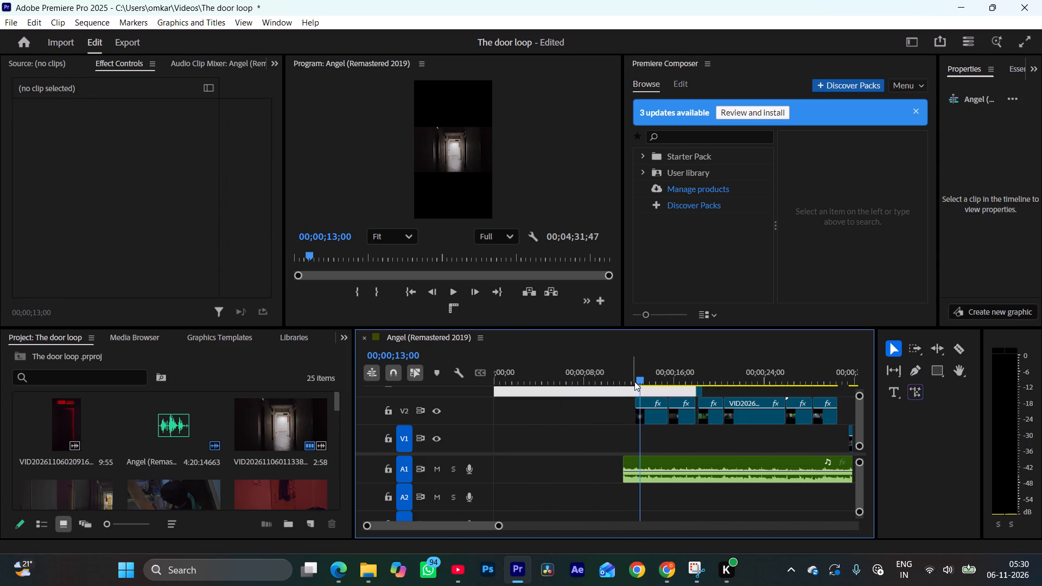
pyautogui.click(637, 381)
pyautogui.moveTo(638, 378); pyautogui.dragTo(669, 377)
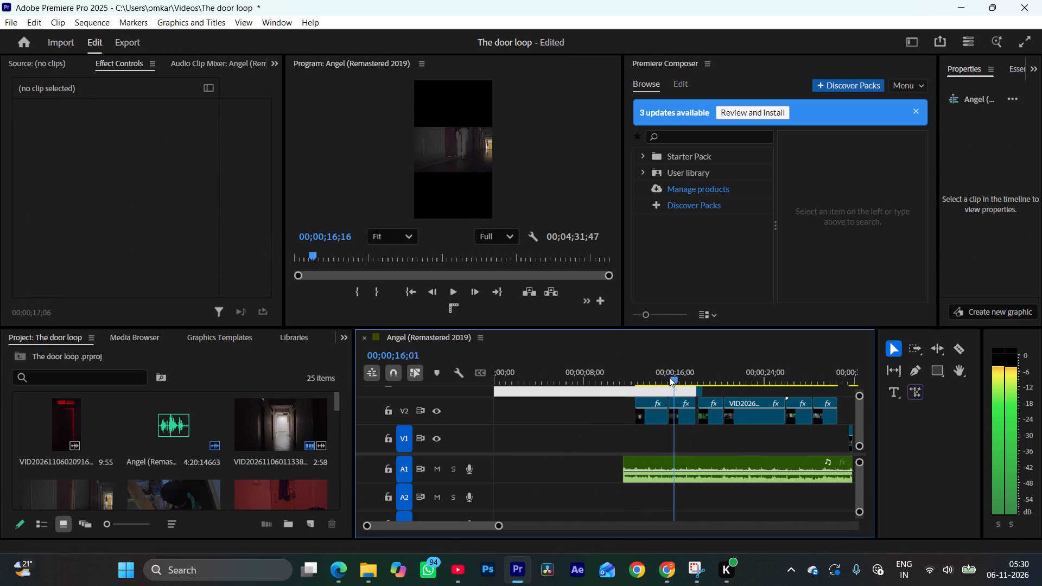
pyautogui.moveTo(669, 377); pyautogui.dragTo(691, 399)
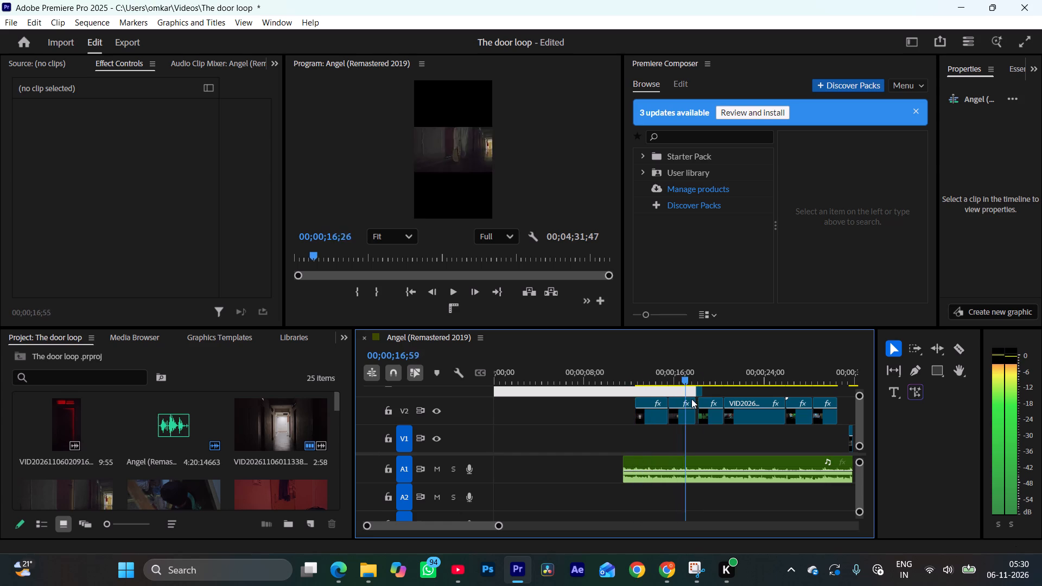
pyautogui.moveTo(691, 399); pyautogui.dragTo(786, 422)
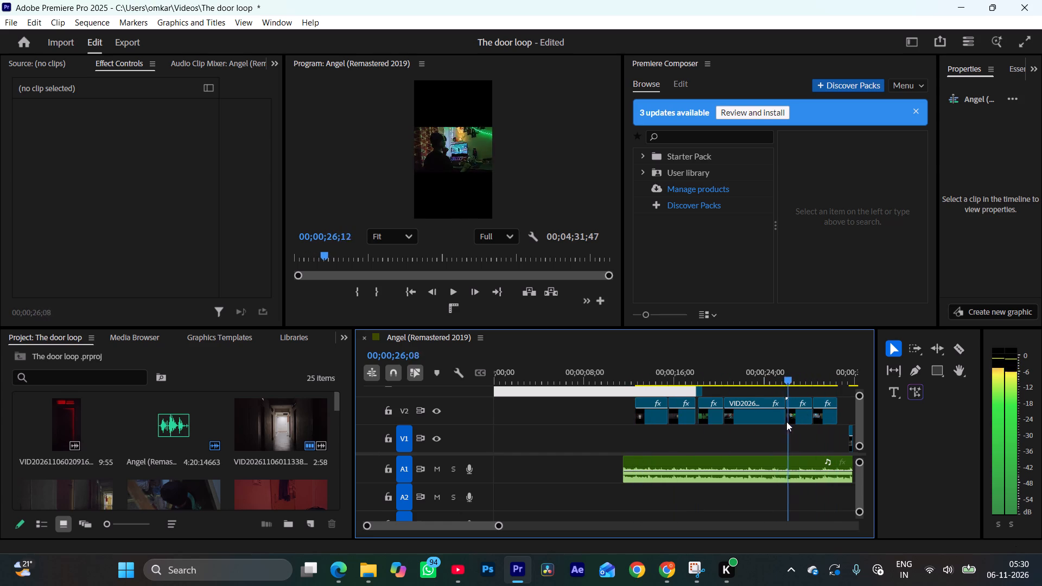
pyautogui.moveTo(786, 422); pyautogui.dragTo(862, 432)
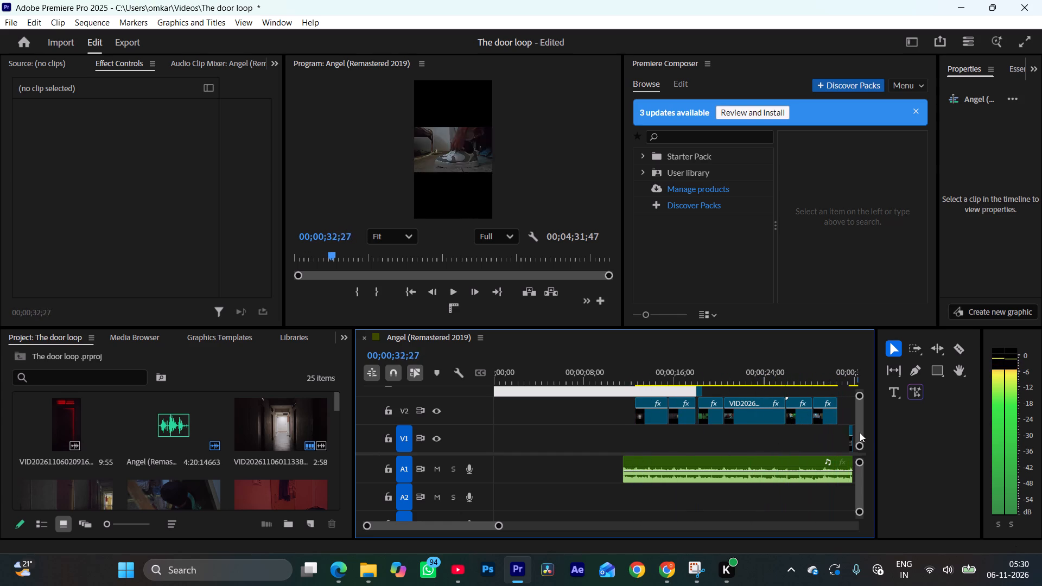
pyautogui.moveTo(862, 432); pyautogui.dragTo(772, 454)
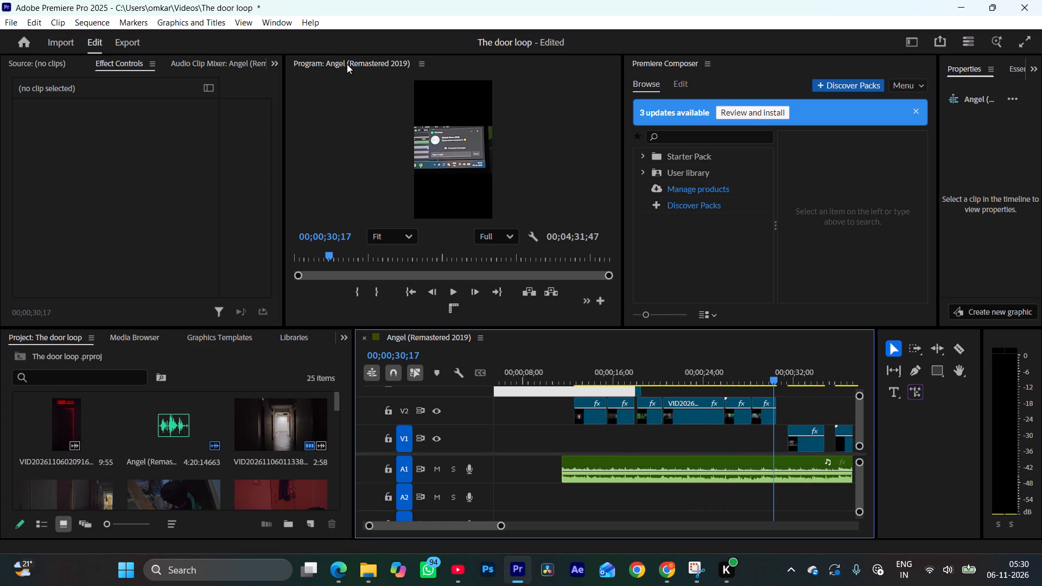
# Enlarge the Program monitor to fill the workspace and play back the sequence from the start and from about 12 seconds.
pyautogui.doubleClick(347, 64)
pyautogui.doubleClick(347, 64)
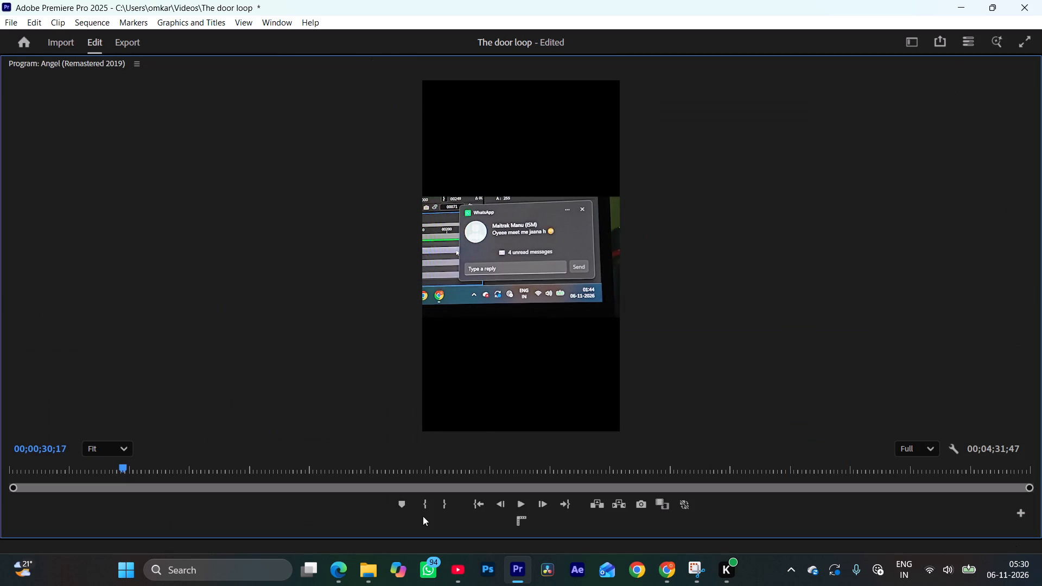
pyautogui.moveTo(122, 465); pyautogui.dragTo(0, 493)
pyautogui.press('space')
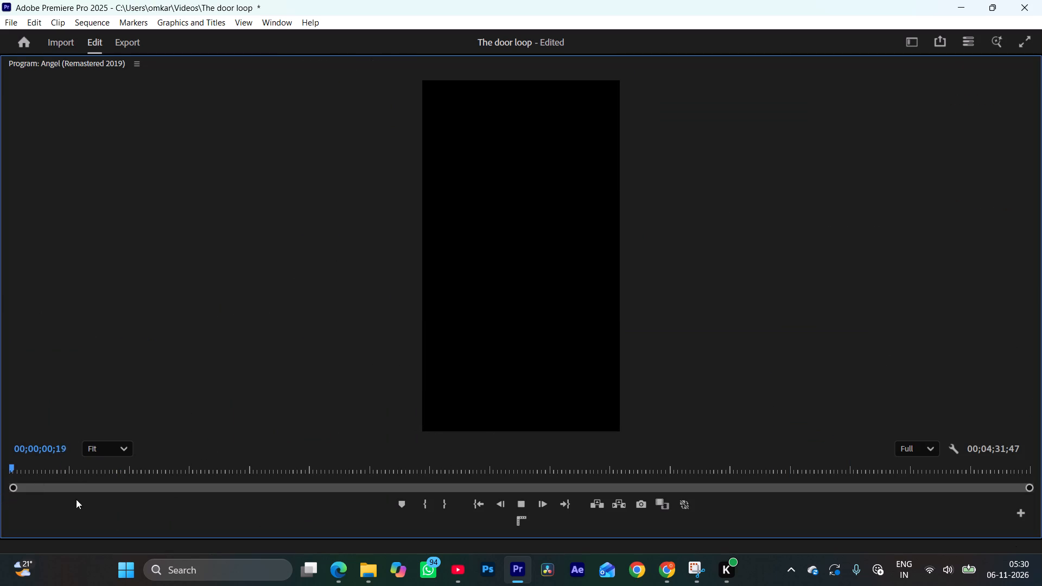
pyautogui.click(67, 477)
pyautogui.moveTo(61, 473); pyautogui.dragTo(49, 475)
pyautogui.press('space')
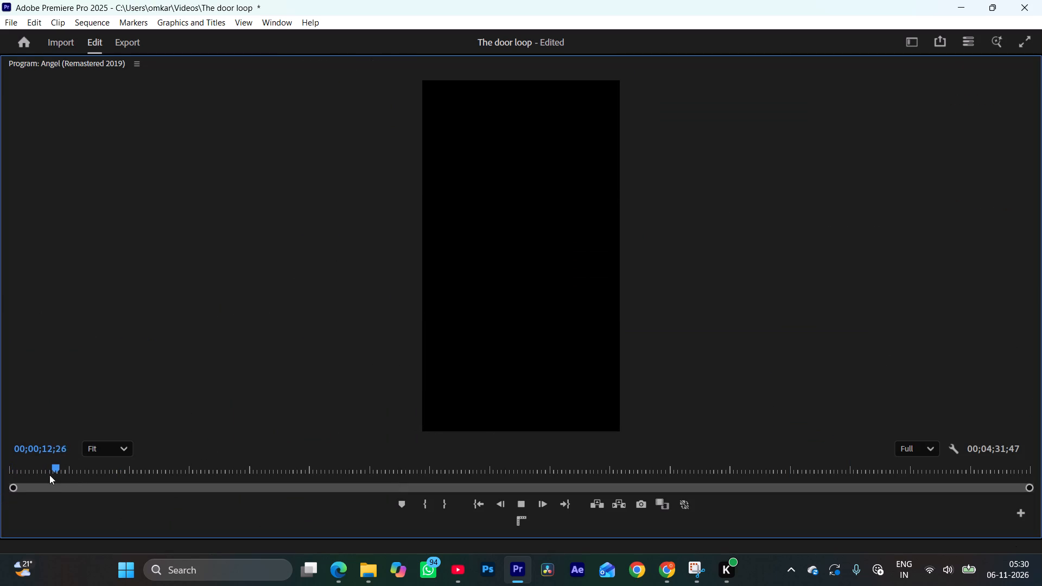
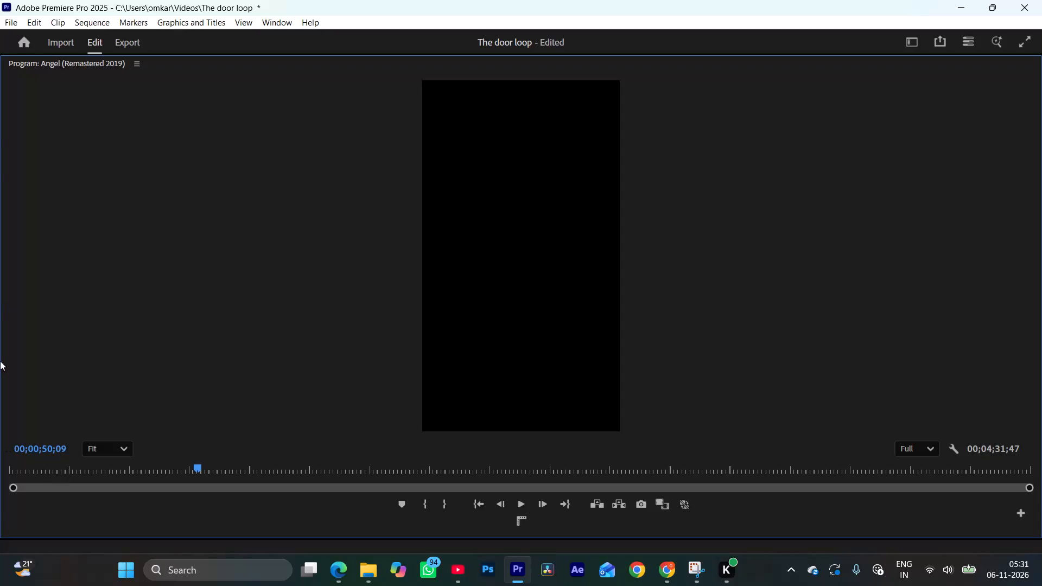
# Restore the multi-panel workspace and move the playhead to about 39 seconds in the sequence.
pyautogui.doubleClick(46, 65)
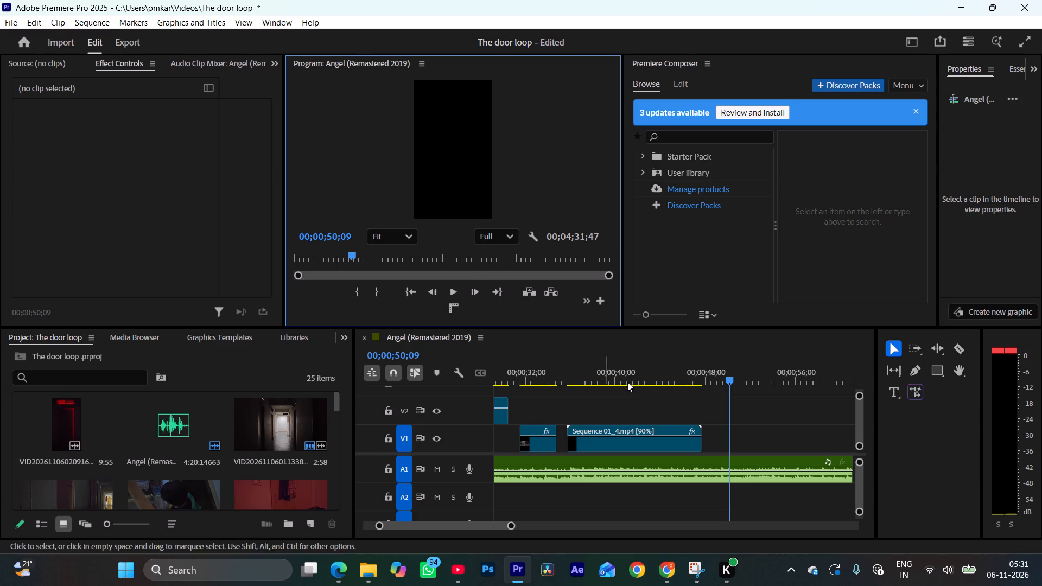
pyautogui.moveTo(619, 366); pyautogui.dragTo(608, 381)
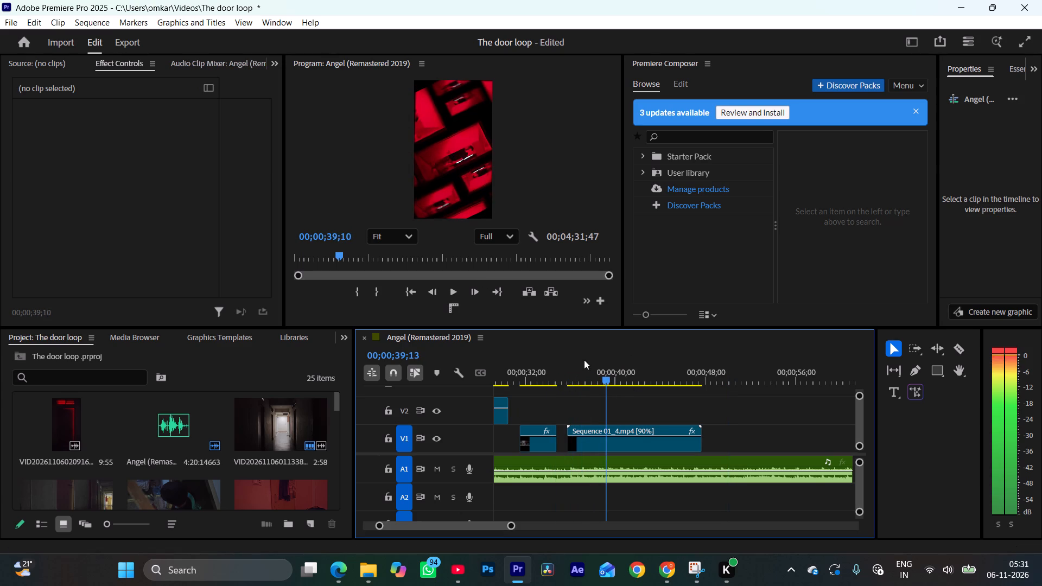
# Enlarge the Program monitor to fill the workspace, scrub from about 13 seconds, and play the section up to about 28 seconds.
pyautogui.doubleClick(353, 66)
pyautogui.doubleClick(334, 63)
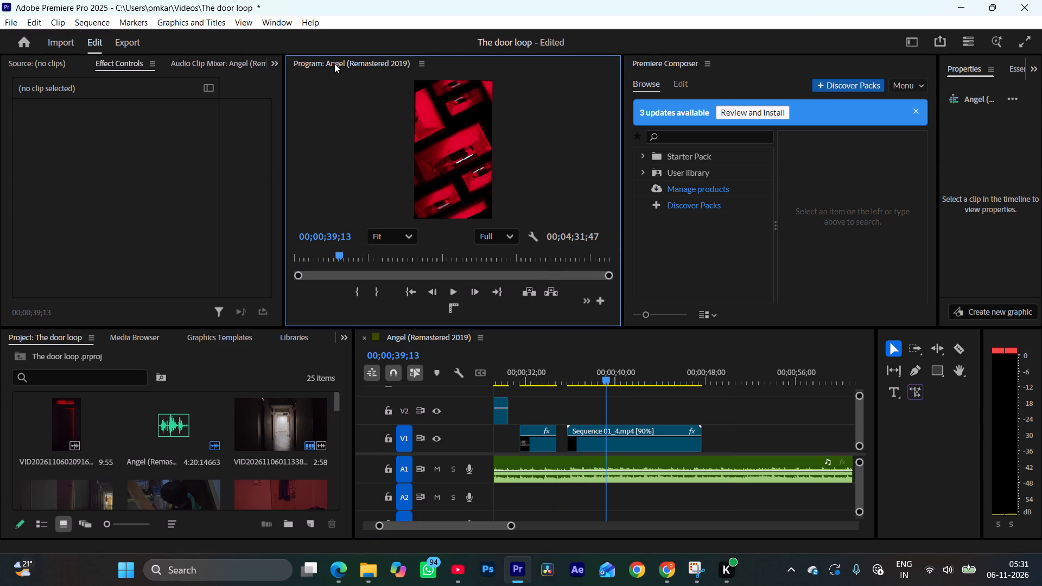
pyautogui.moveTo(144, 464); pyautogui.dragTo(56, 492)
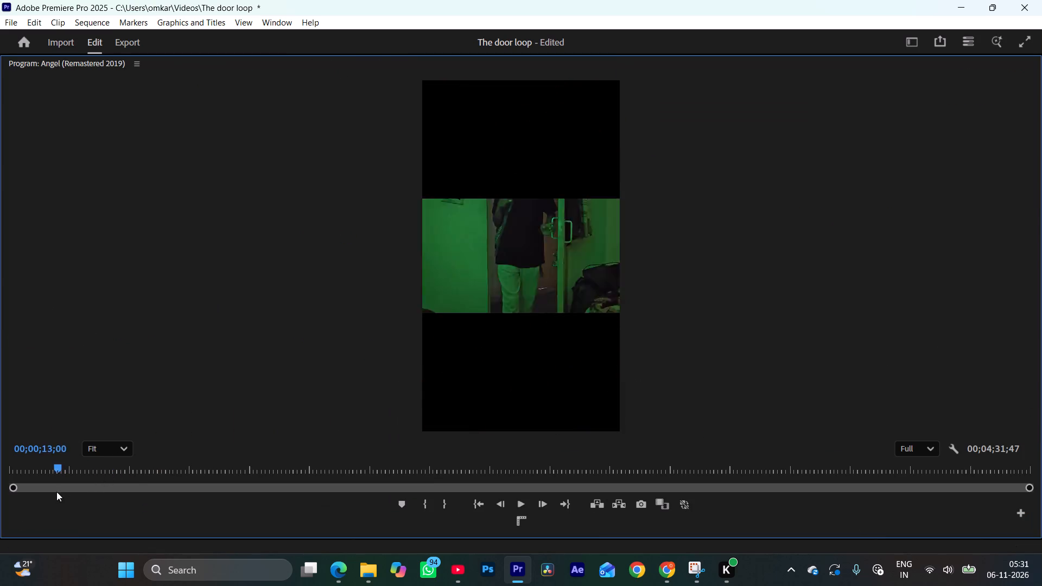
pyautogui.moveTo(56, 492); pyautogui.dragTo(97, 496)
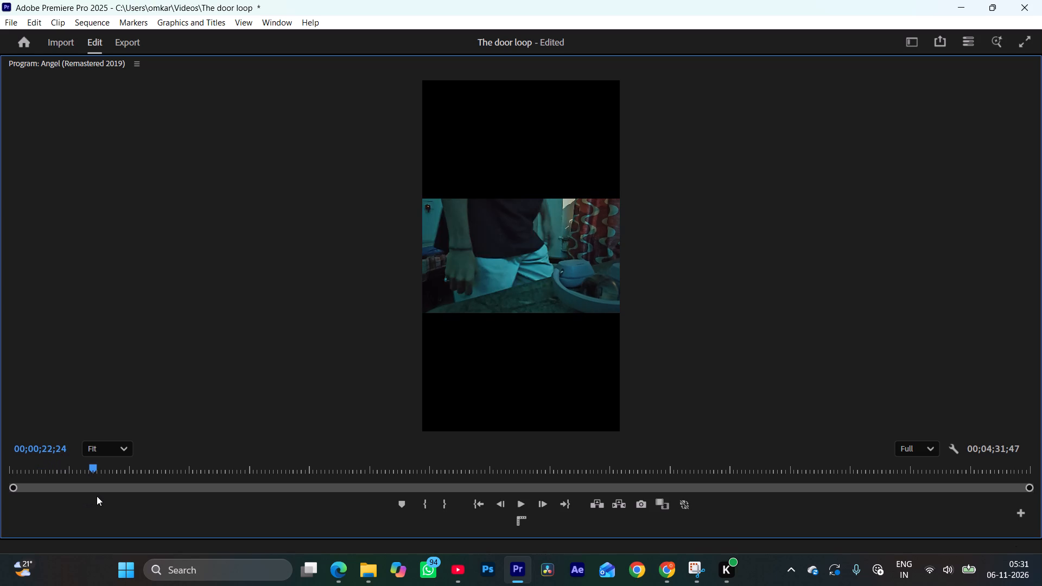
pyautogui.moveTo(97, 496); pyautogui.dragTo(106, 495)
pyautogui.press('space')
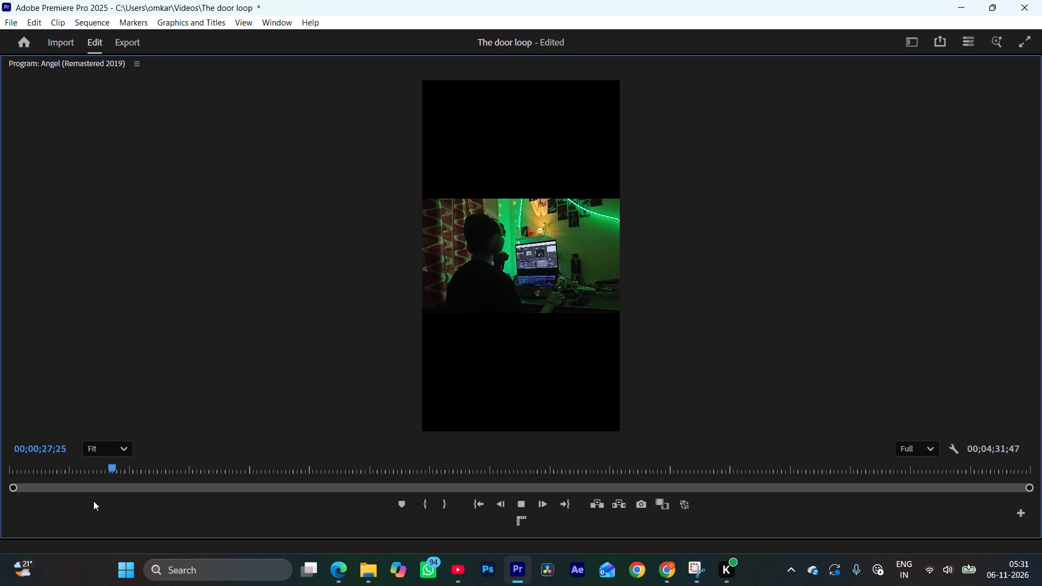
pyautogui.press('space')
# Inspect the desk shot and the message notification shot at about 28 to 29 seconds at different magnifications.
pyautogui.scroll(3, 536, 265)
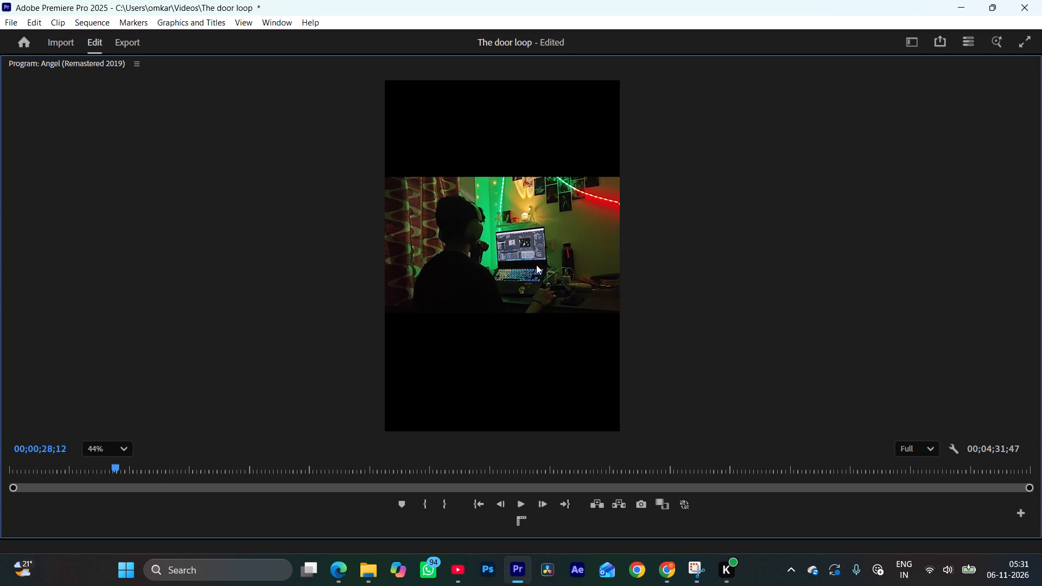
pyautogui.scroll(7, 536, 265)
pyautogui.scroll(-3, 393, 393)
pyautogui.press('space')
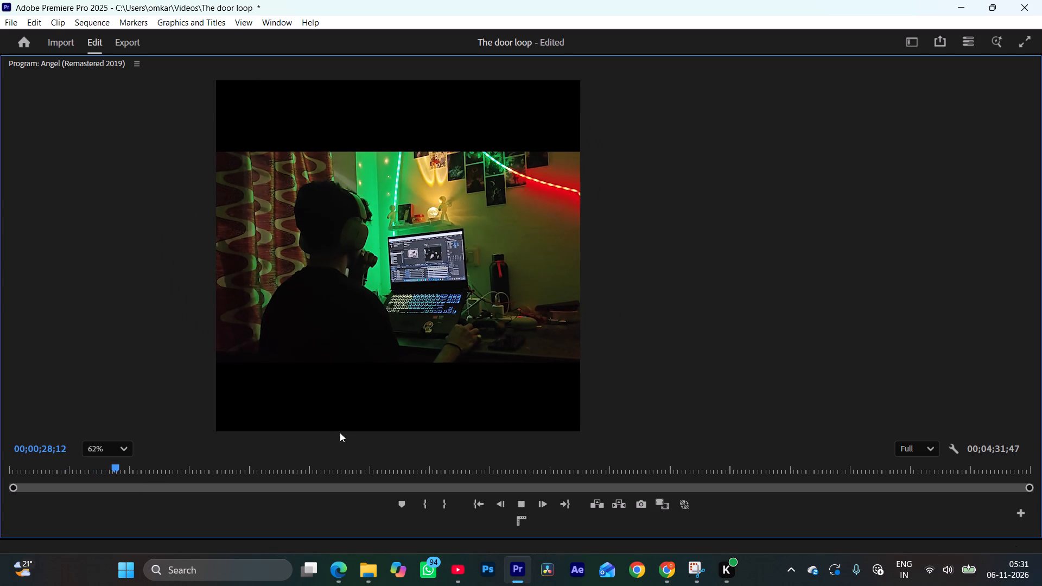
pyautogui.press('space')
pyautogui.scroll(-5, 368, 333)
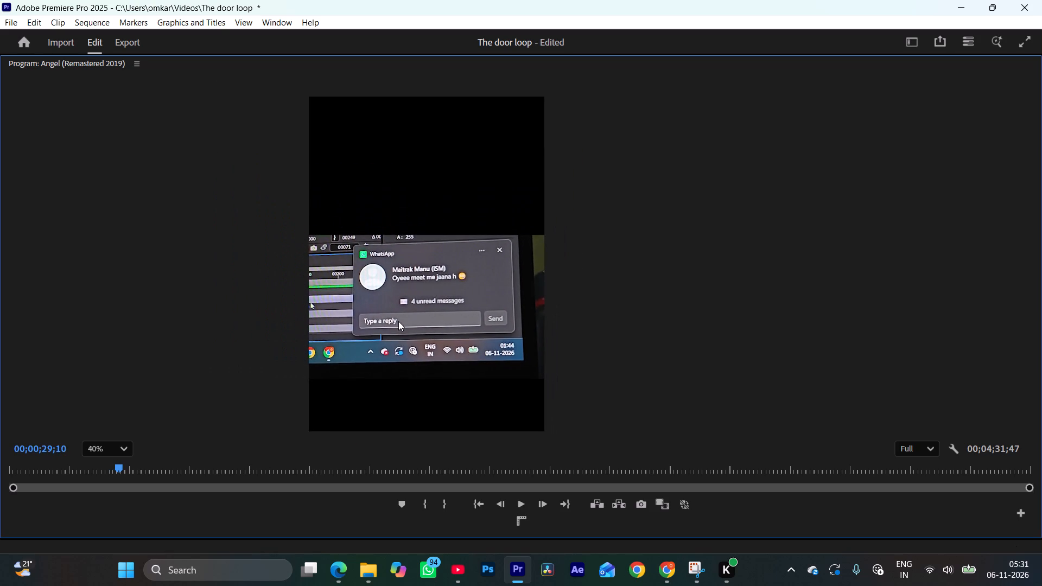
pyautogui.scroll(-4, 398, 321)
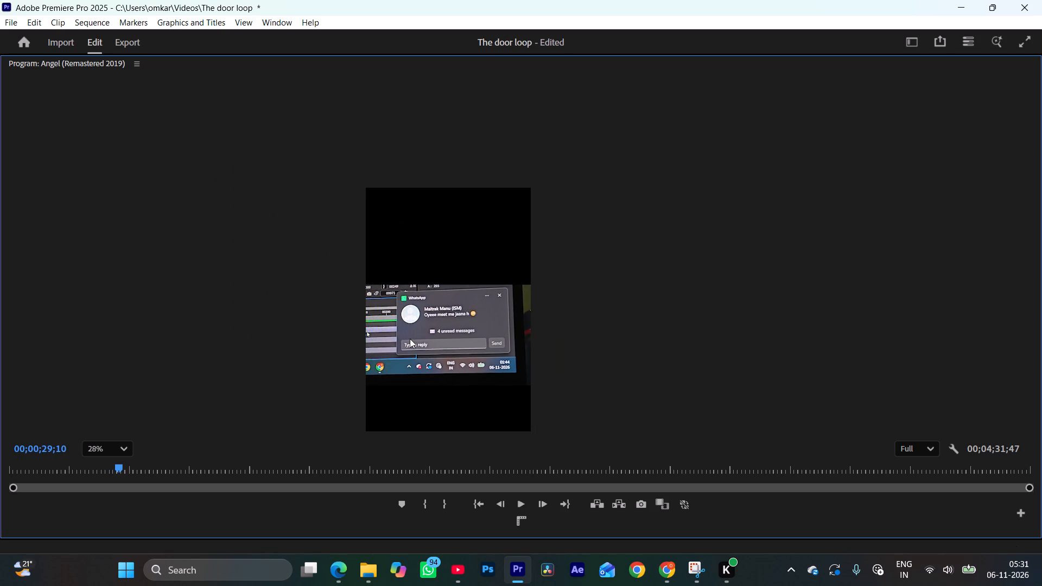
pyautogui.scroll(6, 422, 339)
# Play the sequence from about 29 to 47 seconds to review the shoe shot and the red corridor effect clip.
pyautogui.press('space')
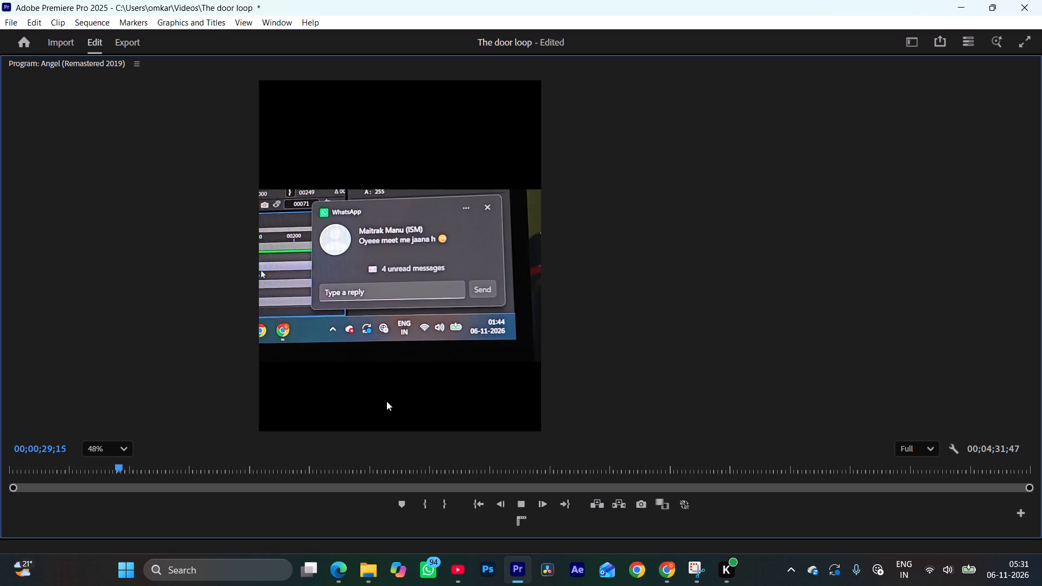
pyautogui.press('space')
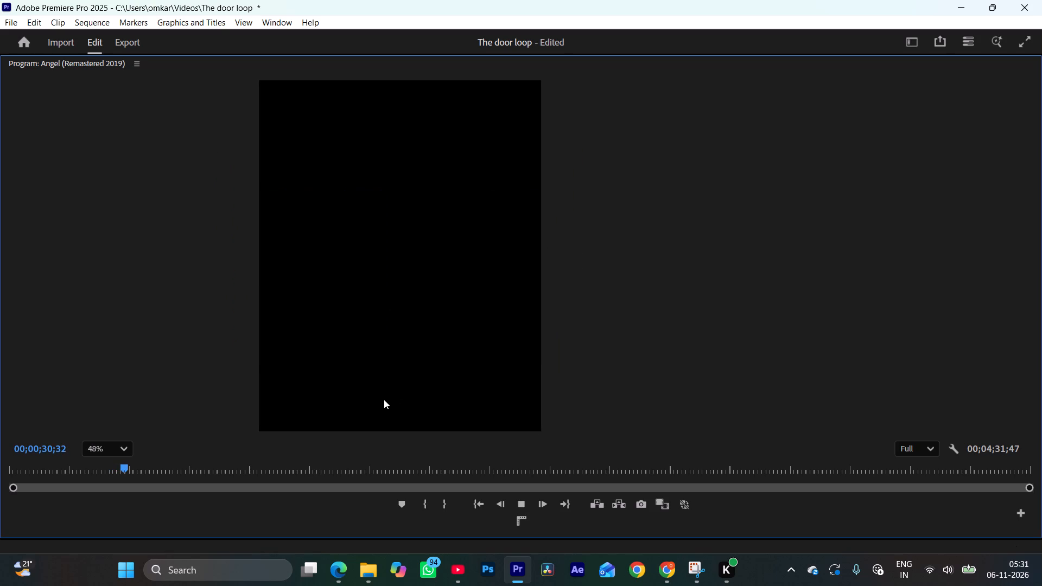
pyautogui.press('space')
pyautogui.scroll(-2, 384, 384)
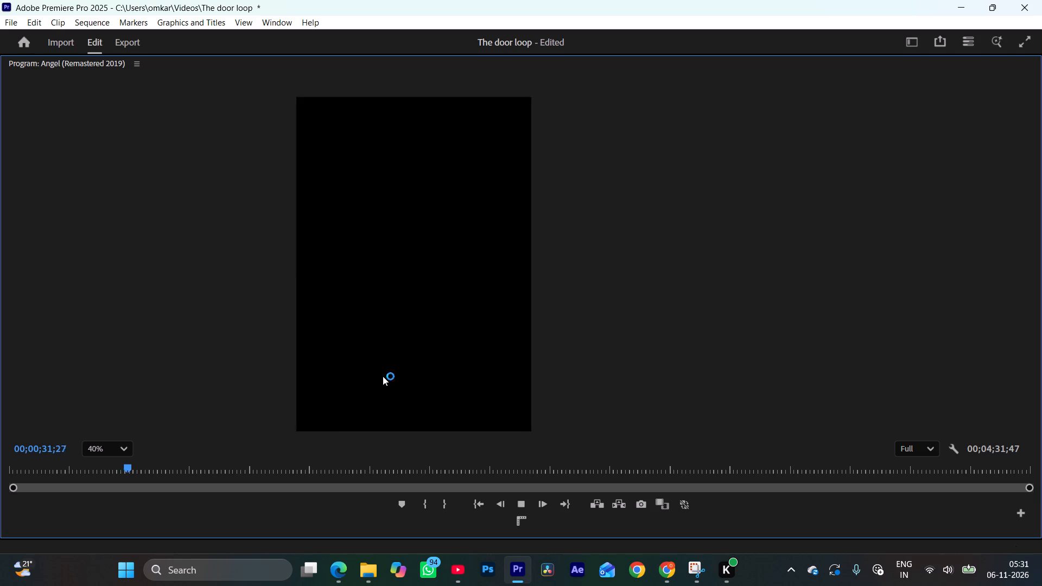
pyautogui.scroll(-4, 383, 376)
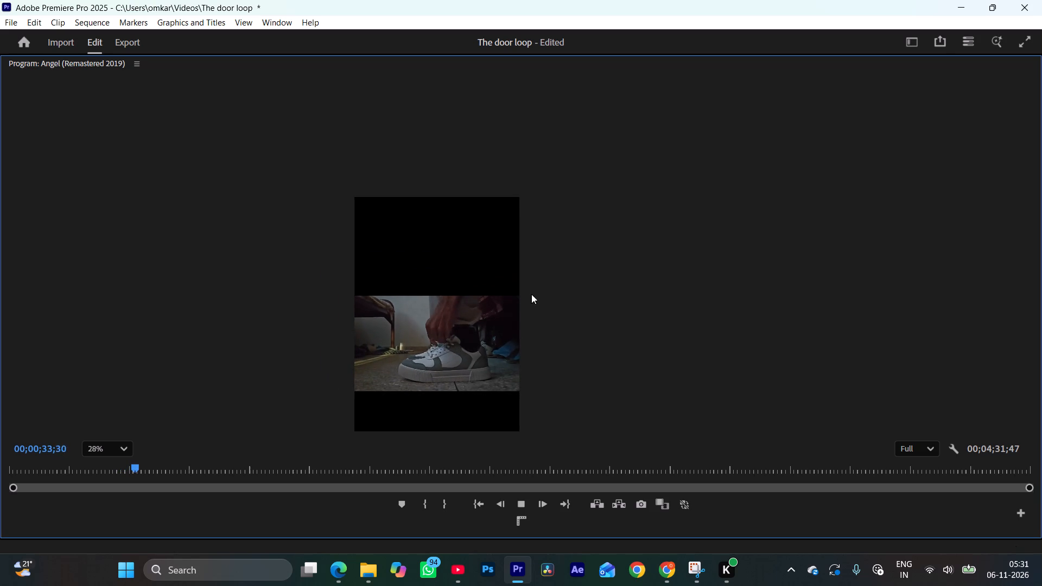
pyautogui.scroll(-1, 531, 294)
pyautogui.scroll(-4, 560, 194)
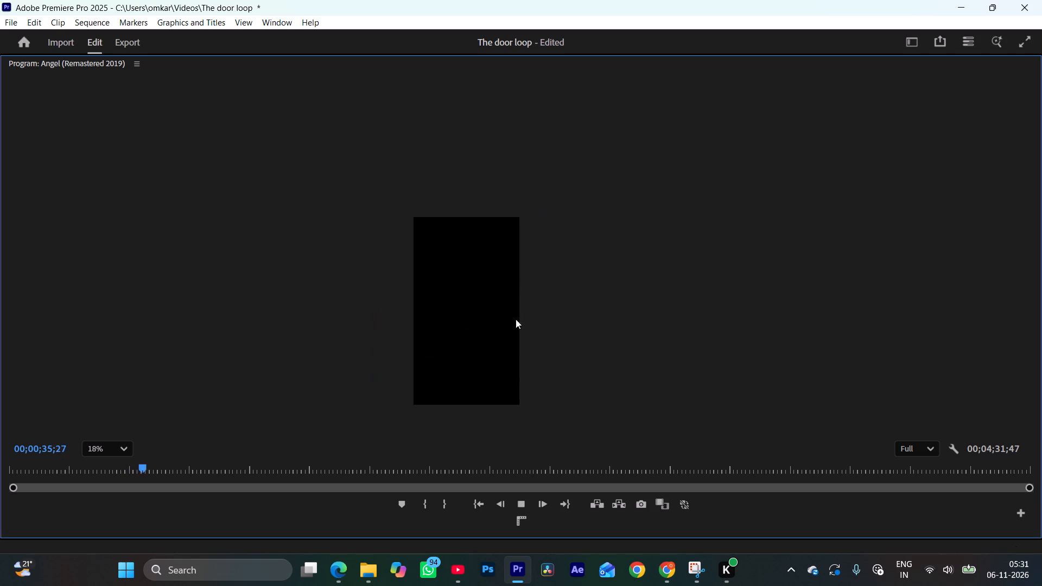
pyautogui.scroll(4, 465, 409)
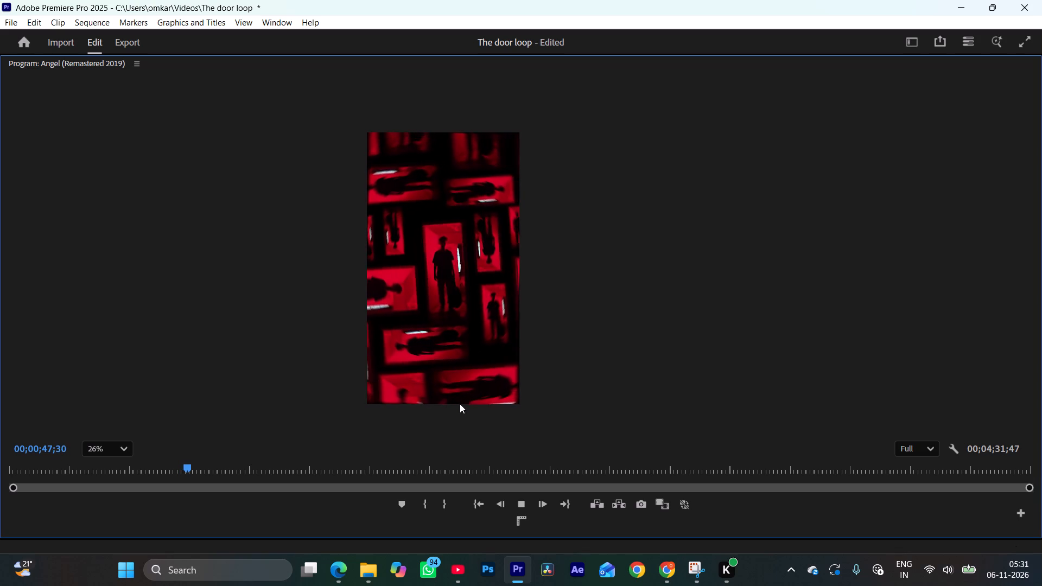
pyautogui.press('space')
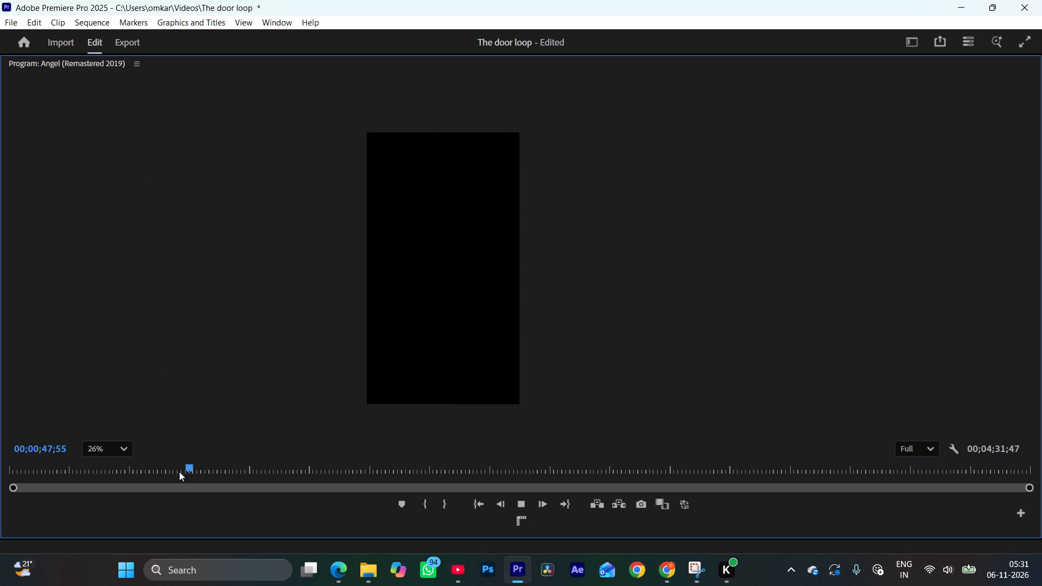
# Scrub through the corridor, bedroom and desk clips from about 13 to 28 seconds in the enlarged Program monitor to check their framing.
pyautogui.moveTo(173, 466); pyautogui.dragTo(65, 481)
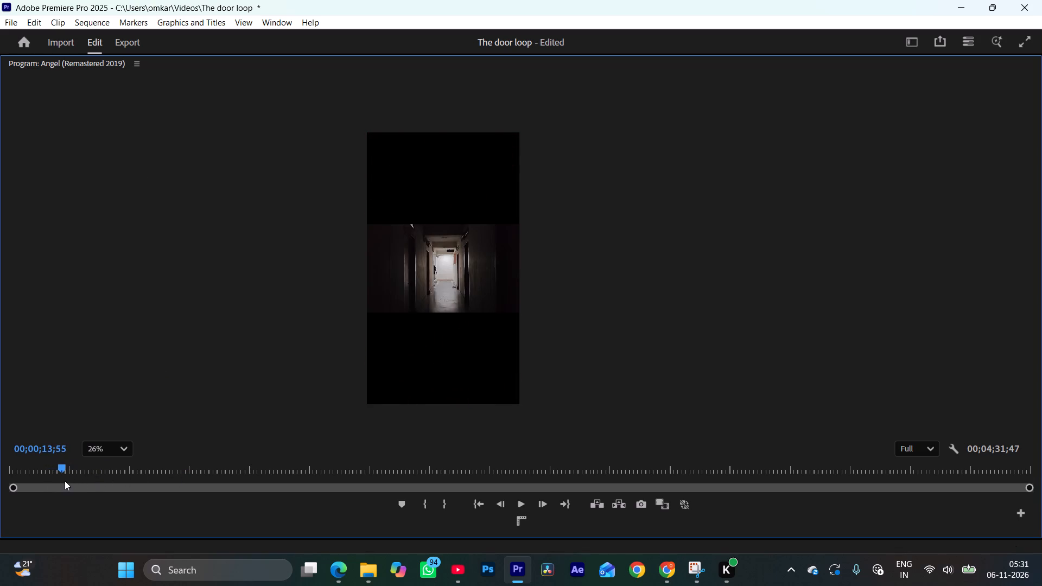
pyautogui.moveTo(65, 481); pyautogui.dragTo(69, 488)
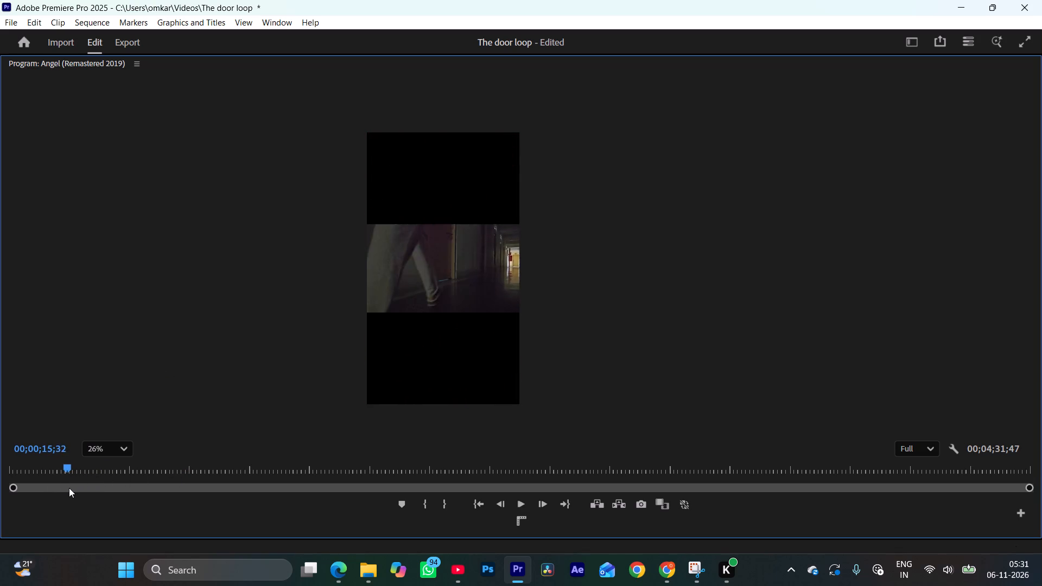
pyautogui.moveTo(69, 488); pyautogui.dragTo(87, 486)
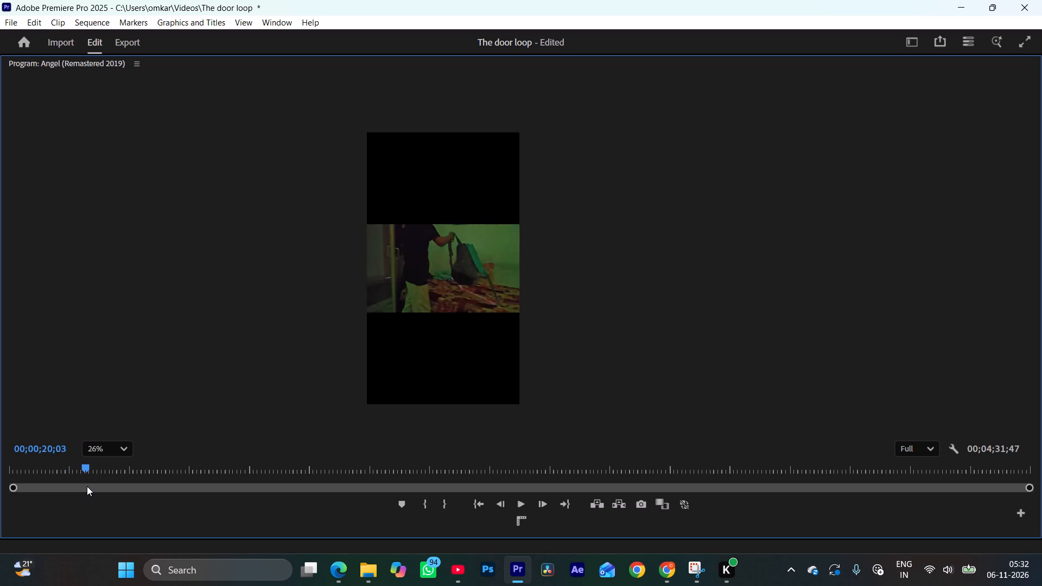
pyautogui.moveTo(87, 486); pyautogui.dragTo(96, 488)
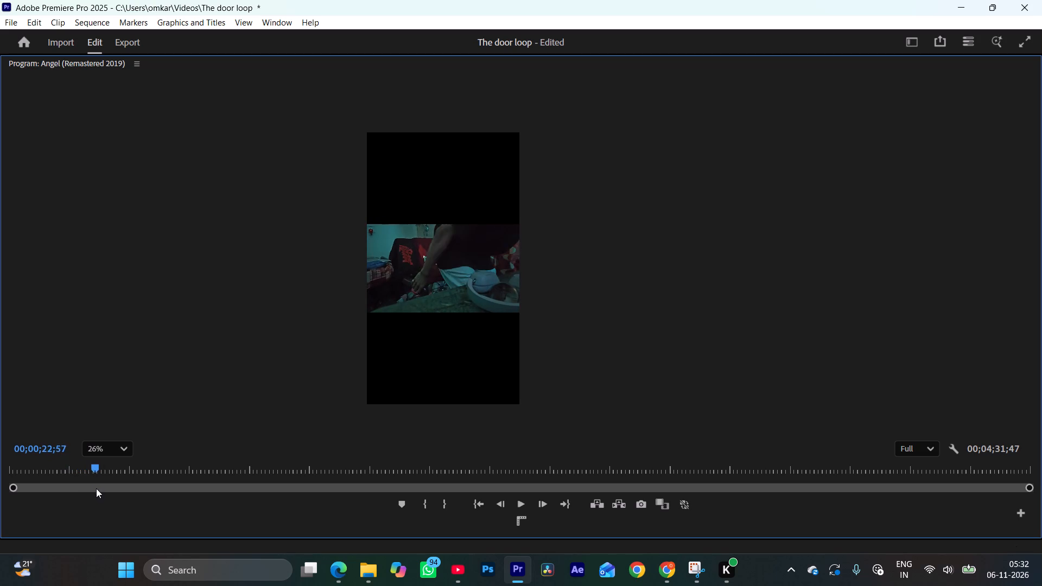
pyautogui.moveTo(96, 488); pyautogui.dragTo(86, 490)
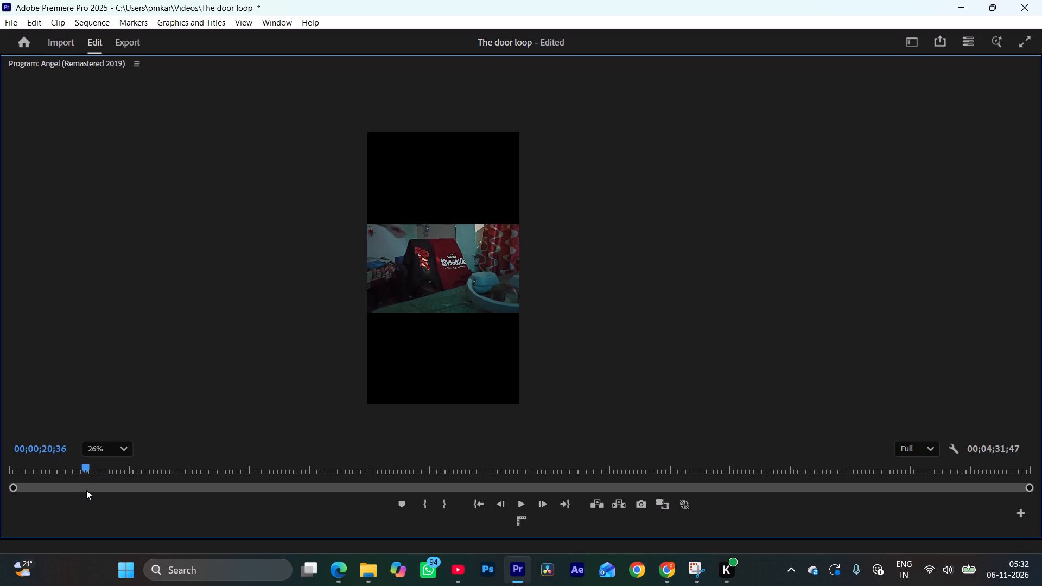
pyautogui.moveTo(86, 490); pyautogui.dragTo(89, 492)
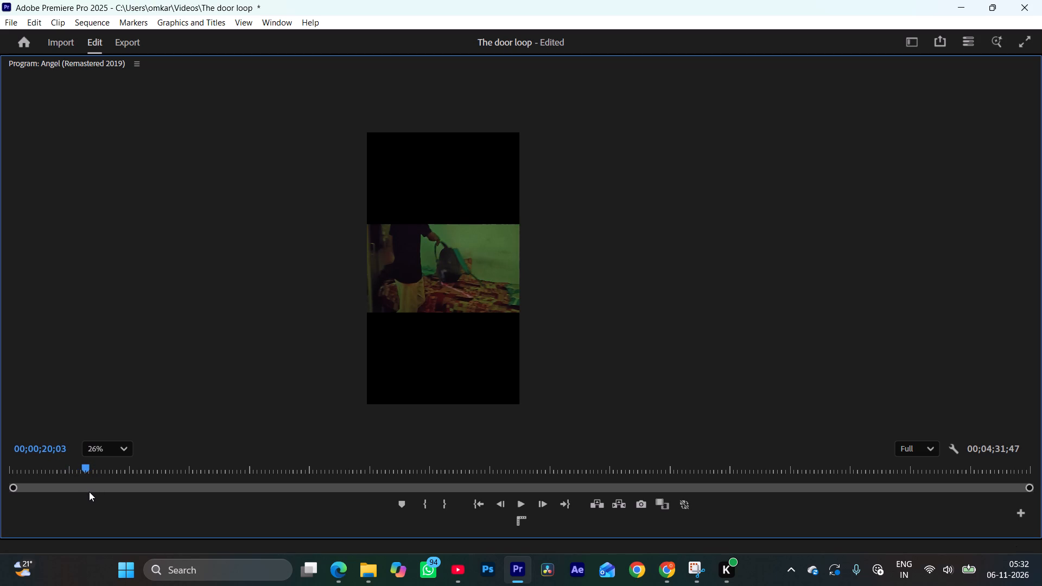
pyautogui.moveTo(89, 492); pyautogui.dragTo(90, 492)
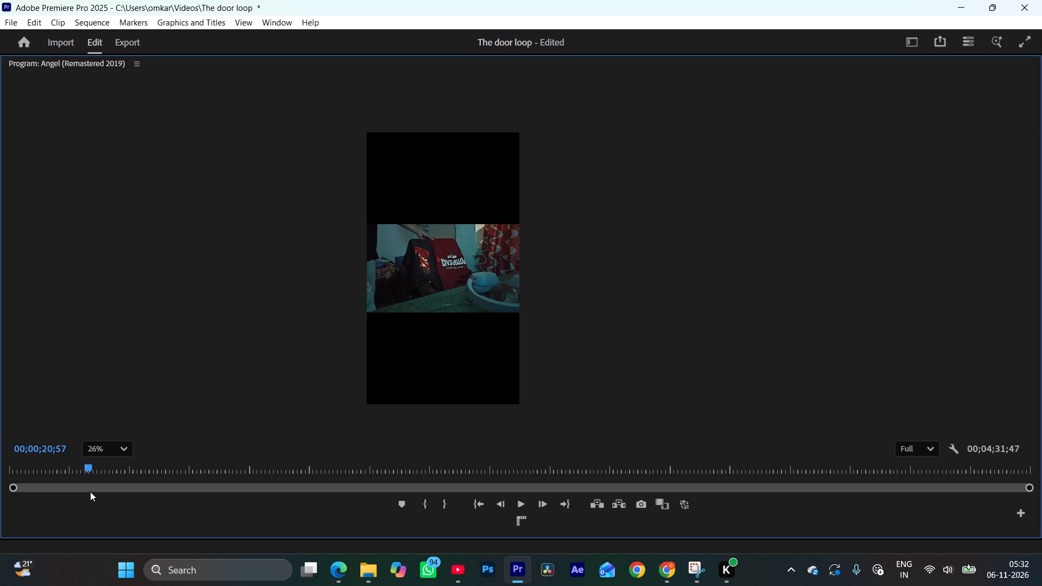
pyautogui.moveTo(90, 492); pyautogui.dragTo(96, 492)
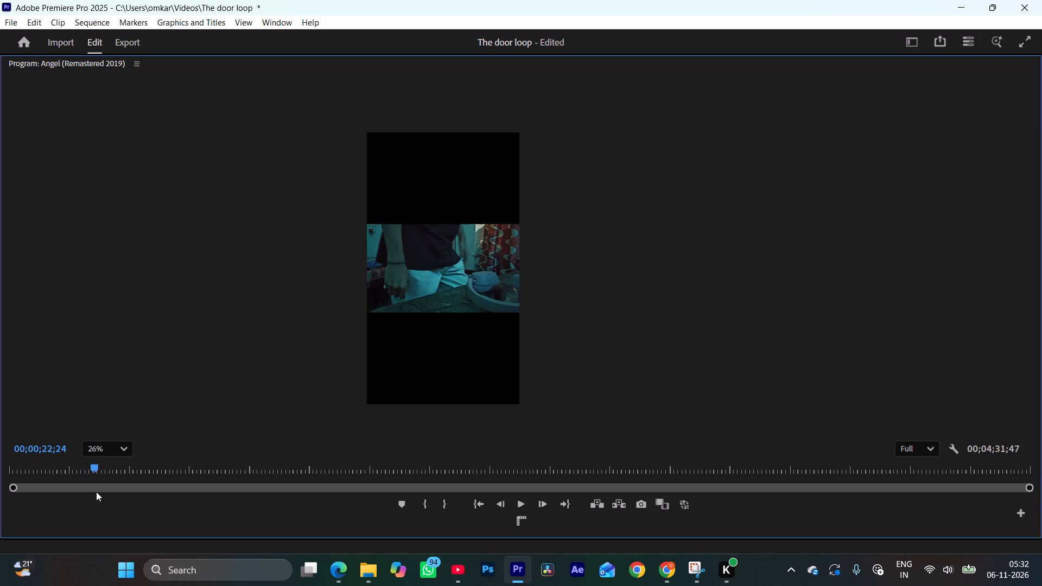
pyautogui.moveTo(96, 492); pyautogui.dragTo(113, 492)
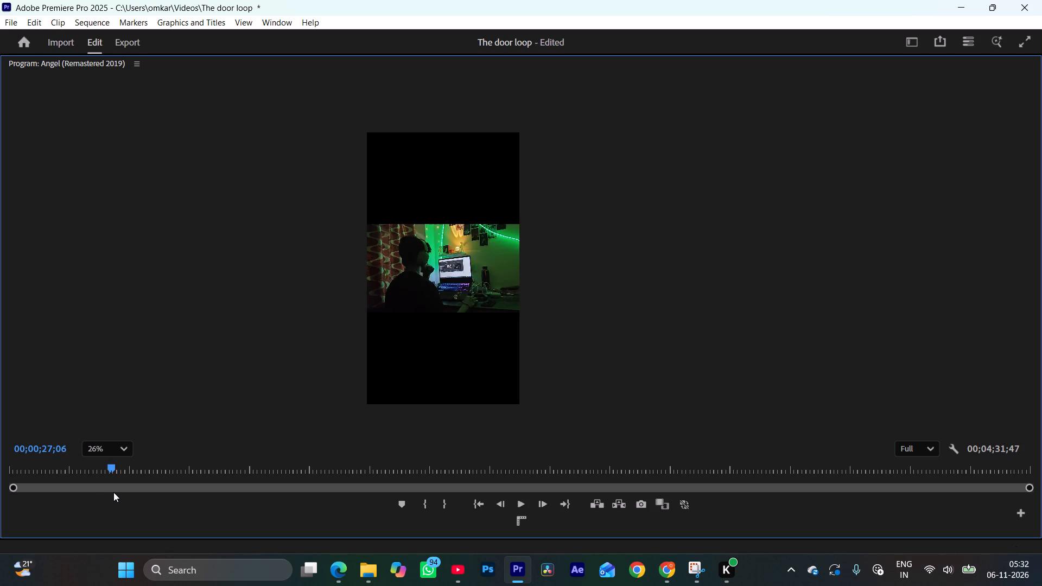
pyautogui.moveTo(113, 492); pyautogui.dragTo(115, 496)
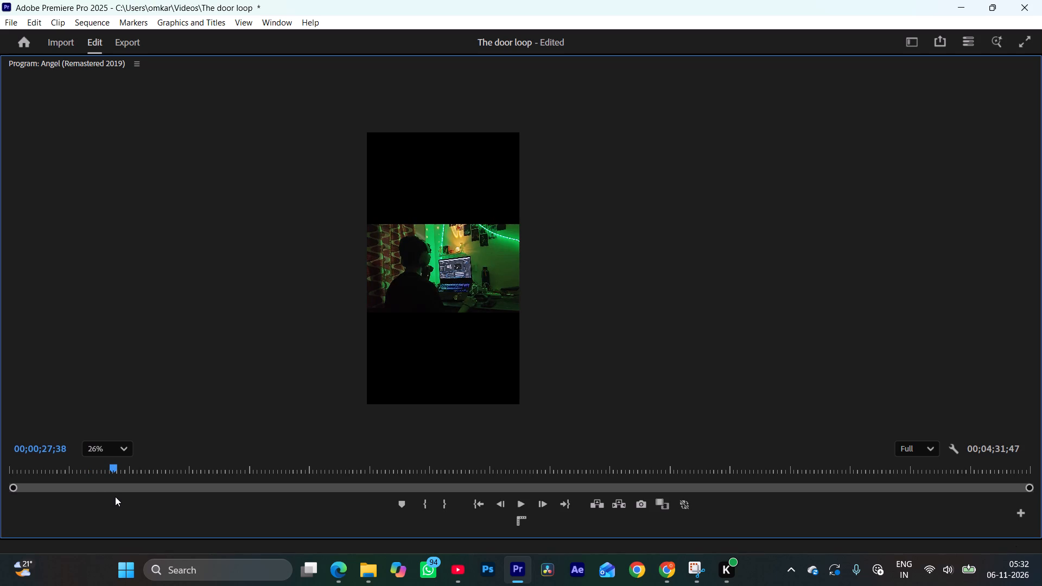
pyautogui.moveTo(115, 496); pyautogui.dragTo(116, 496)
# Examine the footage from about 28 to 47 seconds at a magnified preview size, including the red-door frames.
pyautogui.scroll(8, 465, 290)
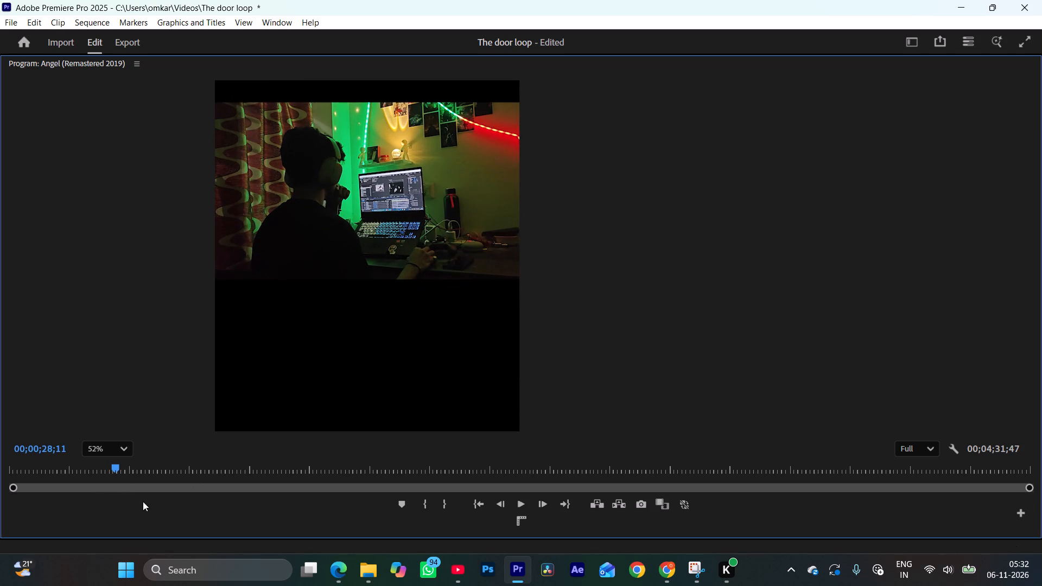
pyautogui.moveTo(118, 472); pyautogui.dragTo(128, 468)
pyautogui.moveTo(128, 468); pyautogui.dragTo(120, 466)
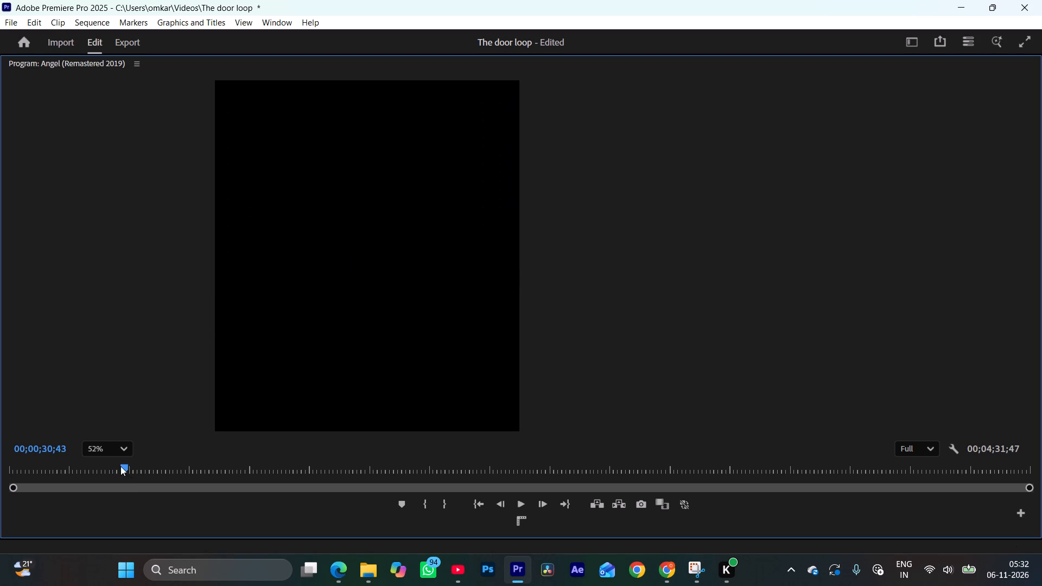
pyautogui.moveTo(120, 466); pyautogui.dragTo(171, 475)
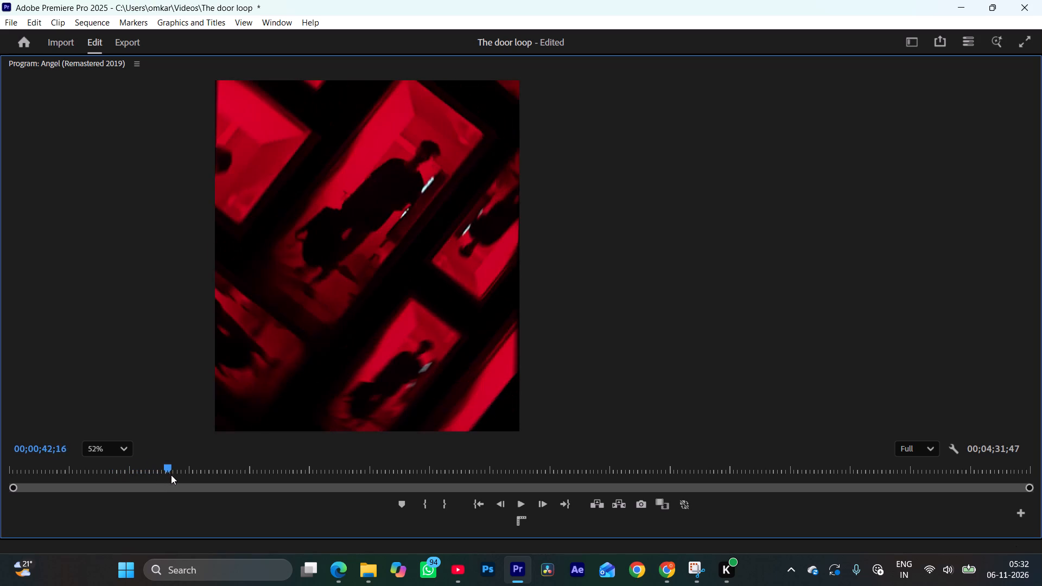
pyautogui.moveTo(171, 475); pyautogui.dragTo(188, 479)
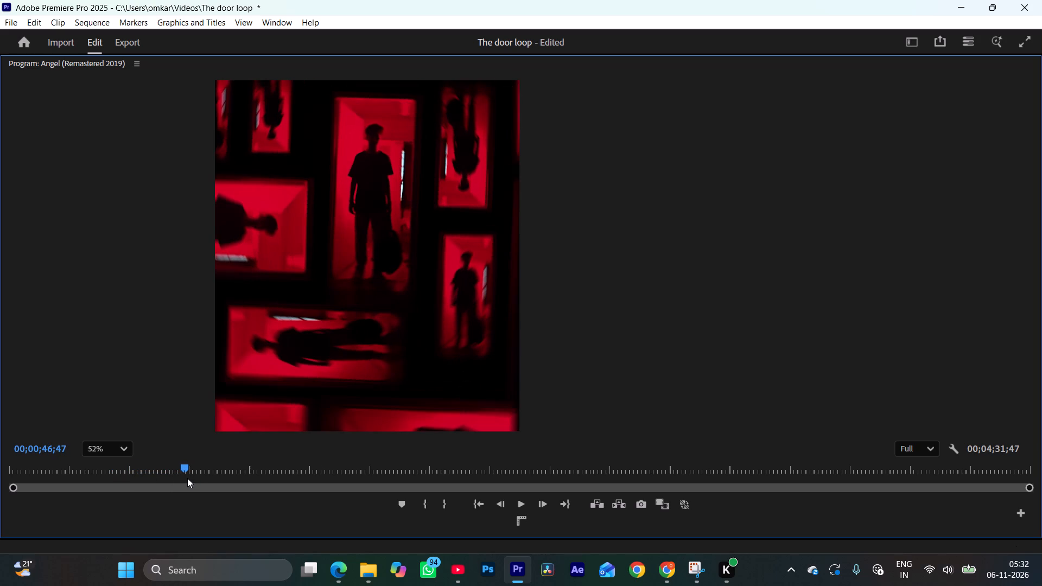
pyautogui.scroll(1, 336, 276)
pyautogui.scroll(-5, 336, 276)
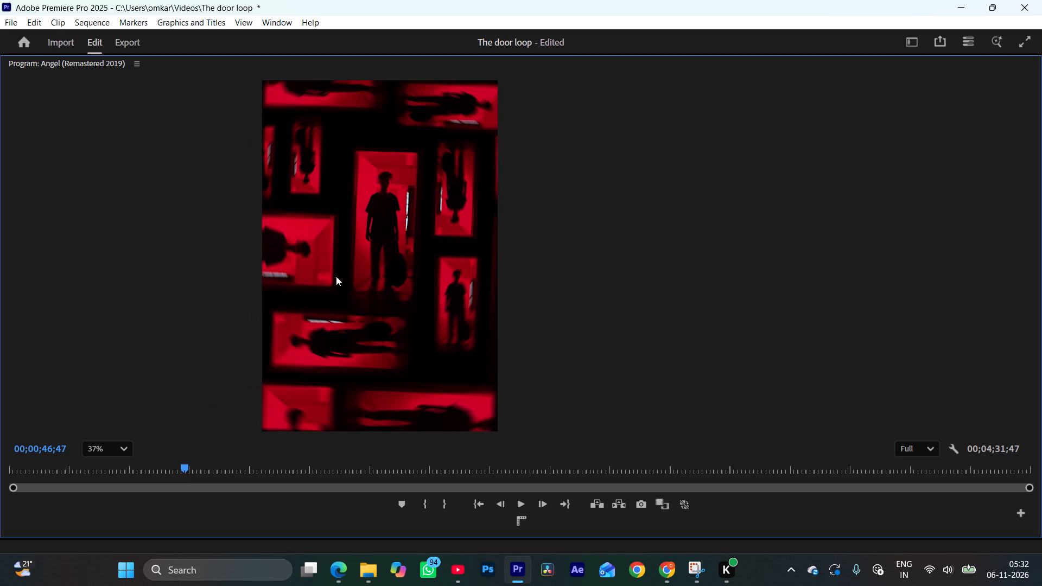
pyautogui.scroll(-4, 336, 276)
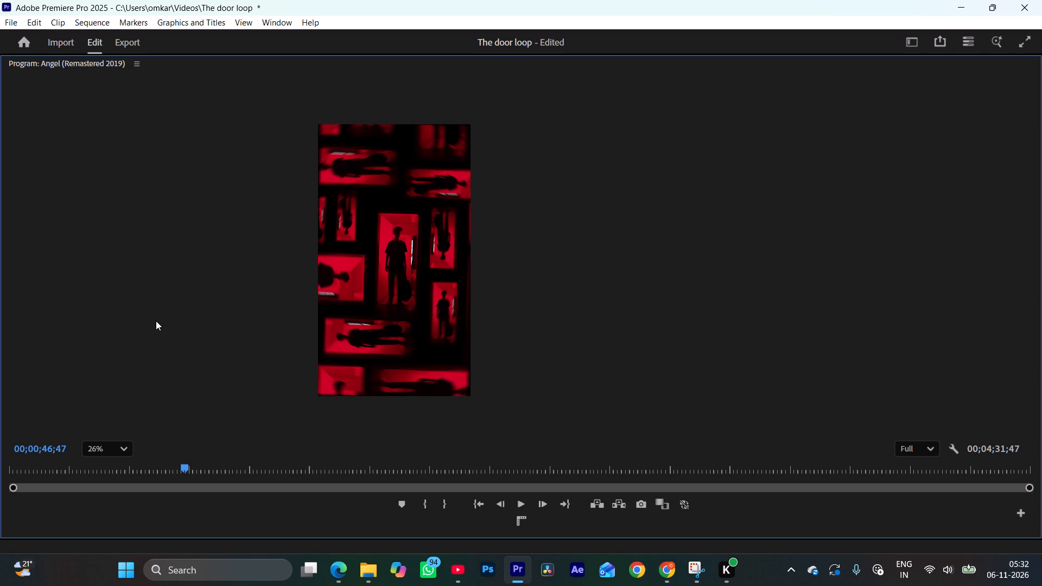
# Scrub back from about 46 to 14 seconds to recheck the clips, and restore the normal panel layout.
pyautogui.moveTo(179, 467); pyautogui.dragTo(167, 468)
pyautogui.moveTo(167, 468); pyautogui.dragTo(138, 482)
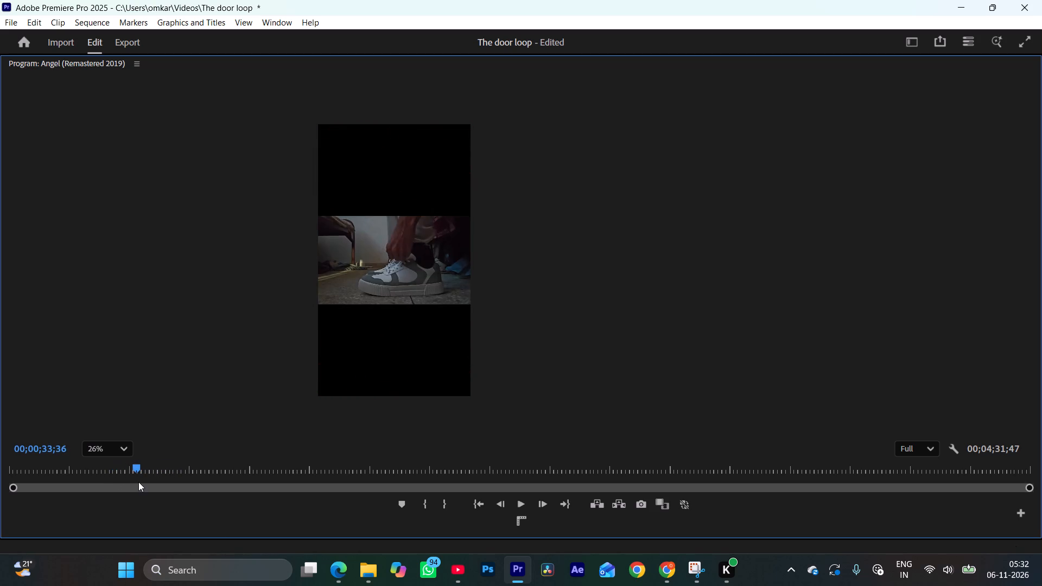
pyautogui.moveTo(138, 482); pyautogui.dragTo(94, 487)
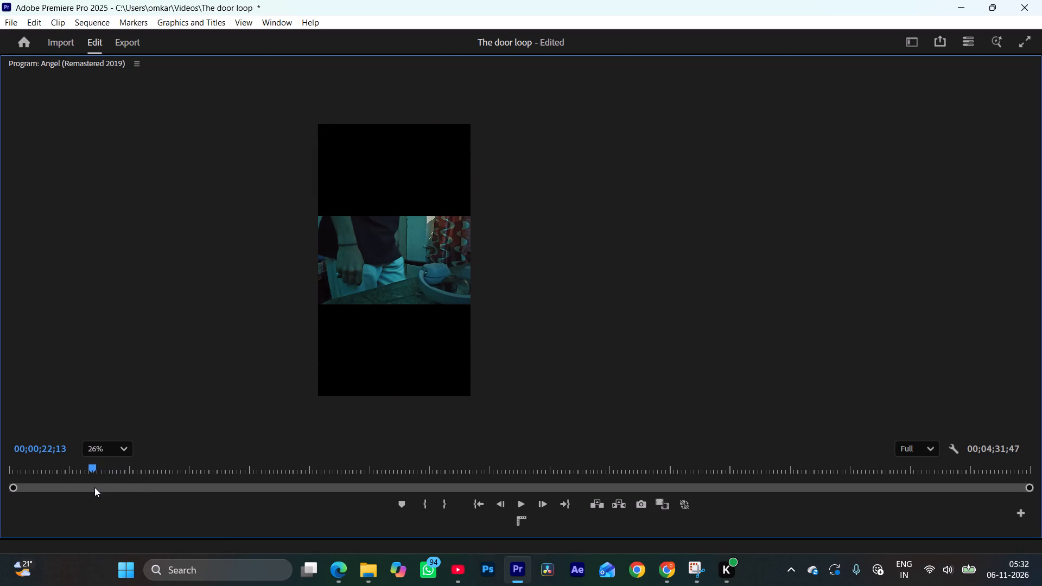
pyautogui.moveTo(94, 487); pyautogui.dragTo(68, 492)
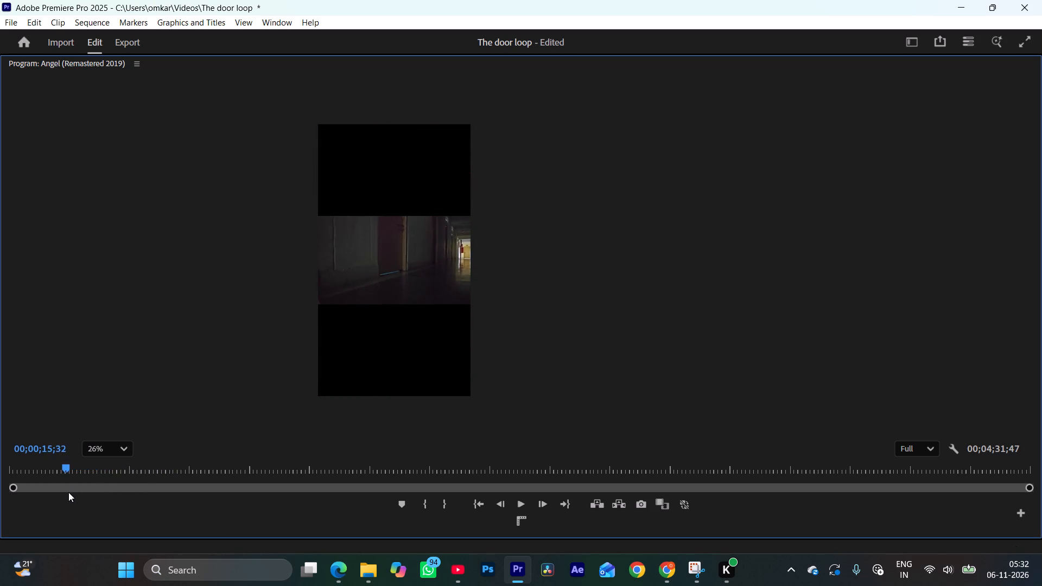
pyautogui.moveTo(68, 492); pyautogui.dragTo(66, 495)
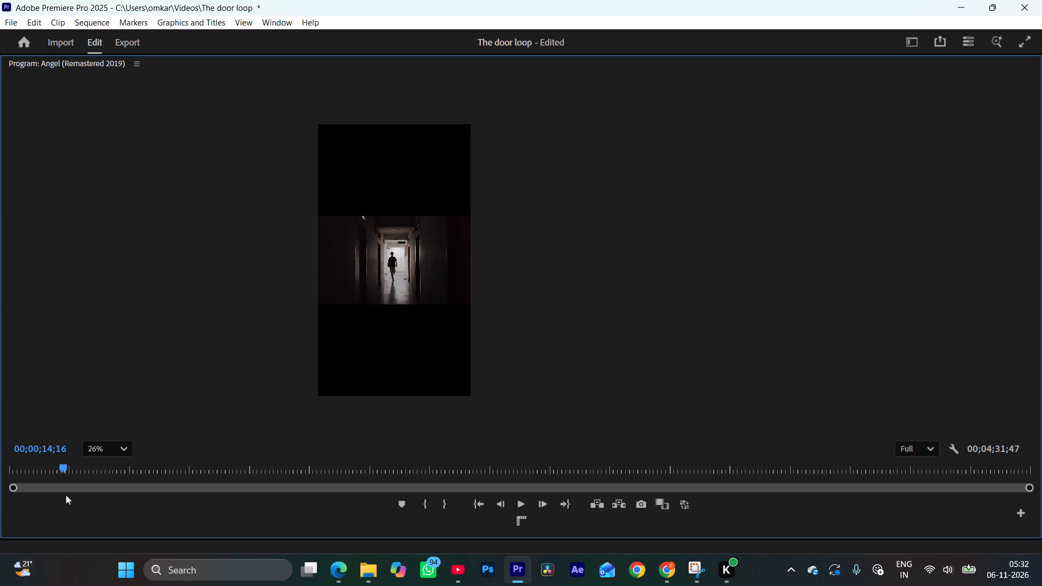
pyautogui.moveTo(66, 495); pyautogui.dragTo(68, 491)
pyautogui.doubleClick(106, 62)
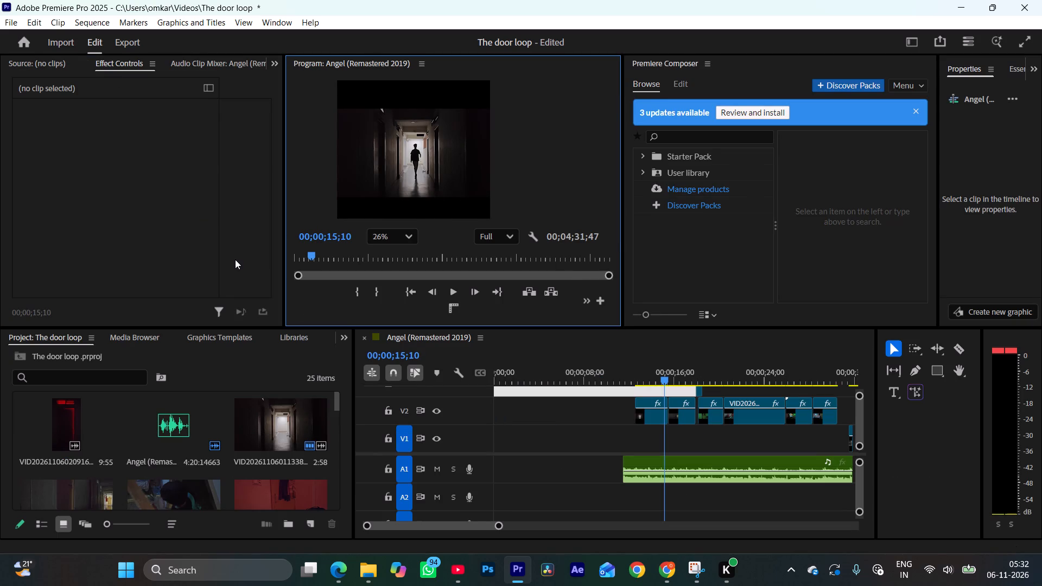
# Scrub back and forth through the V2 clips between about 13 and 21 seconds to compare their look with the full vertical frame in view.
pyautogui.click(644, 371)
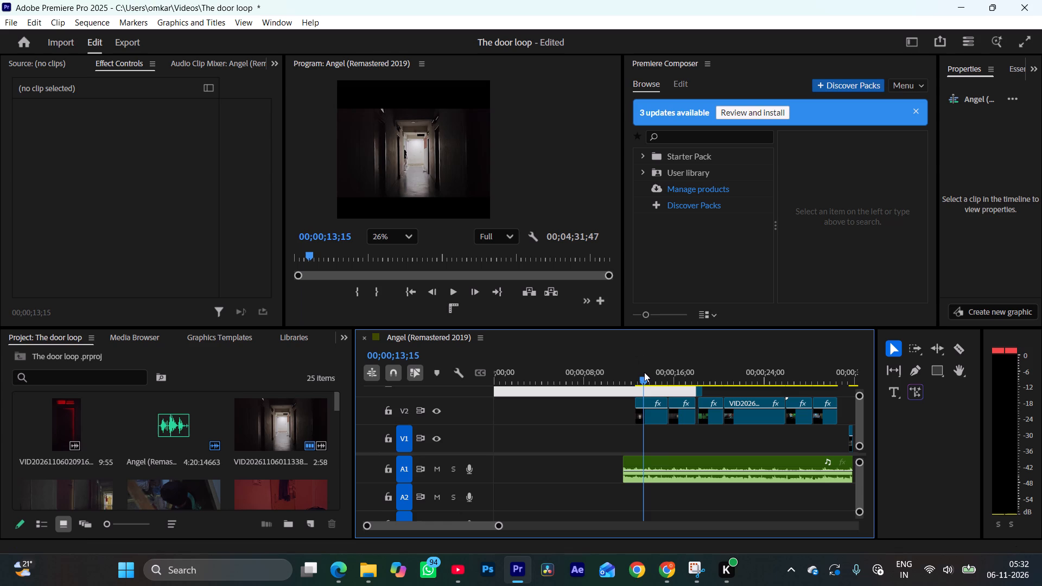
pyautogui.click(646, 417)
pyautogui.moveTo(644, 381); pyautogui.dragTo(663, 380)
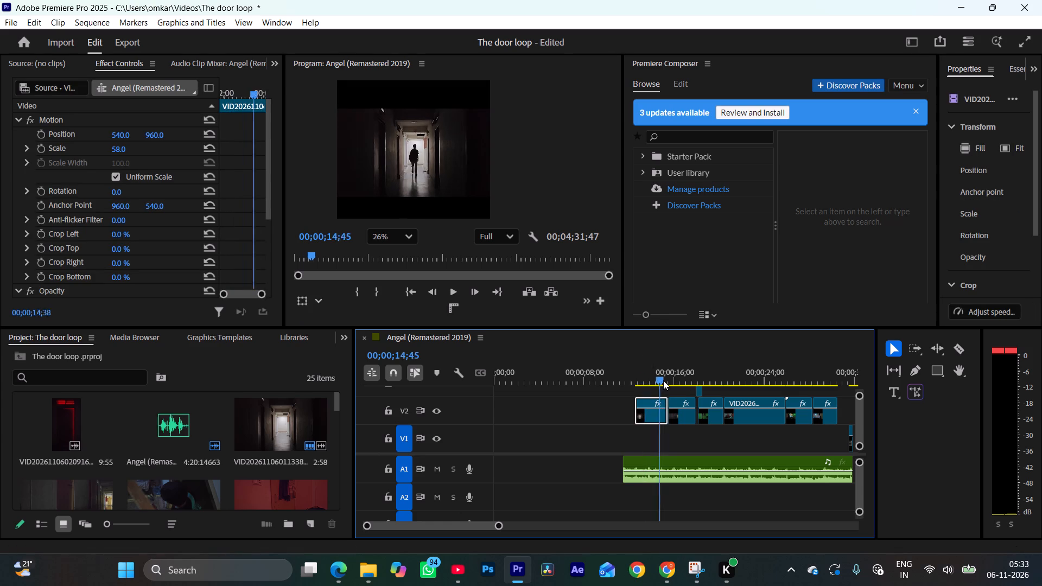
pyautogui.moveTo(663, 380); pyautogui.dragTo(656, 391)
pyautogui.scroll(-4, 517, 199)
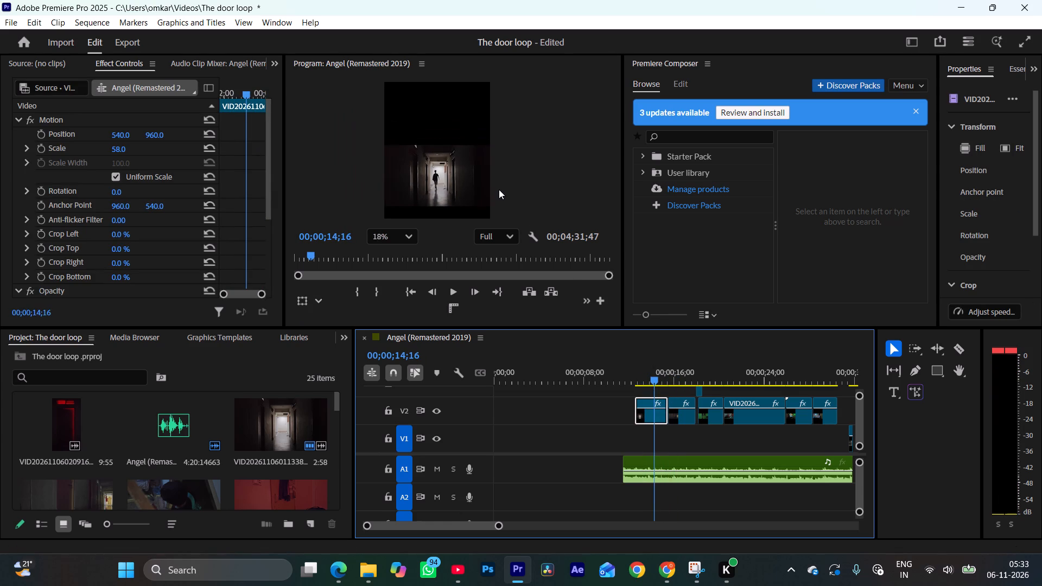
pyautogui.scroll(-6, 481, 161)
pyautogui.scroll(-1, 500, 118)
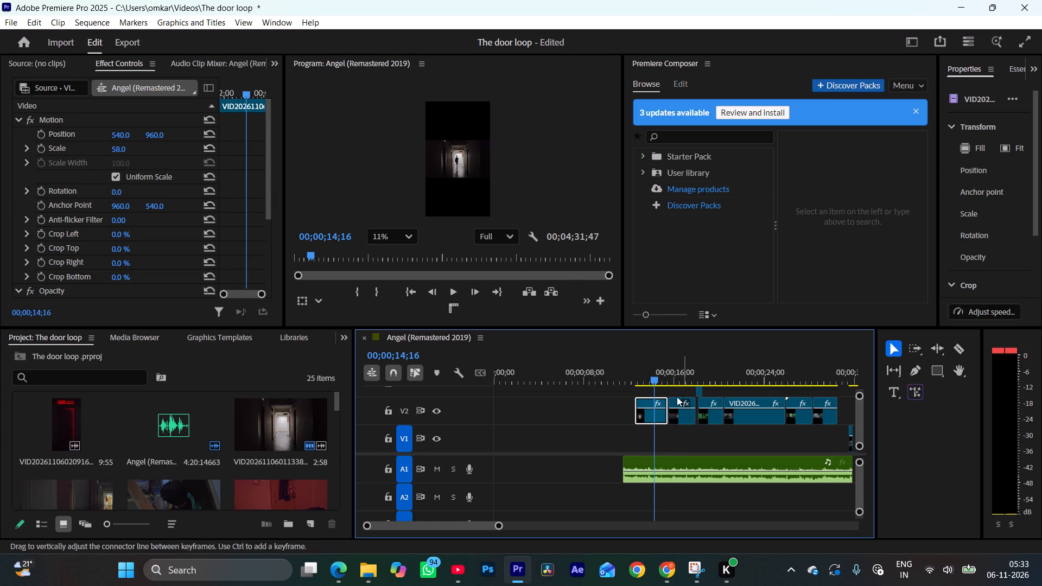
pyautogui.moveTo(653, 377); pyautogui.dragTo(671, 375)
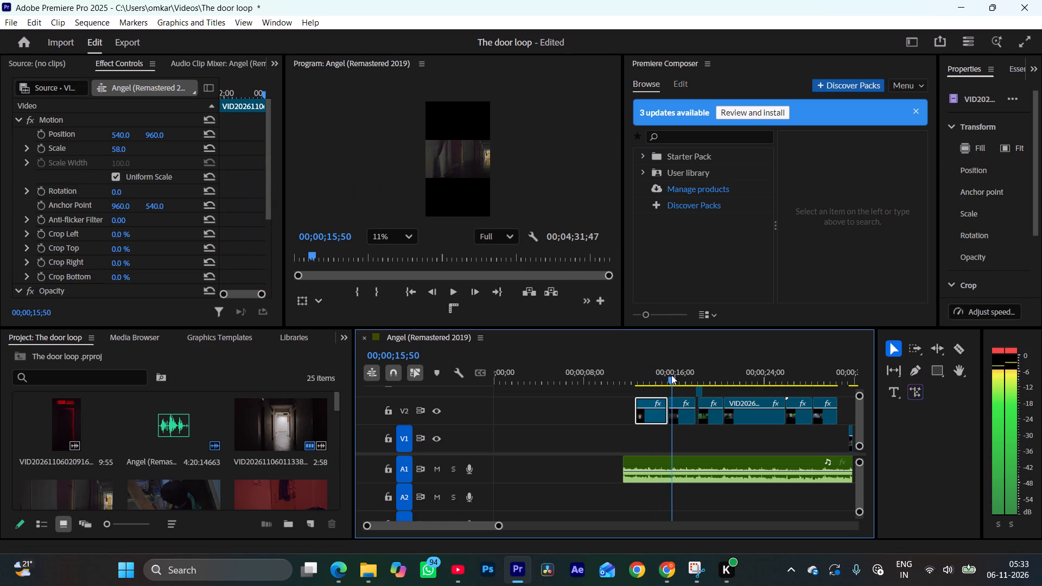
pyautogui.moveTo(671, 375); pyautogui.dragTo(717, 373)
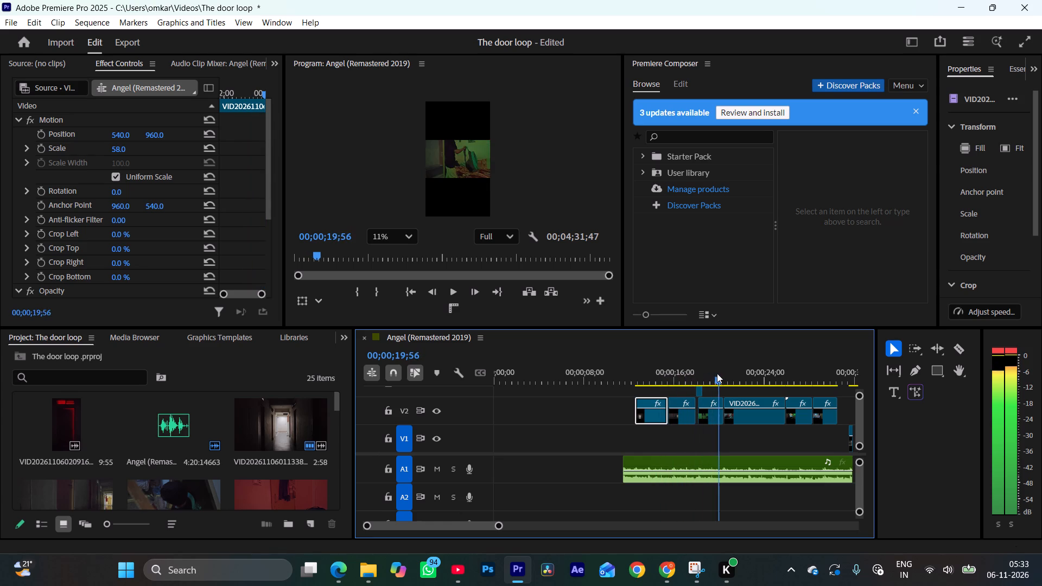
pyautogui.moveTo(717, 373); pyautogui.dragTo(677, 395)
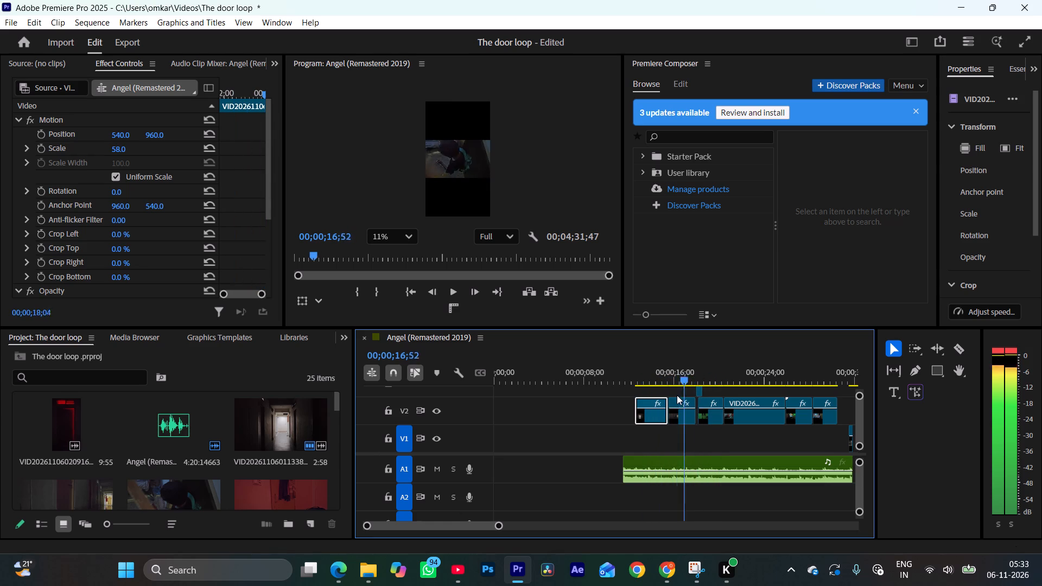
pyautogui.moveTo(677, 395); pyautogui.dragTo(674, 396)
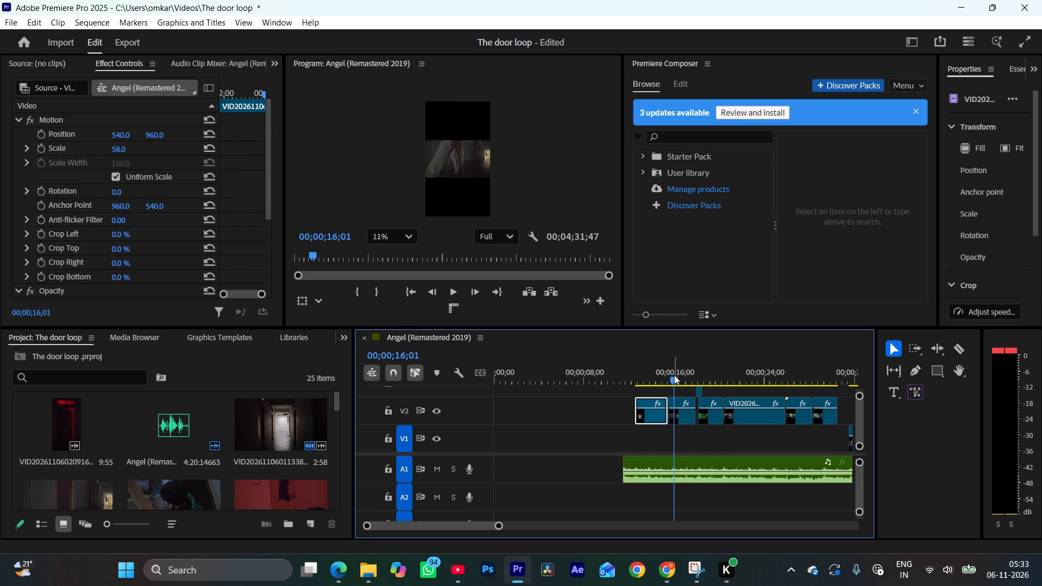
pyautogui.moveTo(674, 375); pyautogui.dragTo(700, 370)
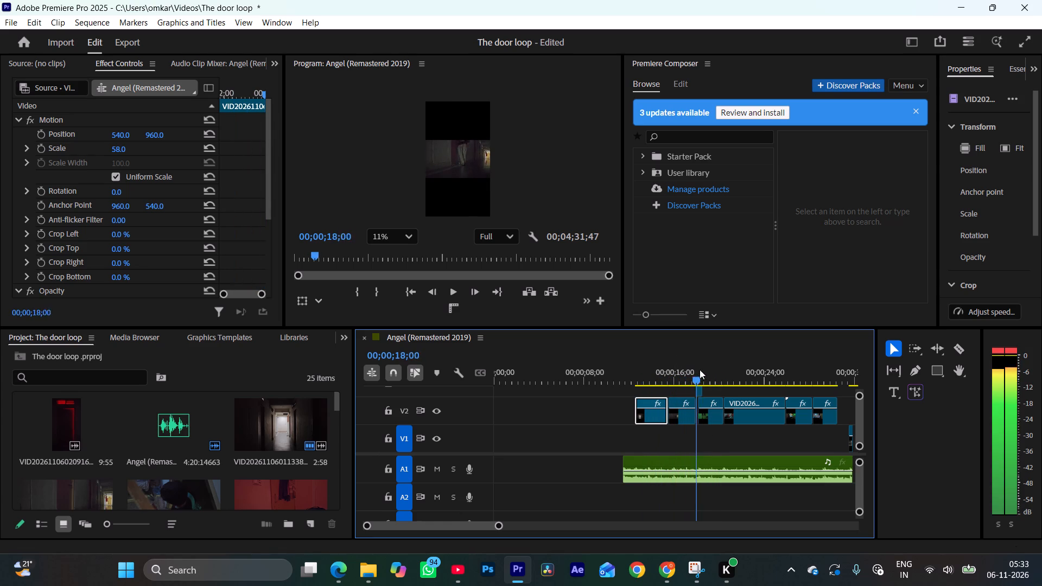
pyautogui.moveTo(700, 370); pyautogui.dragTo(728, 363)
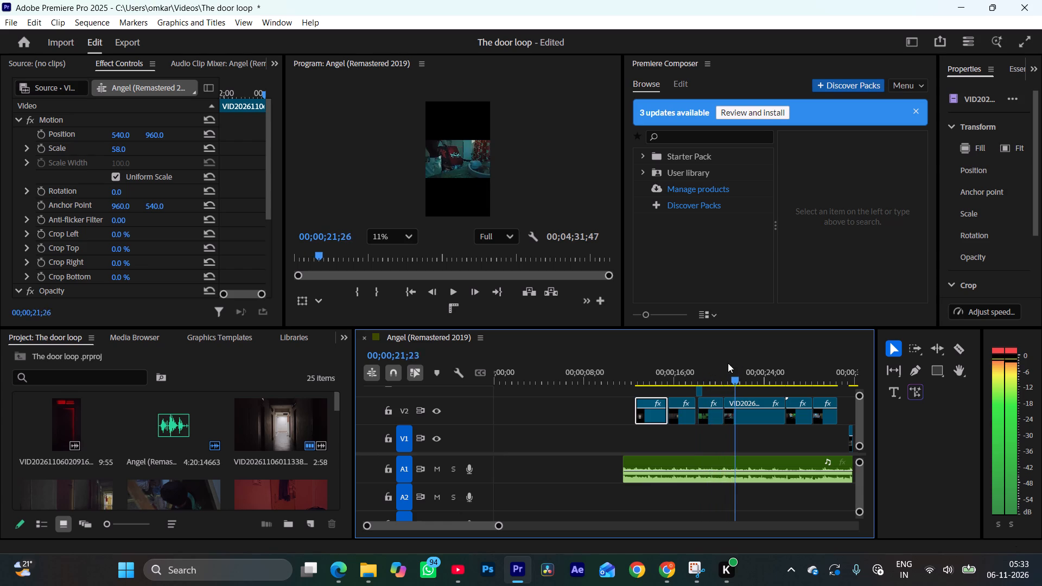
pyautogui.moveTo(728, 363); pyautogui.dragTo(685, 378)
# In Lumetri Color, set temperature to 23.3 and saturation to 113 on the second V2 clip, VID20261106011521.mp4.
pyautogui.click(682, 415)
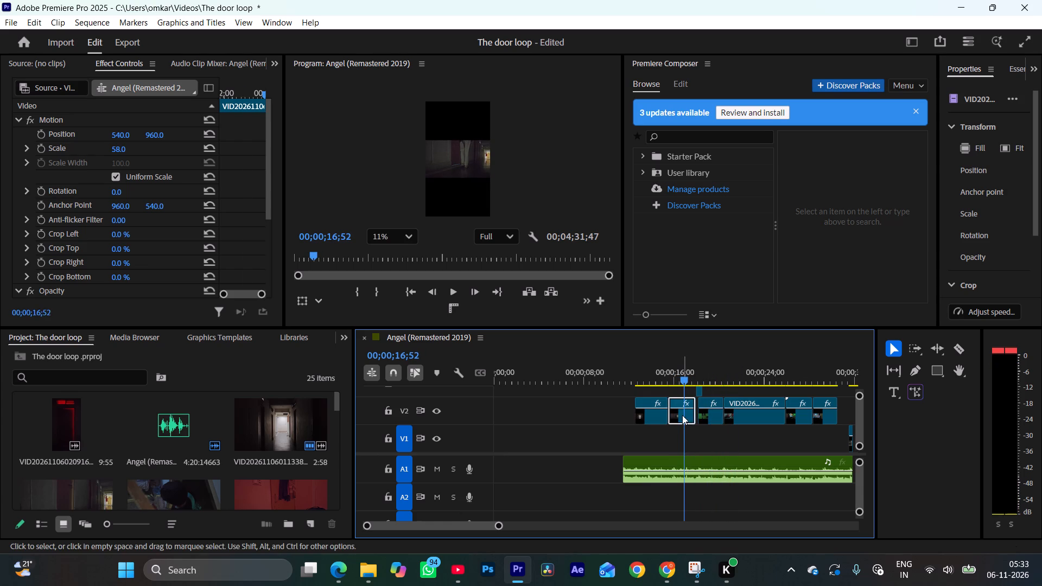
pyautogui.moveTo(938, 237); pyautogui.dragTo(747, 276)
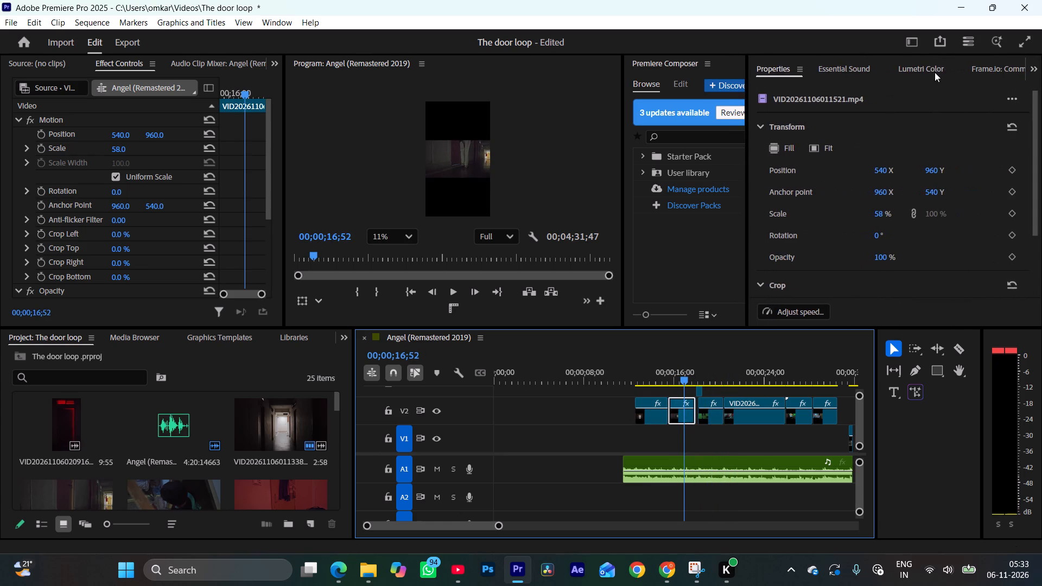
pyautogui.click(940, 69)
pyautogui.scroll(-5, 851, 262)
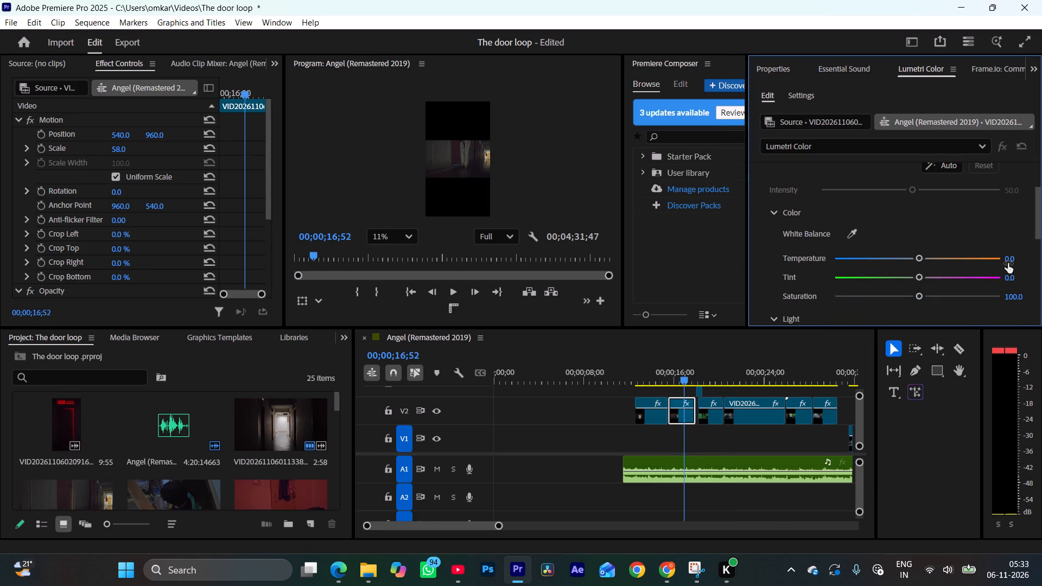
pyautogui.click(1015, 259)
pyautogui.press('3')
pyautogui.press('BackSpace')
pyautogui.write('23')
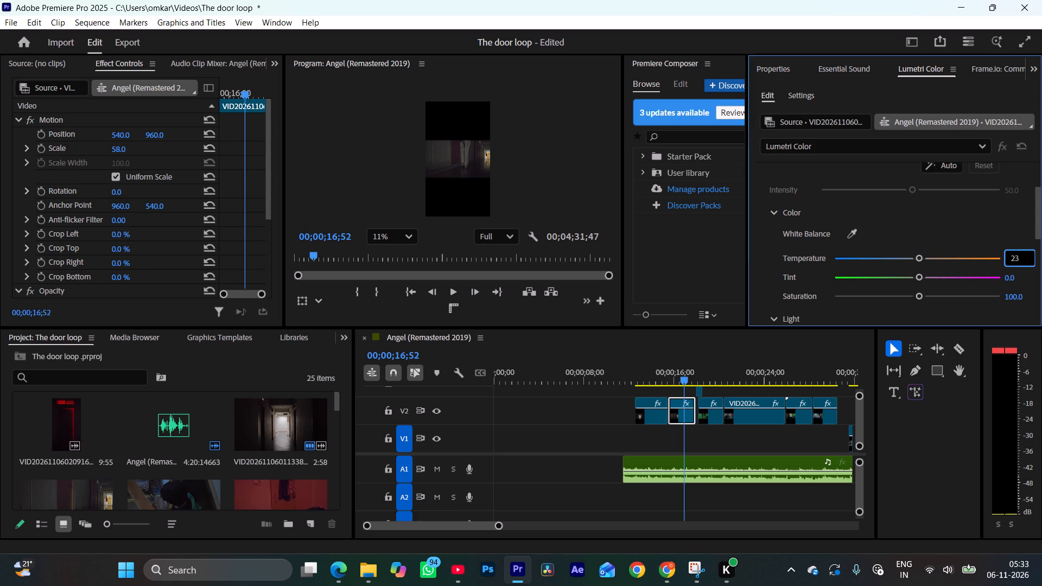
pyautogui.write('.3')
pyautogui.press('Return')
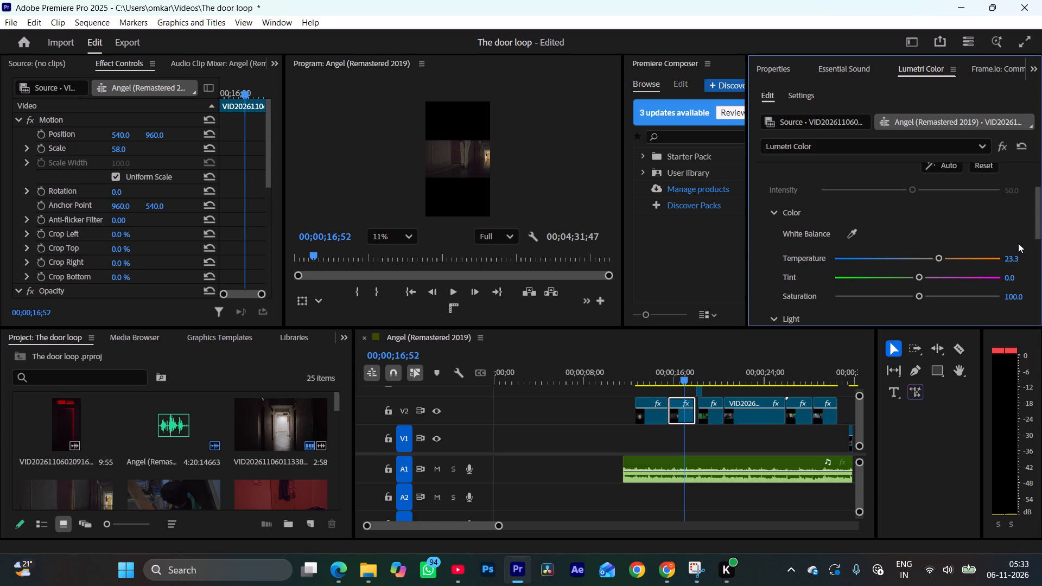
pyautogui.click(1015, 297)
pyautogui.write('113')
pyautogui.press('Return')
# Set the corridor clip's Lumetri exposure to 1.0, checking the picture at a magnified preview size.
pyautogui.scroll(-5, 1013, 291)
pyautogui.click(1009, 272)
pyautogui.press('1')
pyautogui.click(1009, 257)
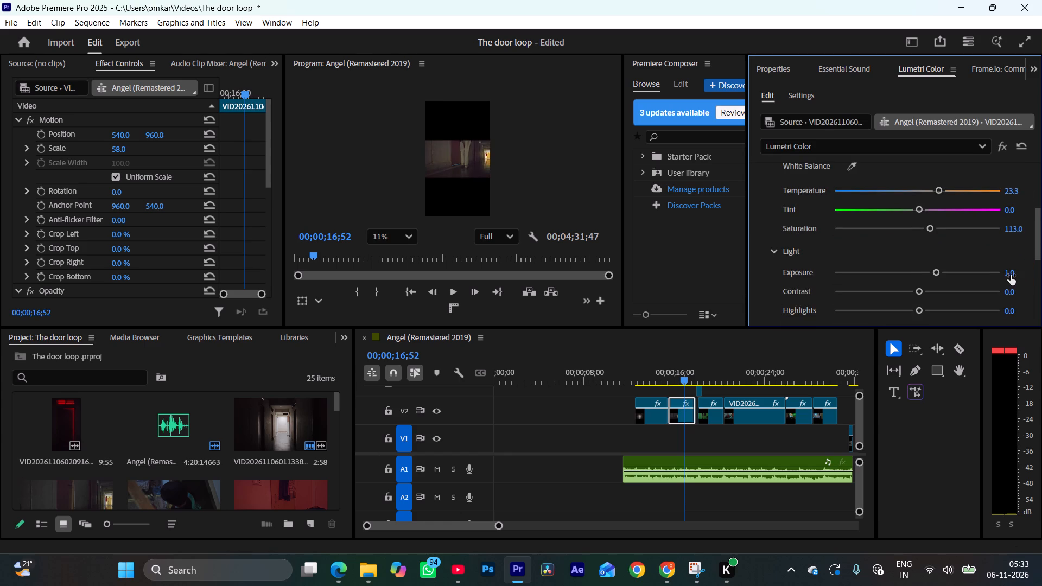
pyautogui.click(1011, 275)
pyautogui.click(1009, 251)
pyautogui.scroll(4, 471, 168)
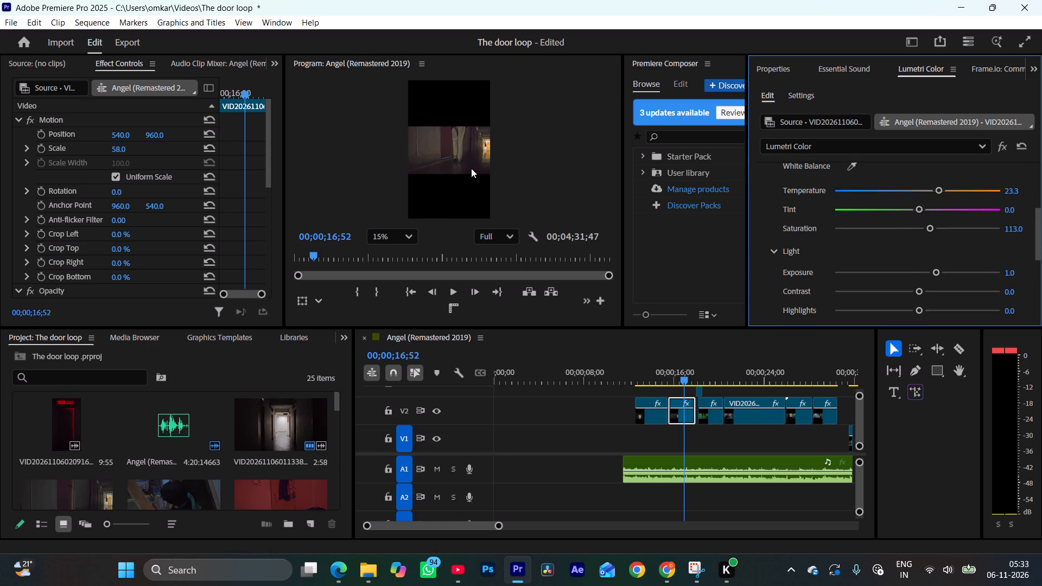
pyautogui.scroll(7, 471, 168)
pyautogui.doubleClick(940, 271)
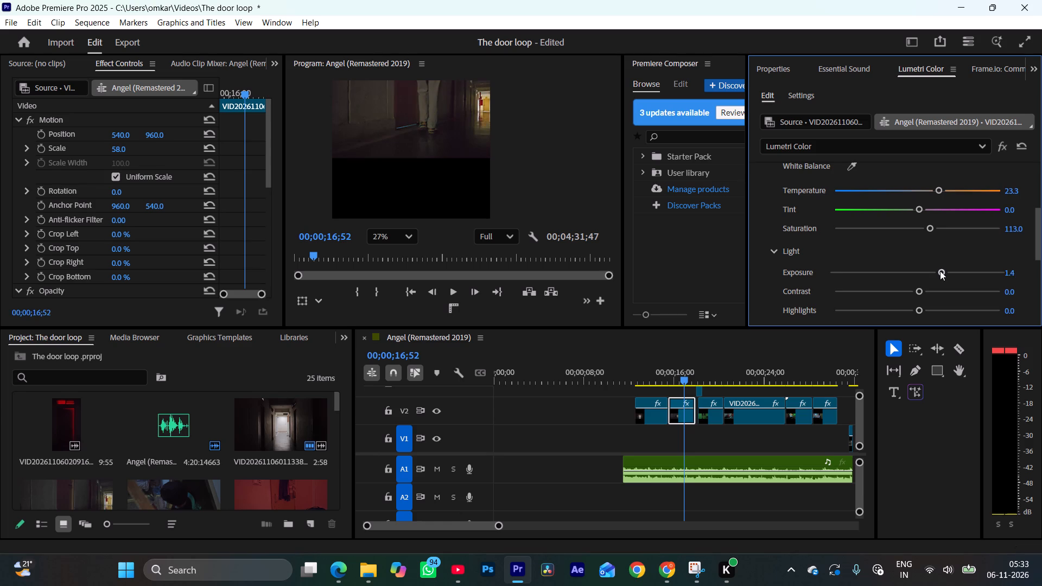
pyautogui.click(1011, 272)
pyautogui.press('1')
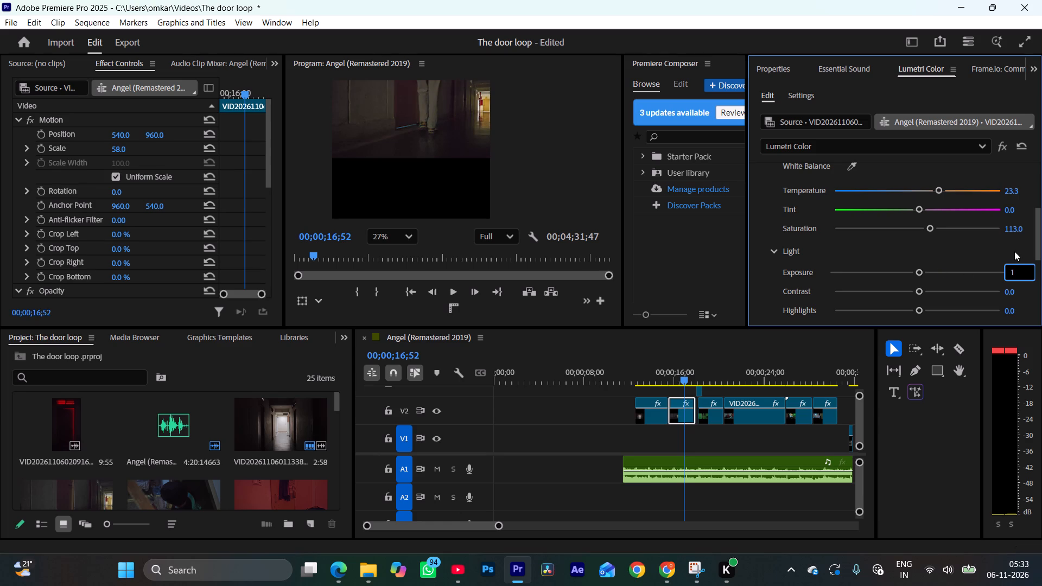
pyautogui.click(1014, 251)
# Set the corridor clip's Lumetri contrast to 17 and highlights to -6.9.
pyautogui.scroll(-4, 511, 145)
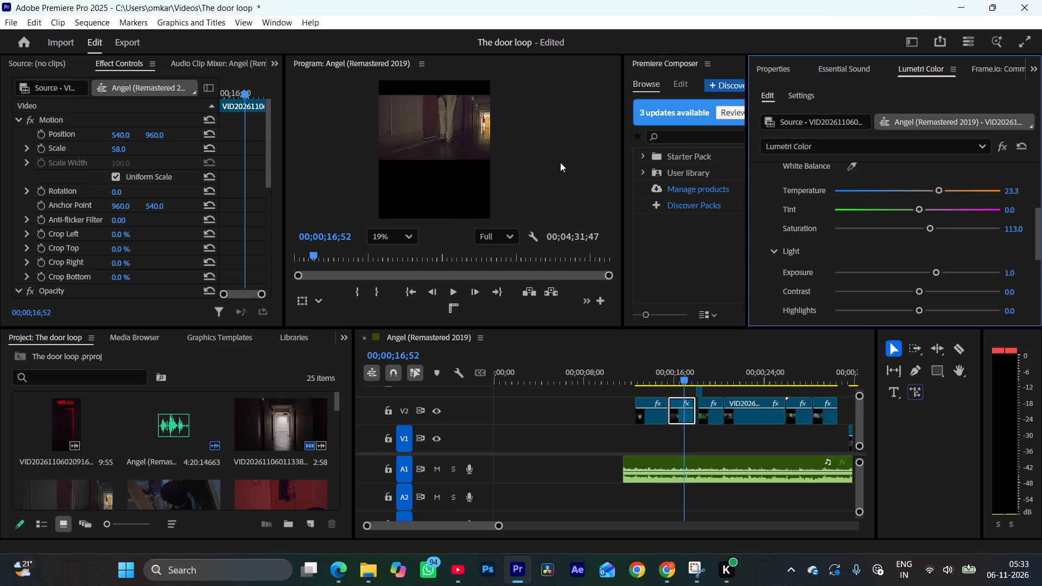
pyautogui.scroll(-3, 1008, 299)
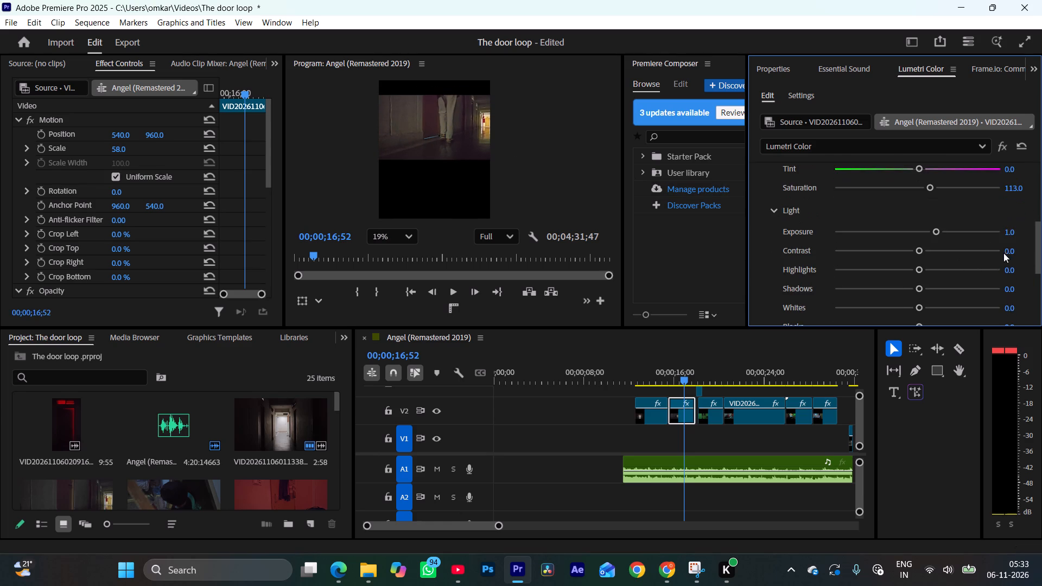
pyautogui.click(1005, 252)
pyautogui.write('17')
pyautogui.press('Return')
pyautogui.click(1012, 269)
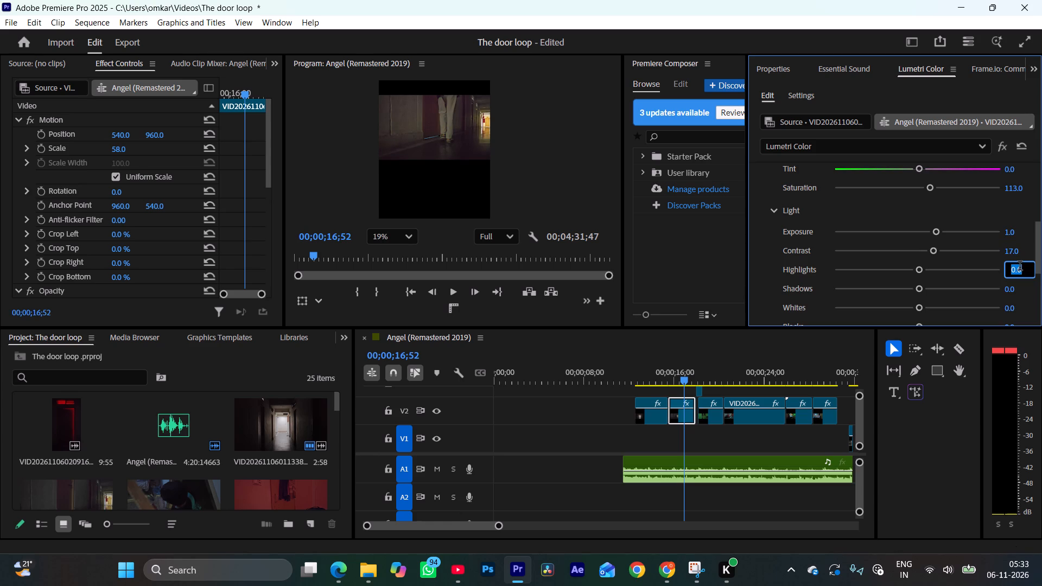
pyautogui.write('-6.9')
pyautogui.press('Return')
# Set the corridor clip's Lumetri shadows to -3.1.
pyautogui.click(1017, 290)
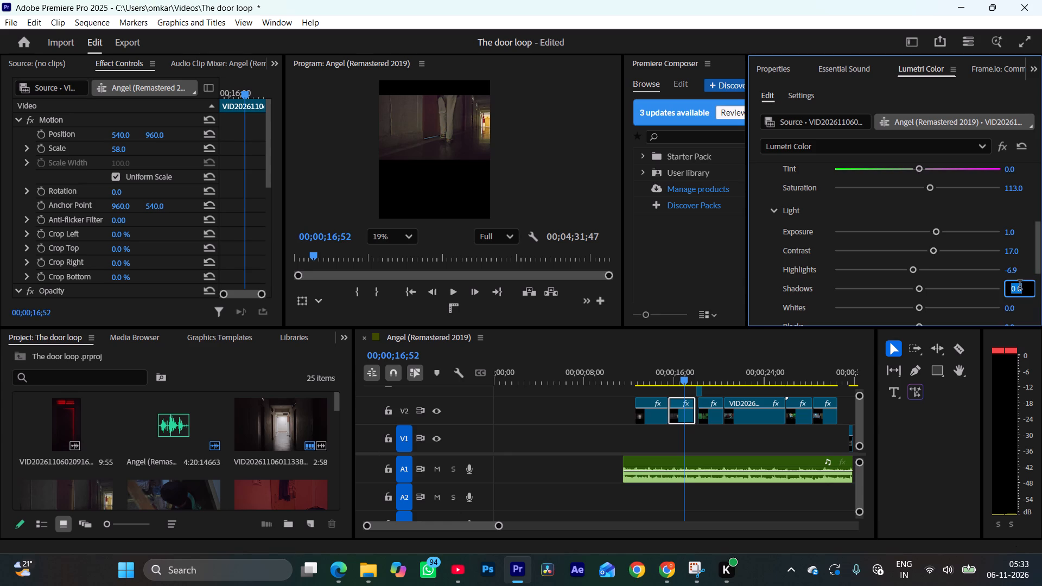
pyautogui.write('-.')
pyautogui.press('3')
pyautogui.press('BackSpace')
pyautogui.press('BackSpace')
pyautogui.write('3.1')
pyautogui.press('Return')
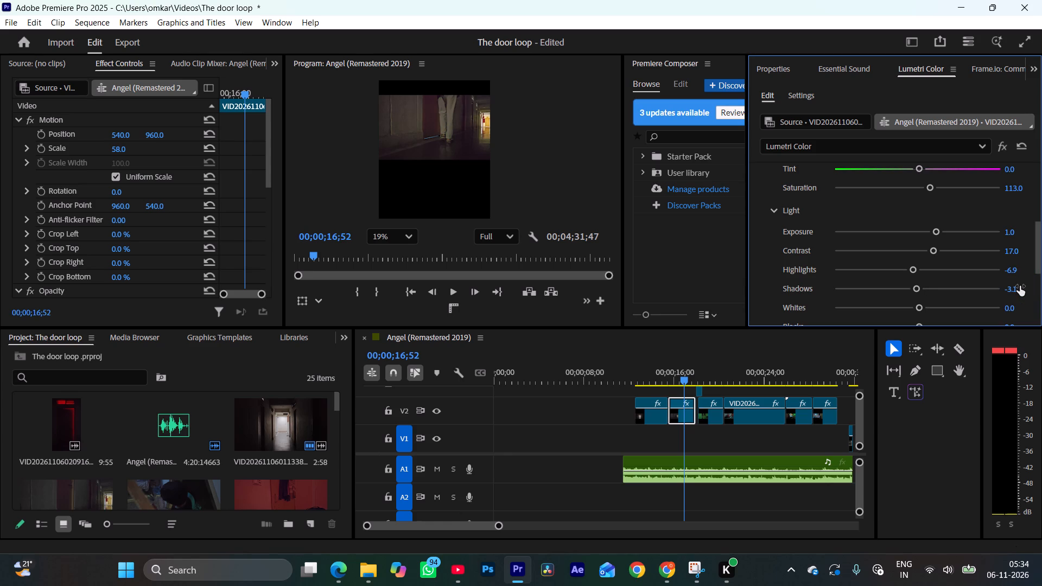
# Set the corridor clip's Lumetri whites to 22 and blacks to -14.5.
pyautogui.click(1016, 306)
pyautogui.write('22')
pyautogui.press('Return')
pyautogui.scroll(-3, 1009, 283)
pyautogui.click(1008, 283)
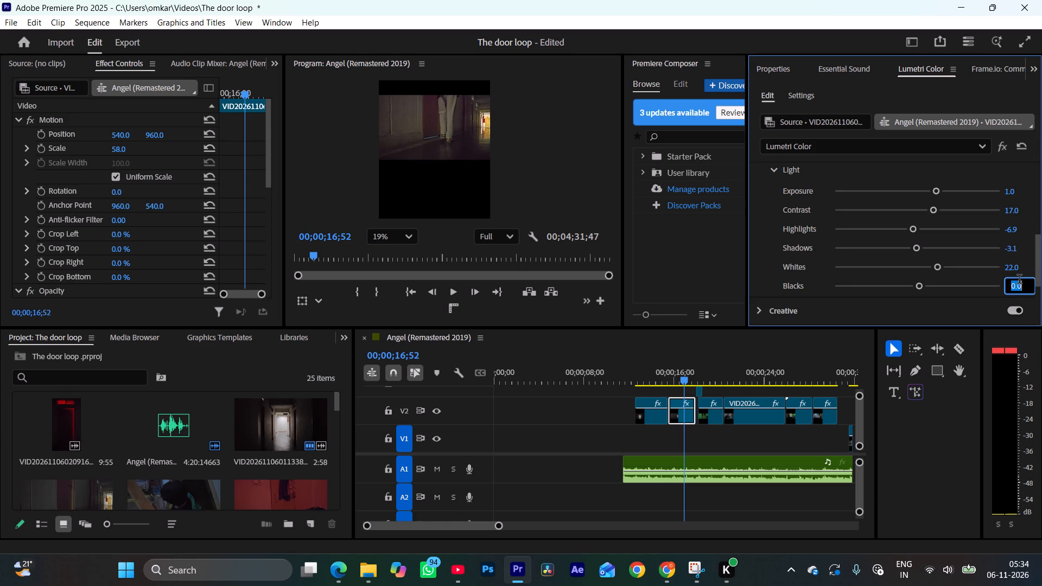
pyautogui.write('-14.5')
pyautogui.press('Return')
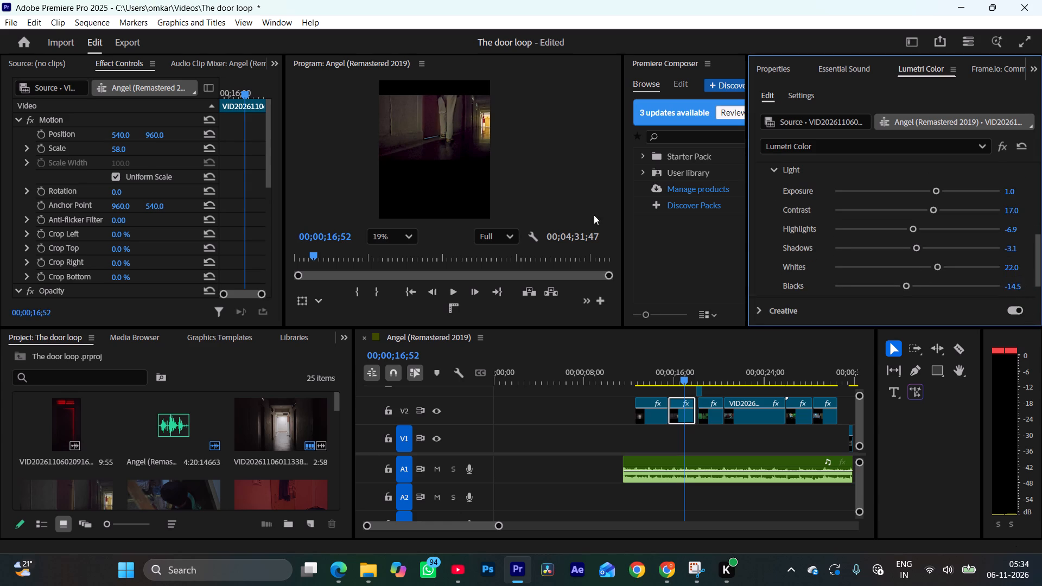
# Compare the corridor clip before and after the grade by bypassing the Lumetri Color effect and re-enabling it.
pyautogui.scroll(-2, 410, 150)
pyautogui.scroll(5, 411, 152)
pyautogui.scroll(-2, 411, 154)
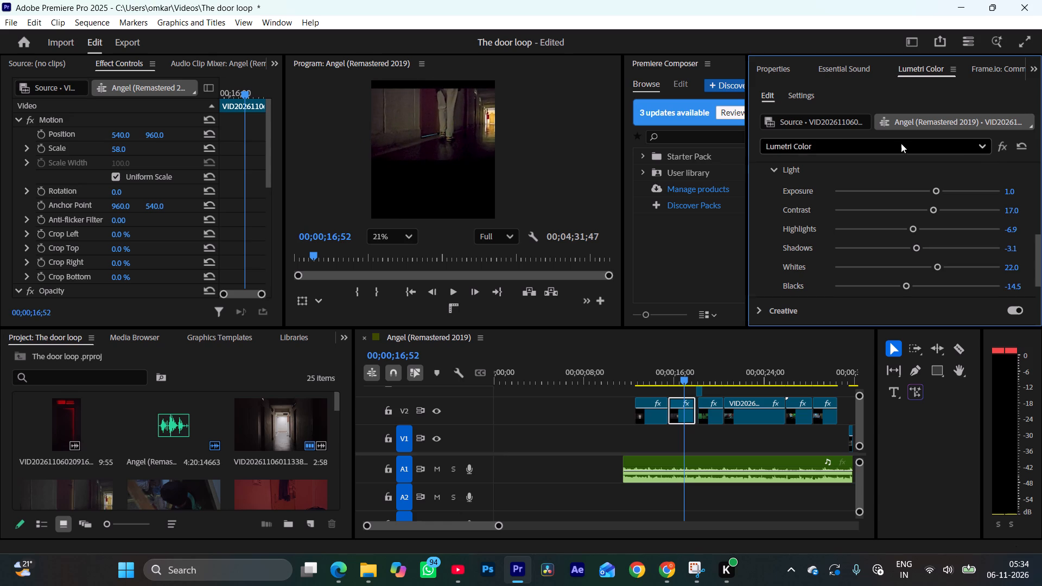
pyautogui.click(1003, 150)
pyautogui.click(1003, 150)
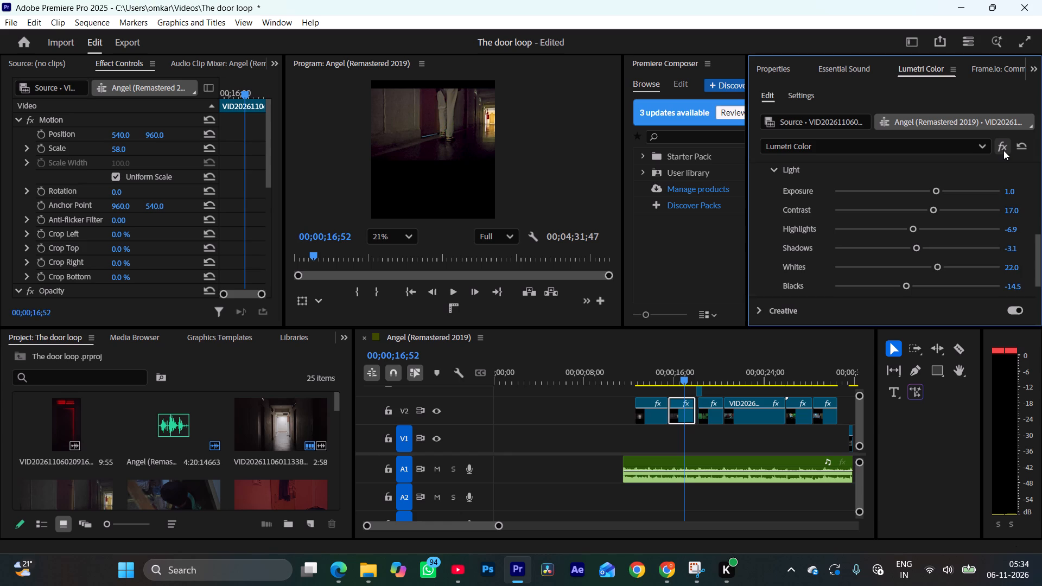
pyautogui.click(1041, 262)
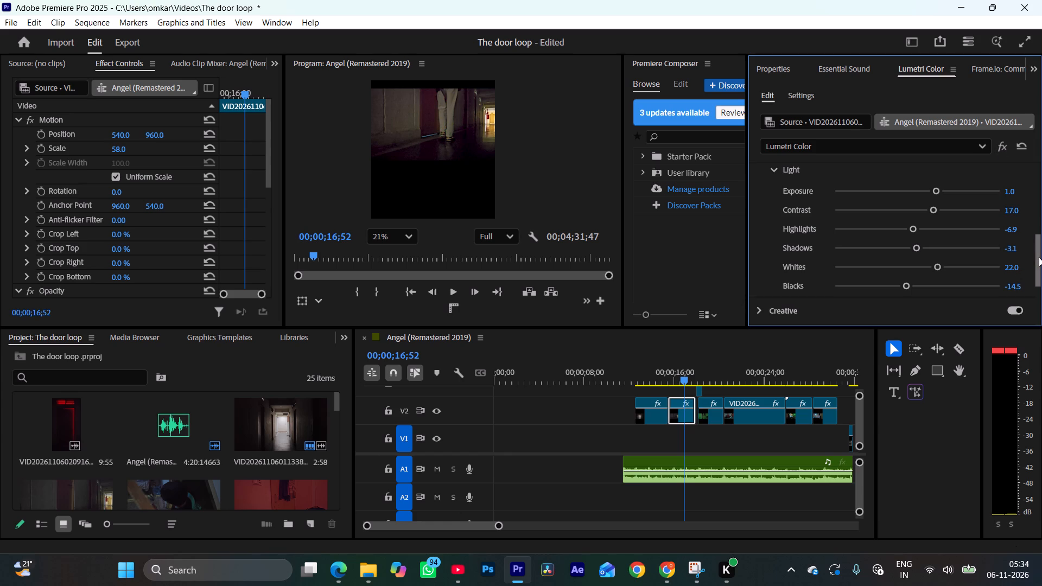
pyautogui.click(1036, 253)
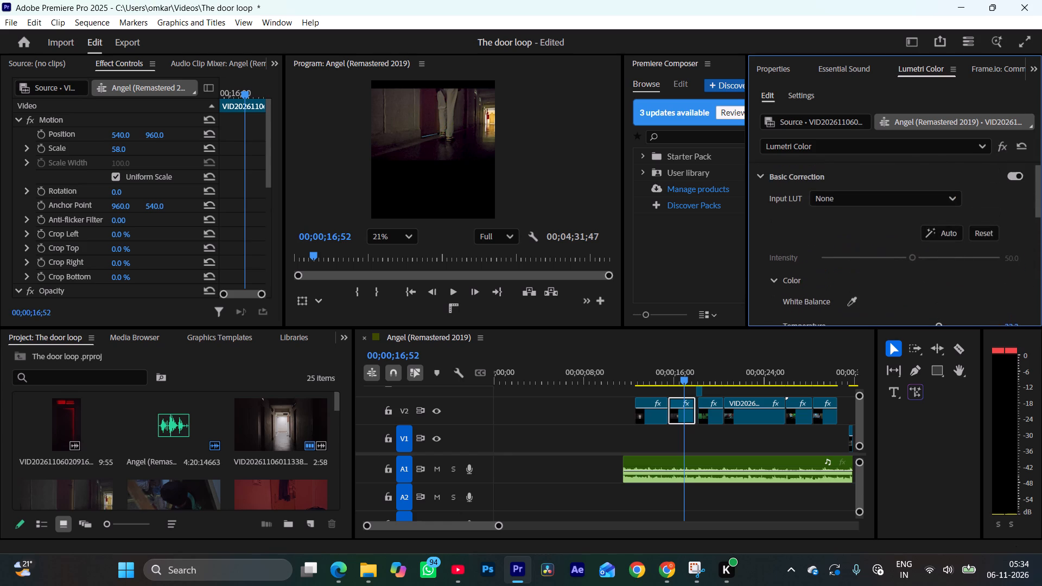
# Compare the corridor clip with and without its grade again by bypassing and re-enabling the Lumetri Color effect.
pyautogui.click(1008, 151)
pyautogui.click(1008, 151)
pyautogui.click(1008, 151)
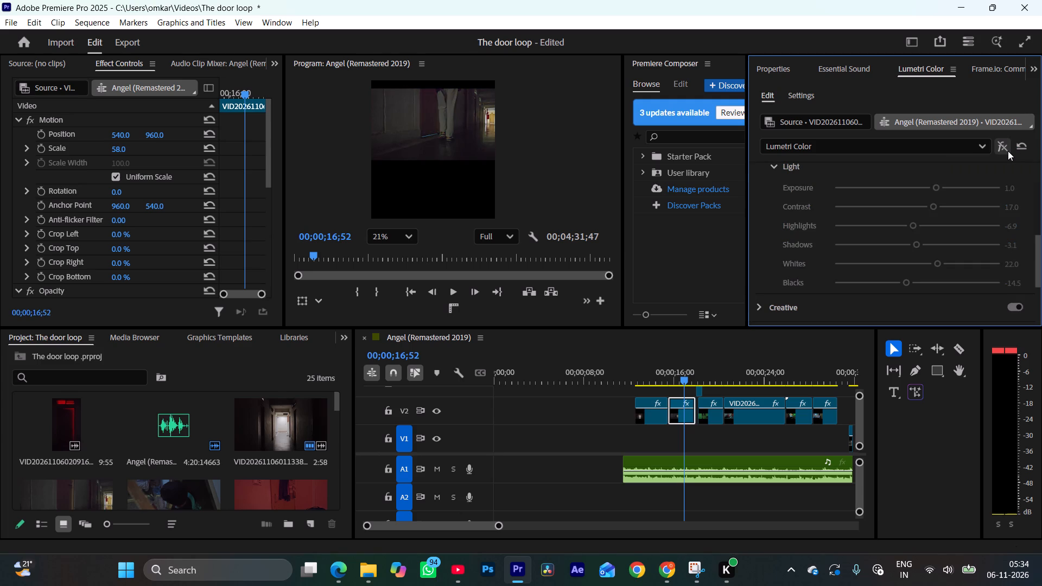
pyautogui.click(1008, 151)
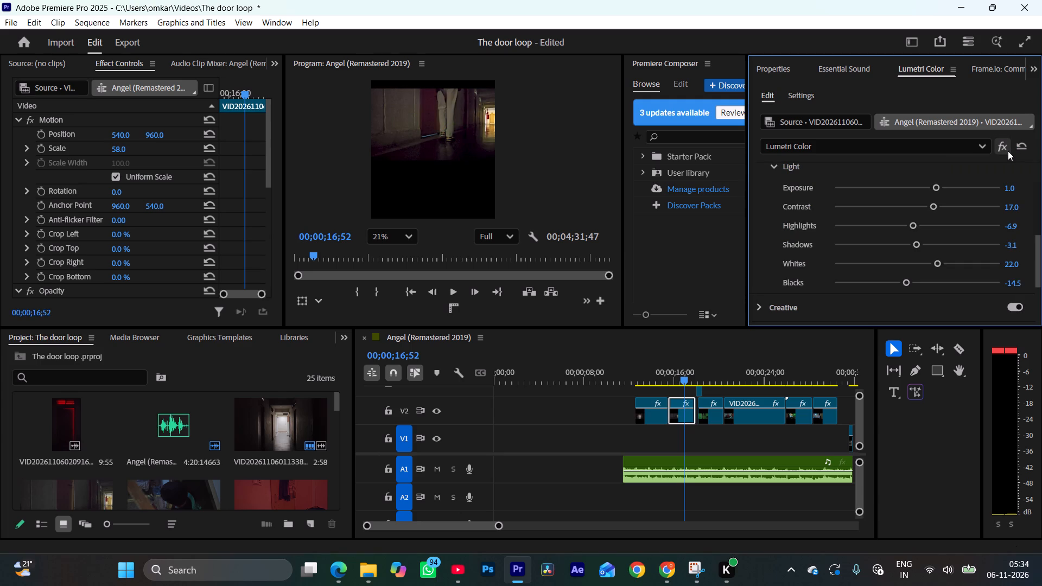
pyautogui.click(1008, 151)
pyautogui.click(1008, 151)
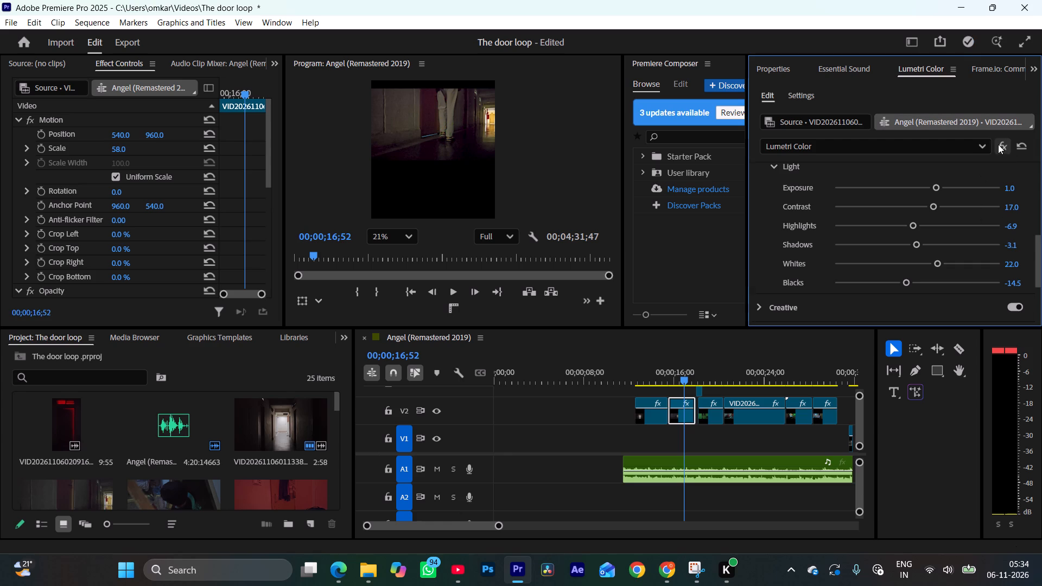
pyautogui.doubleClick(998, 144)
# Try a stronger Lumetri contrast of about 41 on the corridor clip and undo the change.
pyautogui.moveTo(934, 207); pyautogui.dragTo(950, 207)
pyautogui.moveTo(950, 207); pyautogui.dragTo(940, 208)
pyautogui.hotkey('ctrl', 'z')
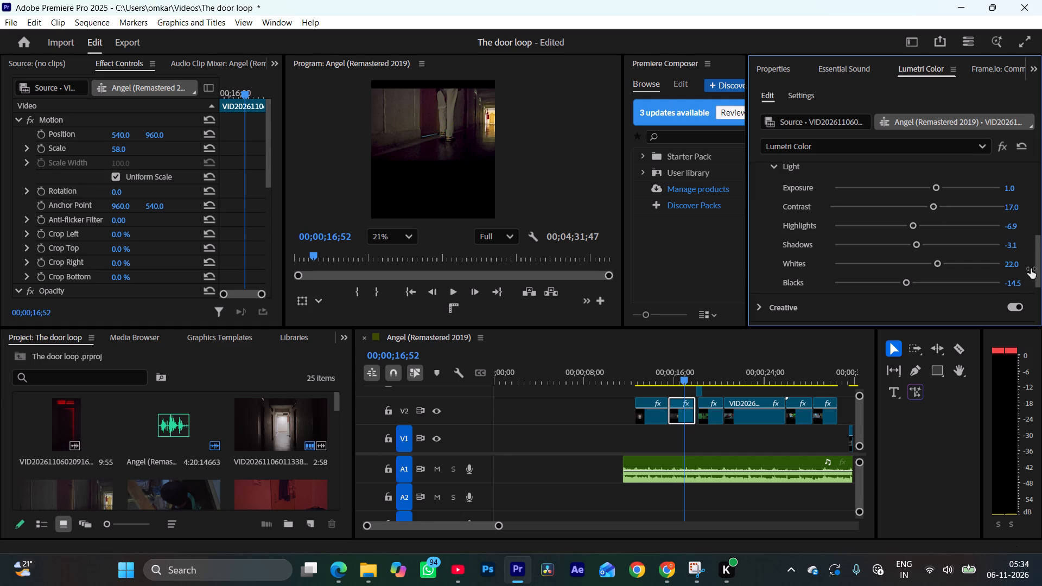
# Shape the corridor clip's white RGB curve into an S, raising a point in the highlights and lowering one in the shadows.
pyautogui.moveTo(1036, 264); pyautogui.dragTo(1040, 221)
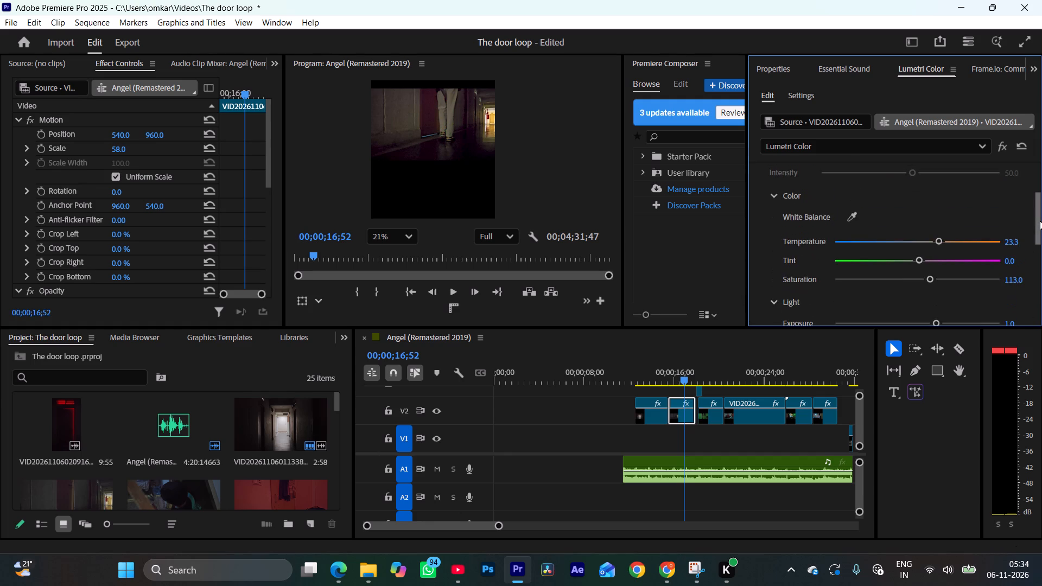
pyautogui.moveTo(1040, 221); pyautogui.dragTo(1041, 192)
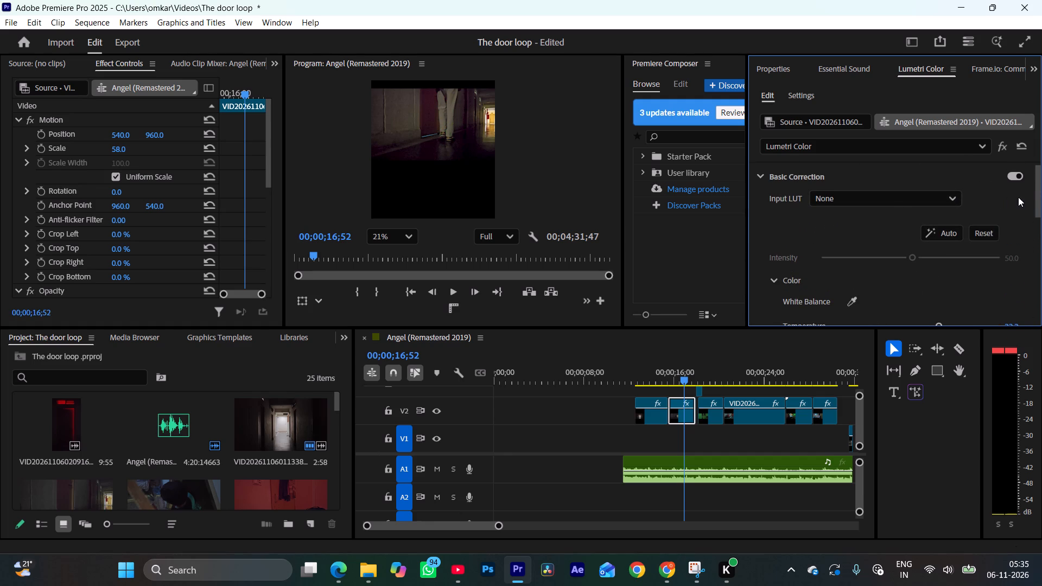
pyautogui.moveTo(1037, 204); pyautogui.dragTo(1034, 300)
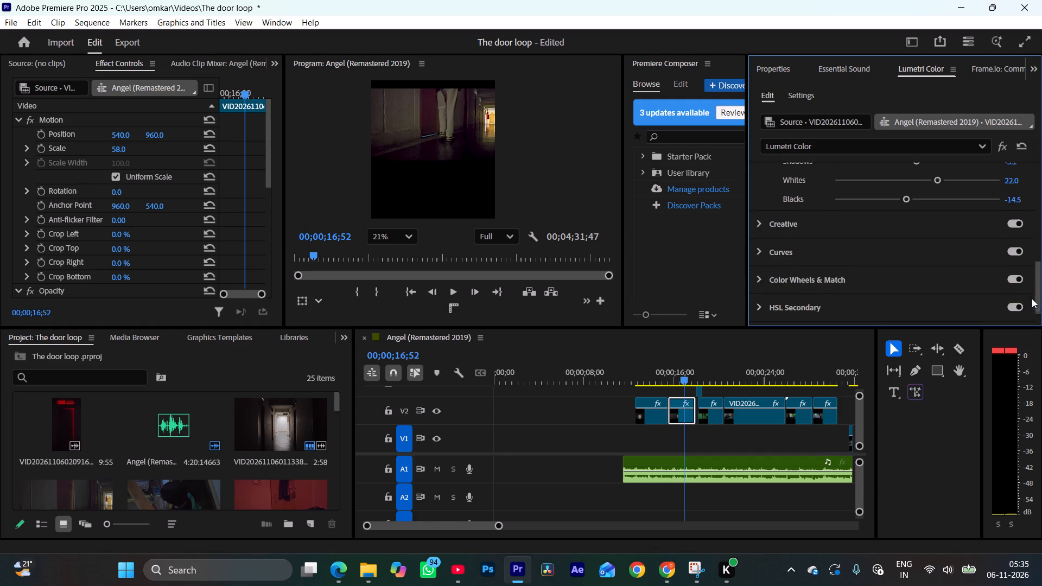
pyautogui.click(761, 250)
pyautogui.scroll(-2, 880, 257)
pyautogui.scroll(2, 880, 257)
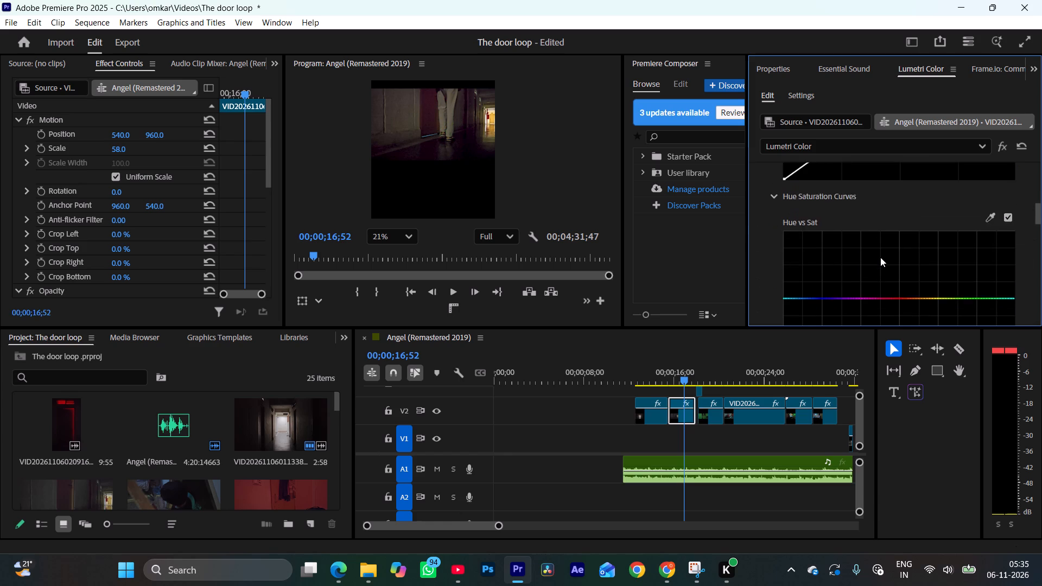
pyautogui.scroll(14, 880, 257)
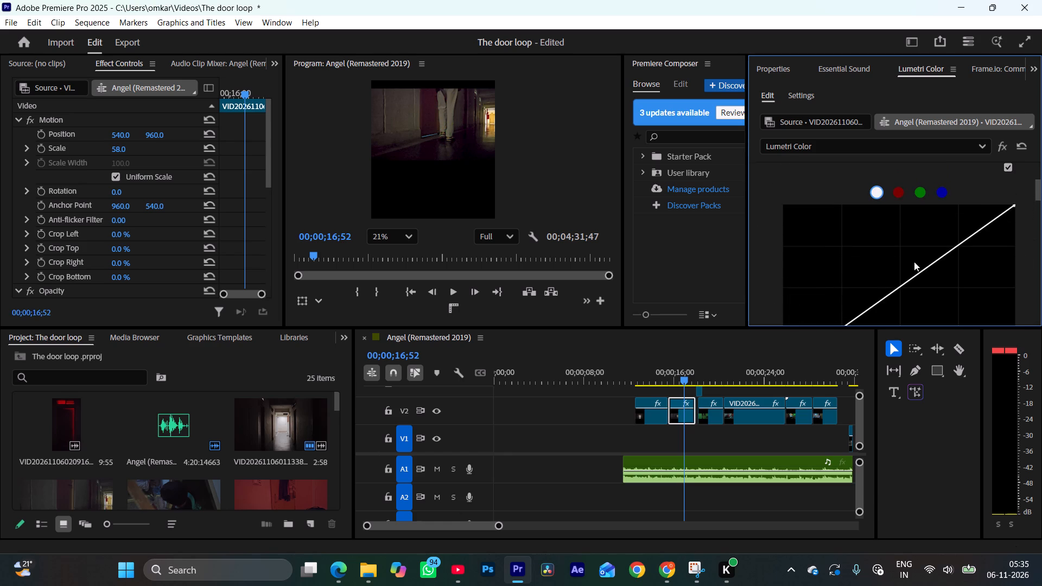
pyautogui.click(956, 246)
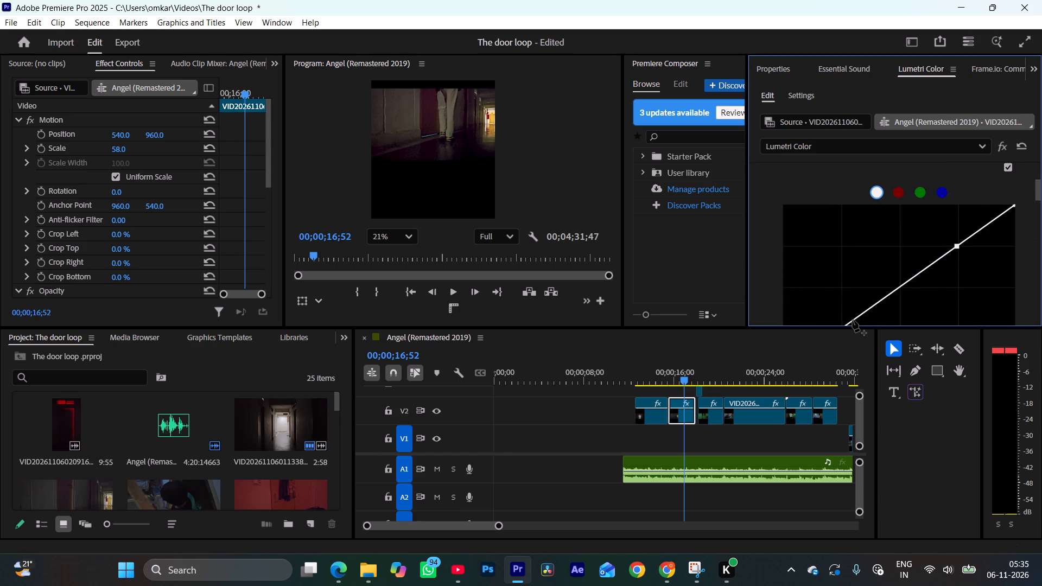
pyautogui.click(853, 320)
pyautogui.click(956, 244)
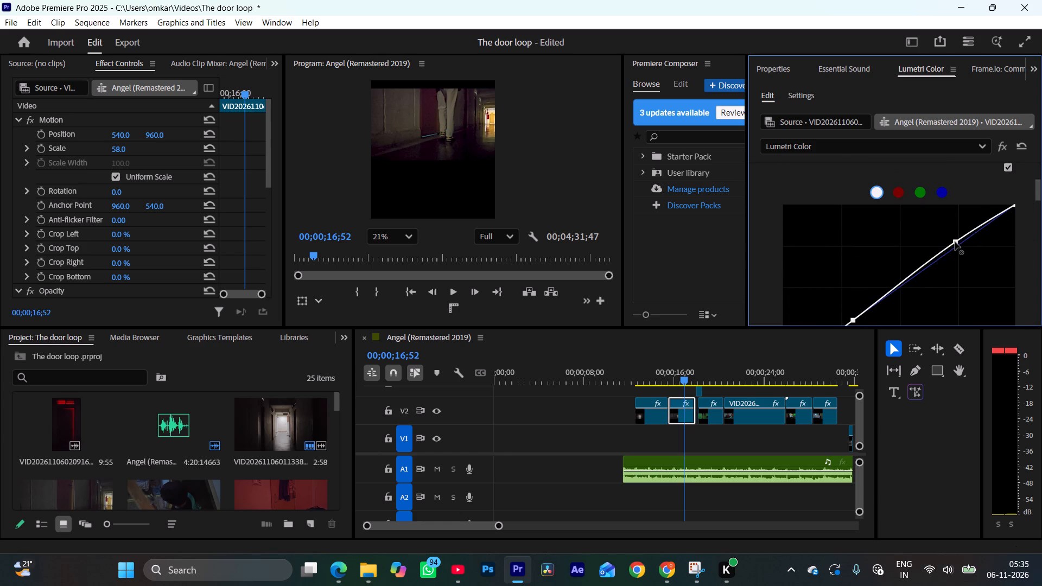
pyautogui.moveTo(854, 321); pyautogui.dragTo(857, 321)
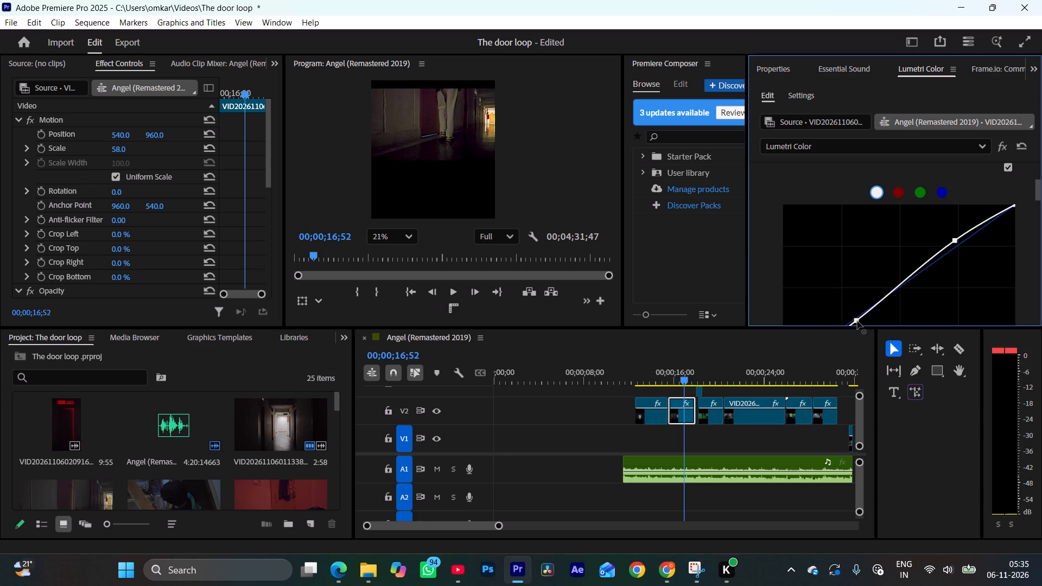
pyautogui.moveTo(857, 321); pyautogui.dragTo(863, 325)
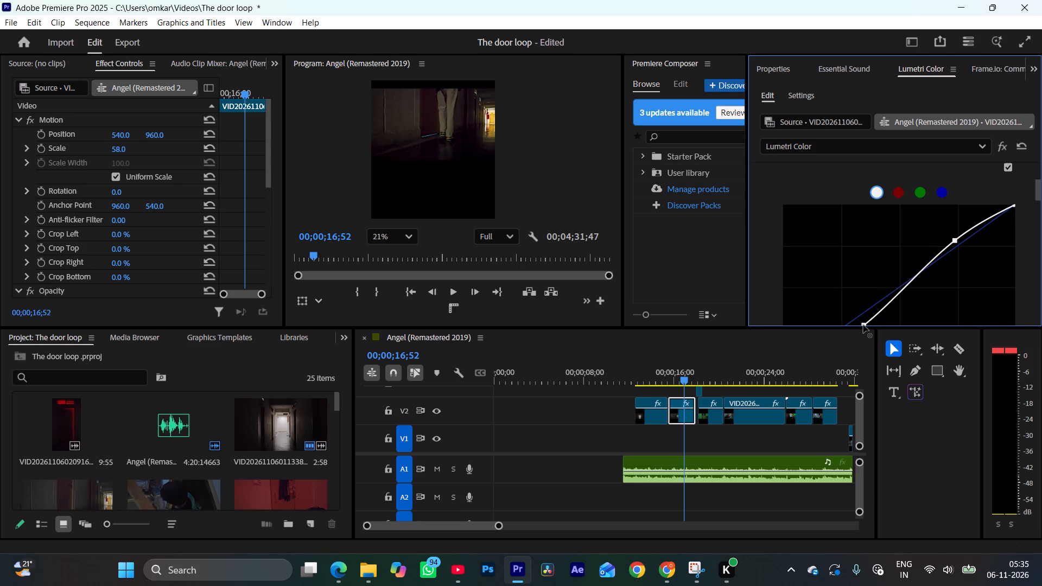
pyautogui.moveTo(863, 325); pyautogui.dragTo(863, 326)
# Turn off Basic Correction and compare the corridor clip's curve adjustment with the Lumetri Color effect bypassed and enabled.
pyautogui.moveTo(1040, 190); pyautogui.dragTo(1038, 155)
pyautogui.click(1016, 174)
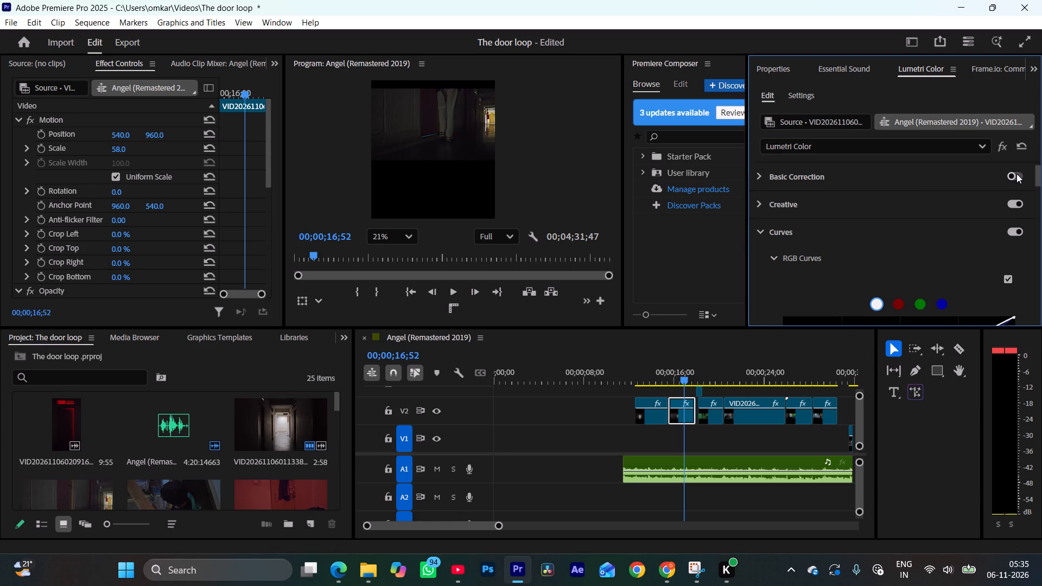
pyautogui.click(1000, 149)
pyautogui.click(1000, 149)
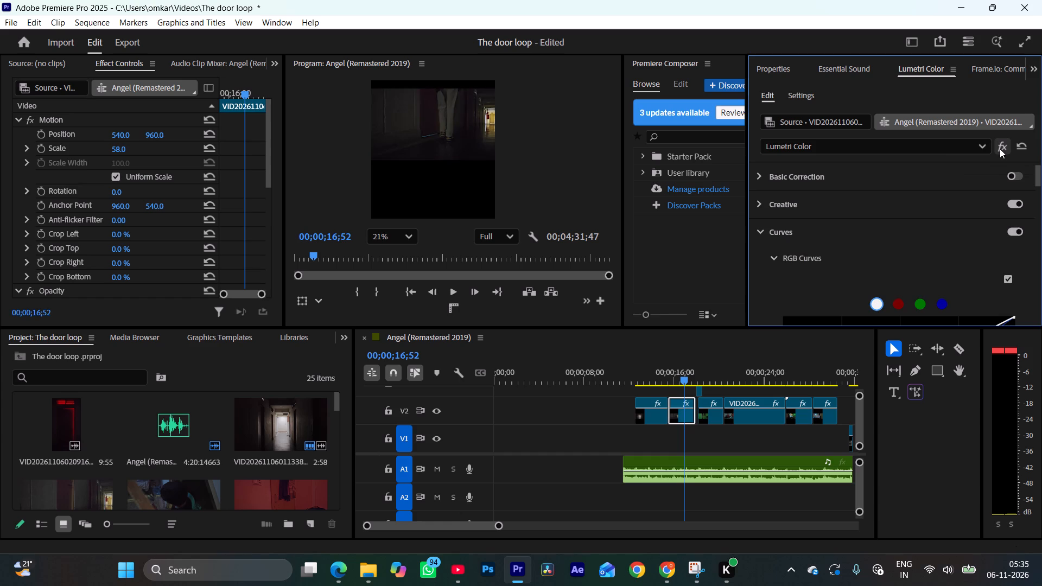
pyautogui.click(1000, 149)
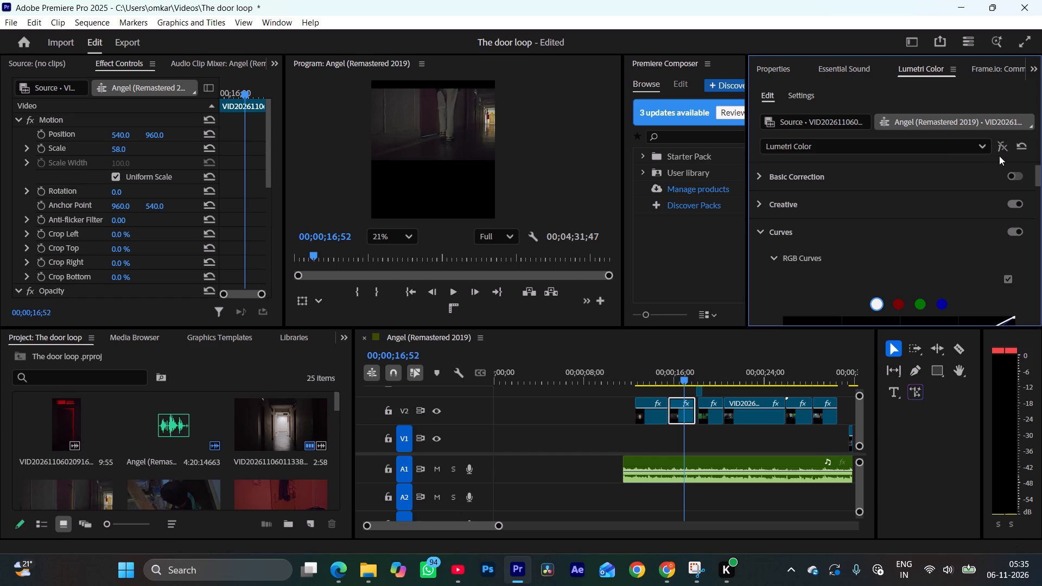
pyautogui.click(1004, 154)
pyautogui.doubleClick(1005, 151)
pyautogui.click(1005, 151)
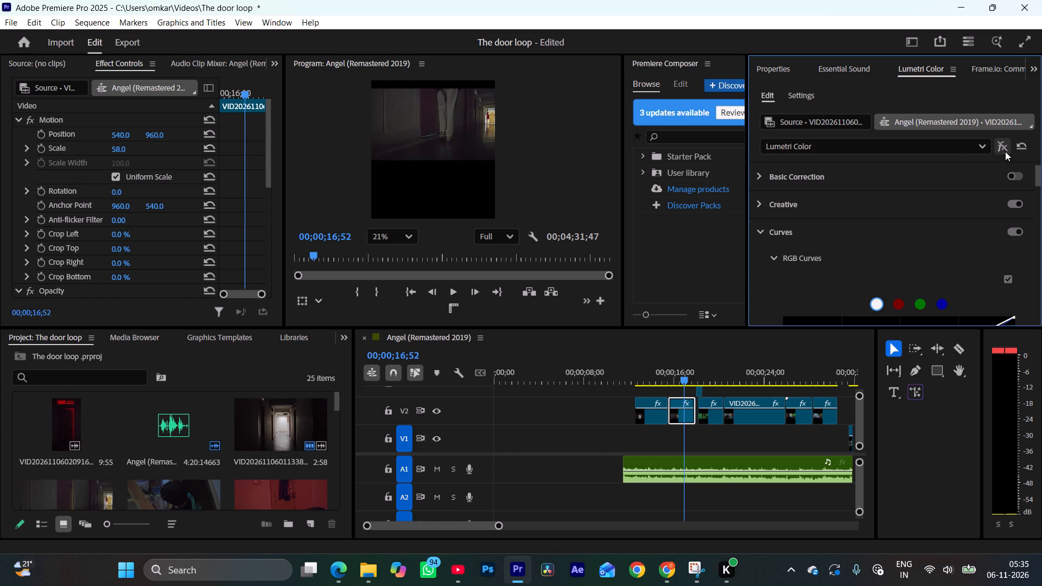
pyautogui.click(1005, 151)
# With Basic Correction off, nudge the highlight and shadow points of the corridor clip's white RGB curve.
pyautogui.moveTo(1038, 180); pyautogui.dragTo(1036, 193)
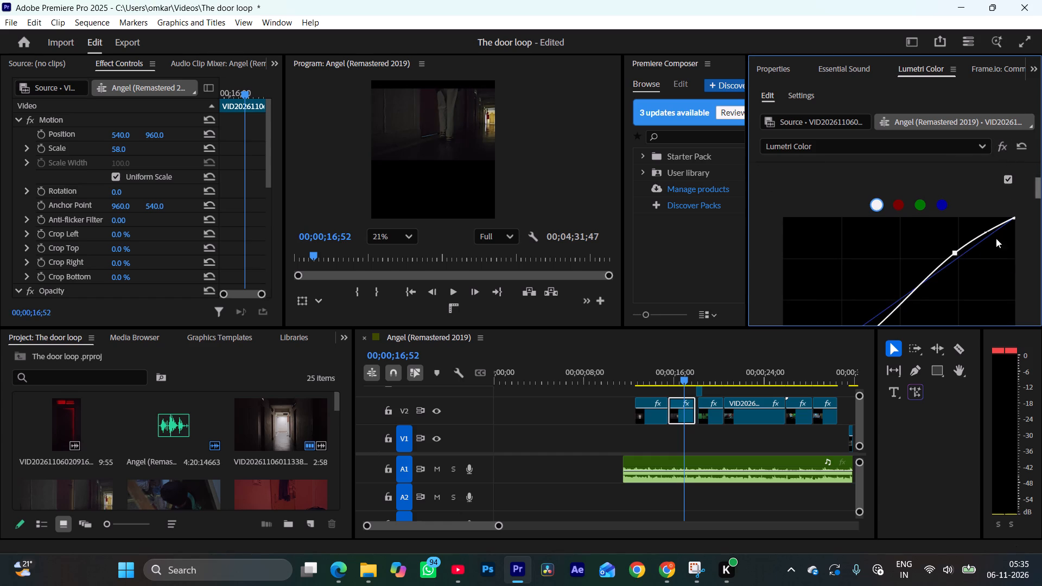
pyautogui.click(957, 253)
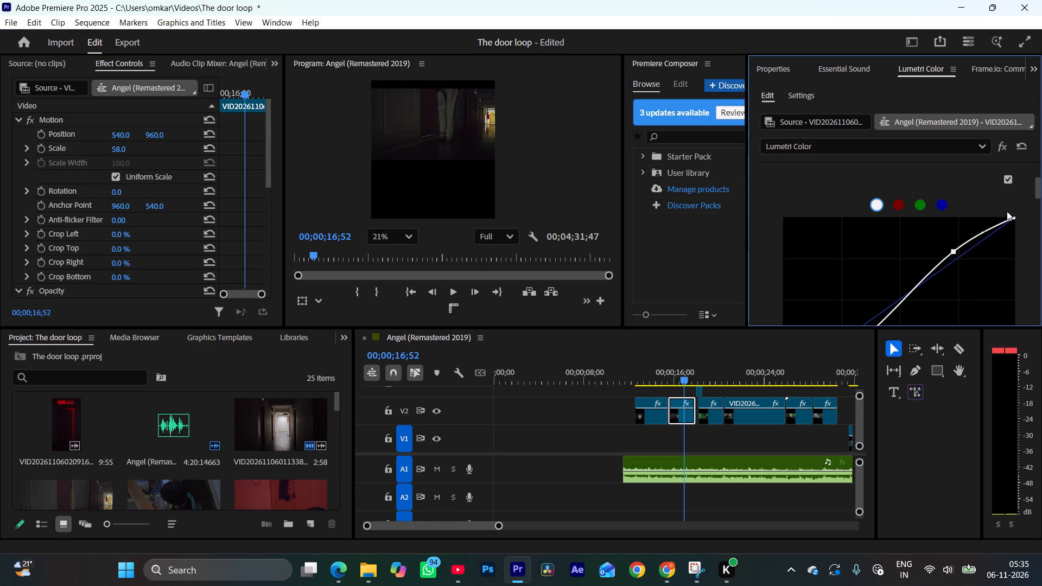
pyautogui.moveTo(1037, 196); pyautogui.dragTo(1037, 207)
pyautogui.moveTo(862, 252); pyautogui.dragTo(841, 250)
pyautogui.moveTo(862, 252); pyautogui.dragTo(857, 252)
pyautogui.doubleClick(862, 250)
# Turn Basic Correction back on for the corridor clip.
pyautogui.moveTo(1038, 200); pyautogui.dragTo(1041, 144)
pyautogui.click(1014, 177)
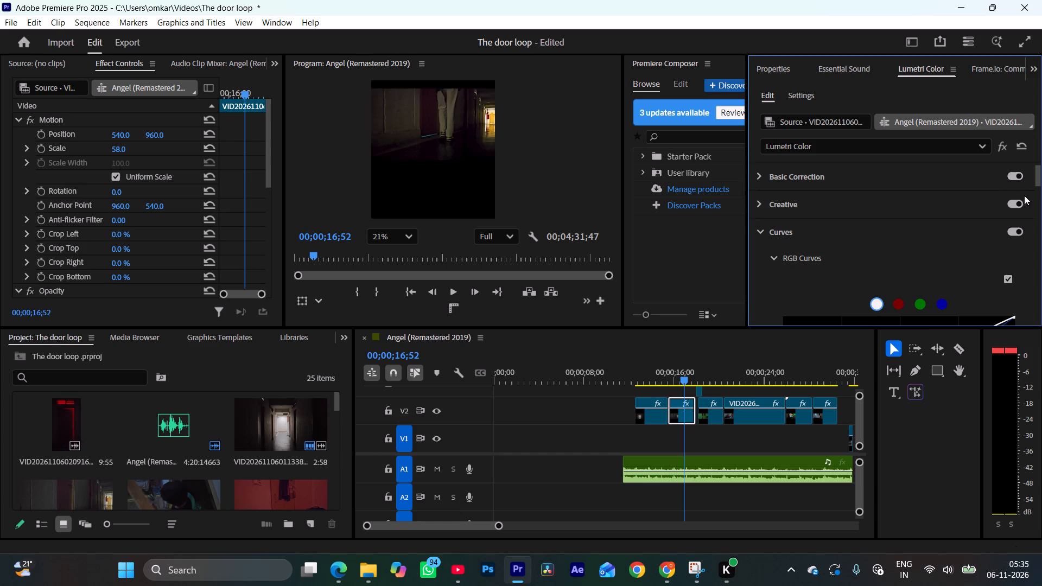
# Lower the highlight point of the corridor clip's white RGB curve until it sits approximately on the diagonal.
pyautogui.moveTo(1038, 179); pyautogui.dragTo(1040, 193)
pyautogui.moveTo(955, 243); pyautogui.dragTo(958, 244)
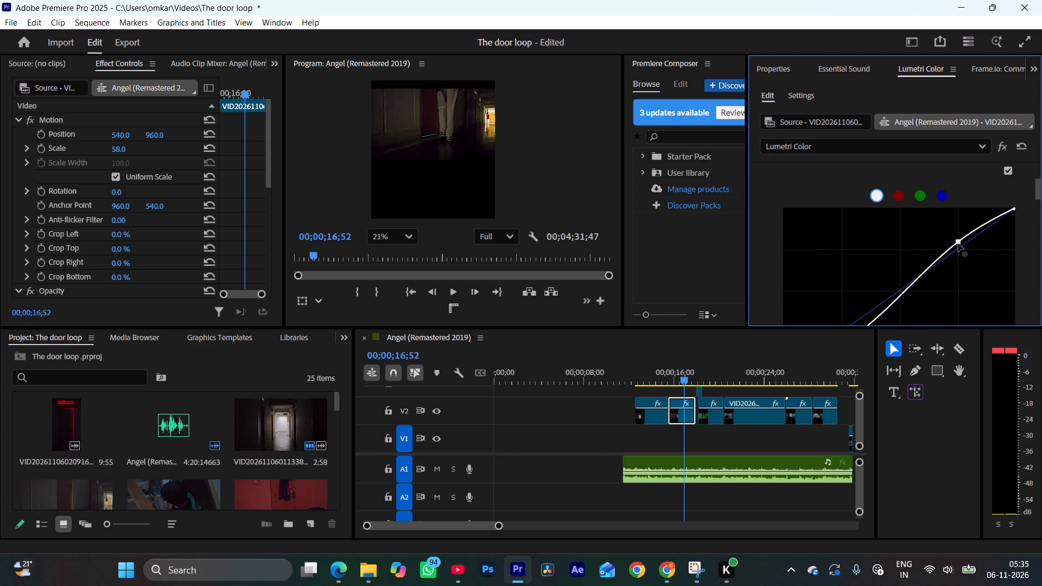
pyautogui.moveTo(958, 244); pyautogui.dragTo(965, 260)
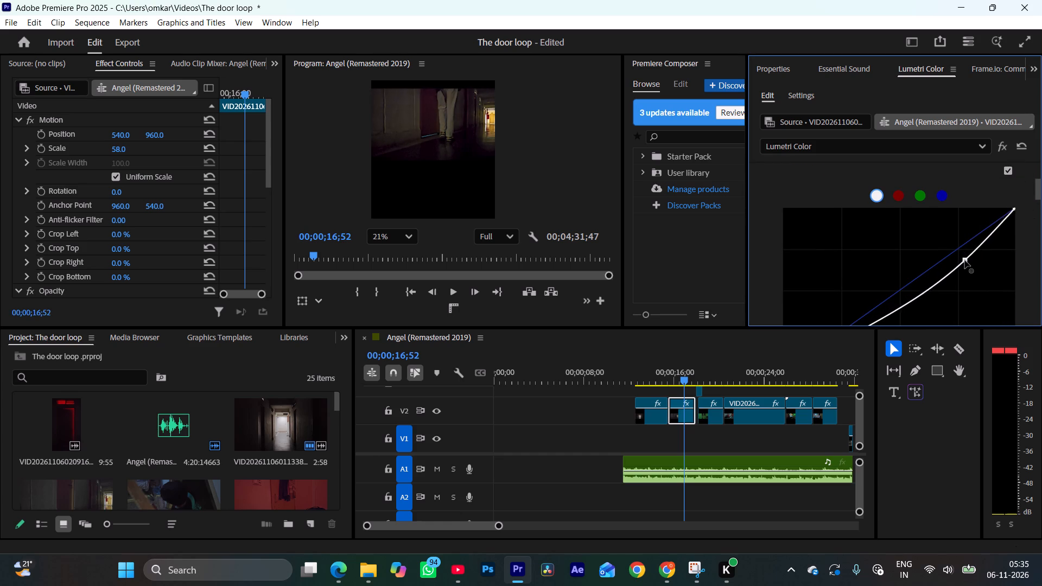
pyautogui.moveTo(965, 260); pyautogui.dragTo(958, 251)
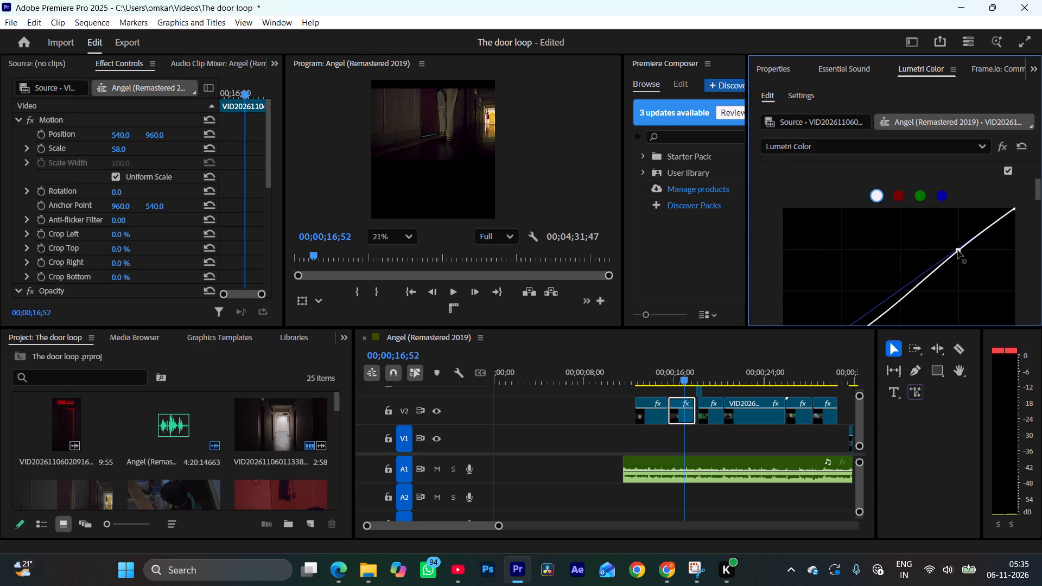
pyautogui.moveTo(958, 251); pyautogui.dragTo(957, 251)
# Reposition the shadow point of the corridor clip's white RGB curve lower, below the diagonal, to deepen the dark tones.
pyautogui.moveTo(1041, 190); pyautogui.dragTo(1041, 198)
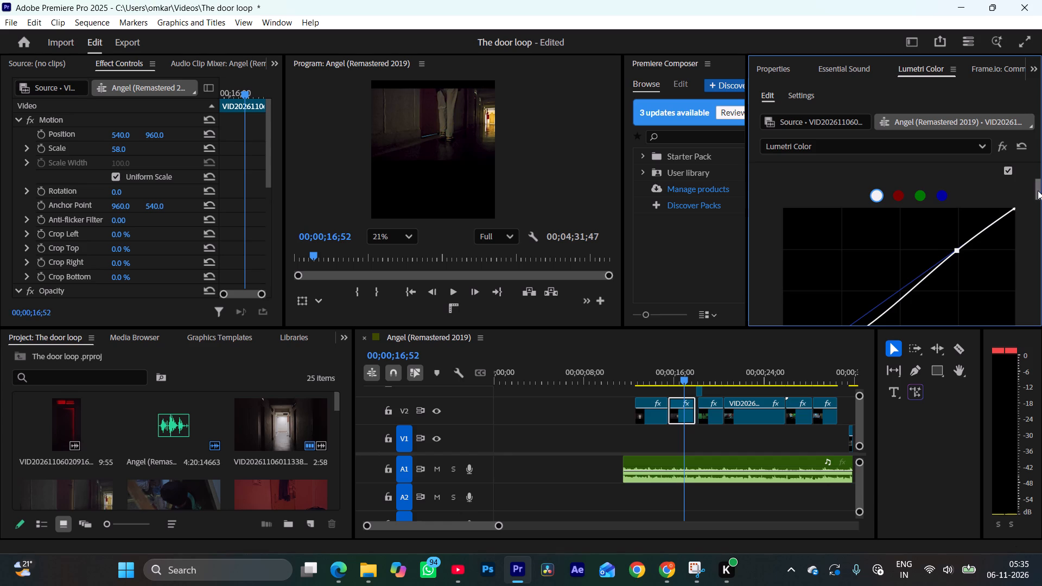
pyautogui.click(1038, 190)
pyautogui.moveTo(863, 309); pyautogui.dragTo(864, 302)
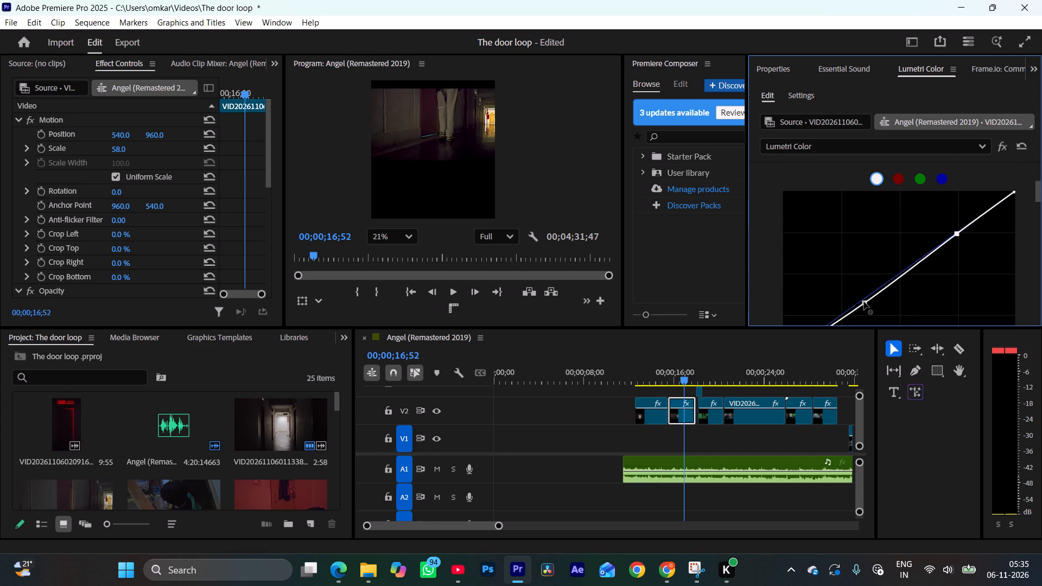
pyautogui.moveTo(864, 302); pyautogui.dragTo(878, 309)
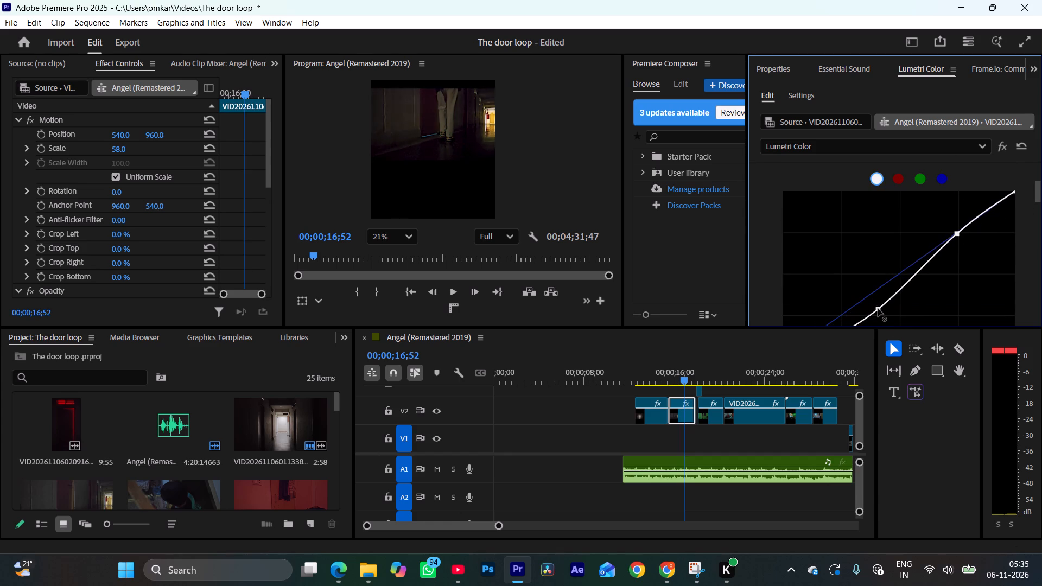
pyautogui.moveTo(878, 309); pyautogui.dragTo(832, 323)
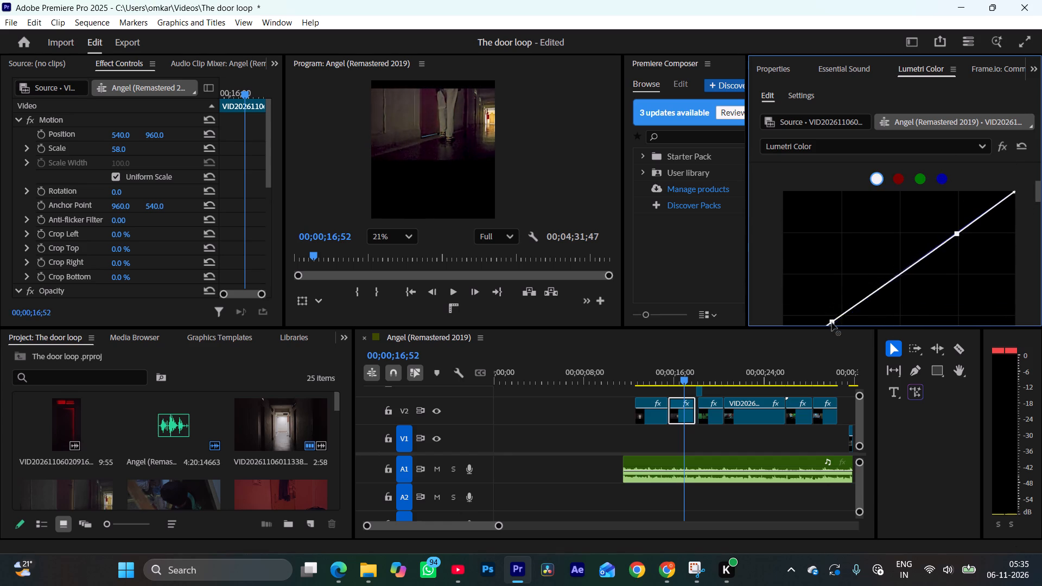
pyautogui.moveTo(832, 323); pyautogui.dragTo(803, 351)
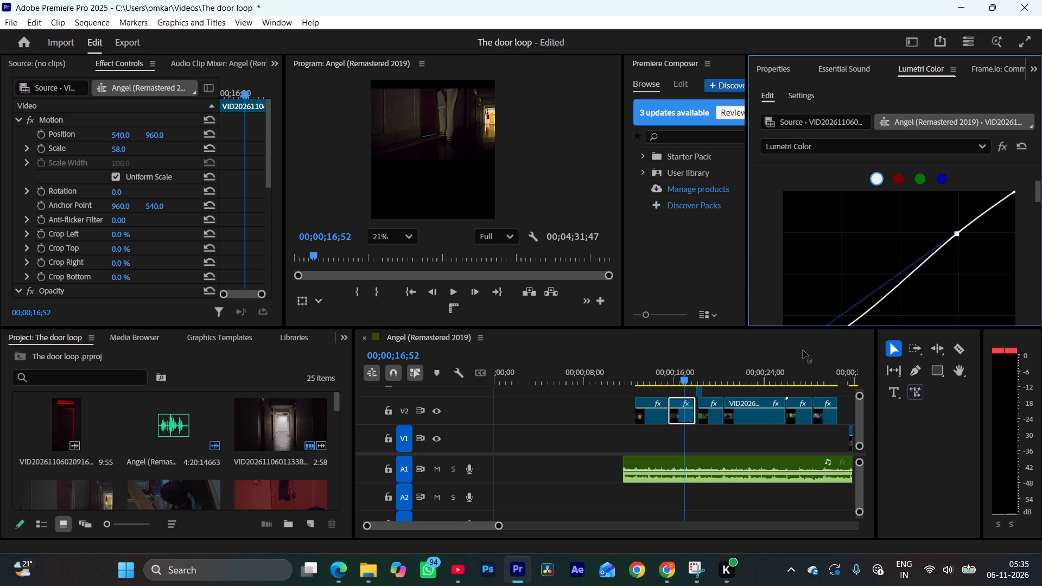
pyautogui.moveTo(803, 351); pyautogui.dragTo(848, 328)
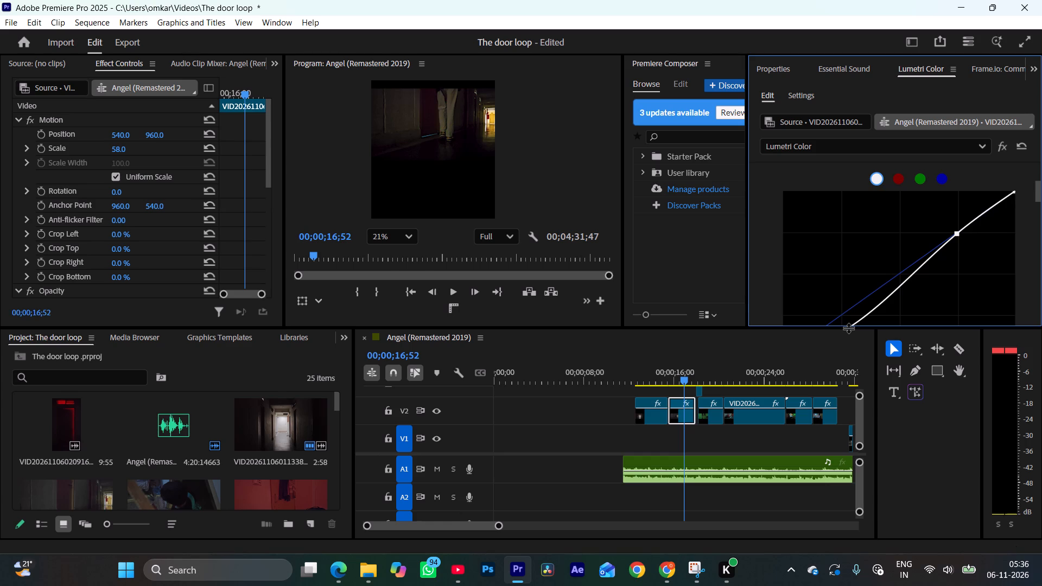
# Select the first clip on V2, park the playhead over it, and set its Basic Correction temperature to 18.2.
pyautogui.click(656, 415)
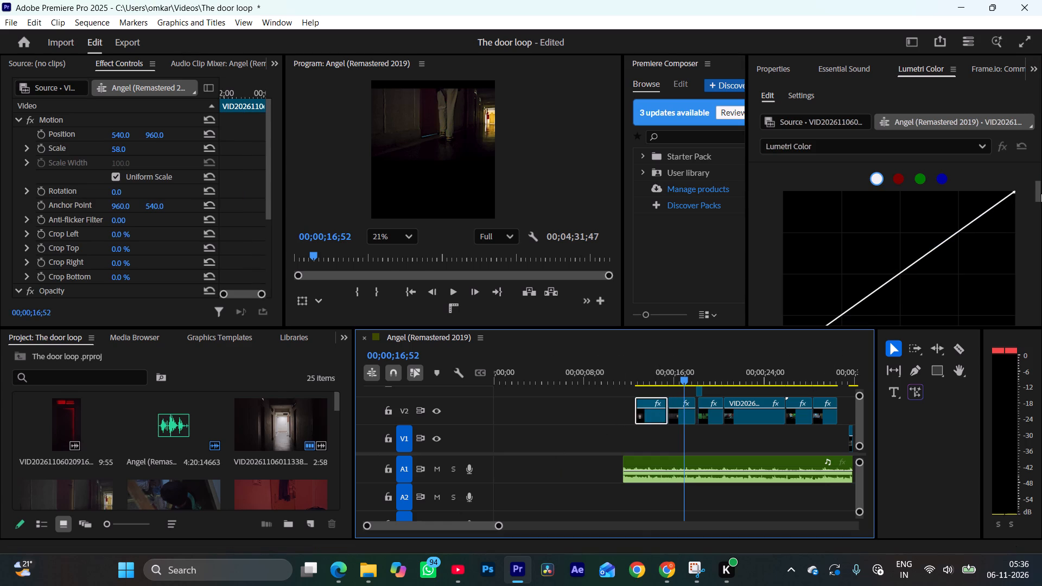
pyautogui.moveTo(1039, 192); pyautogui.dragTo(1041, 130)
pyautogui.moveTo(663, 374); pyautogui.dragTo(639, 378)
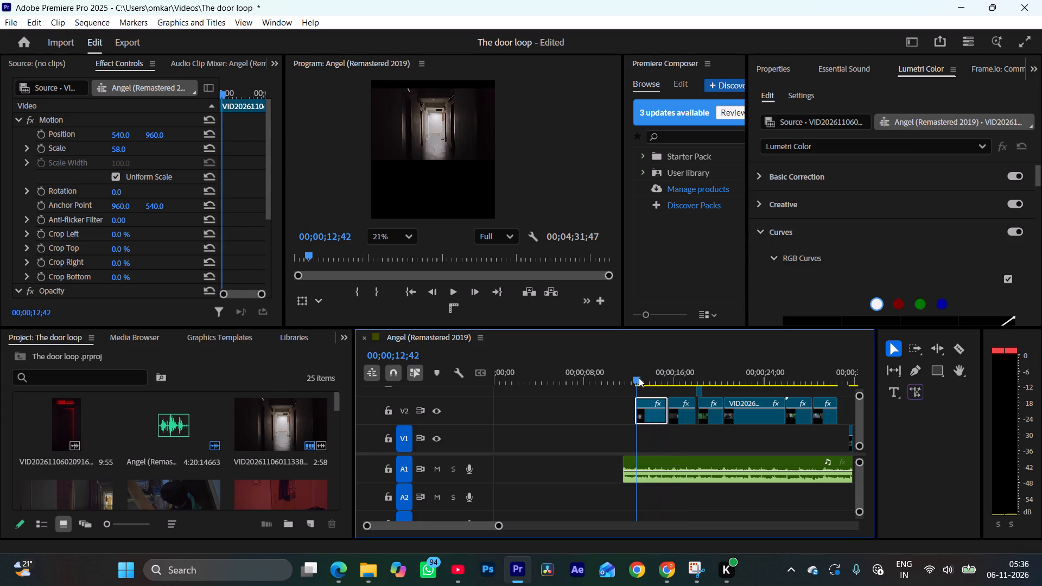
pyautogui.moveTo(639, 378); pyautogui.dragTo(651, 375)
pyautogui.scroll(-7, 952, 246)
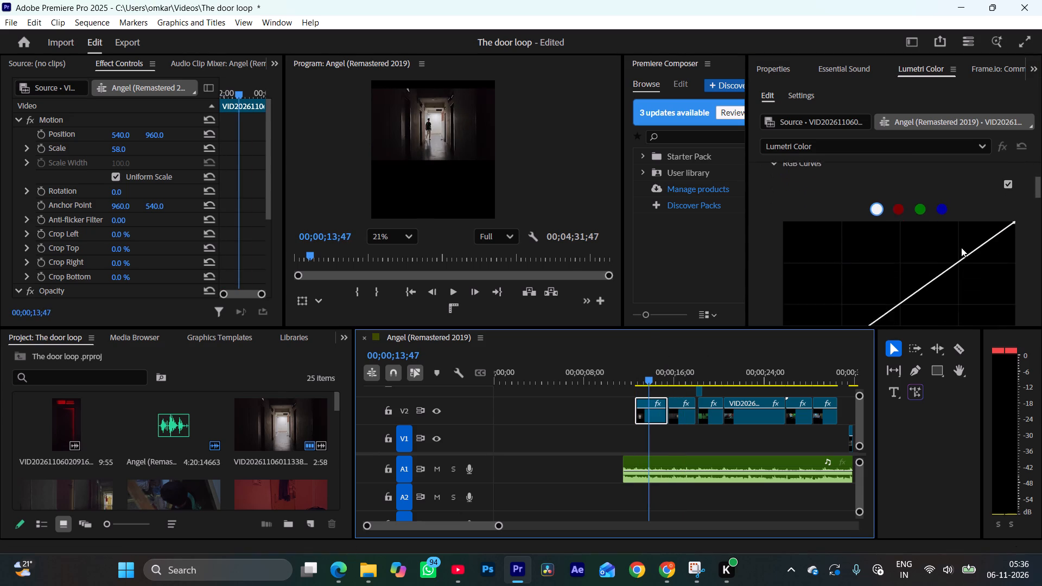
pyautogui.scroll(-1, 961, 247)
pyautogui.scroll(2, 961, 247)
pyautogui.scroll(-1, 961, 247)
pyautogui.scroll(3, 961, 247)
pyautogui.scroll(-1, 853, 213)
pyautogui.scroll(5, 848, 212)
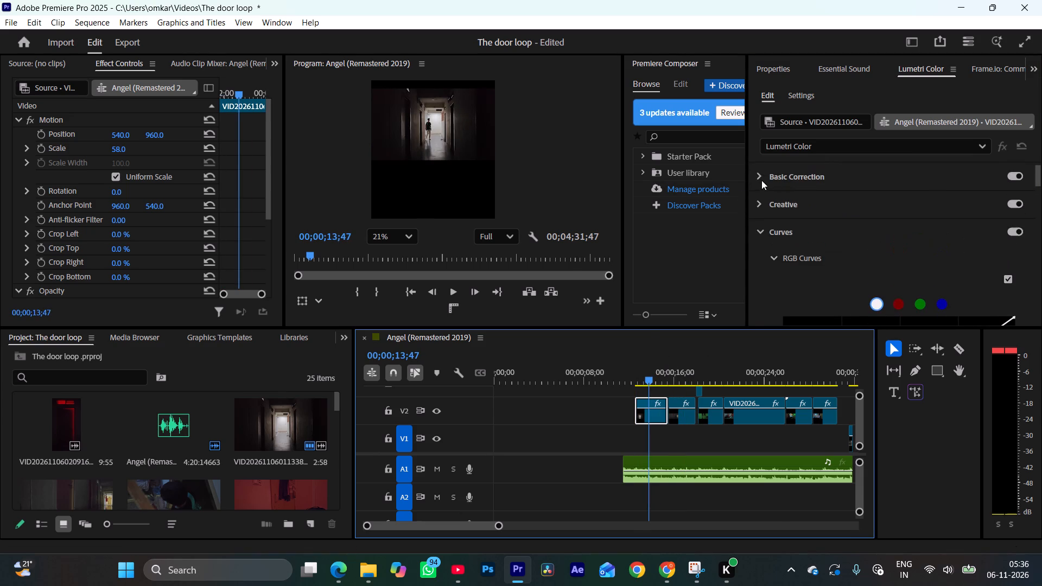
pyautogui.click(761, 180)
pyautogui.scroll(-4, 872, 270)
pyautogui.click(1015, 269)
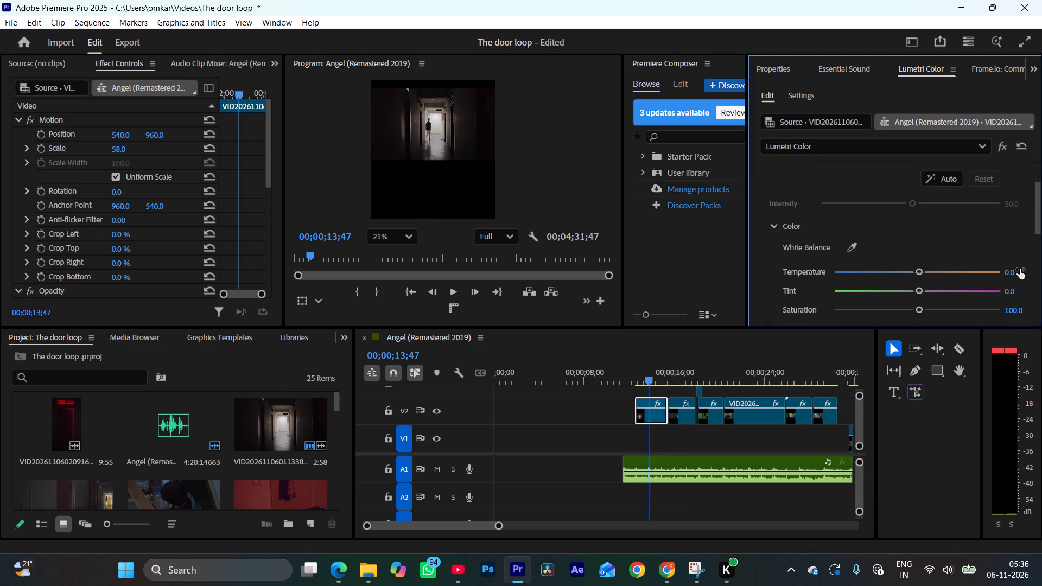
pyautogui.click(1011, 275)
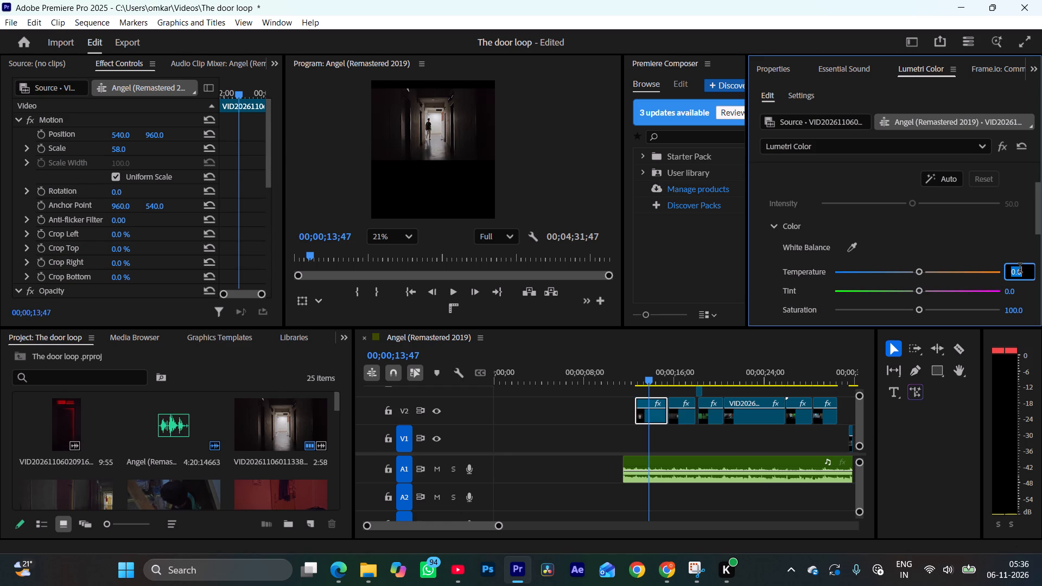
pyautogui.write('18.2')
pyautogui.press('Return')
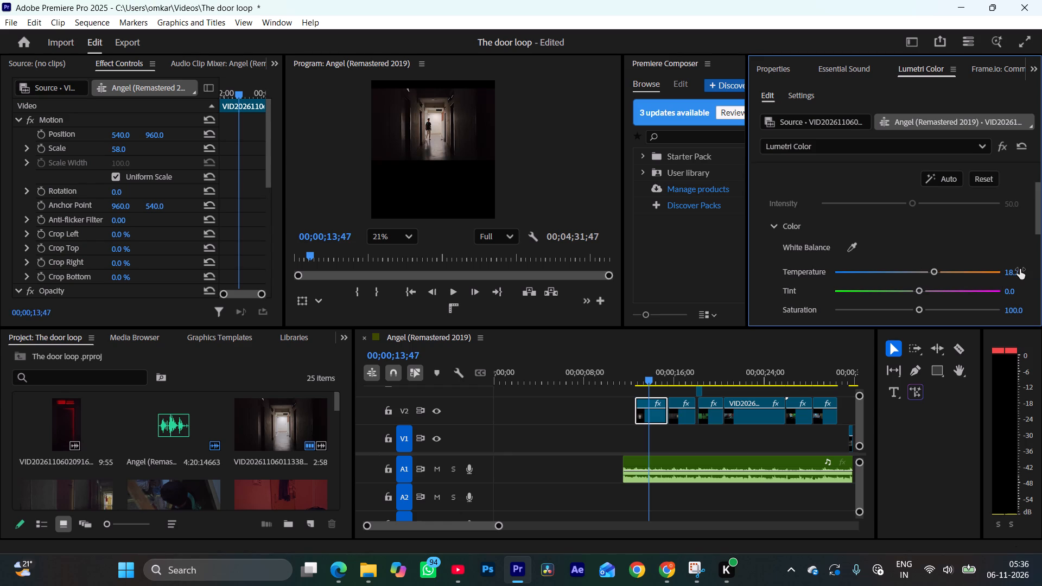
# Set the first V2 clip's saturation to 120.
pyautogui.click(1016, 310)
pyautogui.write('120.')
pyautogui.press('8')
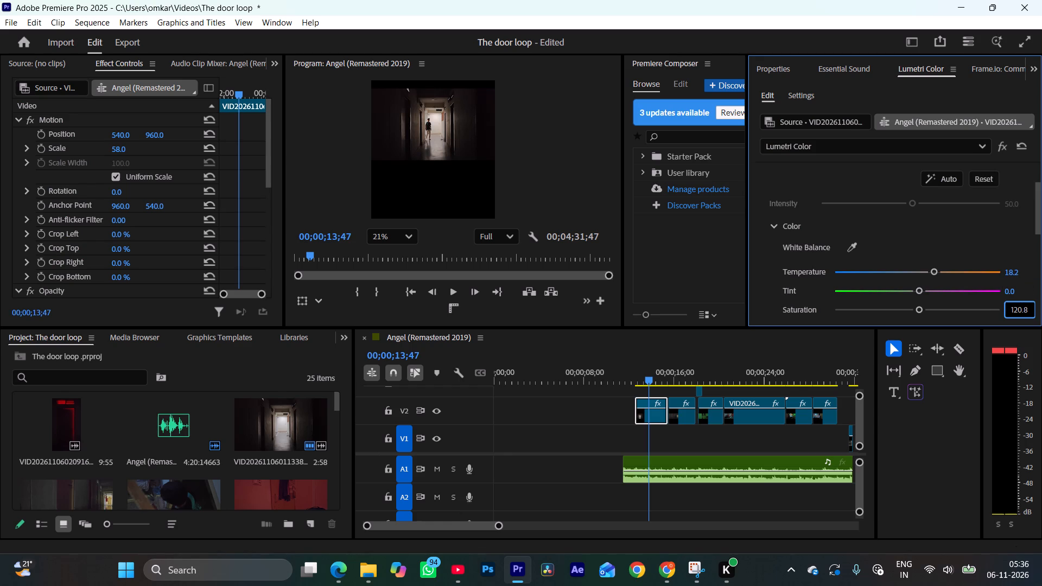
pyautogui.press('Return')
pyautogui.click(1020, 307)
pyautogui.write('120')
pyautogui.press('Return')
# Set the first V2 clip's exposure to 0.7 and contrast to 8.2.
pyautogui.scroll(-3, 1020, 307)
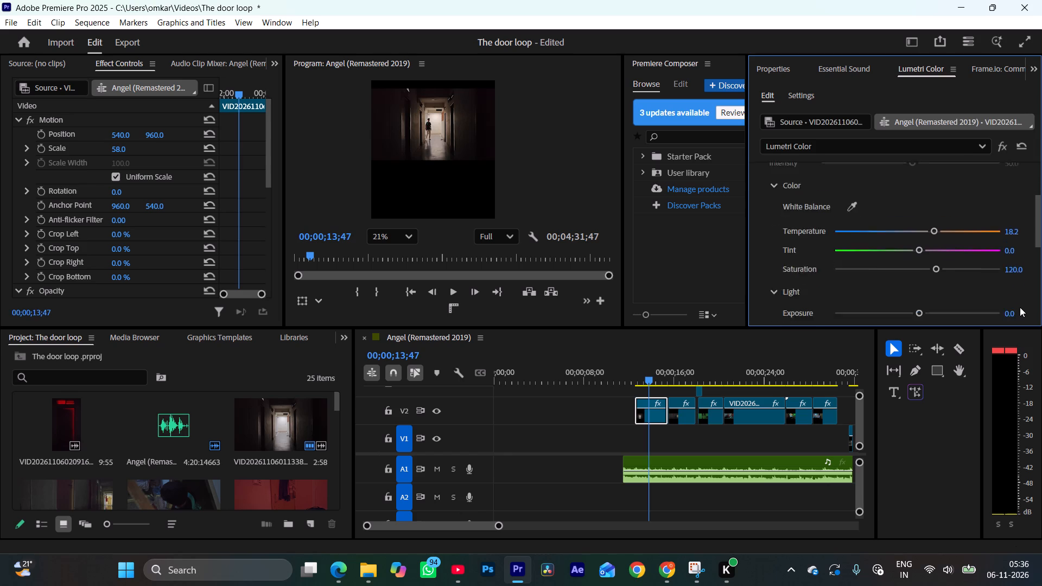
pyautogui.scroll(-4, 1020, 307)
pyautogui.click(1013, 258)
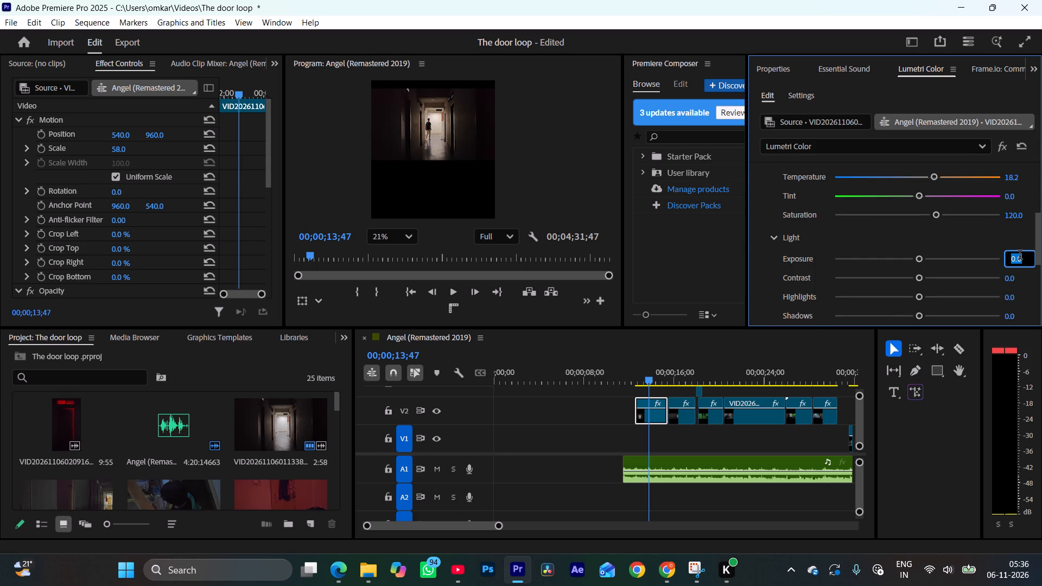
pyautogui.write('0.7')
pyautogui.press('Return')
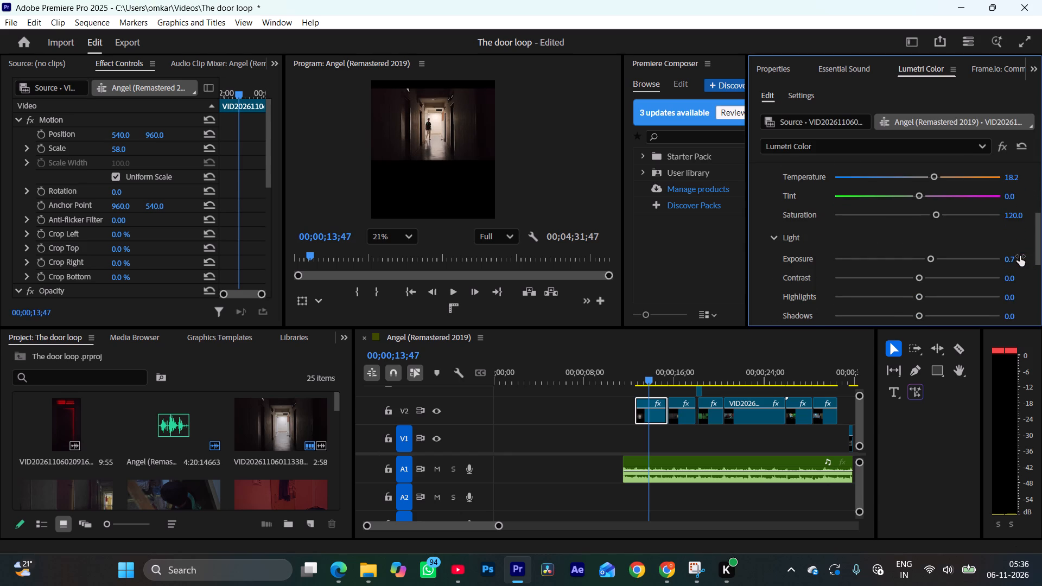
pyautogui.click(1012, 281)
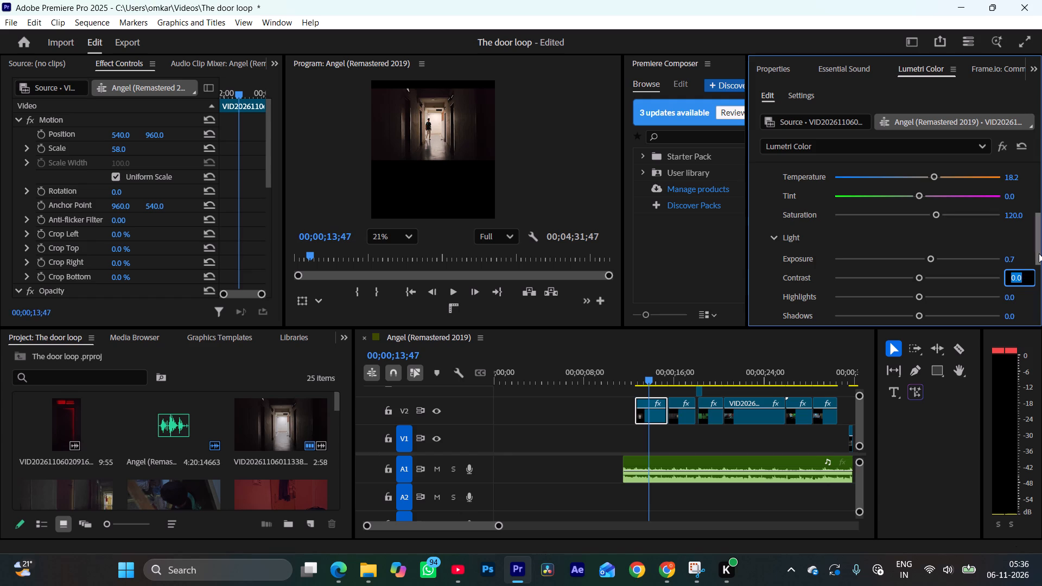
pyautogui.moveTo(1039, 253); pyautogui.dragTo(1041, 269)
pyautogui.click(1008, 229)
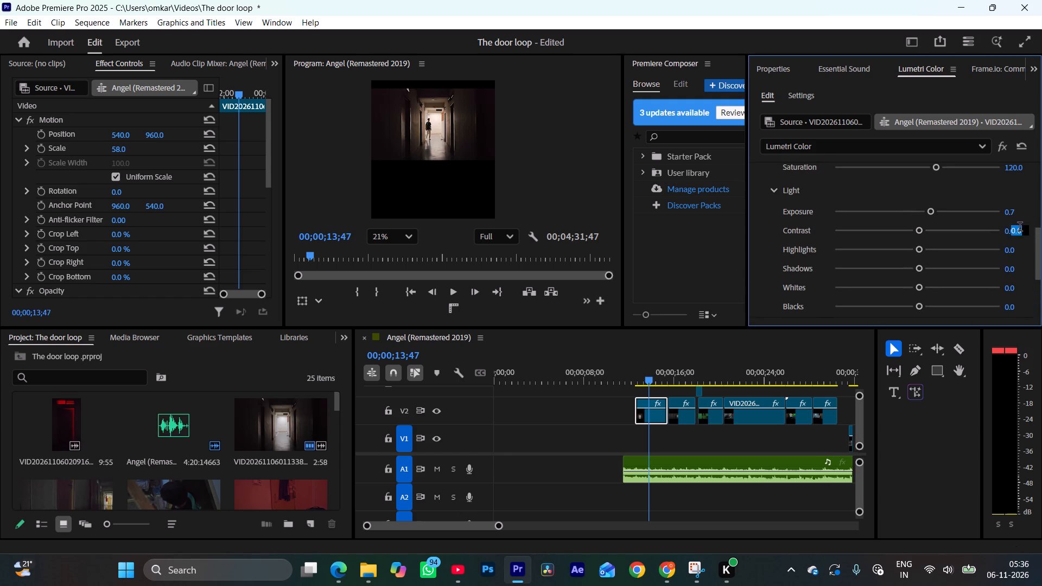
pyautogui.write('8.2')
pyautogui.press('Return')
# Set the first V2 clip's highlights to -49.7 and shadows to 25.8.
pyautogui.click(1015, 250)
pyautogui.press('-')
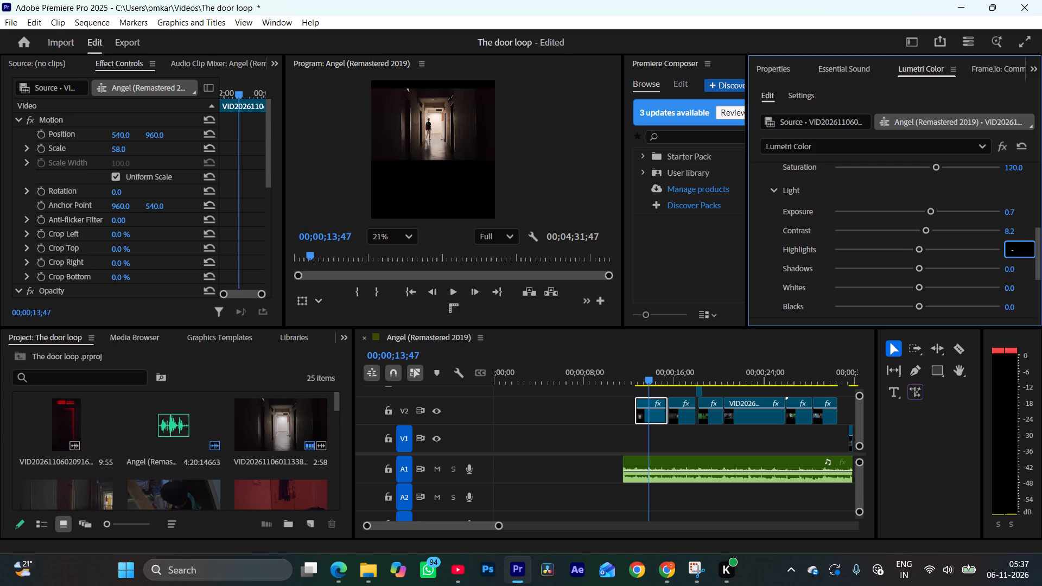
pyautogui.press('4')
pyautogui.write('9.7')
pyautogui.press('Return')
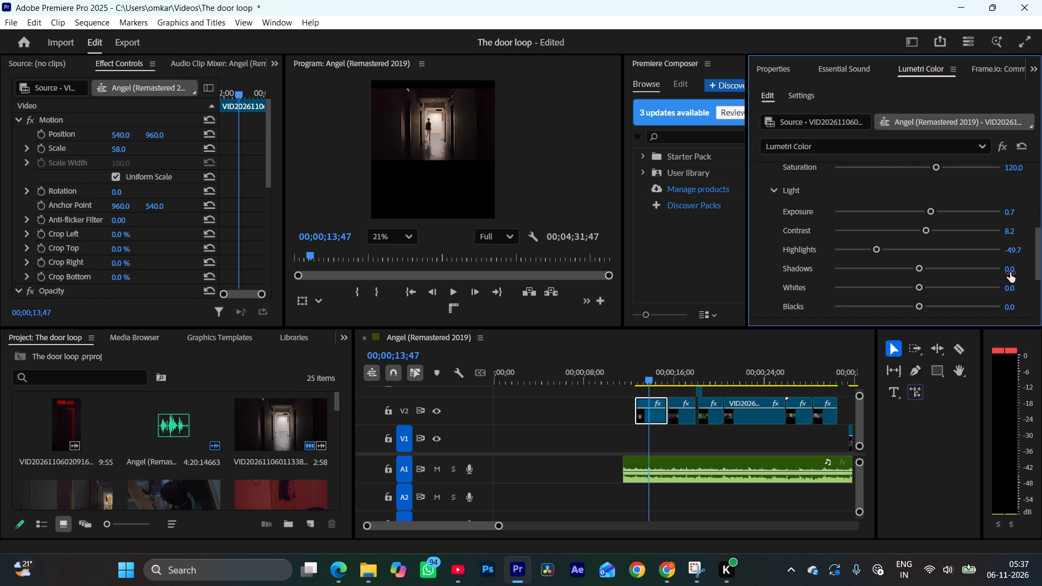
pyautogui.click(1009, 272)
pyautogui.write('25.')
pyautogui.press('8')
pyautogui.press('Return')
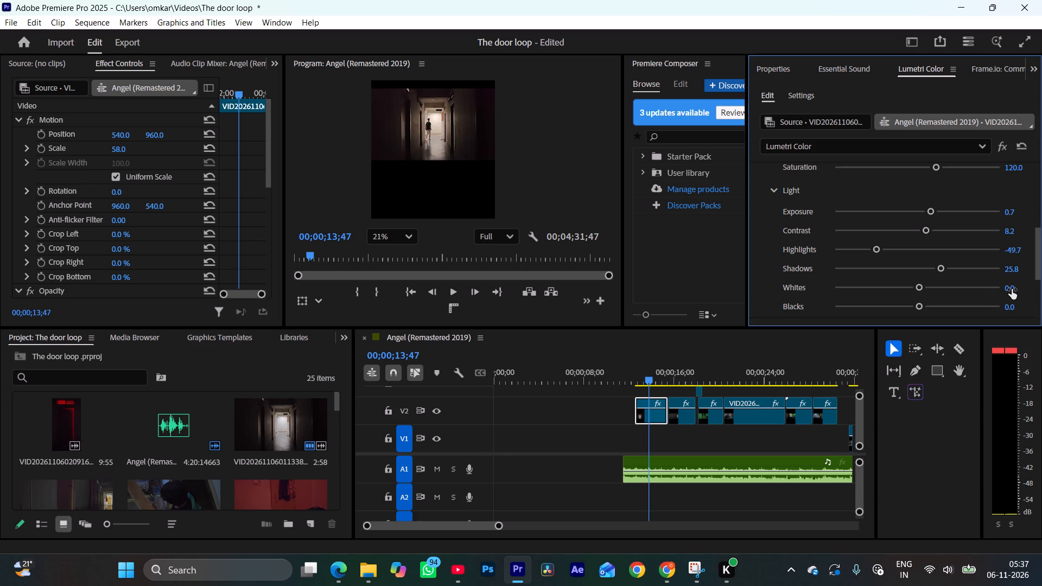
# Set the first V2 clip's blacks to 6.9.
pyautogui.click(1011, 303)
pyautogui.write('6.9')
pyautogui.press('Return')
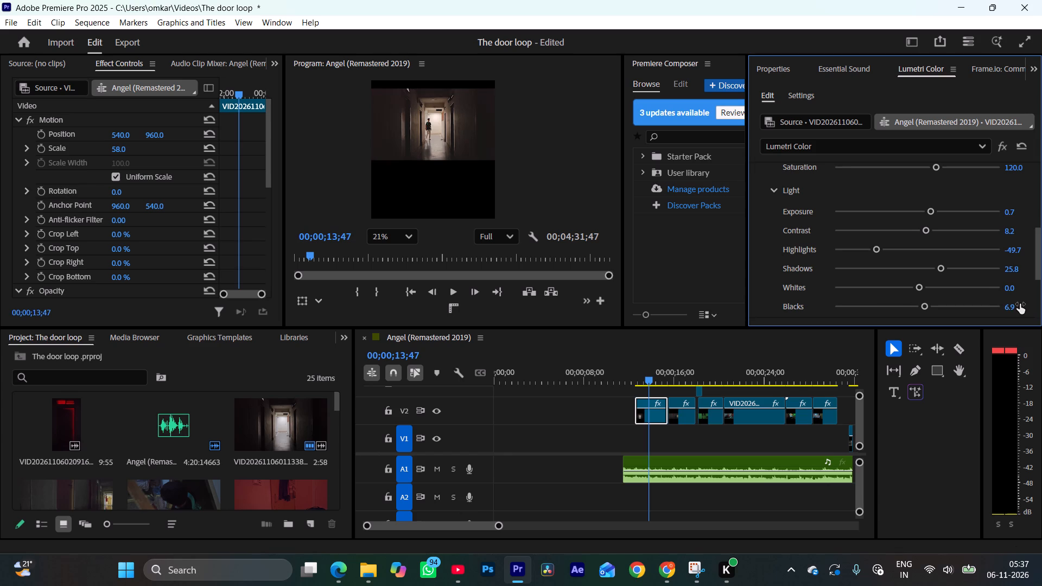
# Compare the first V2 clip before and after grading by repeatedly bypassing and re-enabling its Lumetri Color effect.
pyautogui.moveTo(1038, 271); pyautogui.dragTo(1038, 283)
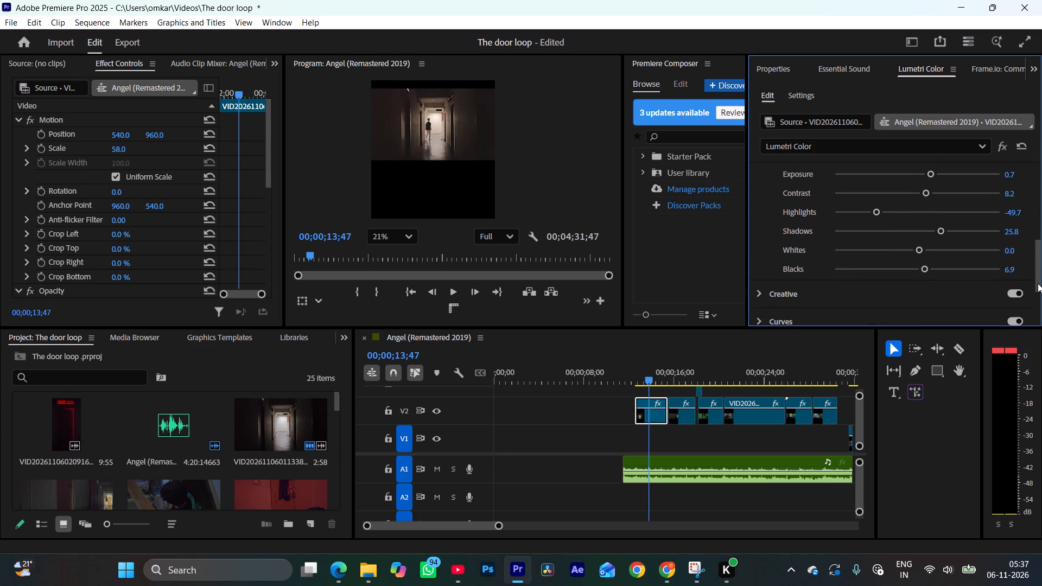
pyautogui.moveTo(1038, 283); pyautogui.dragTo(1041, 209)
pyautogui.click(1001, 149)
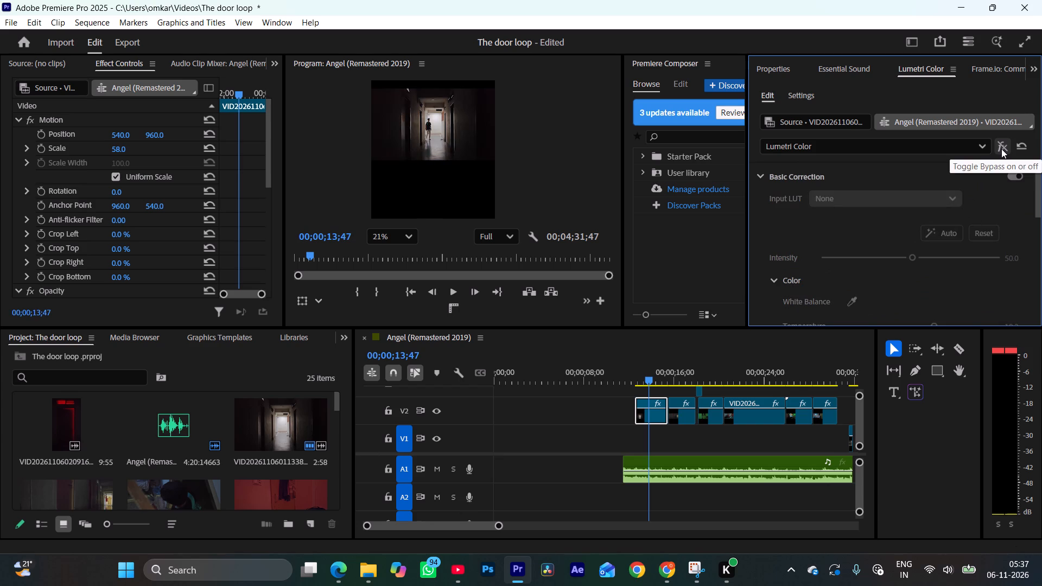
pyautogui.click(1001, 149)
pyautogui.click(1001, 149)
pyautogui.click(1001, 149)
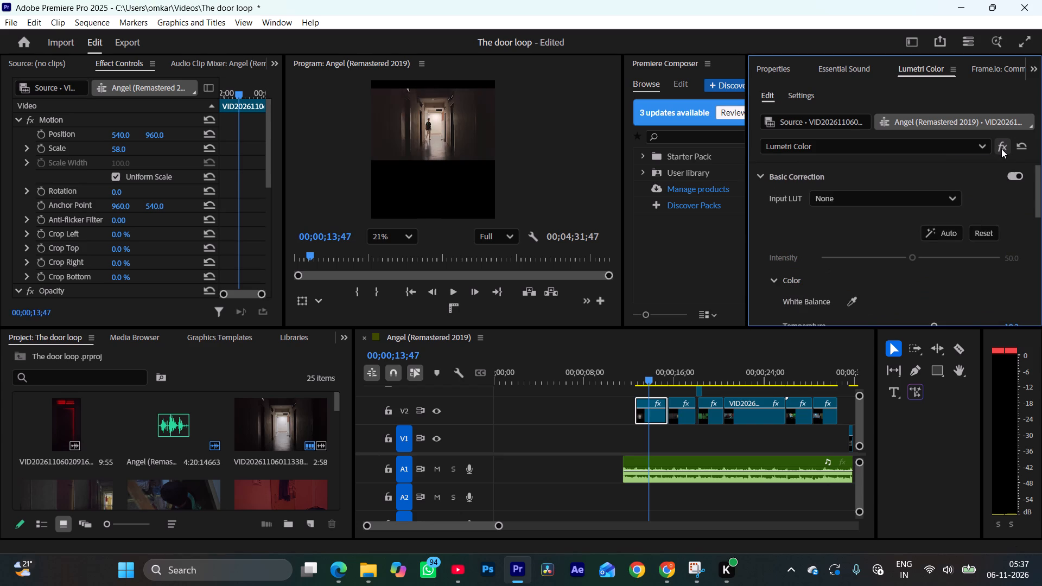
pyautogui.click(1001, 149)
pyautogui.click(1001, 149)
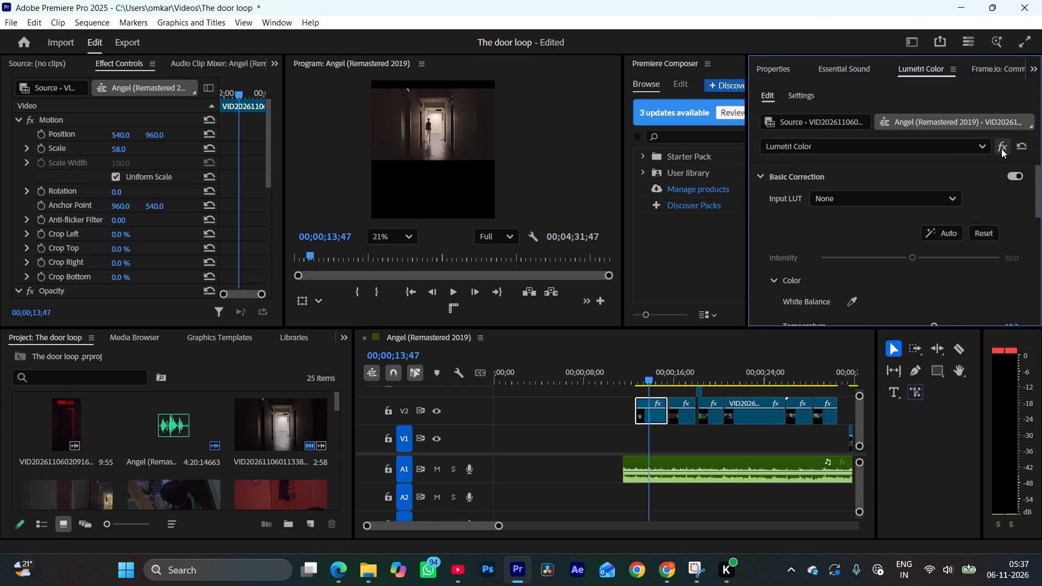
pyautogui.click(1001, 149)
pyautogui.click(1001, 149)
pyautogui.doubleClick(1001, 149)
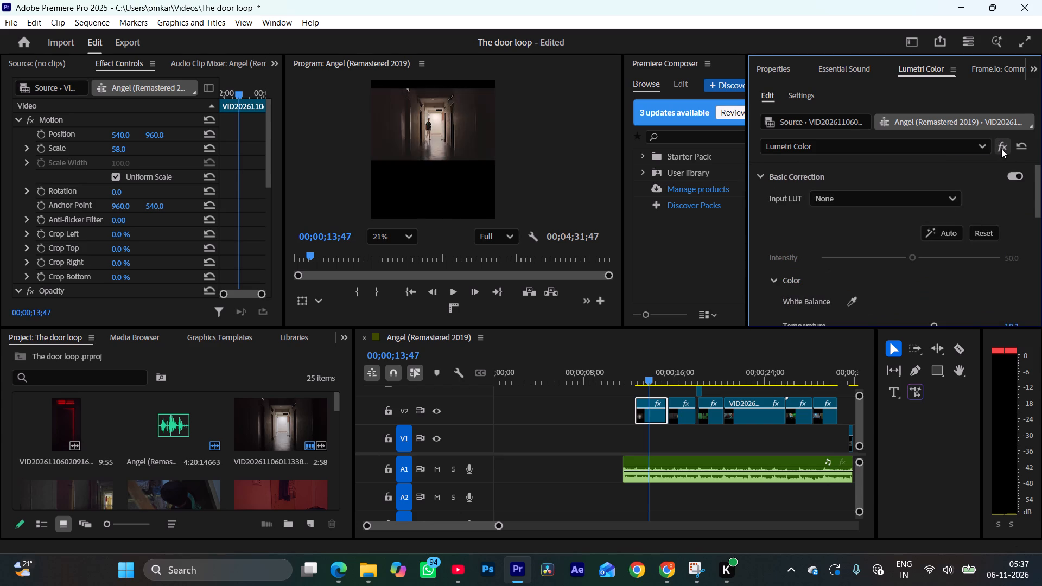
pyautogui.click(1001, 149)
pyautogui.doubleClick(1001, 149)
pyautogui.tripleClick(1001, 149)
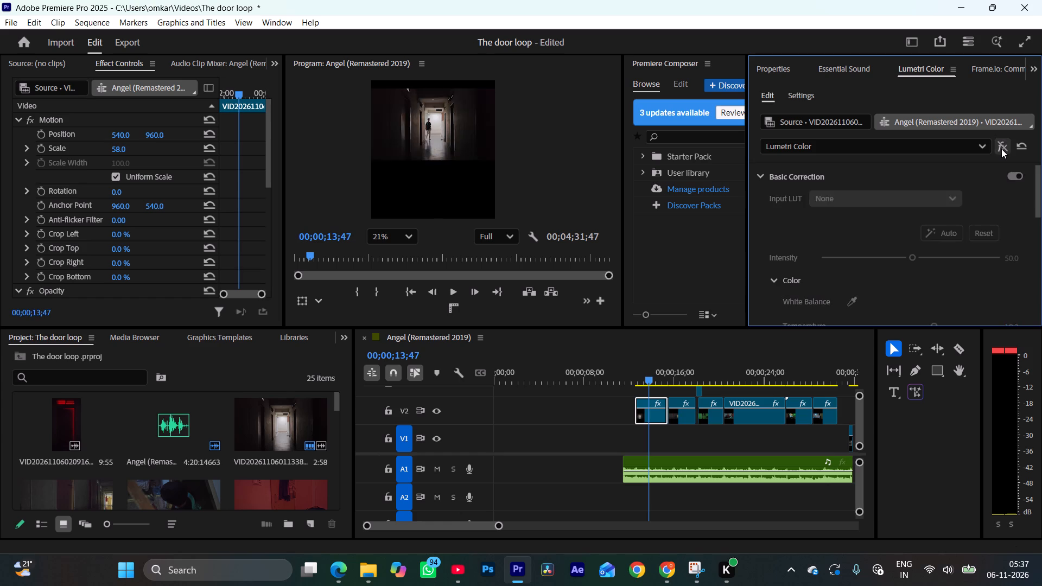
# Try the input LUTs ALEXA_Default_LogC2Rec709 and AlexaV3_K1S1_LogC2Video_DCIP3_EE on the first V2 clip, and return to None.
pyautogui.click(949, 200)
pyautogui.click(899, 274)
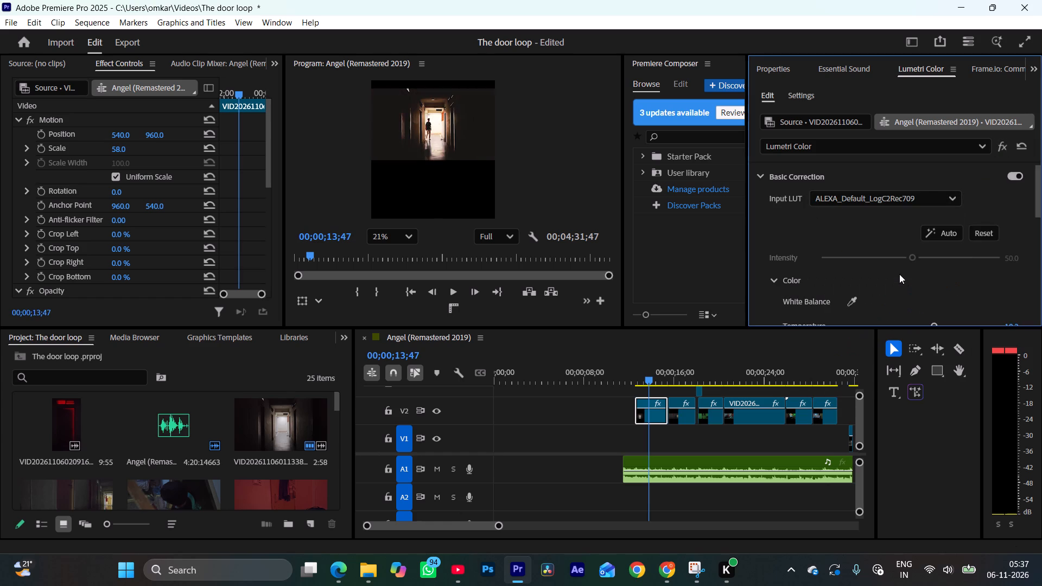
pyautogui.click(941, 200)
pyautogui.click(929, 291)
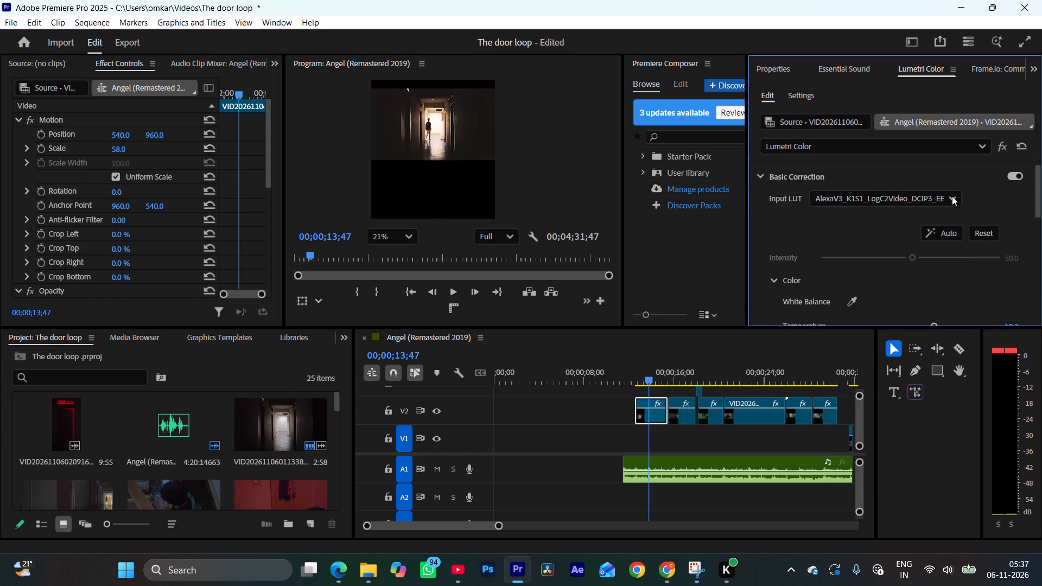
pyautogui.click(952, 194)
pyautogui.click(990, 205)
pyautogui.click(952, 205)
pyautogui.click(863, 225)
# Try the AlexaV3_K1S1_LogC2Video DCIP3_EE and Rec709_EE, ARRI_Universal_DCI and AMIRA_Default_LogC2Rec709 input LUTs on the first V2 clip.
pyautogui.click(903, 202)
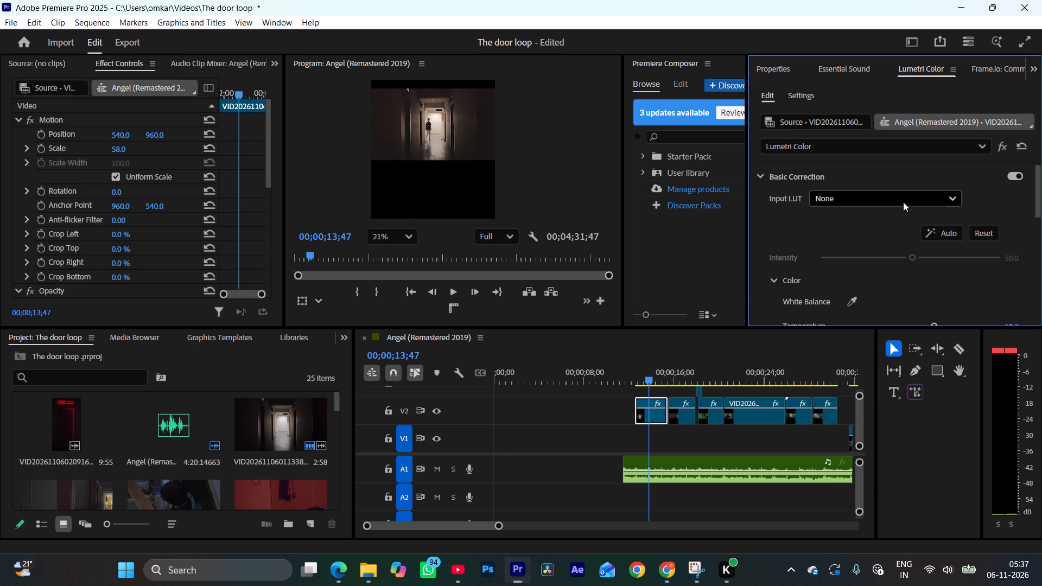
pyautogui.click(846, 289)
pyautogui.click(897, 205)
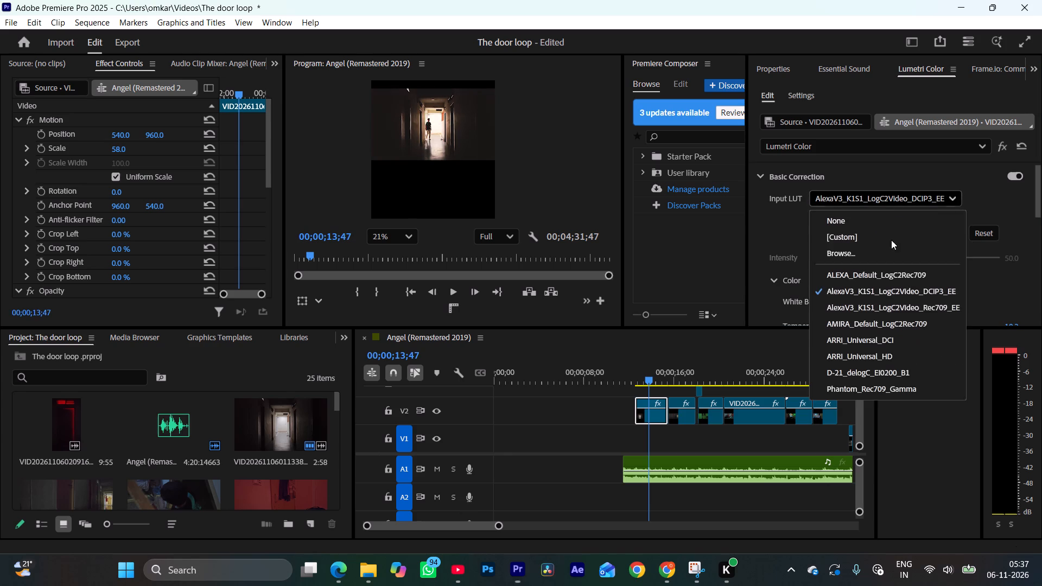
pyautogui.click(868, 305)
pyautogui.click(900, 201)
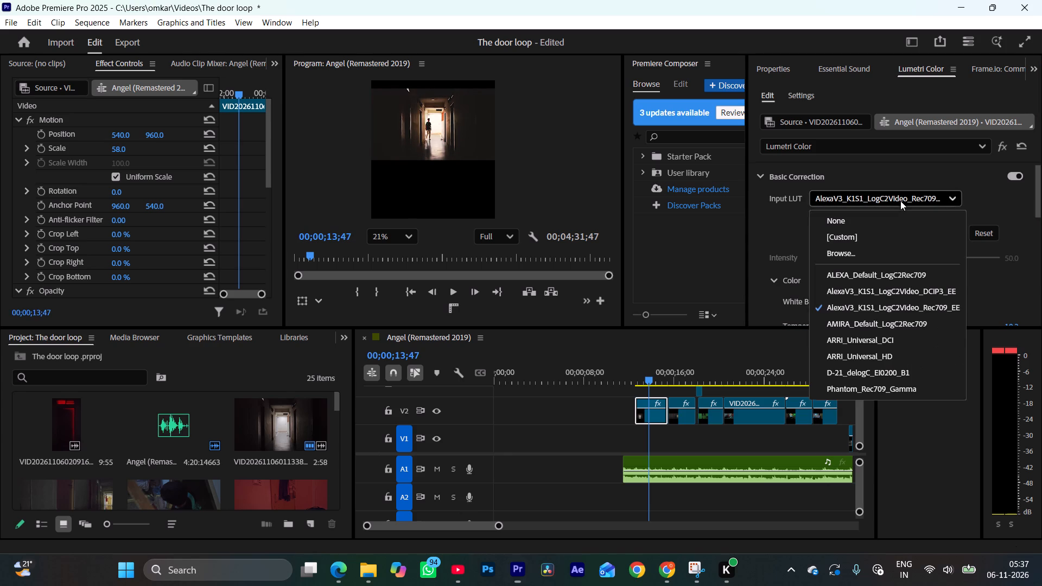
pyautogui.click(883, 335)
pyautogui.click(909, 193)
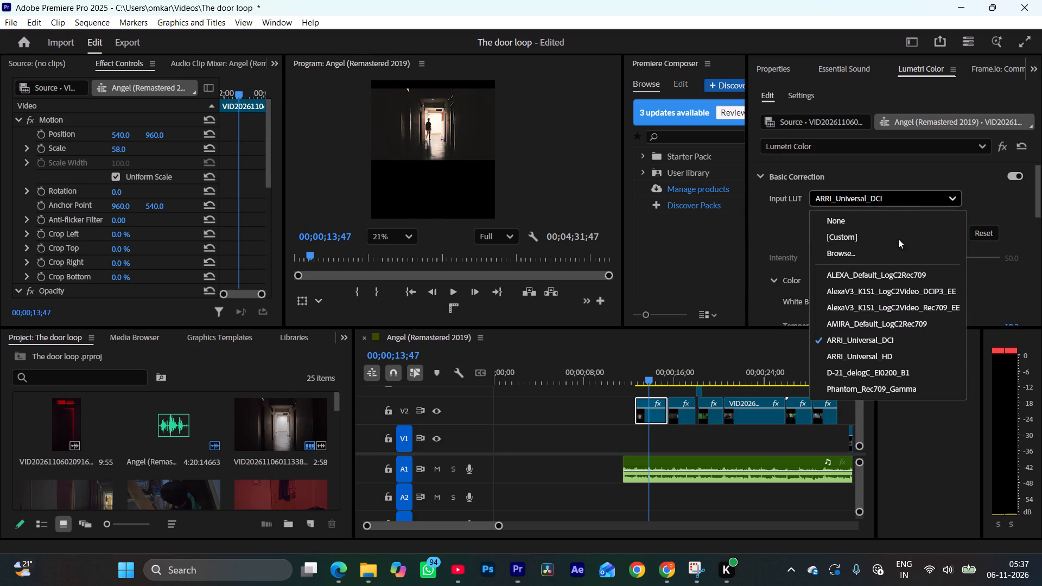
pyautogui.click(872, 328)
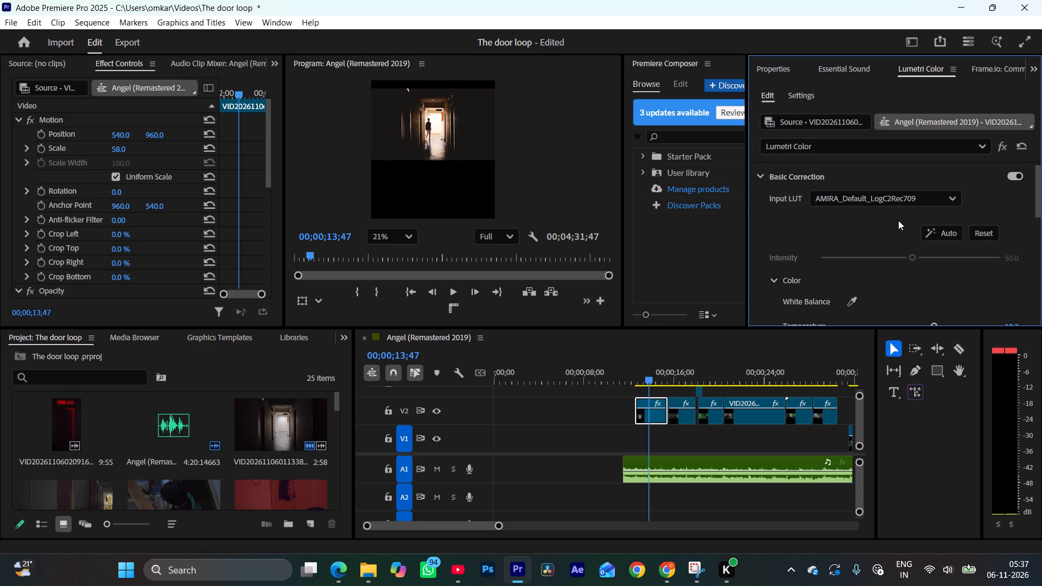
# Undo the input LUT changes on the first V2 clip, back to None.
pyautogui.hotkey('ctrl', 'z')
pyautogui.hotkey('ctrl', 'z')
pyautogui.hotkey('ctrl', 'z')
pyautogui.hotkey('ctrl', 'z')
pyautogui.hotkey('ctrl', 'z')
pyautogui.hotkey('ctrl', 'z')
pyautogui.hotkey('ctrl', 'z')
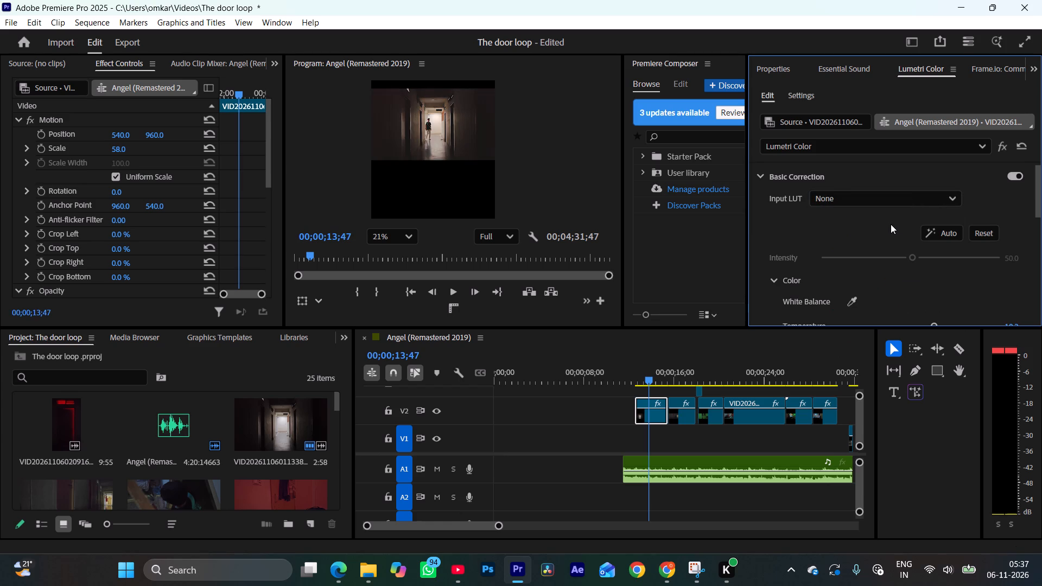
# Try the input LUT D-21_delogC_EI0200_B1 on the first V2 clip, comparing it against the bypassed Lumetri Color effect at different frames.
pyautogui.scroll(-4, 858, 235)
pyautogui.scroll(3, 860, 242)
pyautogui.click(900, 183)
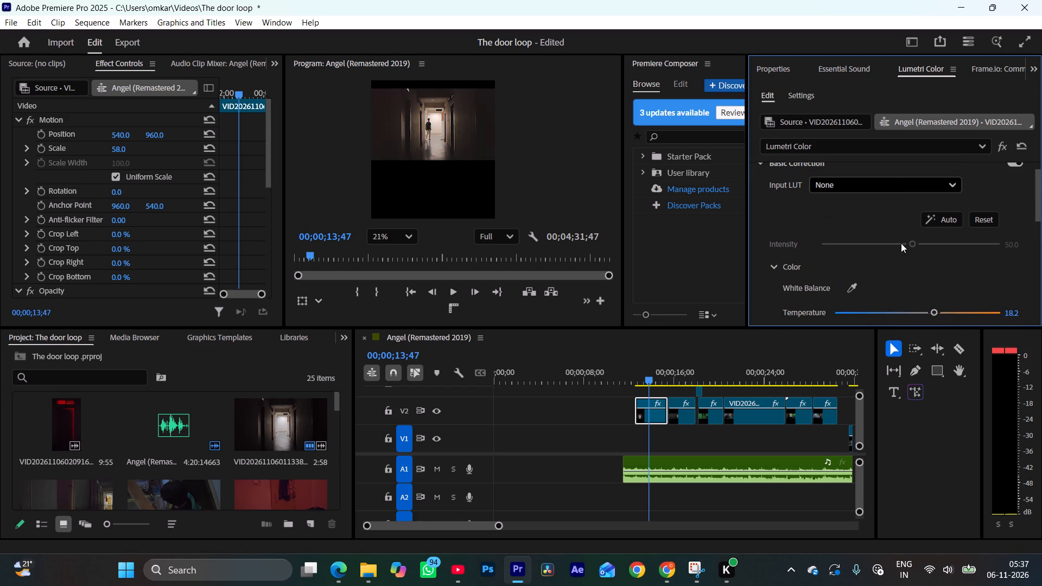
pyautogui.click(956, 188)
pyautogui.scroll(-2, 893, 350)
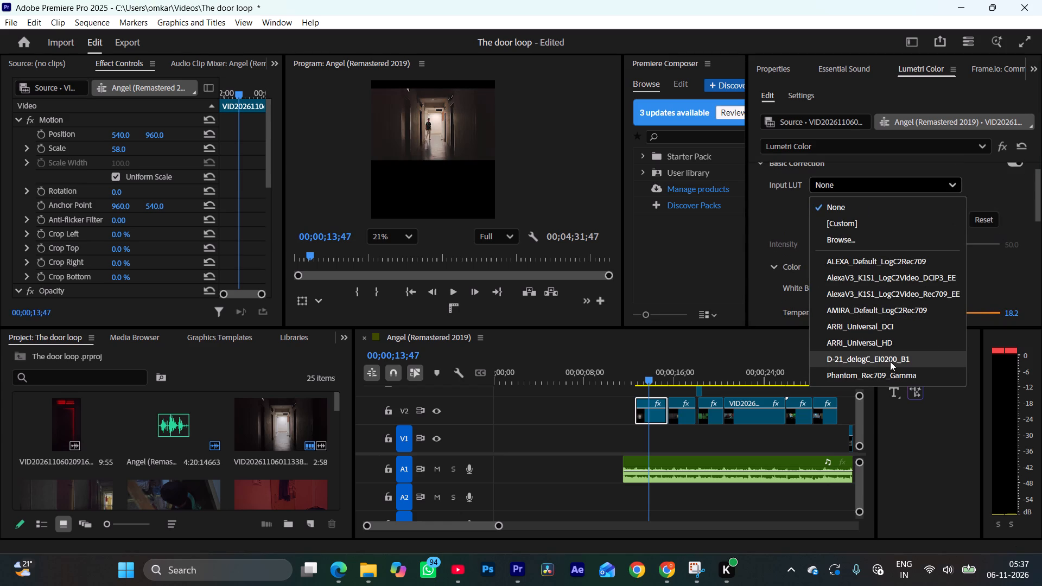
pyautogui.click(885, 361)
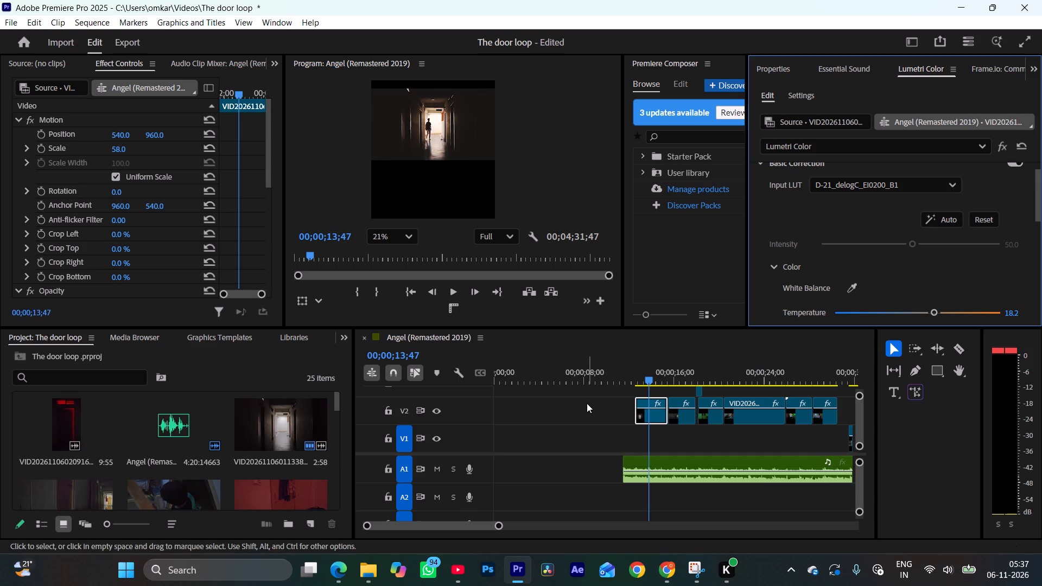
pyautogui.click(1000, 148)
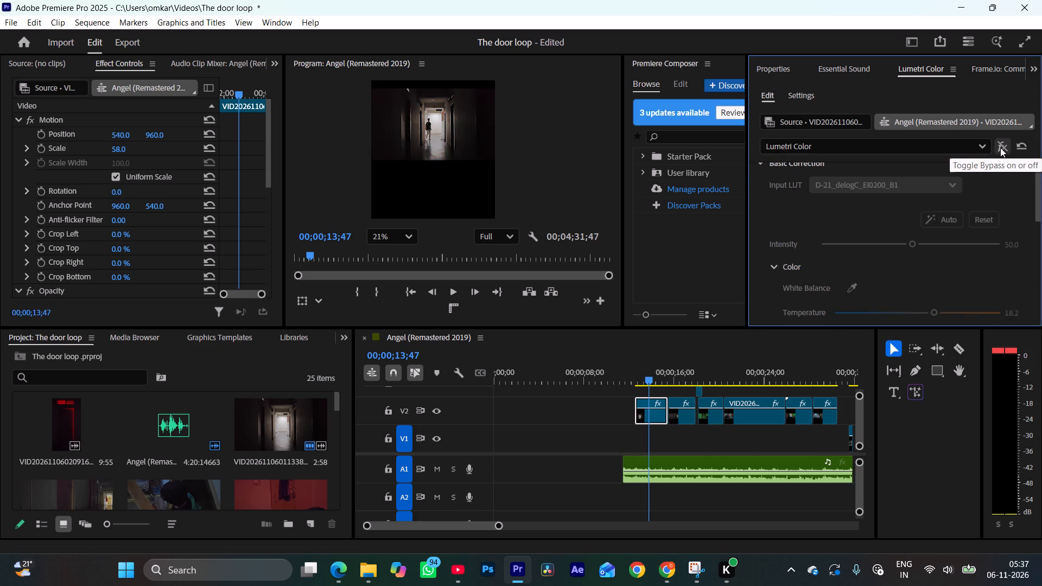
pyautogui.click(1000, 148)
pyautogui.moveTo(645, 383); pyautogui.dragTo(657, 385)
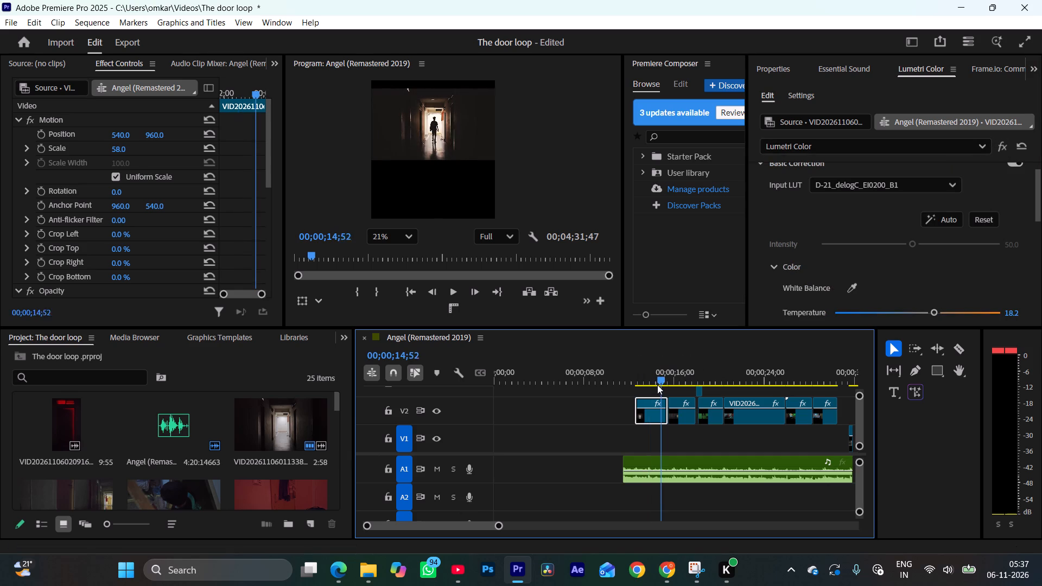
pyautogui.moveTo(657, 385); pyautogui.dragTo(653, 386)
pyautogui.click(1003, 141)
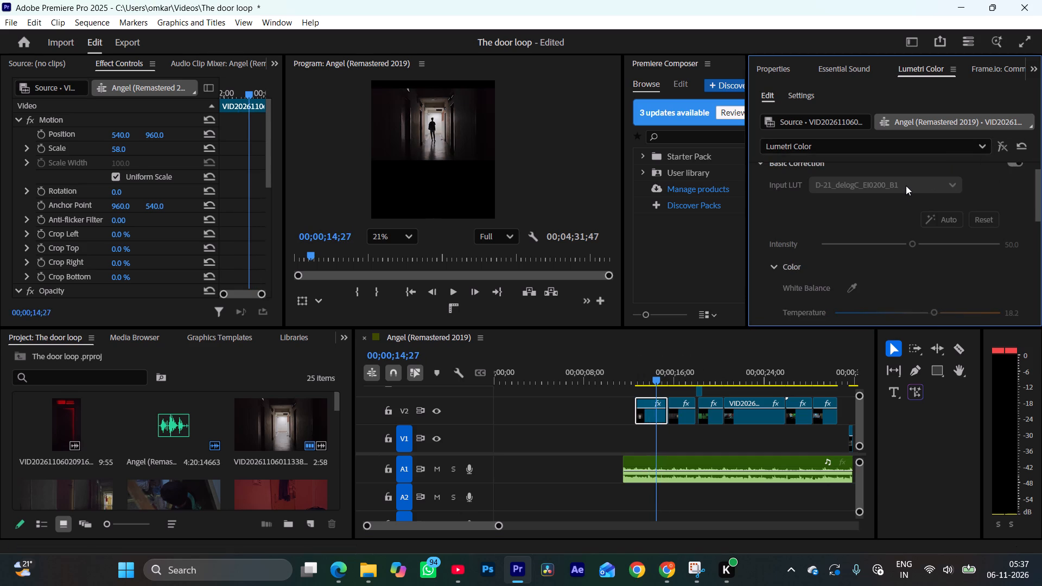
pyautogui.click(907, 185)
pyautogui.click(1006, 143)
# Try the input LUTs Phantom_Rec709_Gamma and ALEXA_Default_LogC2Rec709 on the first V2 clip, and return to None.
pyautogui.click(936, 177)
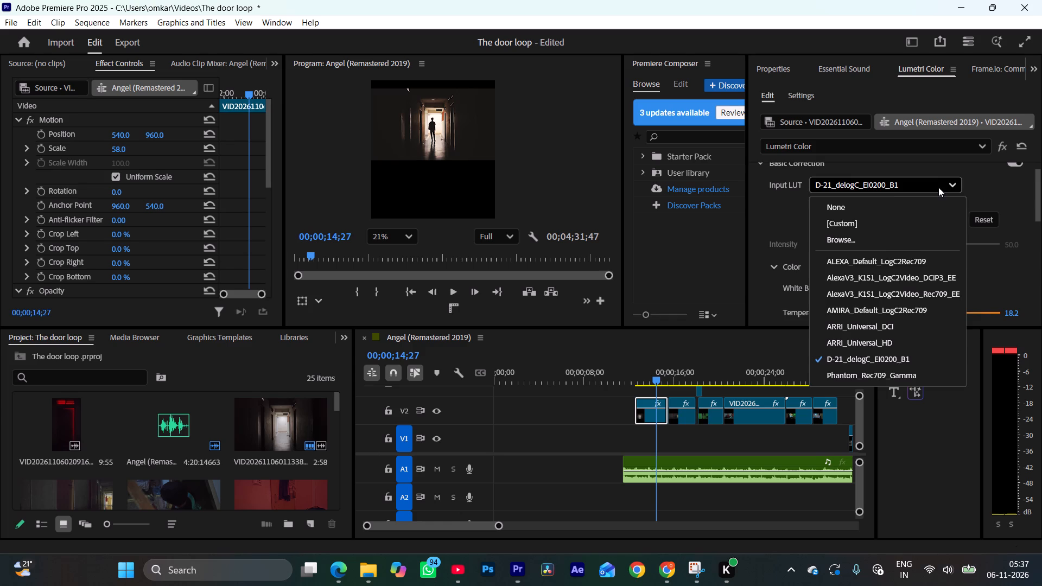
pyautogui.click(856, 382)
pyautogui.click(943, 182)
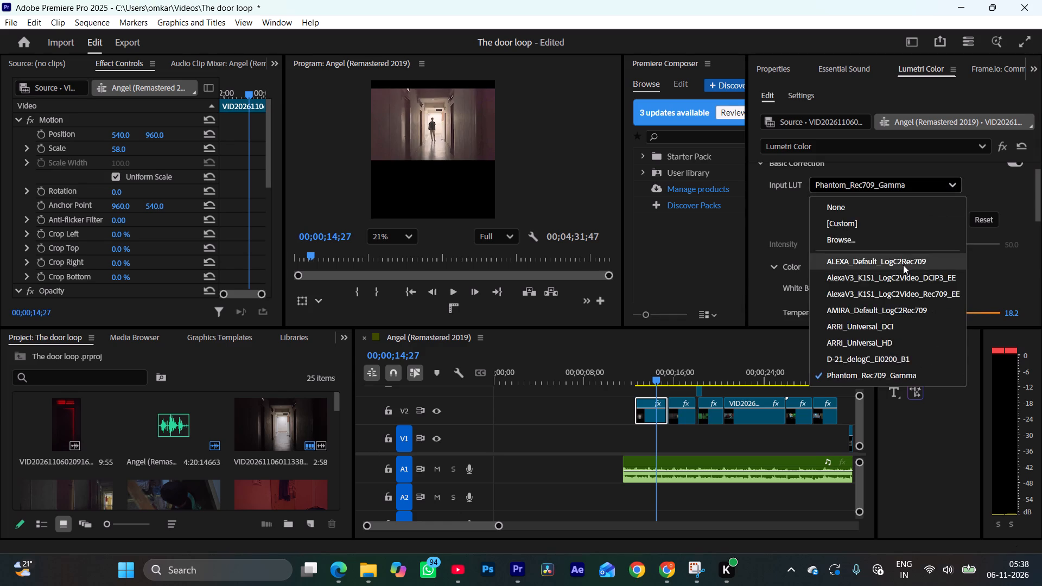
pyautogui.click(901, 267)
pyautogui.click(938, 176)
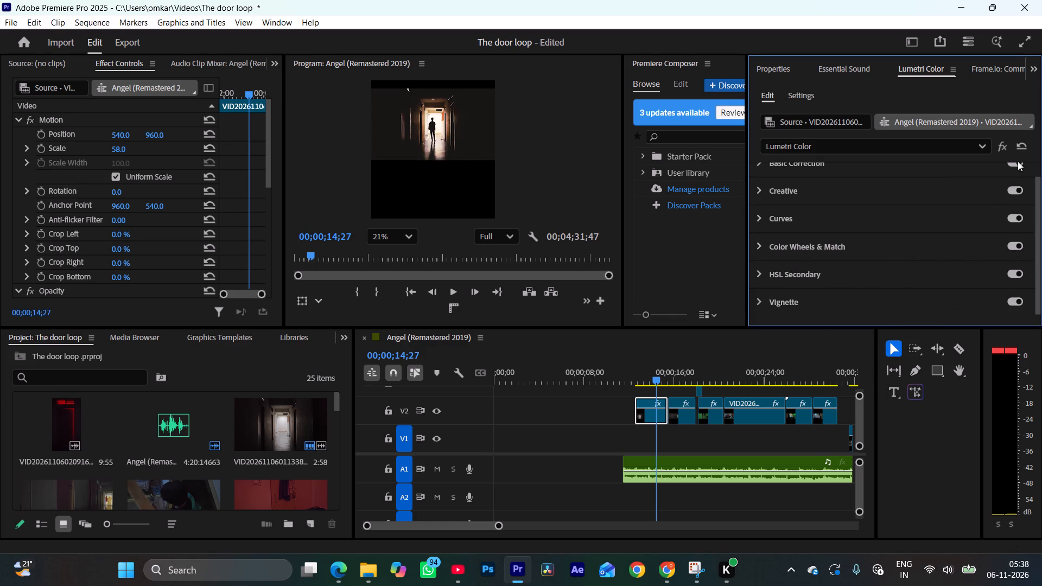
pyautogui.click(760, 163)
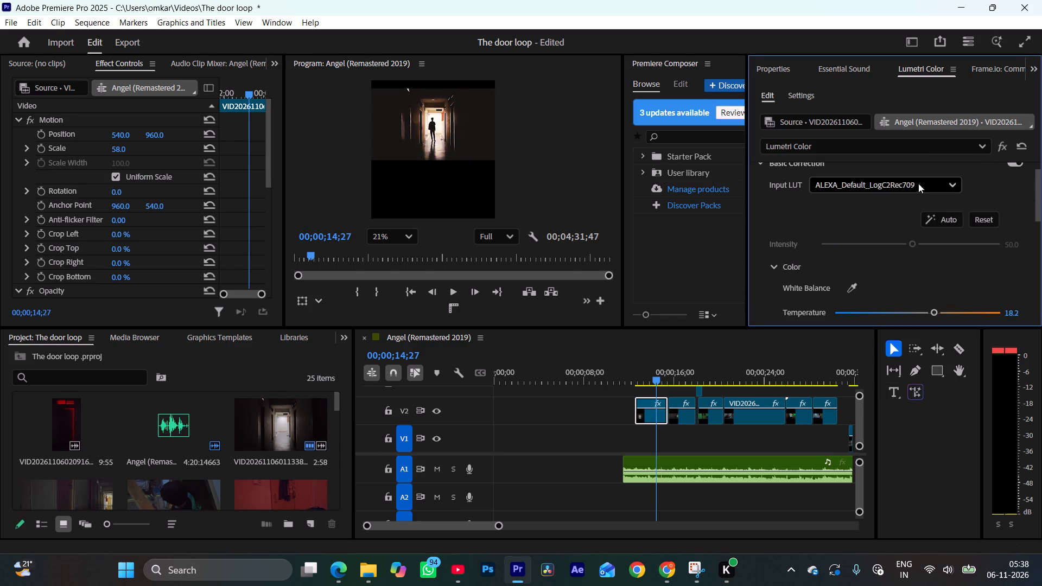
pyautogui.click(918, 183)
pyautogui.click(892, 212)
# Compare the first V2 clip with and without its Lumetri Color grade, with no input LUT applied.
pyautogui.moveTo(1038, 208); pyautogui.dragTo(1036, 228)
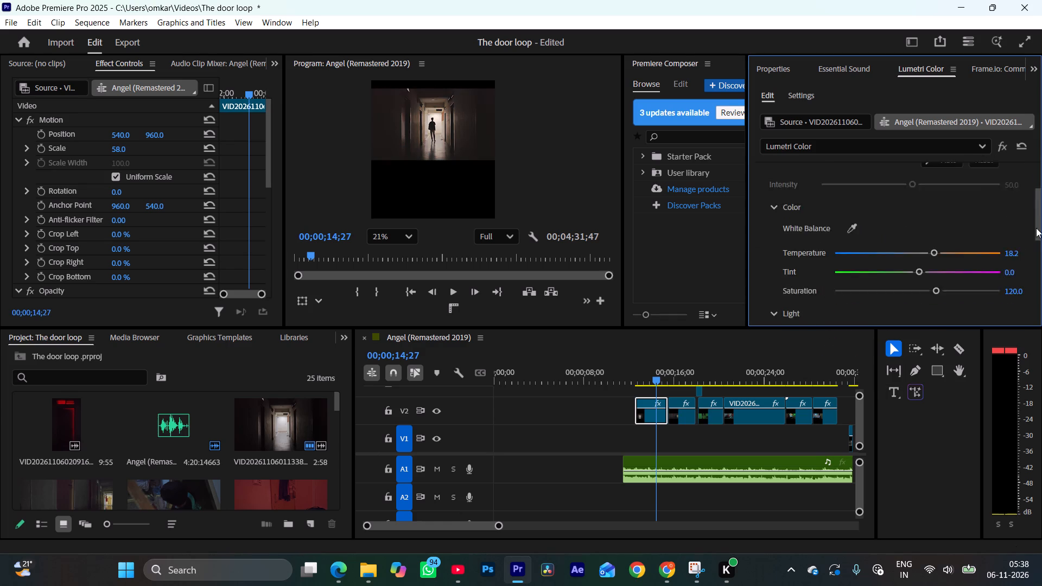
pyautogui.moveTo(1036, 228); pyautogui.dragTo(1032, 244)
pyautogui.click(1005, 150)
pyautogui.click(1005, 150)
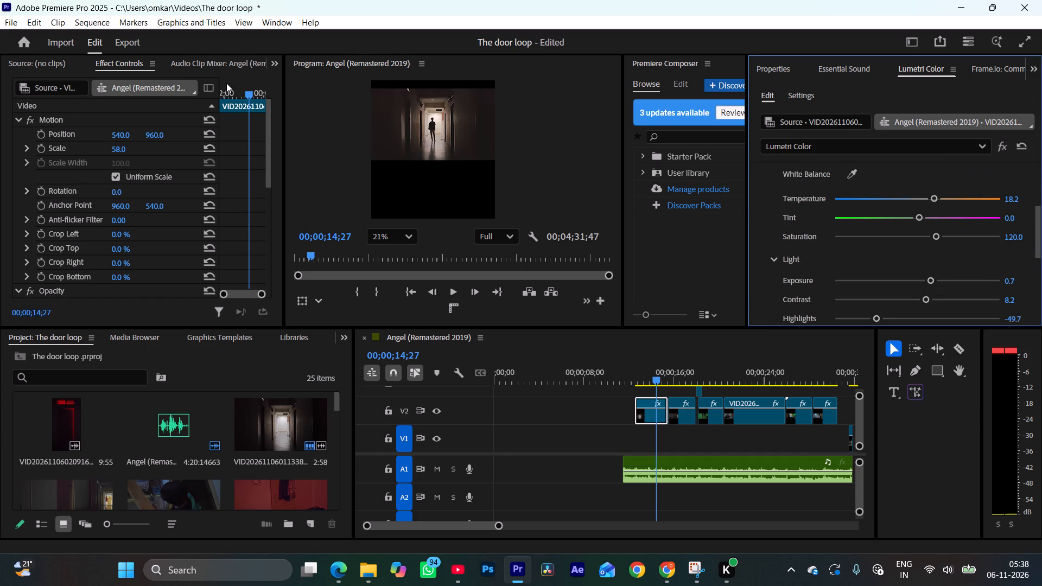
# Enlarge the Program monitor by shrinking the timeline area, and set its zoom level to Fit.
pyautogui.scroll(3, 387, 165)
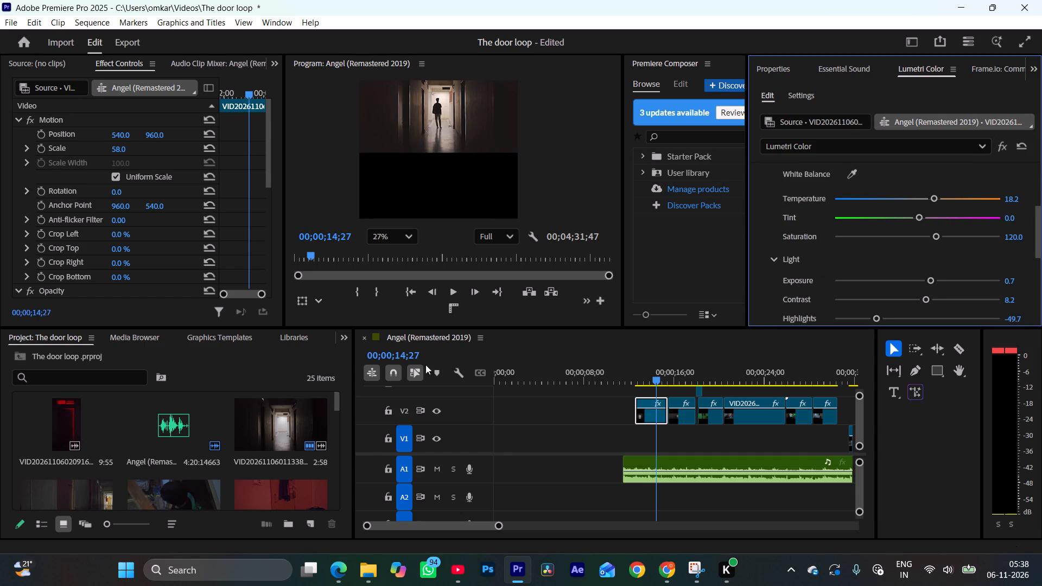
pyautogui.moveTo(435, 327); pyautogui.dragTo(449, 459)
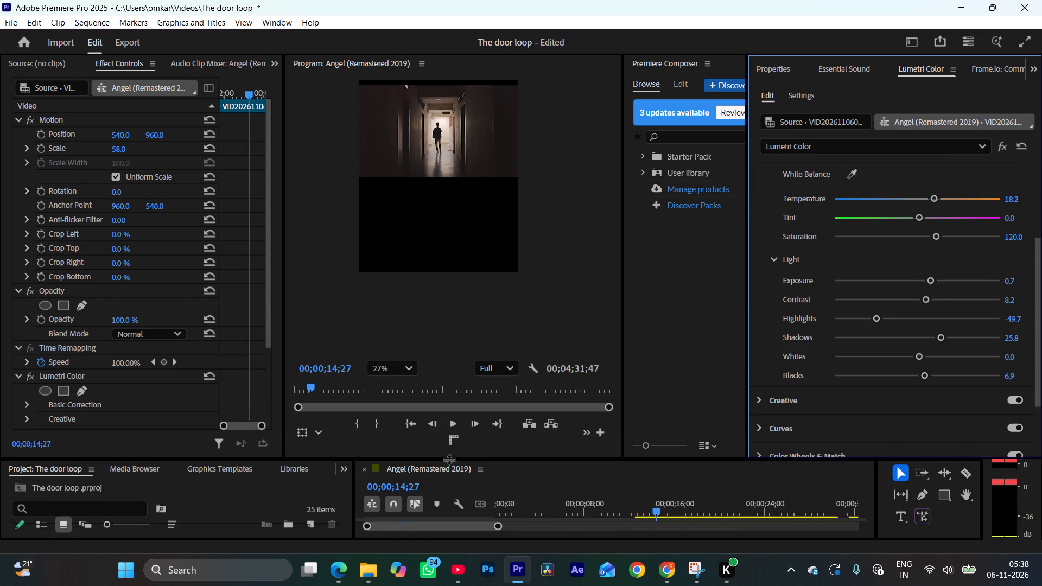
pyautogui.moveTo(449, 459); pyautogui.dragTo(449, 456)
pyautogui.click(402, 366)
pyautogui.click(378, 165)
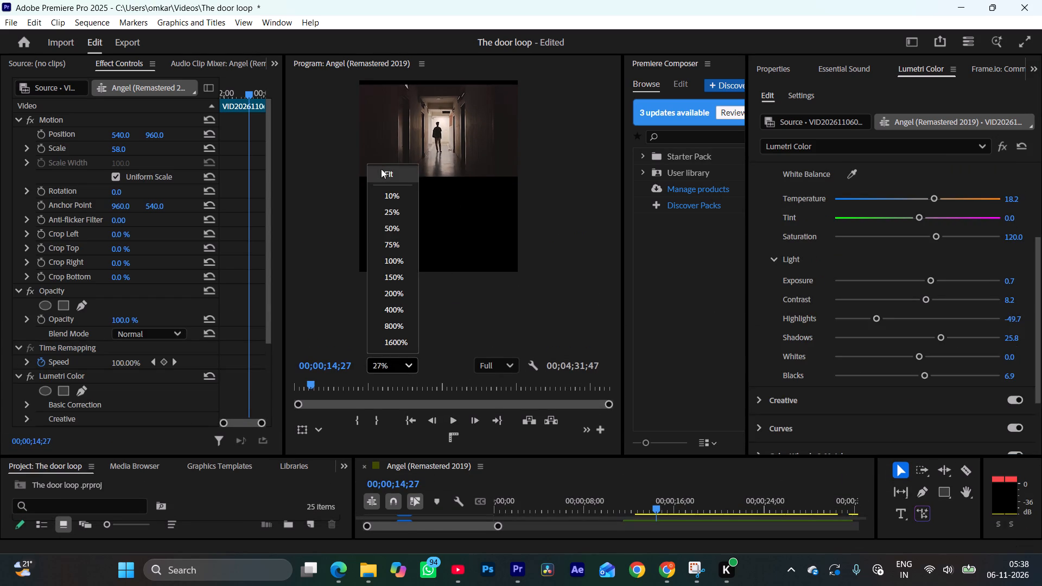
pyautogui.click(381, 169)
# Compare the first V2 clip before and after grading in the enlarged preview by repeatedly bypassing and re-enabling Lumetri Color.
pyautogui.click(998, 151)
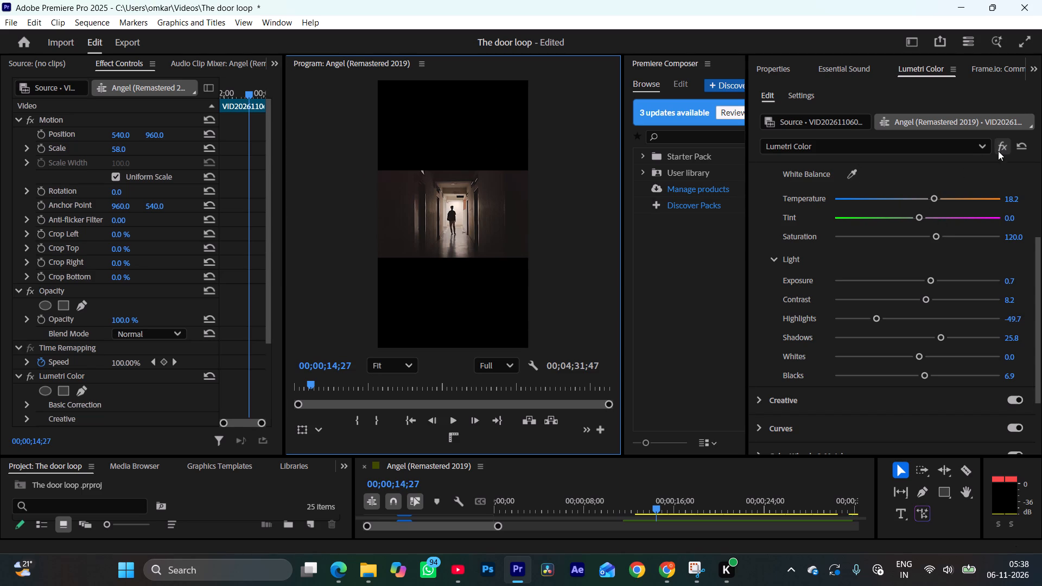
pyautogui.click(998, 151)
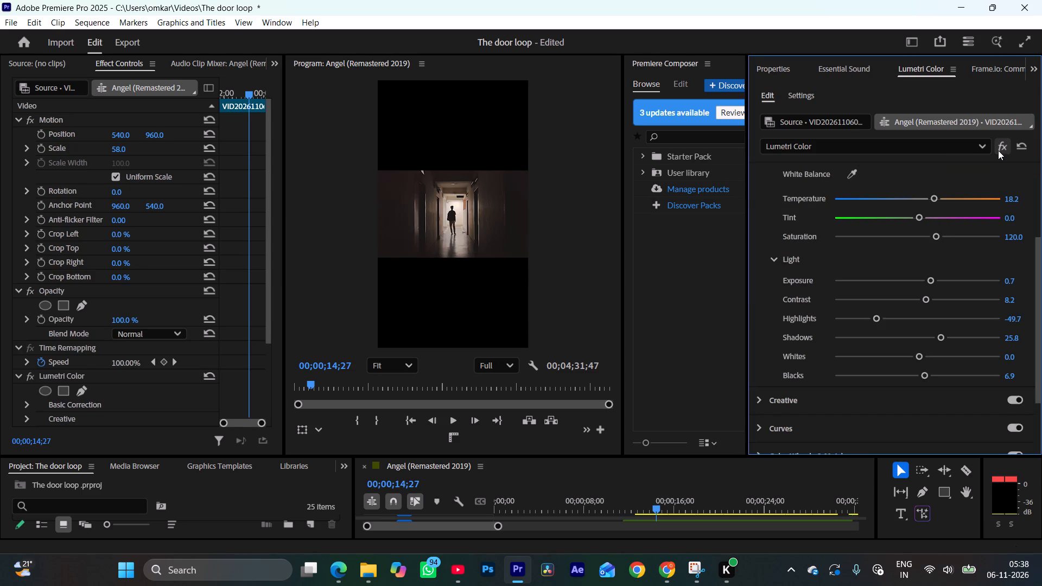
pyautogui.click(998, 150)
pyautogui.click(998, 150)
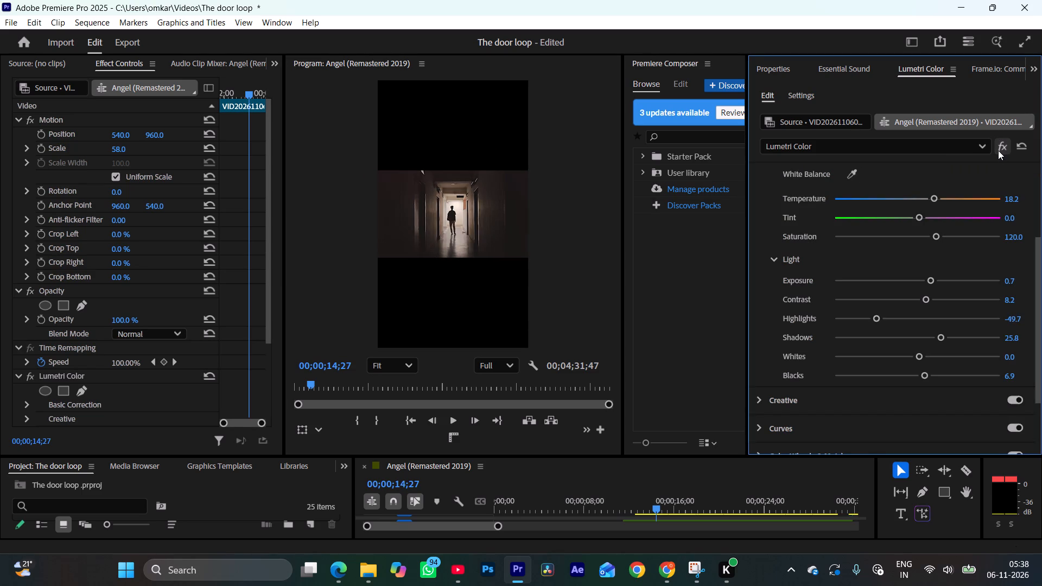
pyautogui.click(998, 150)
pyautogui.click(998, 150)
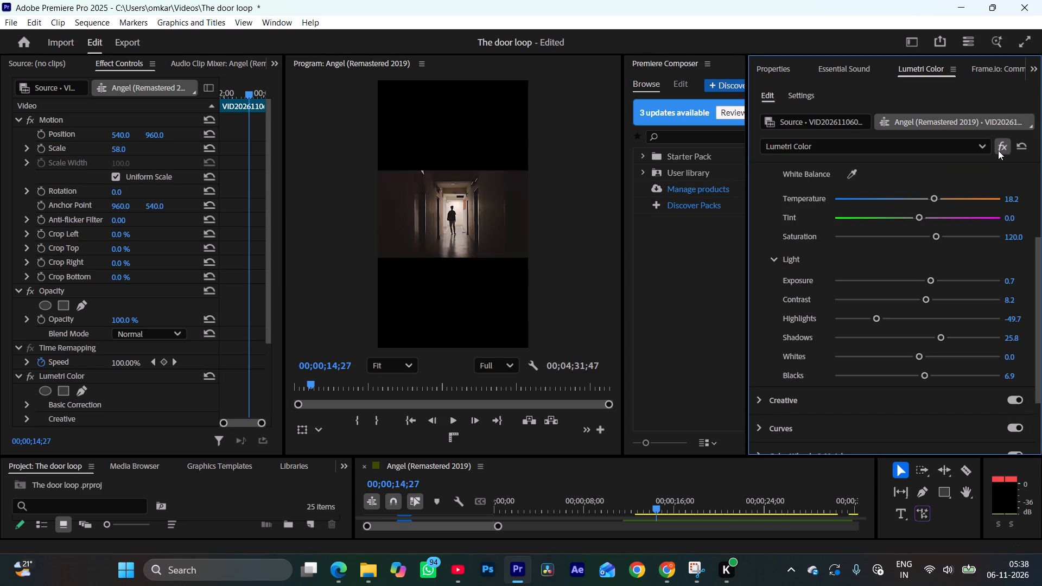
pyautogui.click(998, 150)
pyautogui.click(998, 150)
pyautogui.click(998, 150)
pyautogui.click(997, 150)
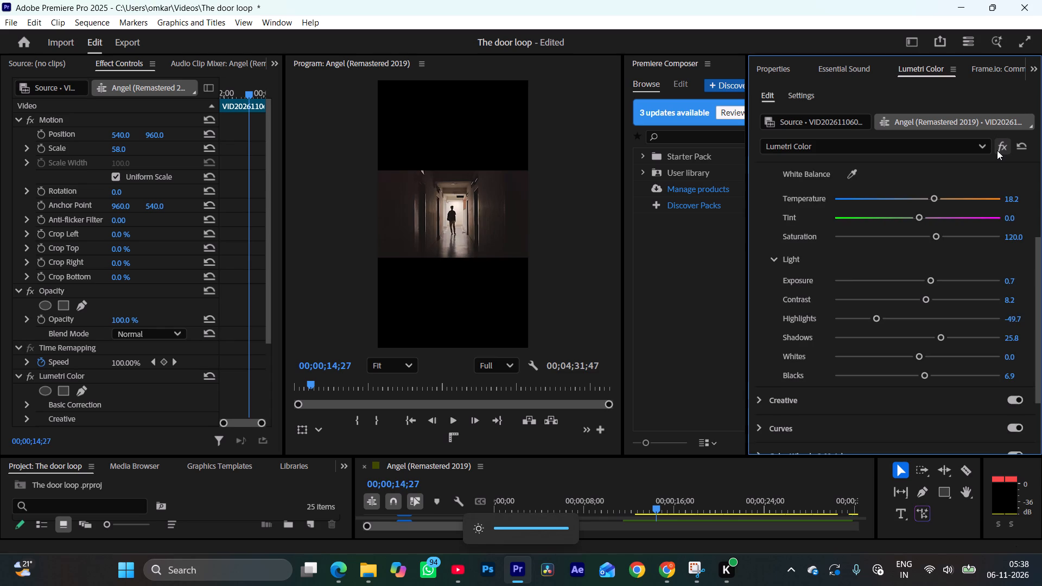
pyautogui.click(997, 150)
pyautogui.click(997, 150)
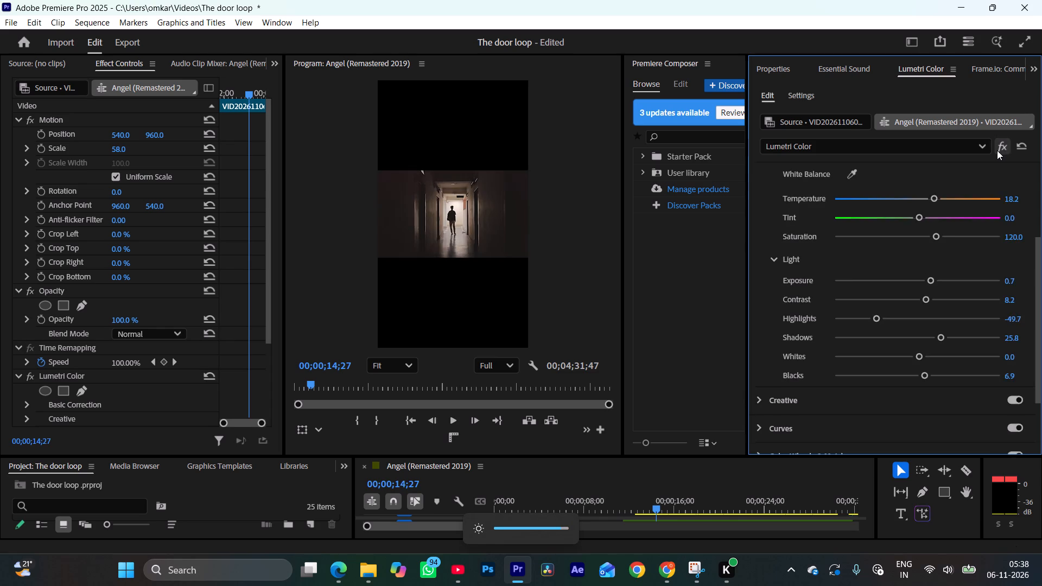
pyautogui.click(997, 150)
pyautogui.click(997, 150)
pyautogui.click(997, 150)
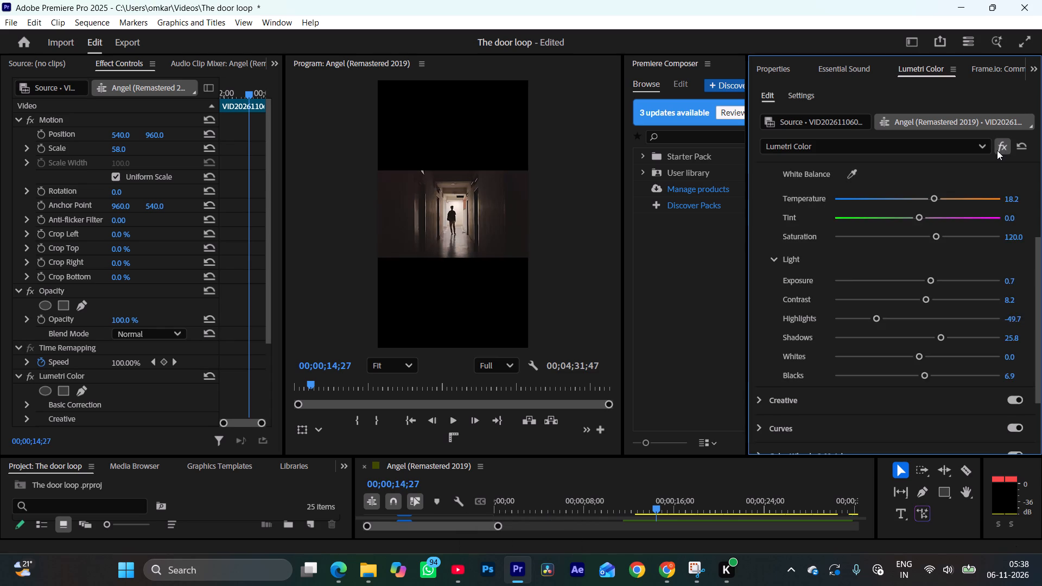
pyautogui.click(997, 150)
pyautogui.click(997, 150)
pyautogui.click(997, 150)
pyautogui.click(997, 150)
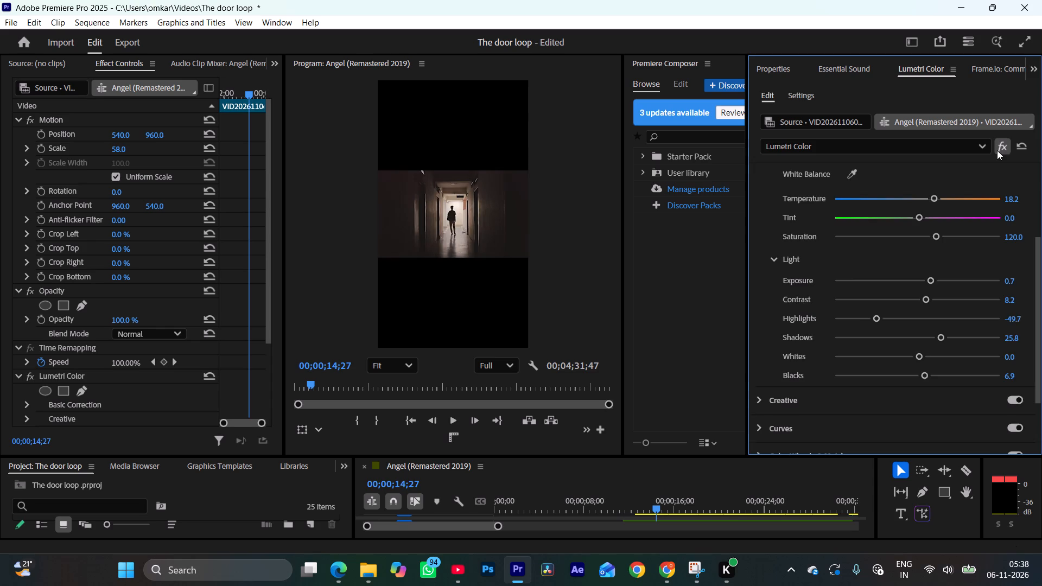
# Toggle the Lumetri Color bypass on the first V2 clip once more and reset the effect to its default values.
pyautogui.click(997, 150)
pyautogui.click(1015, 150)
# Raise the Lumetri Color saturation of the first V2 clip to about 148.6.
pyautogui.moveTo(920, 233); pyautogui.dragTo(936, 238)
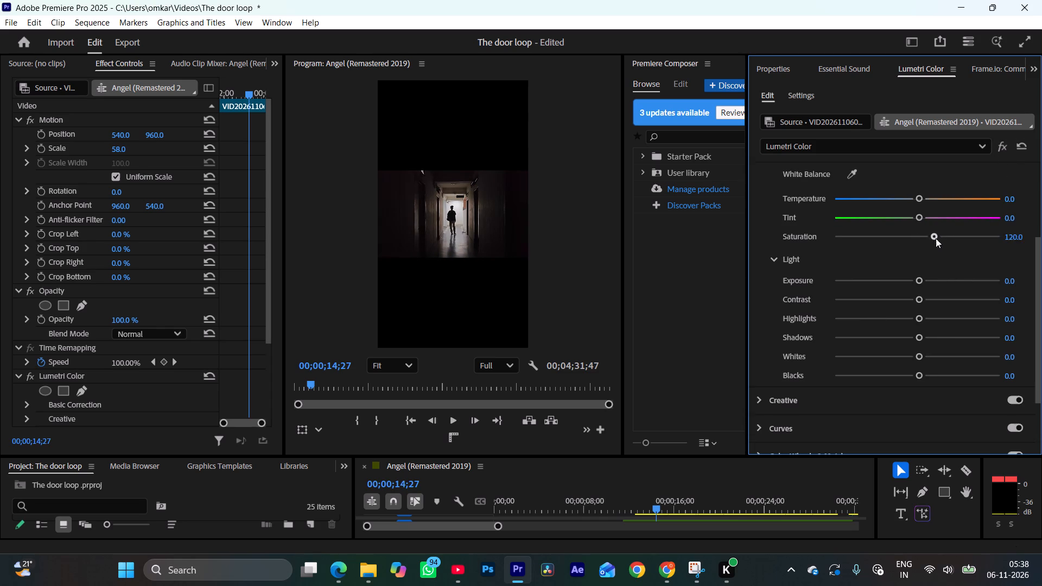
pyautogui.moveTo(936, 238); pyautogui.dragTo(949, 259)
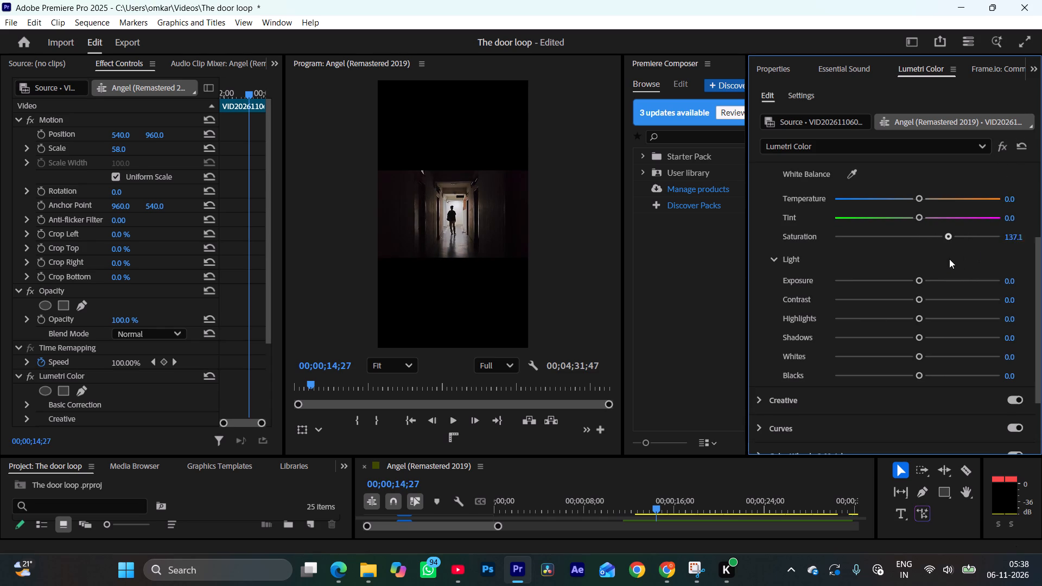
pyautogui.moveTo(949, 259); pyautogui.dragTo(956, 262)
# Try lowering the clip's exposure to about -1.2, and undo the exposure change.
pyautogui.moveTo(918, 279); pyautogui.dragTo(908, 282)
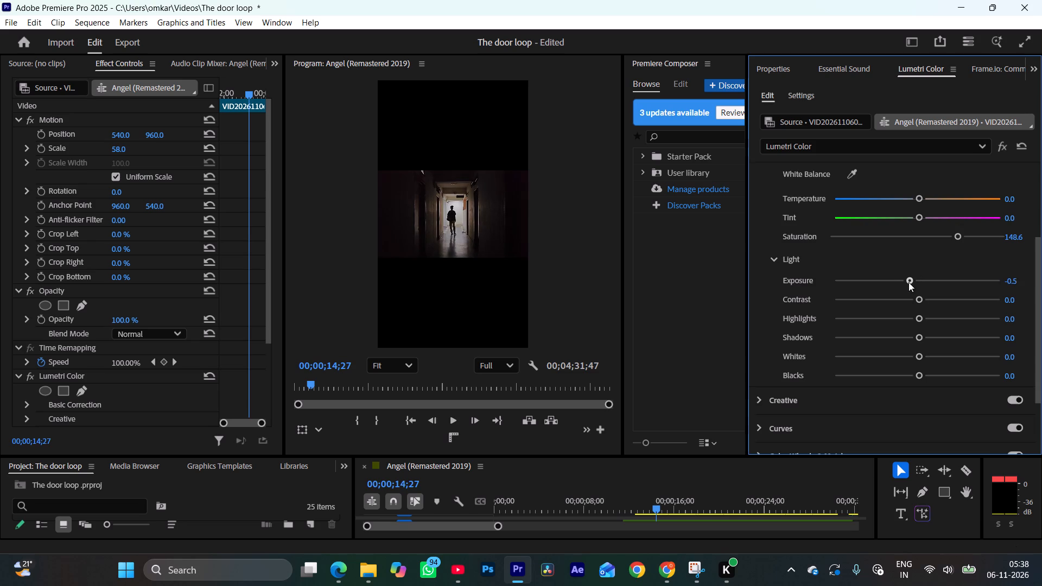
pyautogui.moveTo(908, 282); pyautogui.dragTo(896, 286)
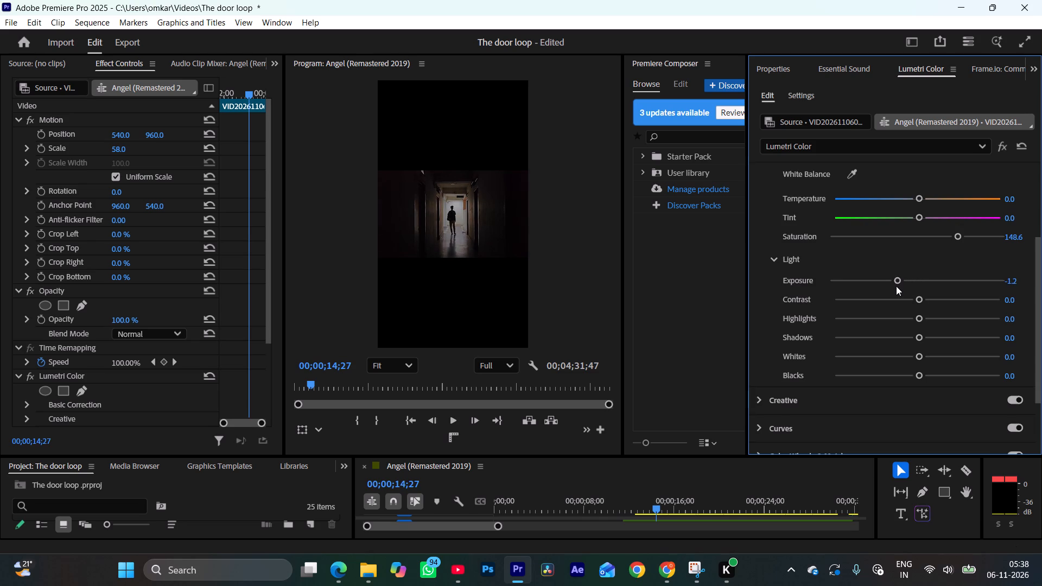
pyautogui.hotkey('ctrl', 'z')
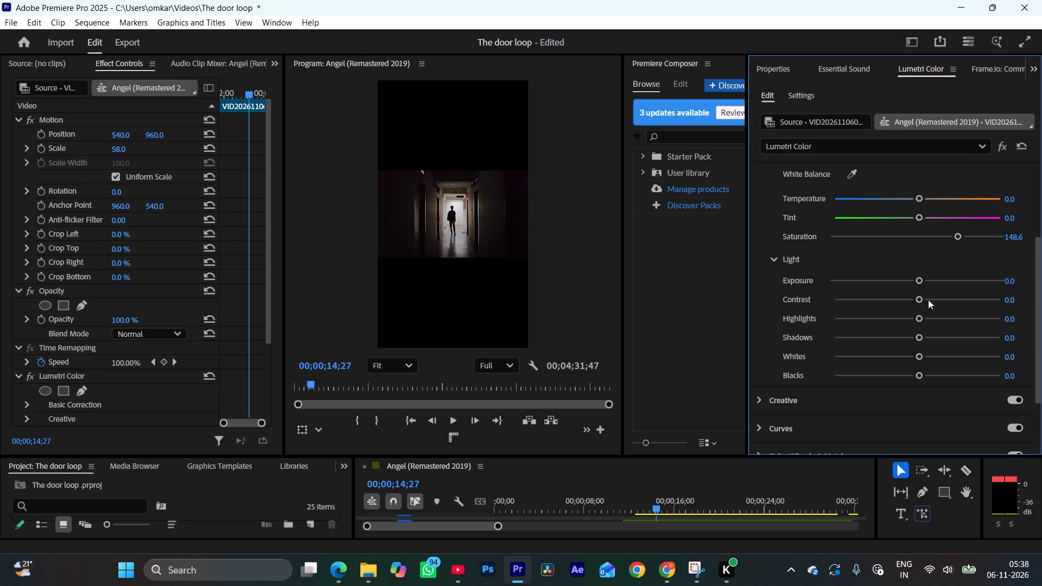
# Adjust the clip's Light settings to contrast about 15.1, highlights about -1.2, shadows about -10.2 and whites about 25.7.
pyautogui.moveTo(919, 298); pyautogui.dragTo(929, 311)
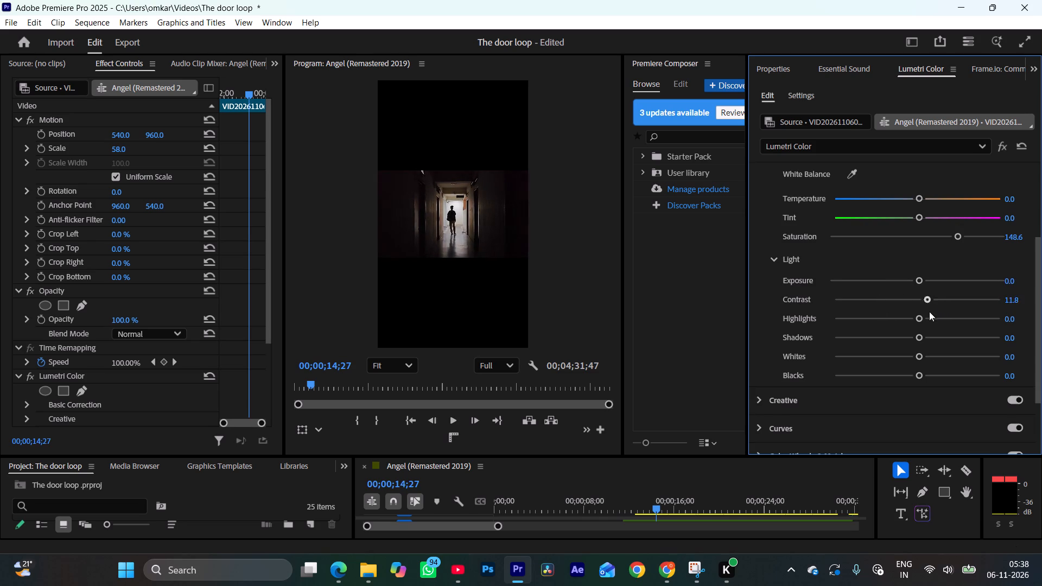
pyautogui.moveTo(929, 311); pyautogui.dragTo(929, 314)
pyautogui.moveTo(919, 321); pyautogui.dragTo(904, 323)
pyautogui.moveTo(904, 323); pyautogui.dragTo(893, 351)
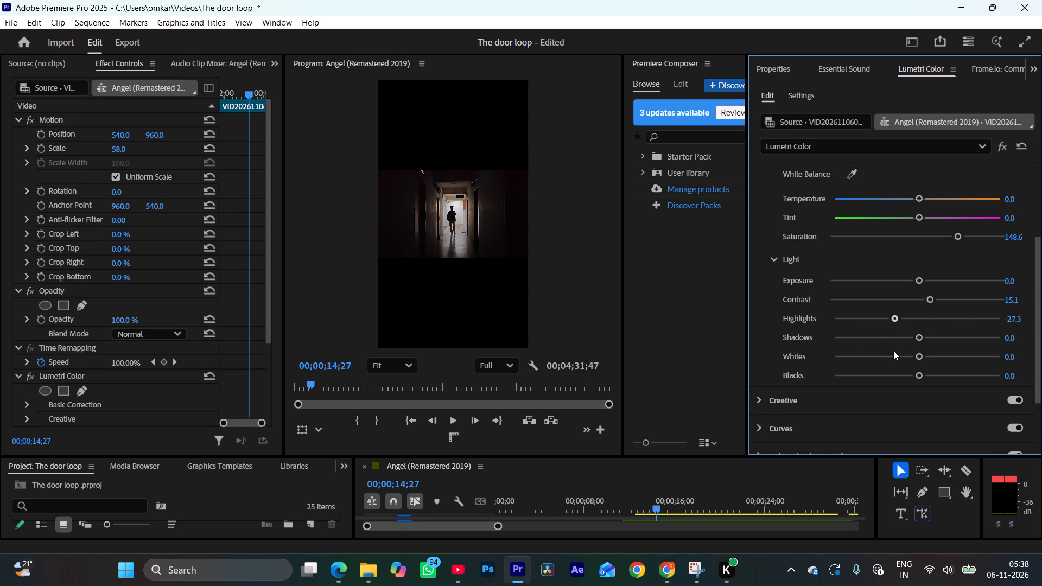
pyautogui.moveTo(893, 351); pyautogui.dragTo(915, 348)
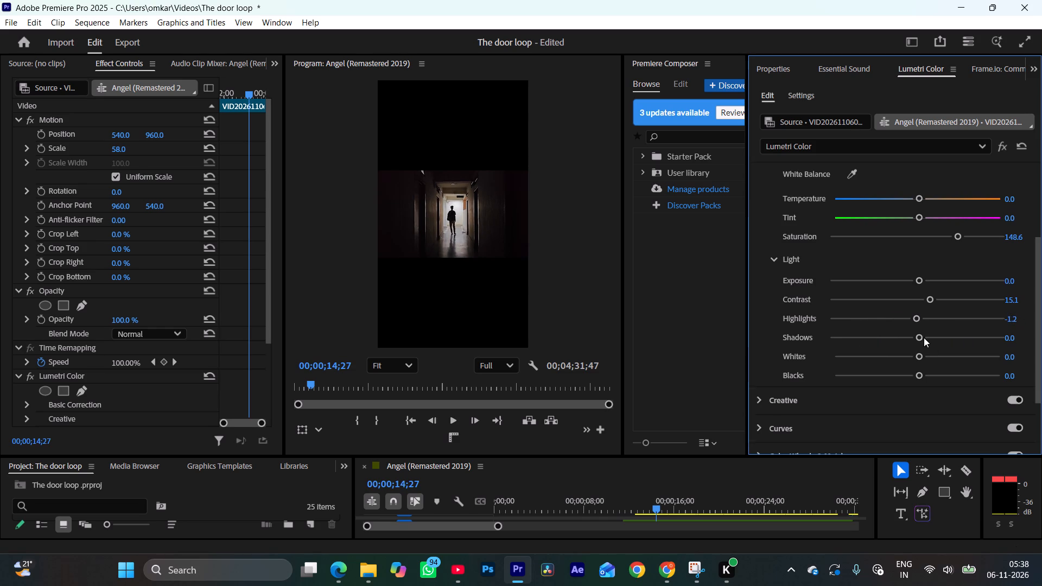
pyautogui.moveTo(919, 335); pyautogui.dragTo(911, 349)
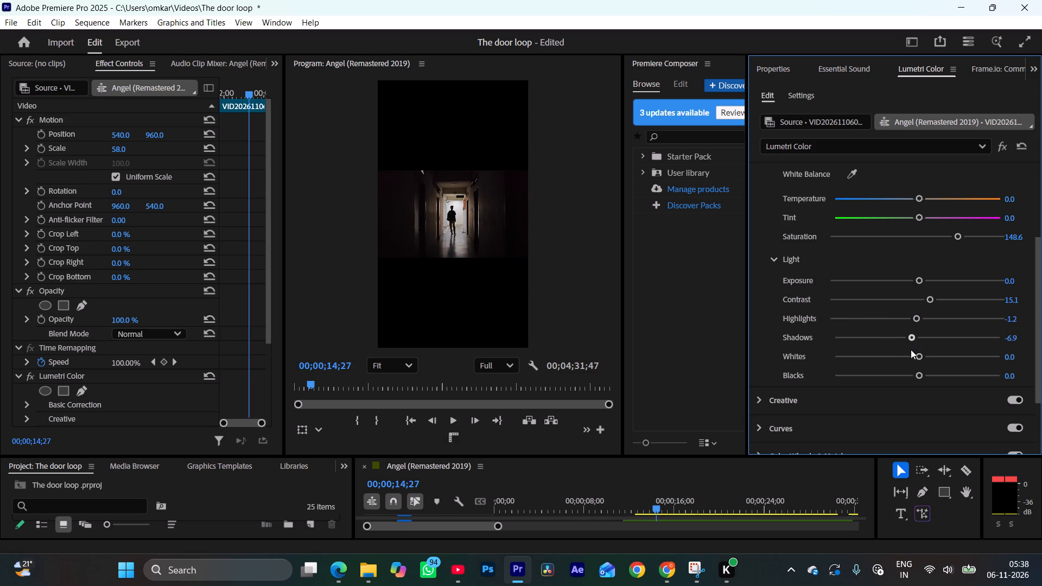
pyautogui.moveTo(911, 349); pyautogui.dragTo(907, 353)
pyautogui.moveTo(919, 360); pyautogui.dragTo(938, 355)
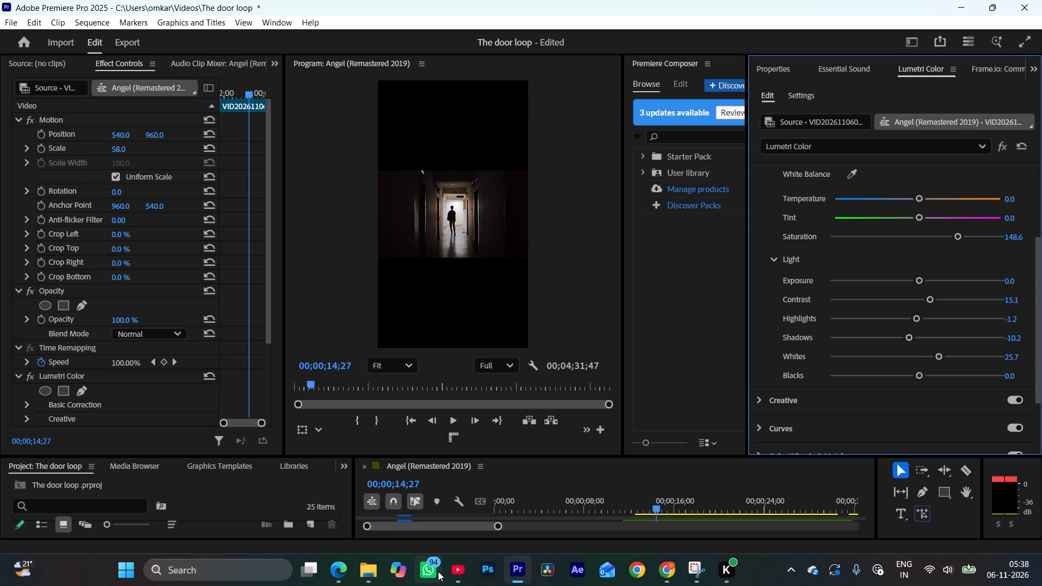
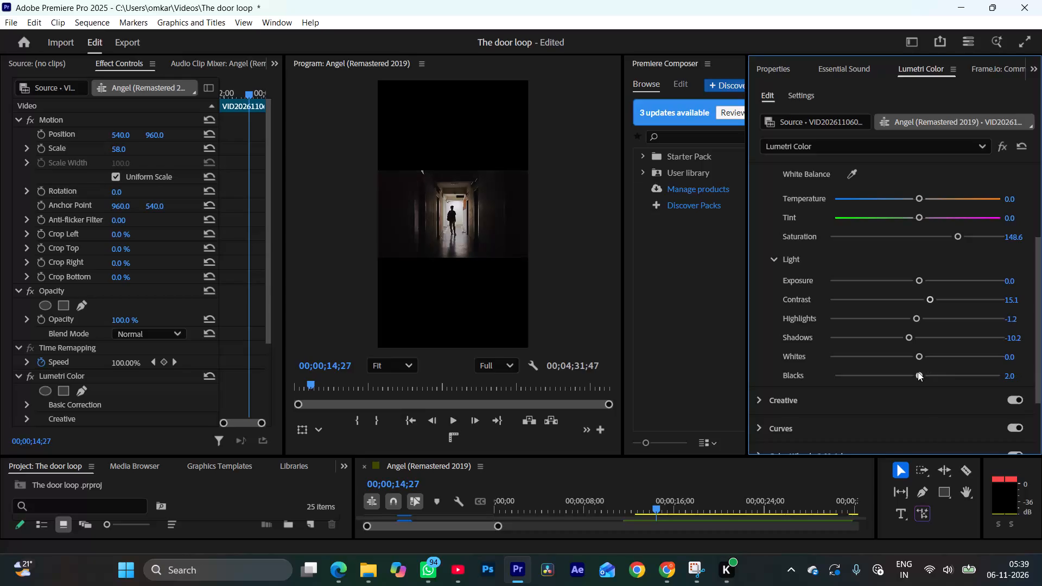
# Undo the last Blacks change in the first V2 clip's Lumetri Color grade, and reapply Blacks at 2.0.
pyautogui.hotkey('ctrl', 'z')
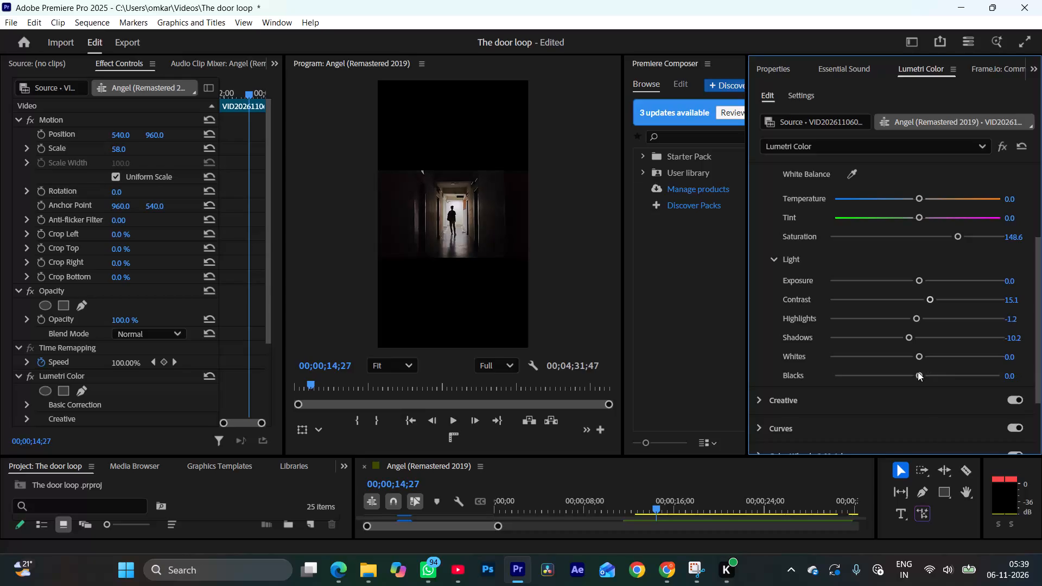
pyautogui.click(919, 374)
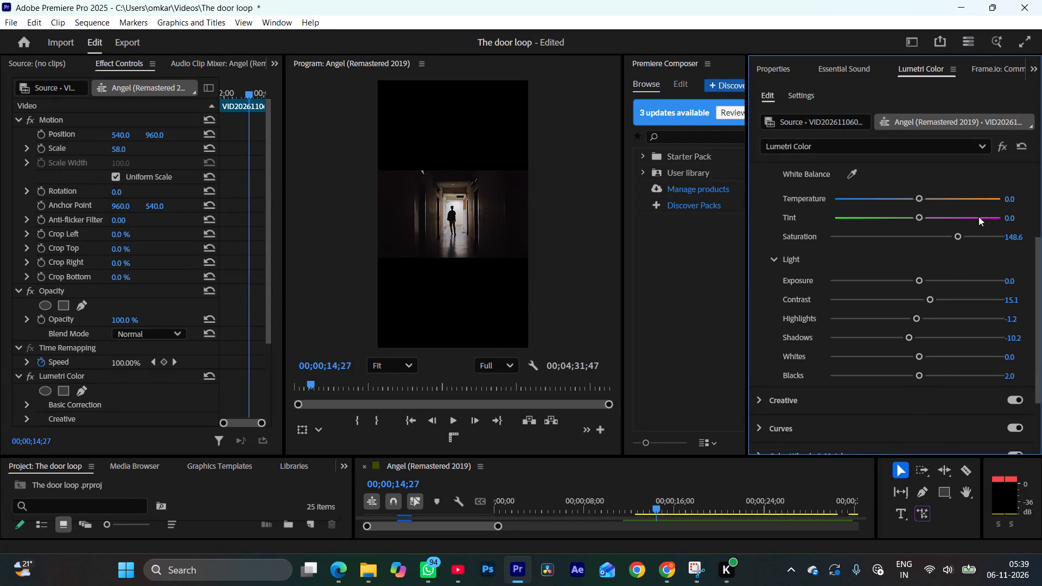
# Try a warmer Temperature of 29.0 on the first V2 clip, reset it, and set Temperature to -2.9.
pyautogui.moveTo(919, 196); pyautogui.dragTo(943, 211)
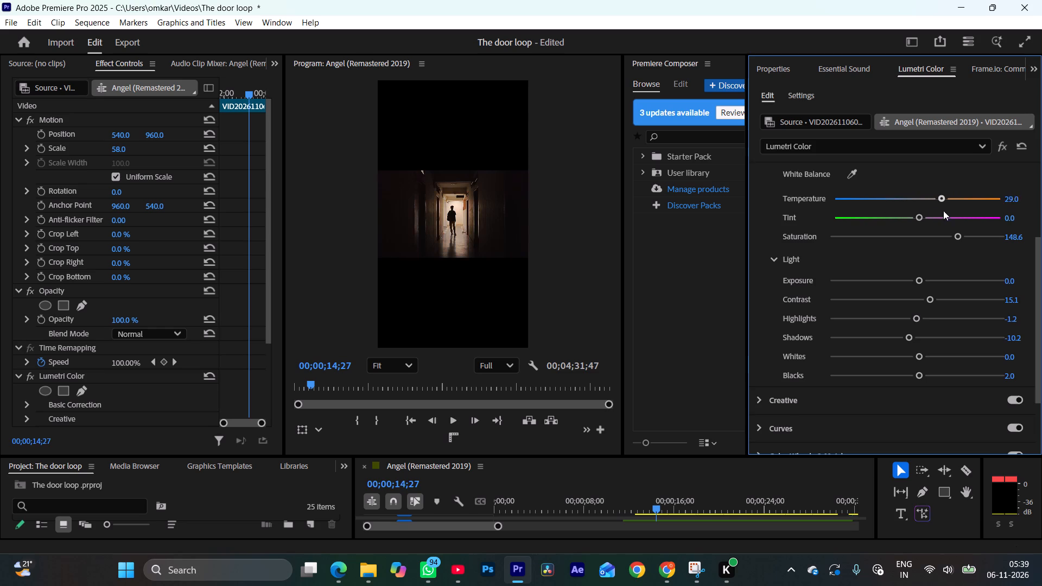
pyautogui.moveTo(943, 211); pyautogui.dragTo(951, 212)
pyautogui.doubleClick(945, 196)
pyautogui.click(918, 199)
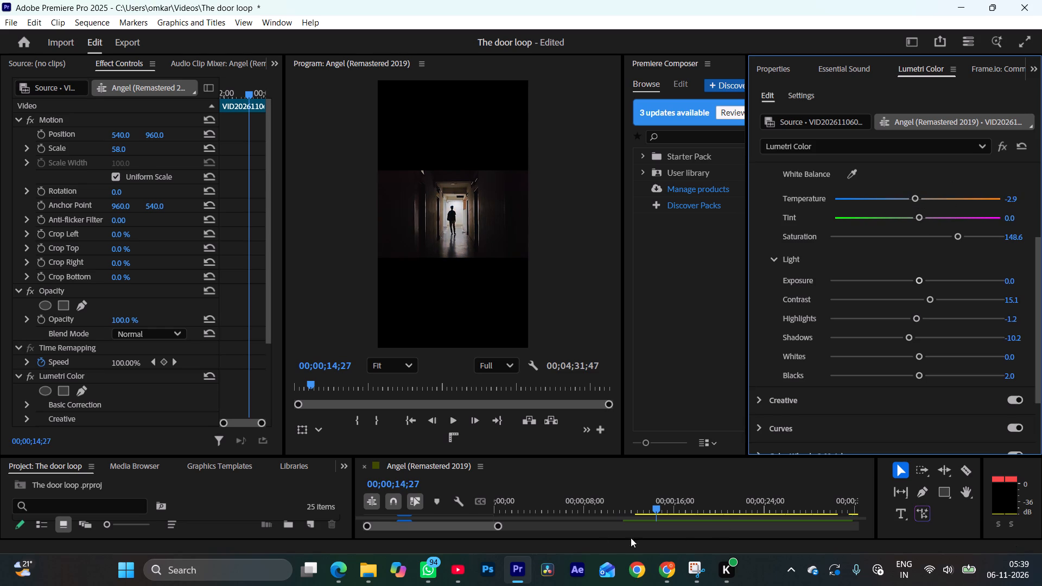
# Enlarge the timeline area by reducing the height of the Program monitor and Lumetri Color area above it.
pyautogui.moveTo(712, 455); pyautogui.dragTo(706, 314)
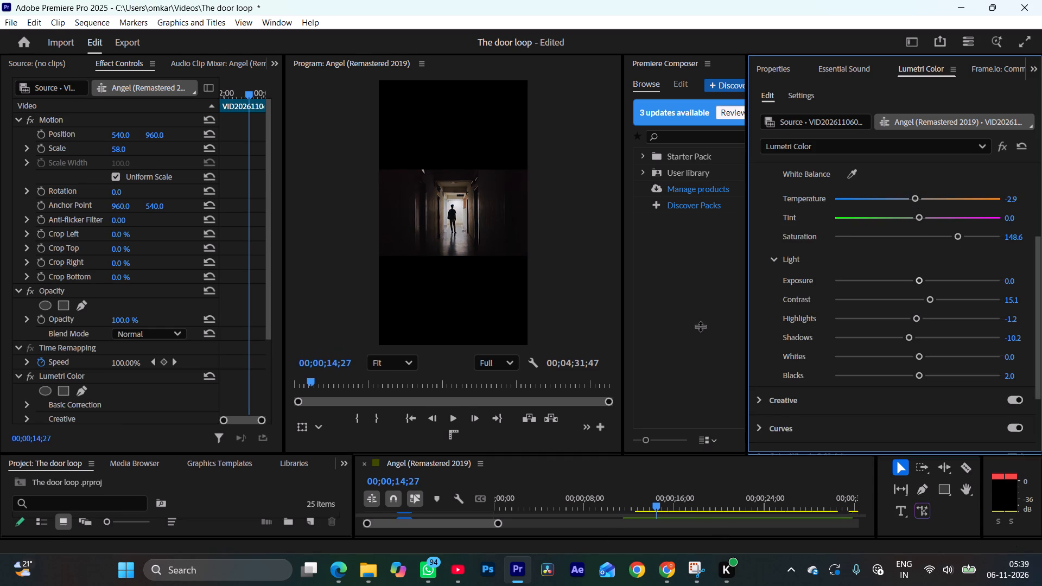
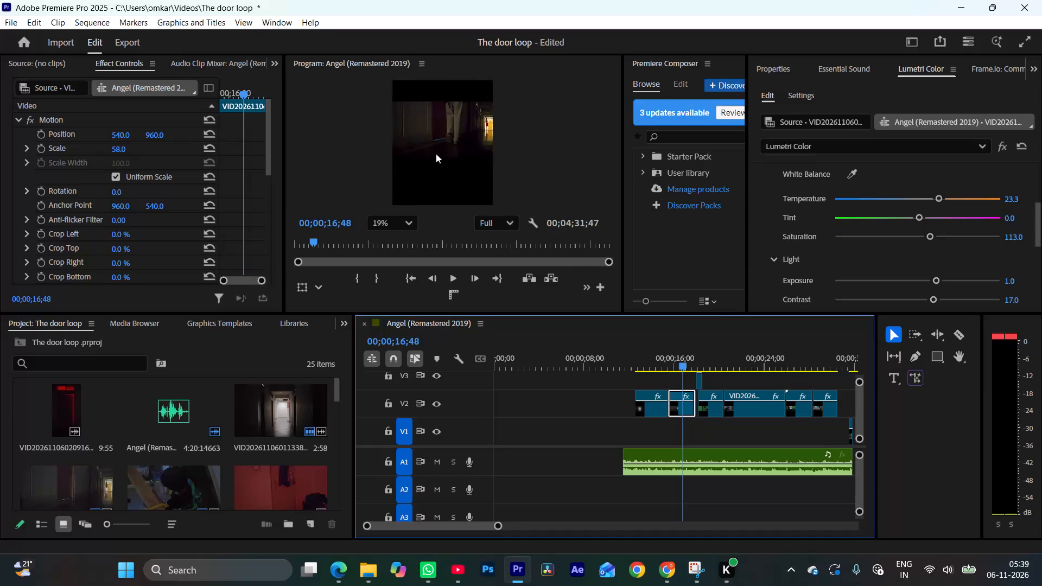
# Reset Temperature to 0.0 in Lumetri Color for the V2 clip at 00;00;16;48, undoing the cooler value tried on it.
pyautogui.scroll(2, 436, 154)
pyautogui.moveTo(1037, 241); pyautogui.dragTo(1039, 221)
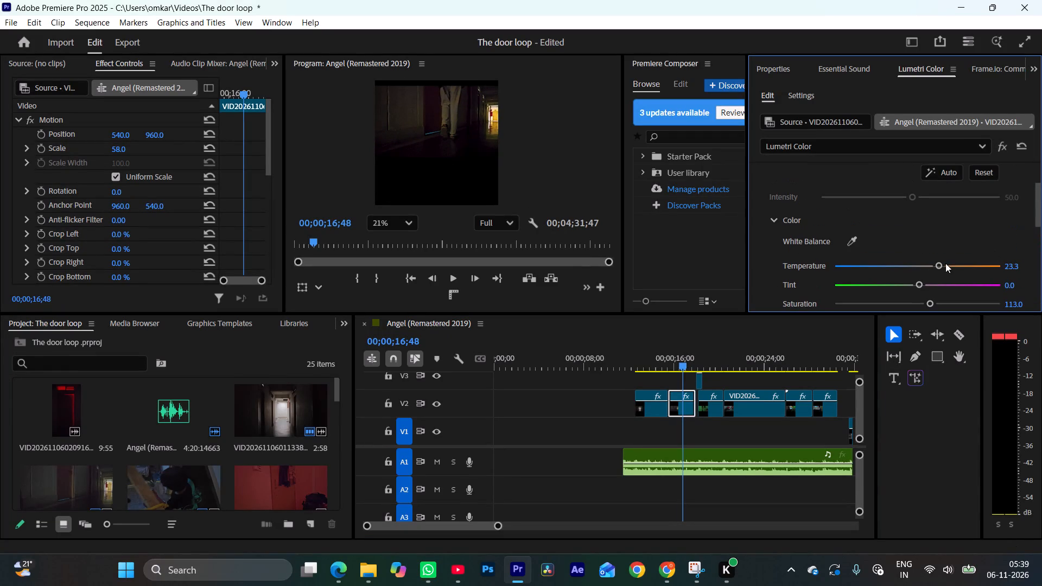
pyautogui.doubleClick(940, 264)
pyautogui.moveTo(917, 264); pyautogui.dragTo(901, 266)
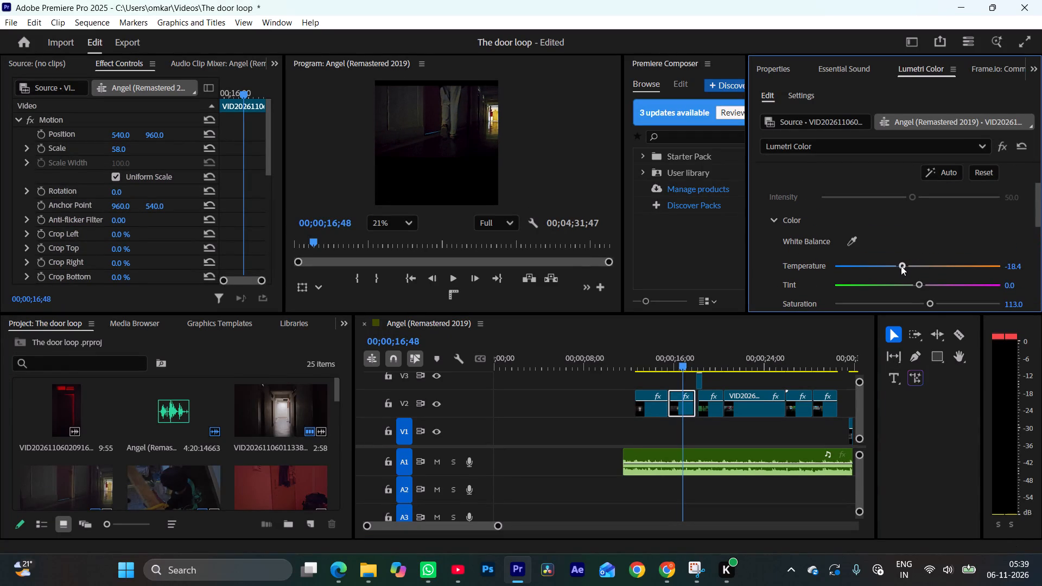
pyautogui.moveTo(901, 266); pyautogui.dragTo(911, 272)
pyautogui.hotkey('ctrl', 'z')
# Set Exposure to 0.6 and Contrast to 12.7 on the V2 clip at 00;00;16;48.
pyautogui.moveTo(1038, 219); pyautogui.dragTo(1034, 271)
pyautogui.moveTo(936, 171); pyautogui.dragTo(928, 171)
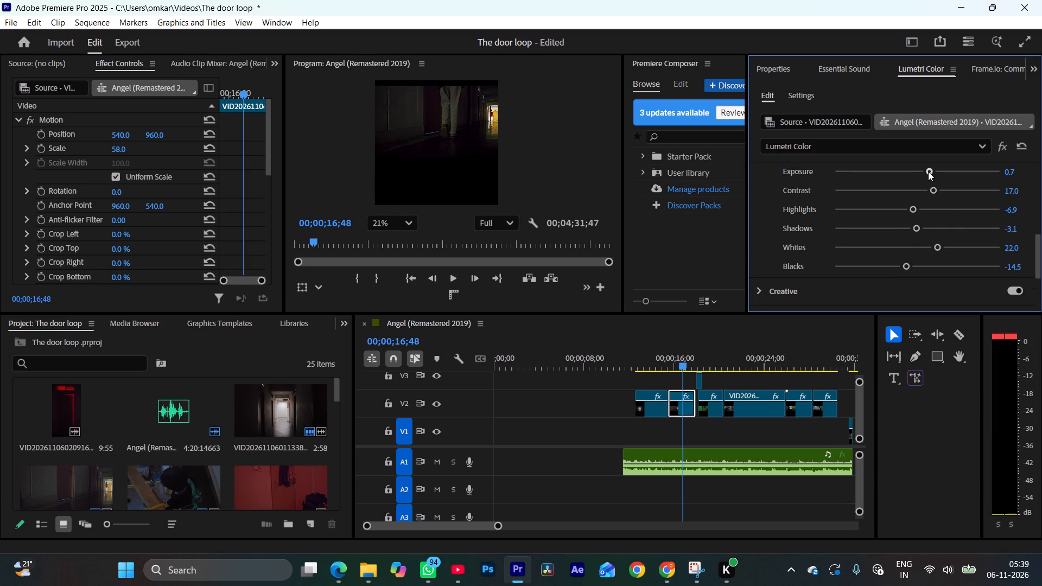
pyautogui.moveTo(928, 171); pyautogui.dragTo(927, 171)
pyautogui.moveTo(932, 189); pyautogui.dragTo(937, 199)
pyautogui.moveTo(937, 199); pyautogui.dragTo(927, 200)
# Adjust the same clip's tonal range to Highlights -52.7, Shadows -9.4 and Whites 20.0.
pyautogui.moveTo(917, 230); pyautogui.dragTo(894, 230)
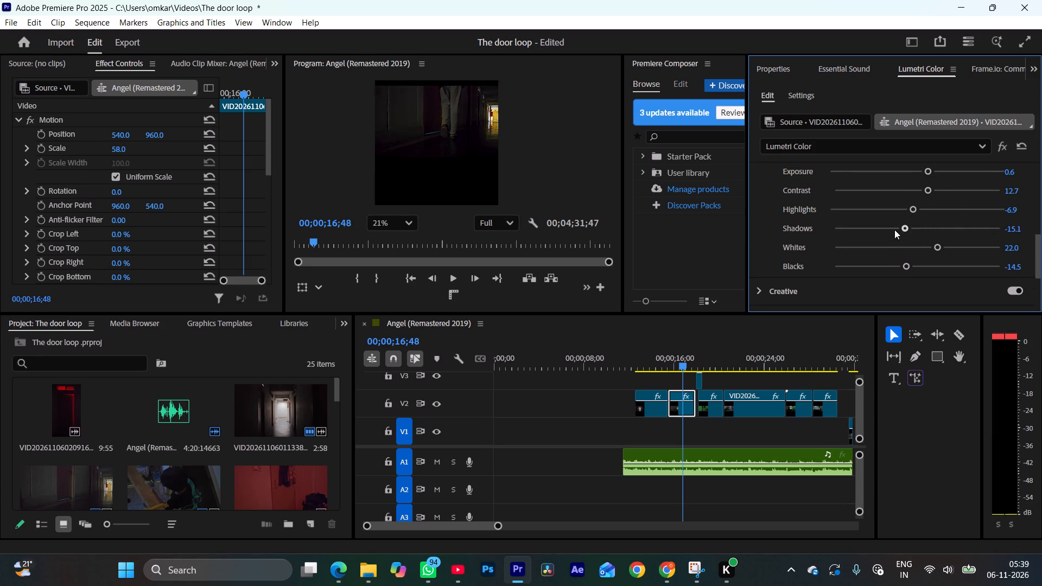
pyautogui.moveTo(894, 230); pyautogui.dragTo(901, 227)
pyautogui.moveTo(910, 209); pyautogui.dragTo(873, 214)
pyautogui.moveTo(903, 226); pyautogui.dragTo(908, 227)
pyautogui.moveTo(937, 246); pyautogui.dragTo(930, 251)
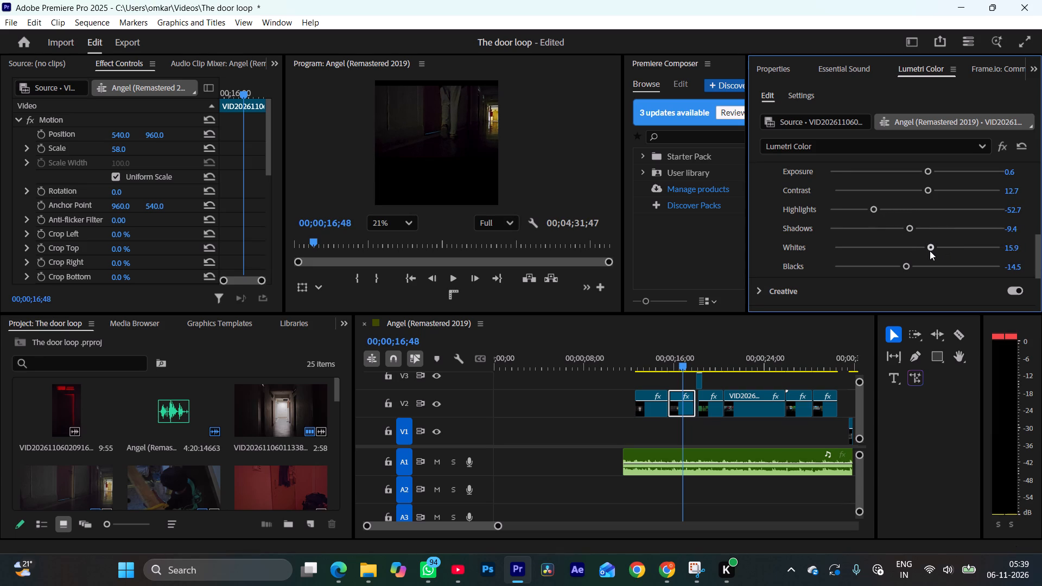
pyautogui.moveTo(930, 251); pyautogui.dragTo(933, 251)
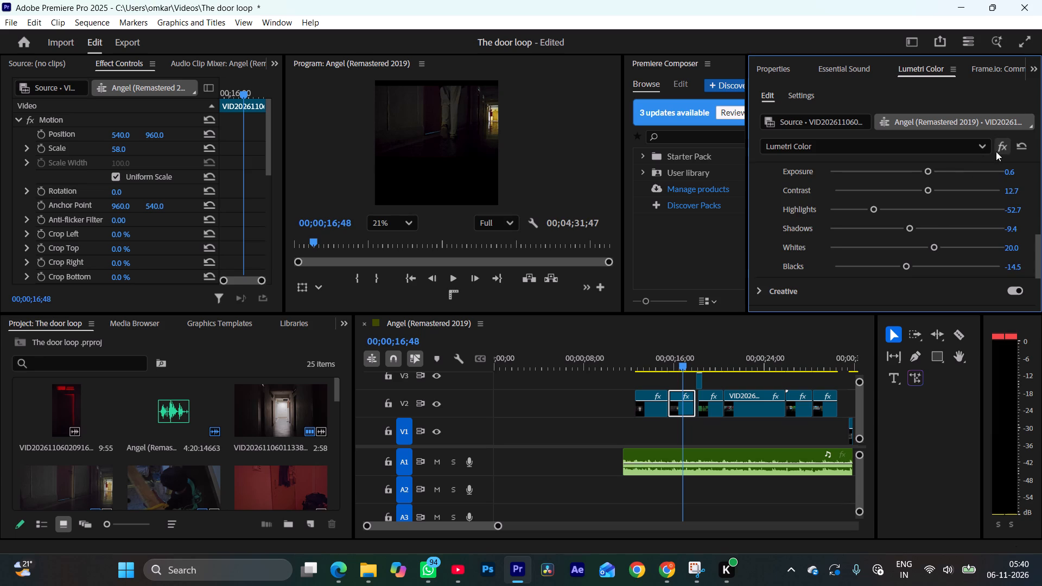
# Compare the V2 clip with and without its adjusted Lumetri Color grade.
pyautogui.click(996, 151)
pyautogui.click(996, 151)
pyautogui.click(996, 151)
pyautogui.click(996, 151)
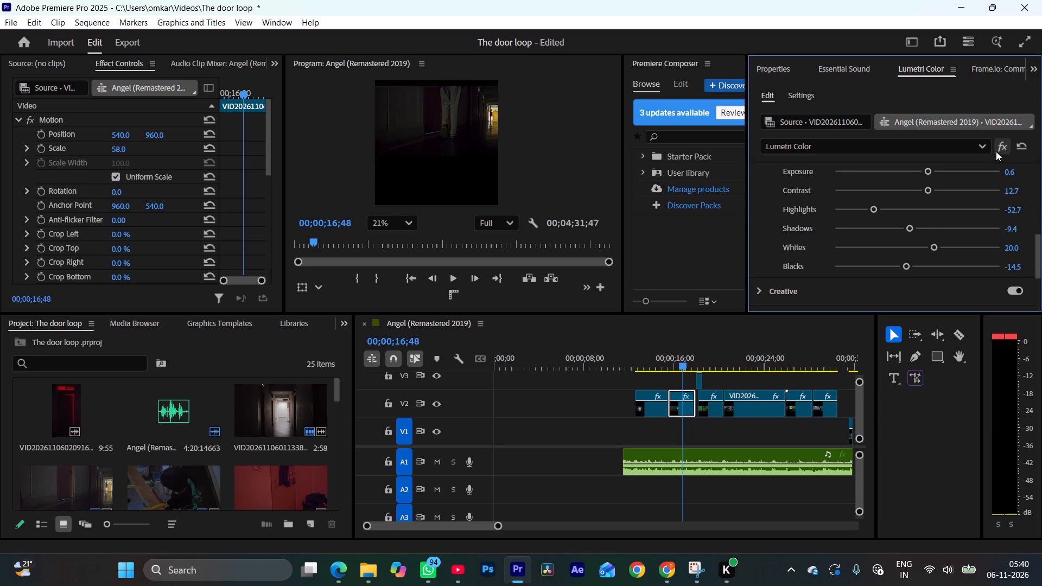
# Refine the V2 clip's grade to Whites 26.5, Contrast 4.5 and Saturation 122.4.
pyautogui.moveTo(933, 242); pyautogui.dragTo(938, 243)
pyautogui.moveTo(1036, 255); pyautogui.dragTo(1041, 224)
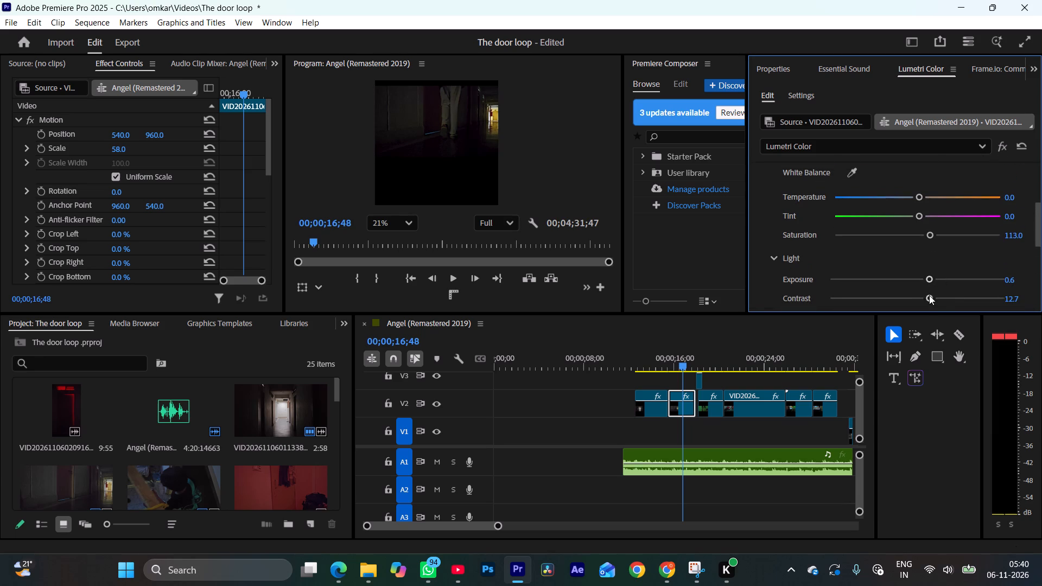
pyautogui.moveTo(931, 297); pyautogui.dragTo(920, 303)
pyautogui.moveTo(930, 233); pyautogui.dragTo(872, 258)
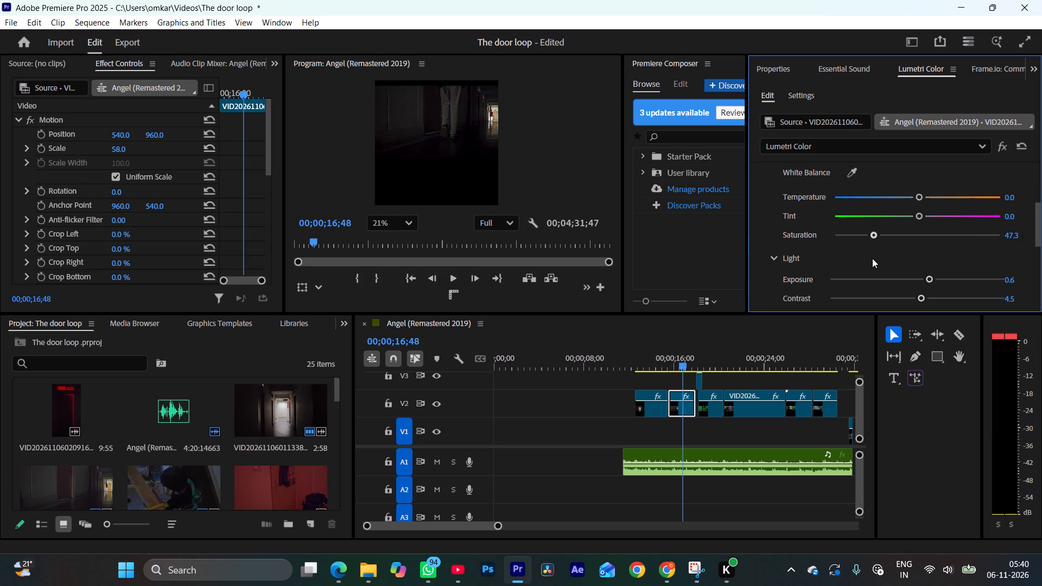
pyautogui.moveTo(872, 258); pyautogui.dragTo(935, 257)
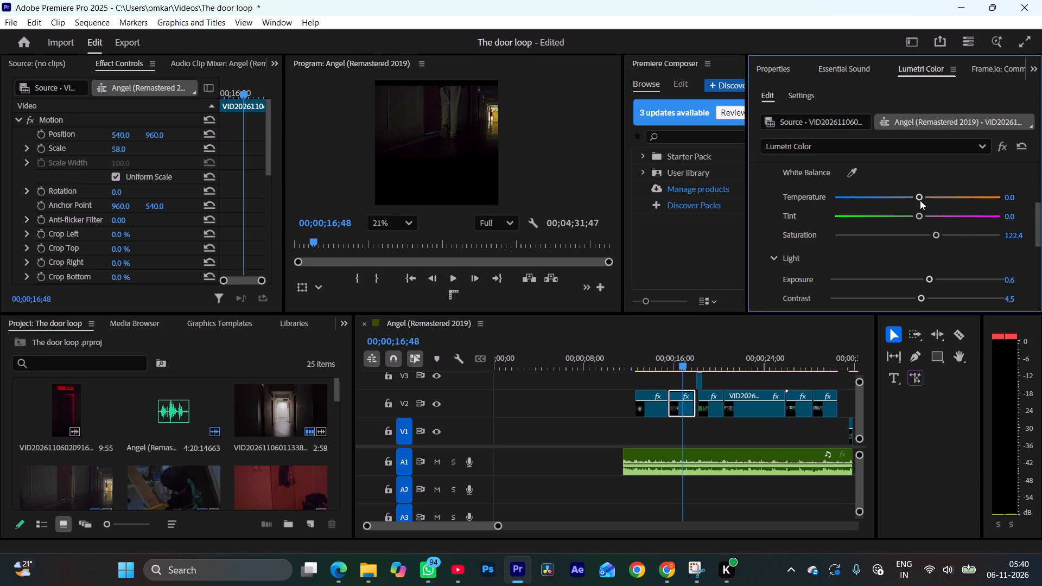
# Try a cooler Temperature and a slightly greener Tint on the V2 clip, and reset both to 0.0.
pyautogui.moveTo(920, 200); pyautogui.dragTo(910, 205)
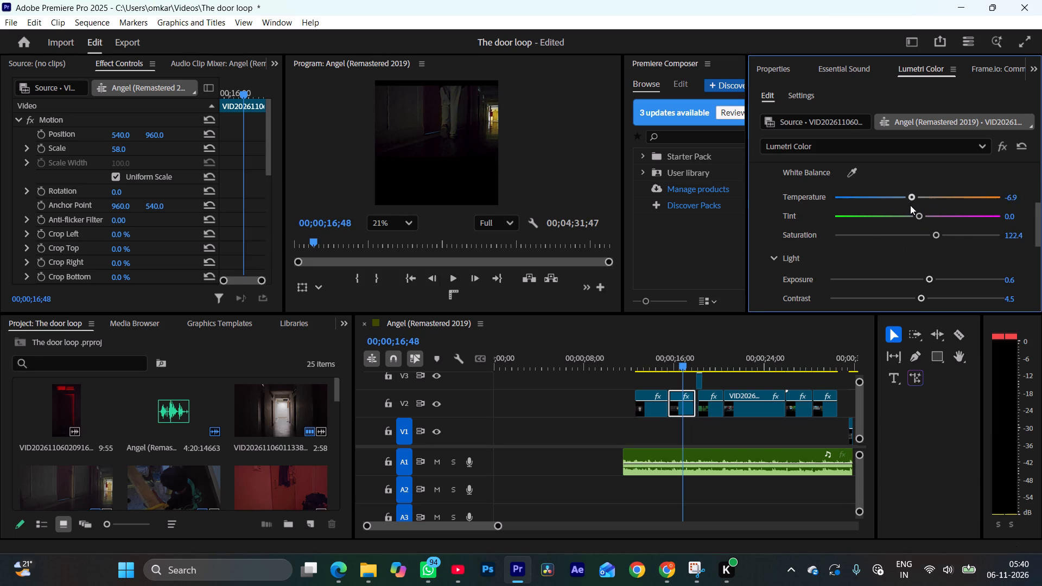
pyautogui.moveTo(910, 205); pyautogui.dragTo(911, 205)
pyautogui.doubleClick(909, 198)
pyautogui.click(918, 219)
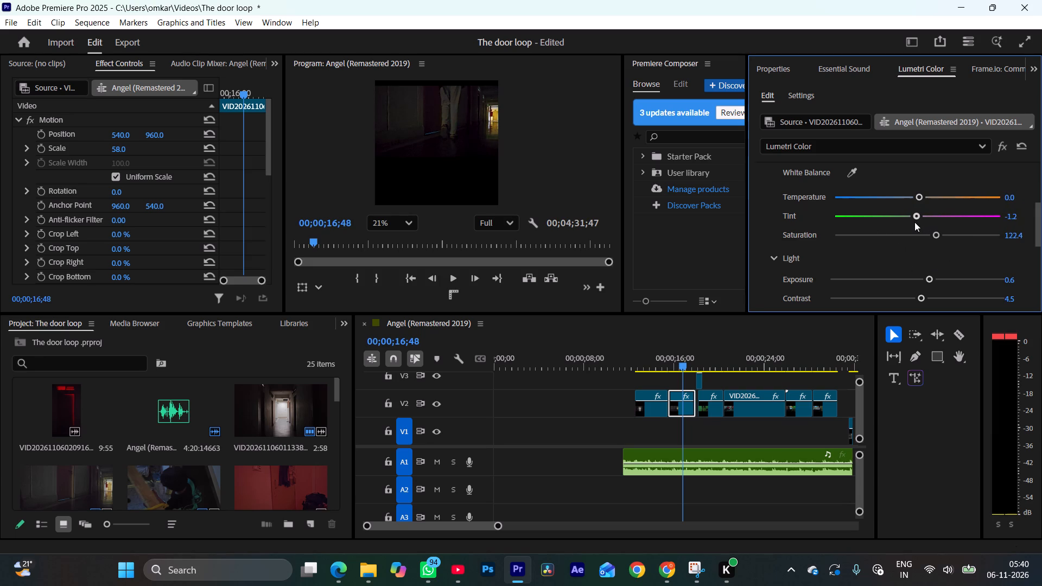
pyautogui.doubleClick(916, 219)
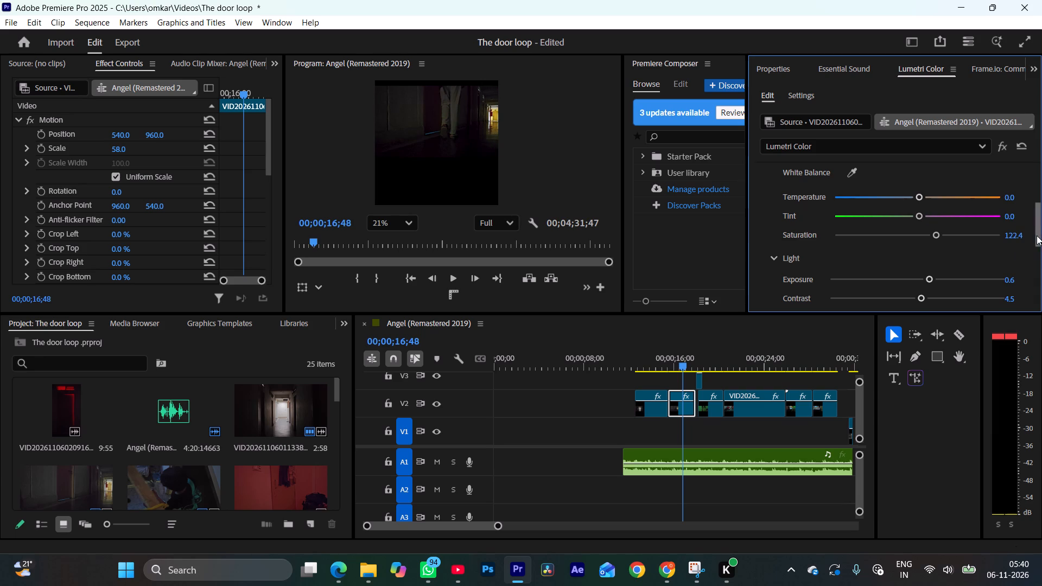
# Compare the refined V2 clip with Lumetri Color bypassed and re-enabled.
pyautogui.moveTo(1037, 235); pyautogui.dragTo(1037, 252)
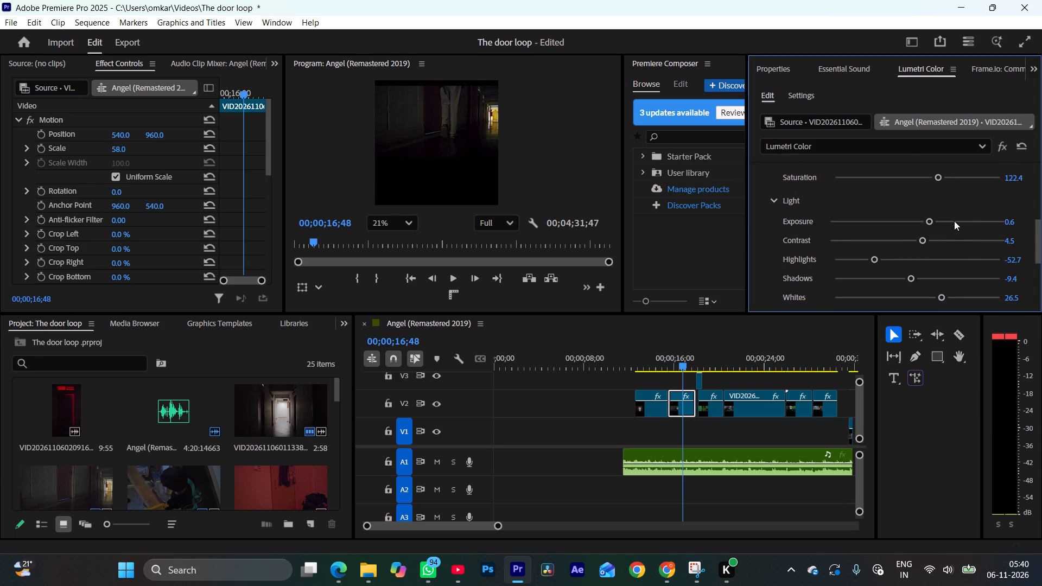
pyautogui.click(1006, 146)
pyautogui.click(1006, 147)
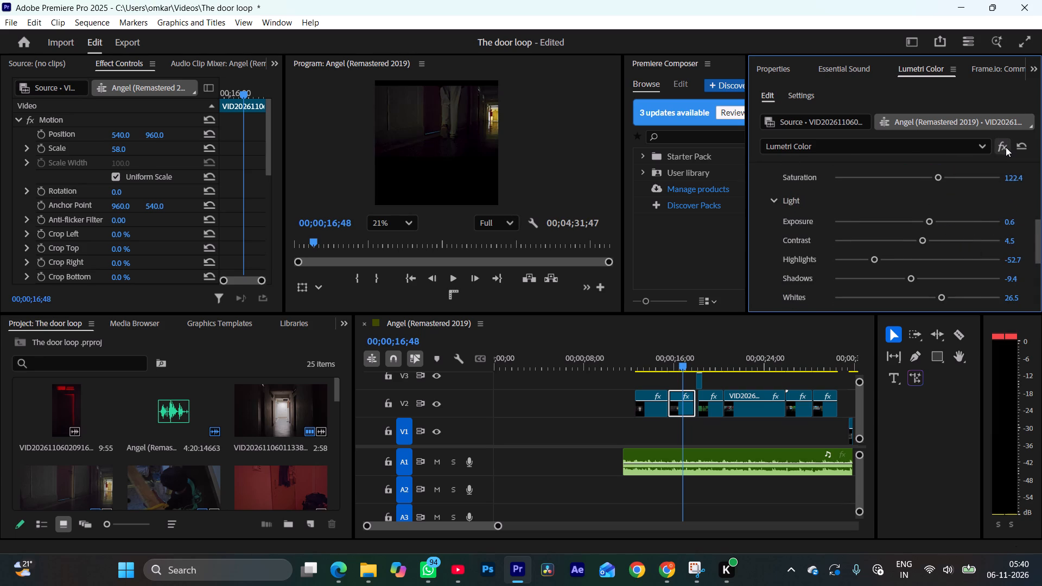
# Select the short V3 clip at 00;00;18;15 and set its Contrast to 23.3, leaving Exposure at 0.0.
pyautogui.moveTo(679, 362); pyautogui.dragTo(647, 366)
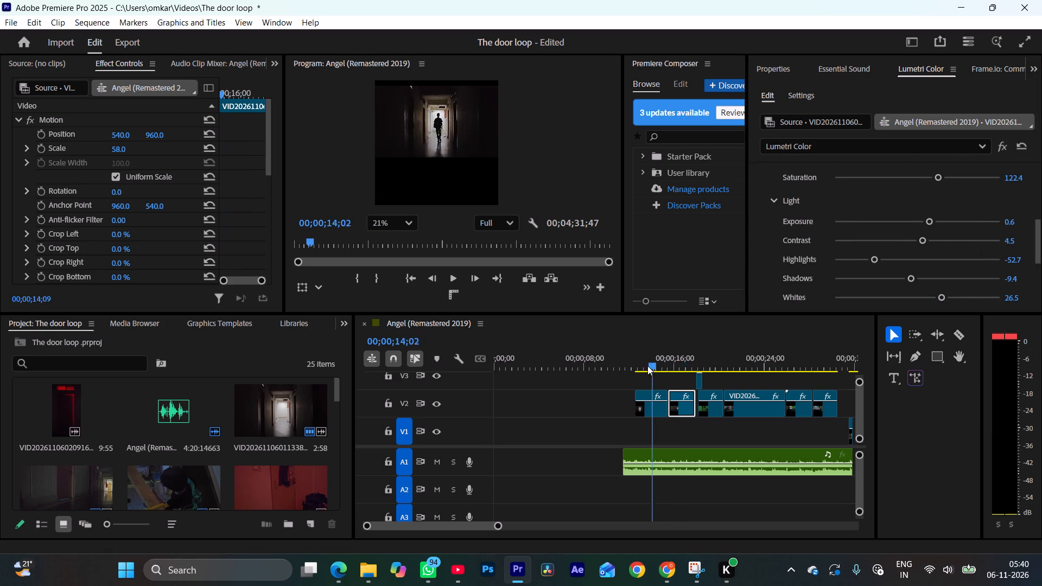
pyautogui.moveTo(647, 366); pyautogui.dragTo(696, 368)
pyautogui.click(700, 380)
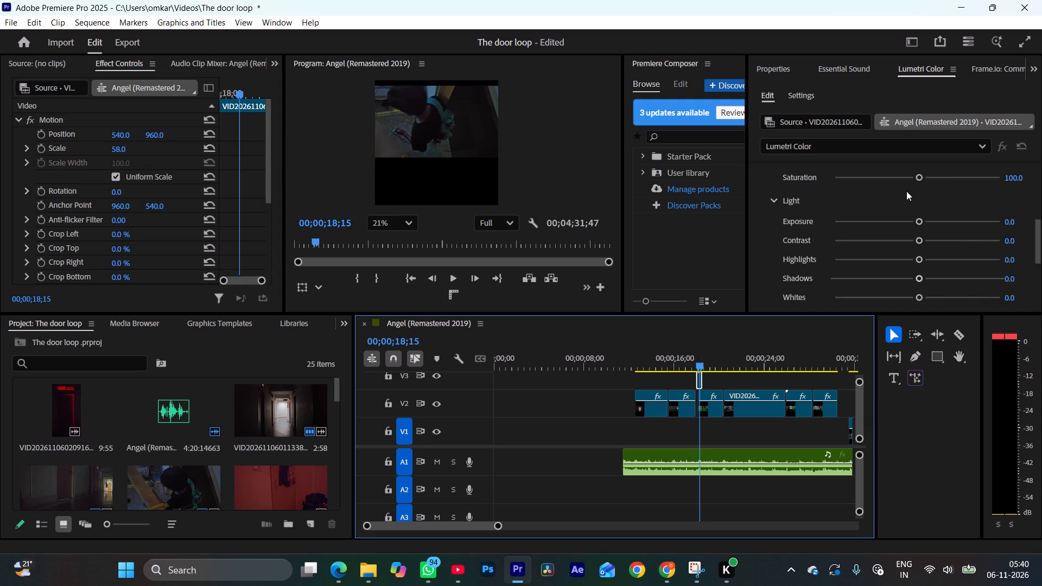
pyautogui.click(919, 223)
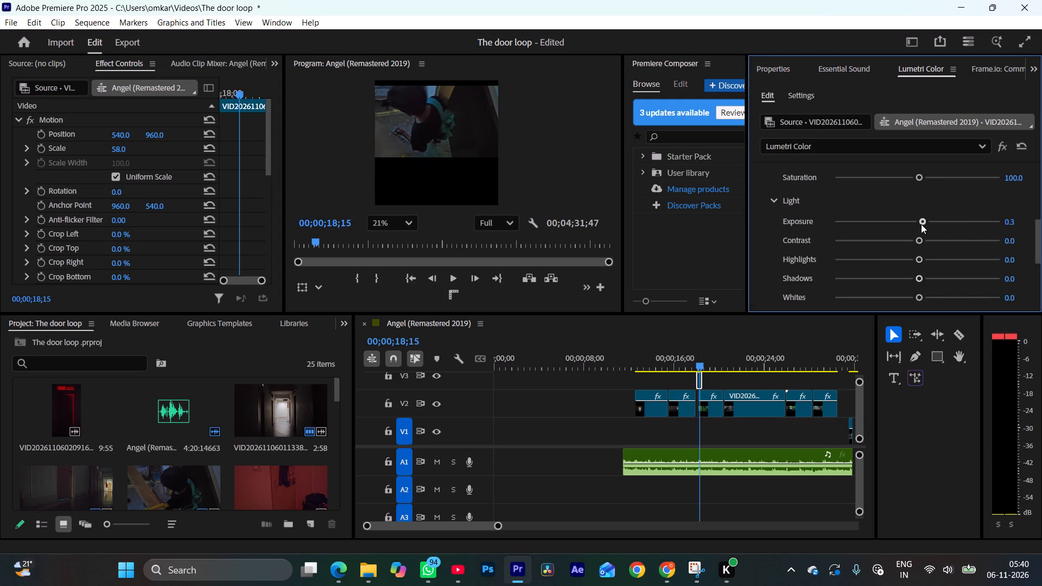
pyautogui.doubleClick(920, 223)
pyautogui.moveTo(916, 242); pyautogui.dragTo(912, 251)
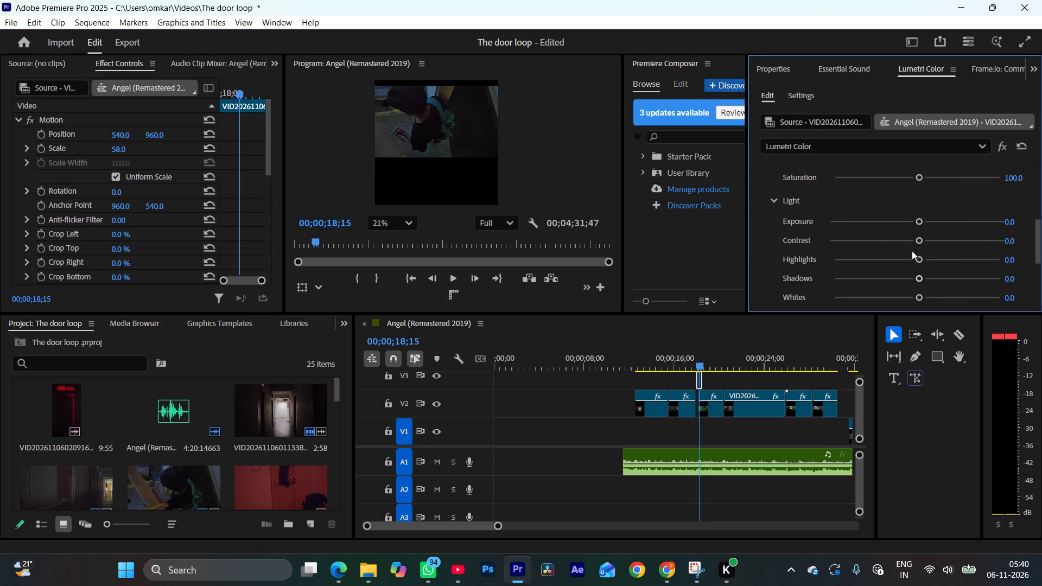
pyautogui.moveTo(912, 251); pyautogui.dragTo(944, 253)
pyautogui.moveTo(922, 239); pyautogui.dragTo(934, 253)
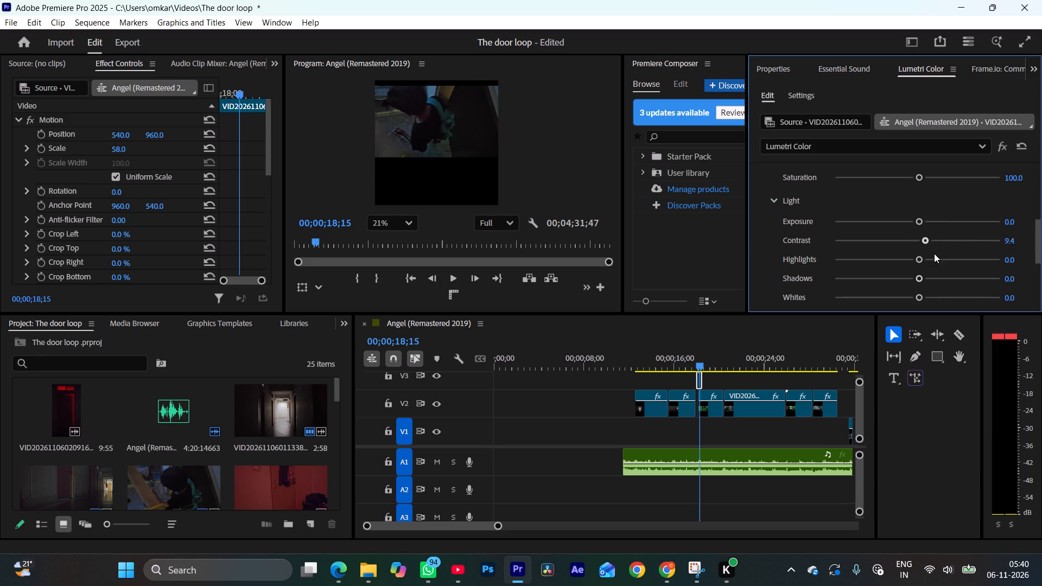
pyautogui.moveTo(934, 253); pyautogui.dragTo(936, 252)
# Set the V3 clip's Highlights to -17.6 and Shadows to 2.9, keeping Whites at 0.0.
pyautogui.moveTo(916, 259); pyautogui.dragTo(905, 259)
pyautogui.moveTo(905, 259); pyautogui.dragTo(903, 262)
pyautogui.click(918, 277)
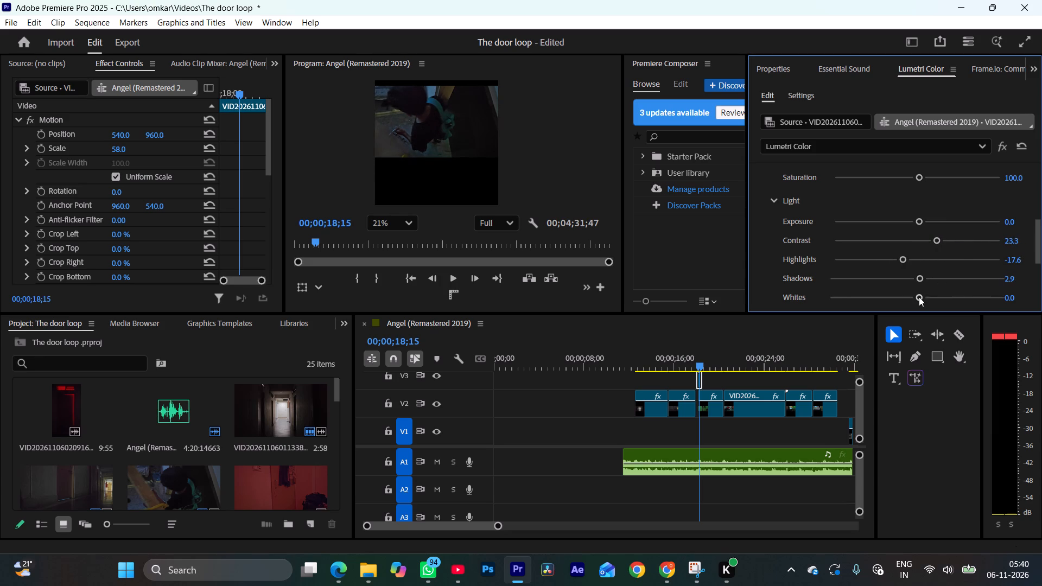
pyautogui.click(919, 297)
pyautogui.doubleClick(918, 295)
pyautogui.moveTo(1036, 250); pyautogui.dragTo(1035, 274)
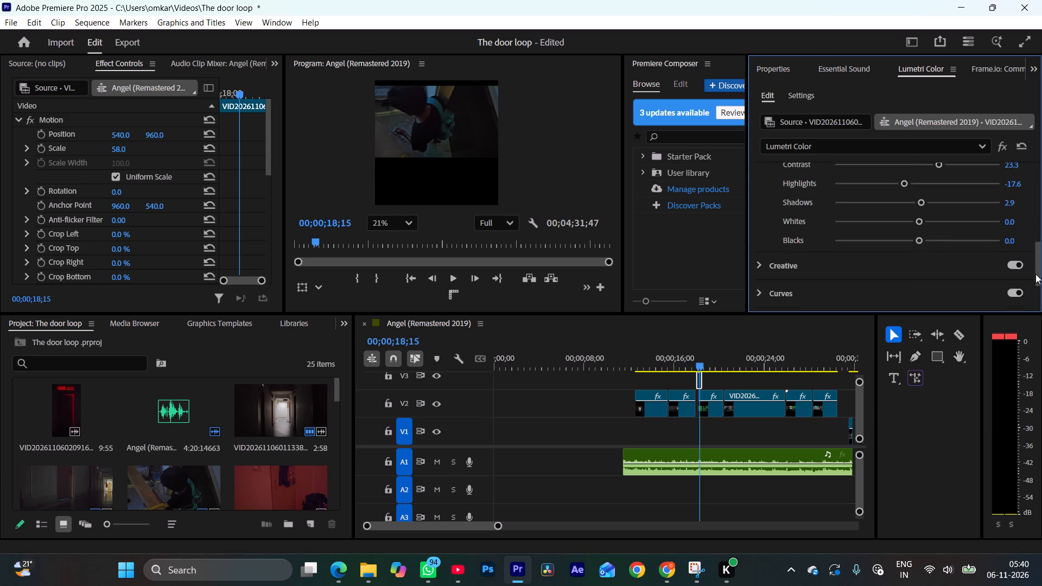
pyautogui.moveTo(1035, 274); pyautogui.dragTo(1034, 279)
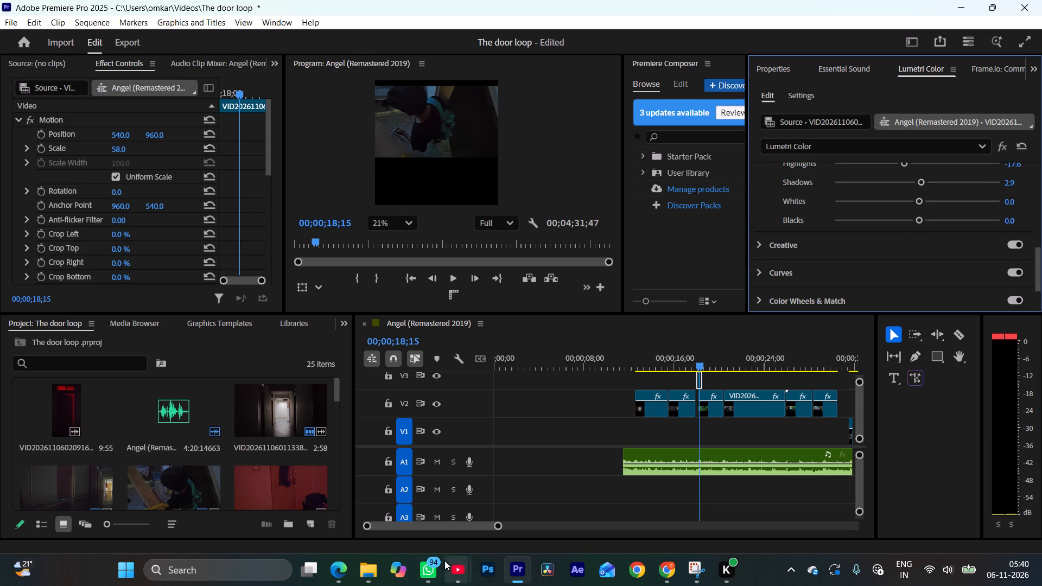
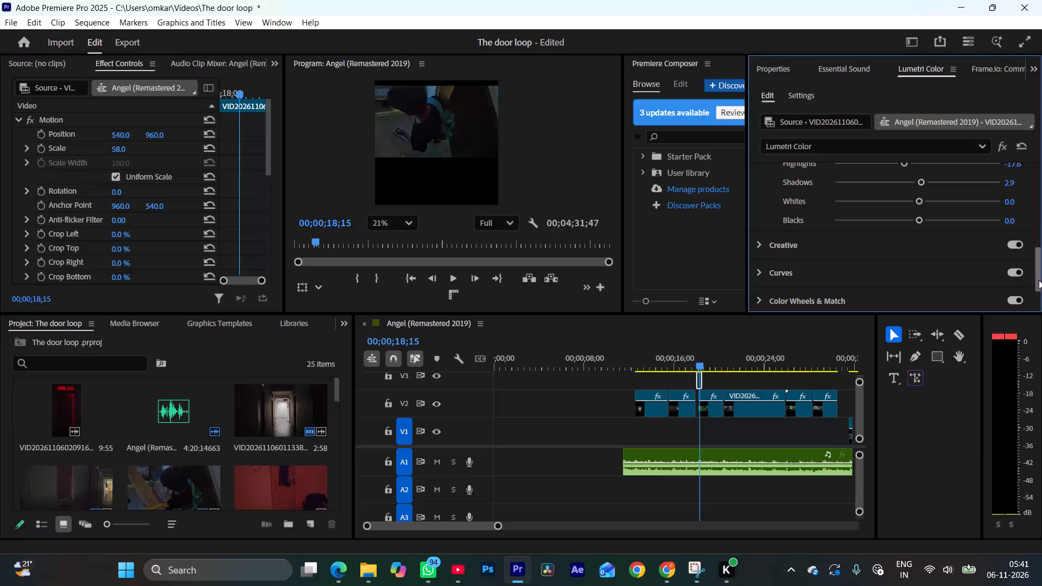
# Set the V3 clip's Temperature to -6.9 and its Saturation to 112.7.
pyautogui.moveTo(1039, 280); pyautogui.dragTo(1039, 231)
pyautogui.moveTo(920, 212); pyautogui.dragTo(894, 219)
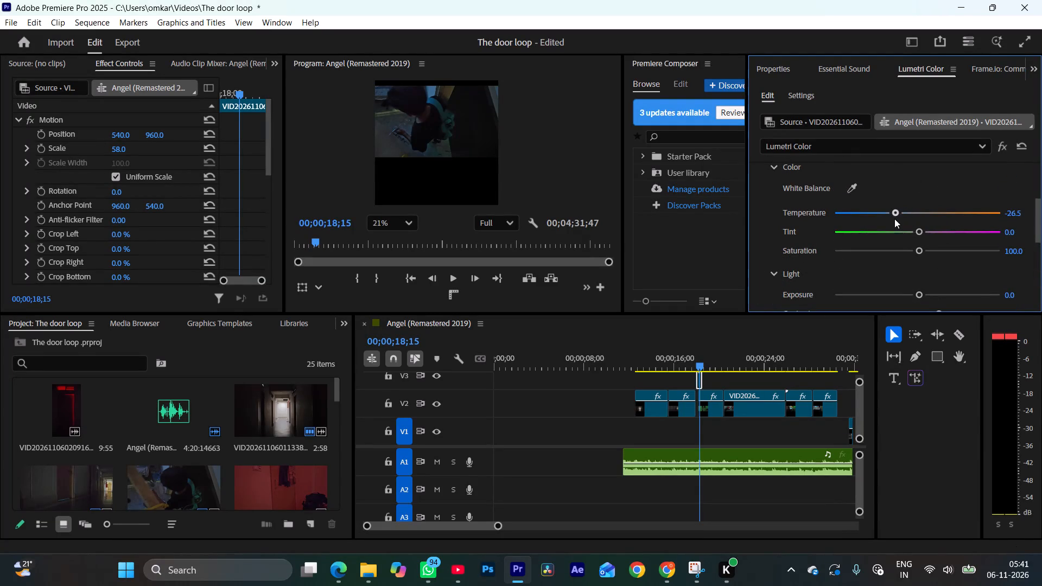
pyautogui.moveTo(894, 219); pyautogui.dragTo(908, 227)
pyautogui.moveTo(908, 227); pyautogui.dragTo(911, 230)
pyautogui.moveTo(920, 254); pyautogui.dragTo(929, 252)
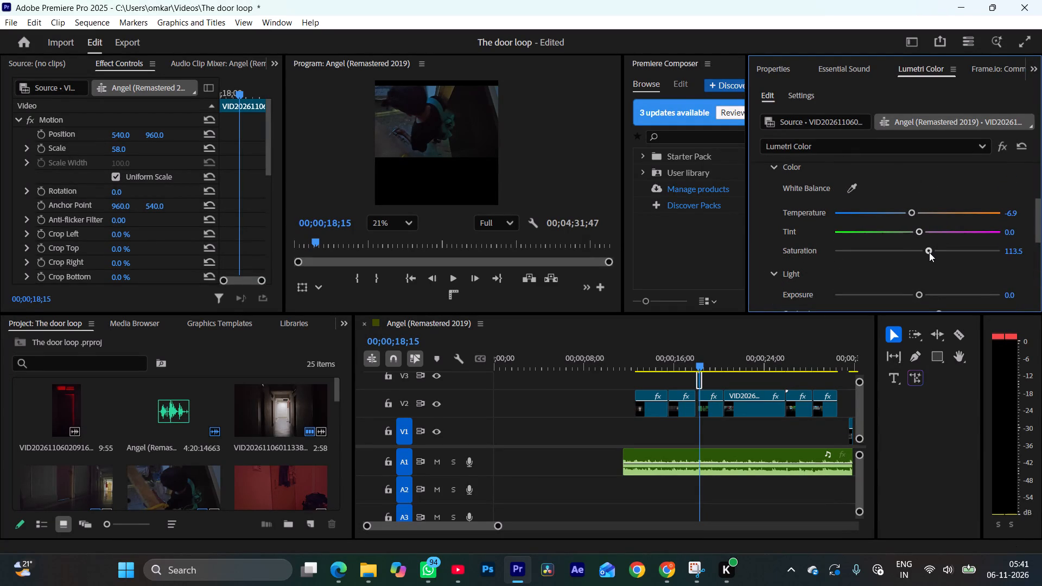
pyautogui.moveTo(929, 252); pyautogui.dragTo(926, 253)
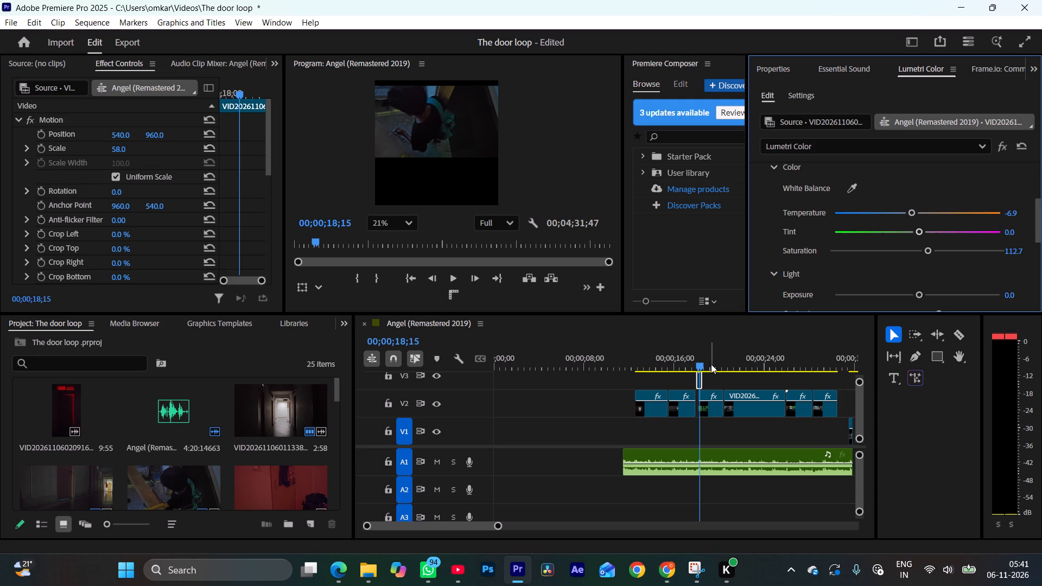
# Select the V2 clip at 00;00;19;56 and set Contrast to 18.4, Highlights to -23.3 and Shadows to -10.2, keeping Exposure at 0.0.
pyautogui.moveTo(696, 364); pyautogui.dragTo(716, 372)
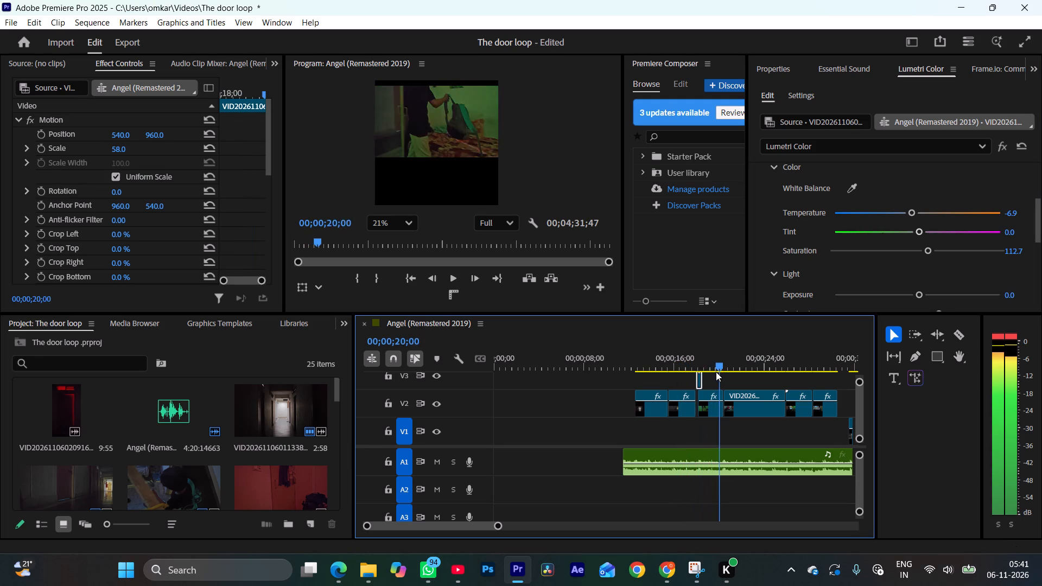
pyautogui.moveTo(716, 372); pyautogui.dragTo(715, 376)
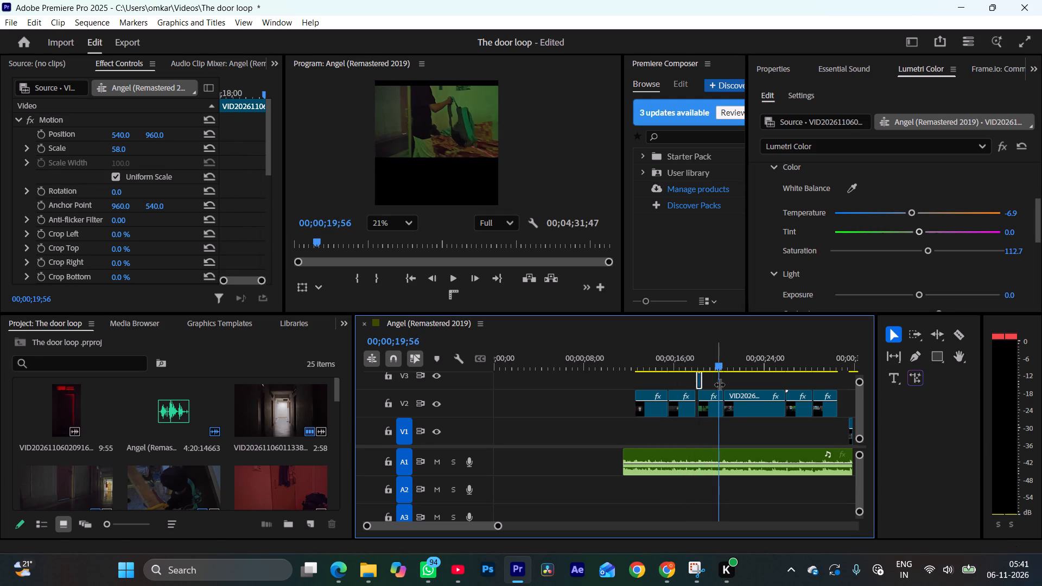
pyautogui.click(718, 407)
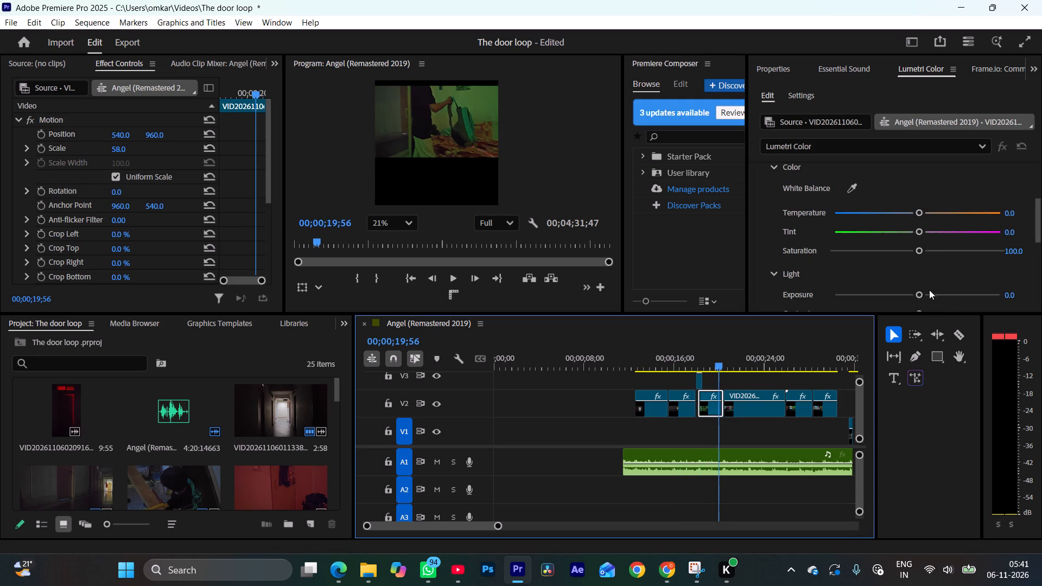
pyautogui.moveTo(919, 295); pyautogui.dragTo(903, 299)
pyautogui.doubleClick(903, 299)
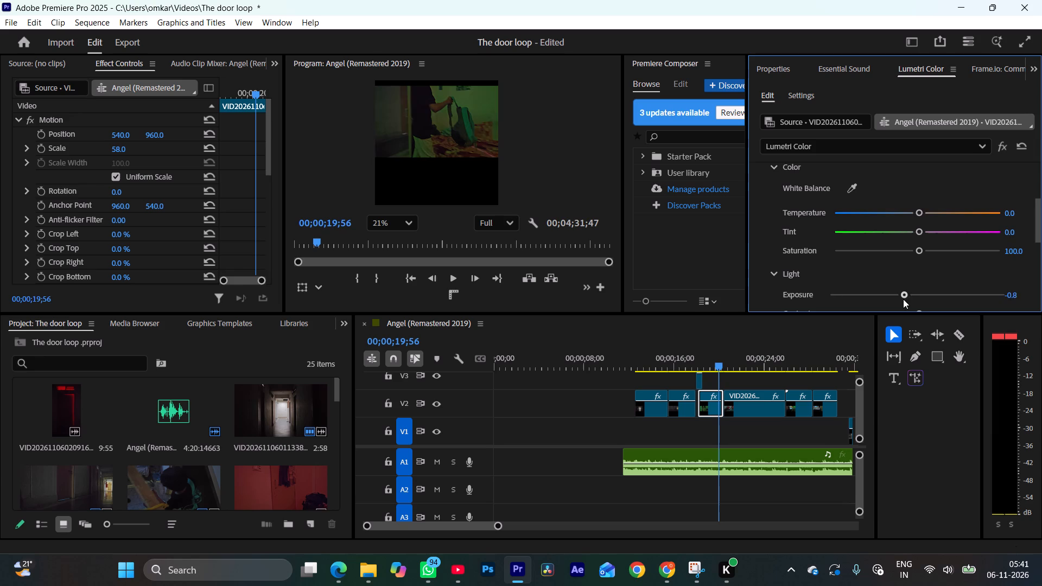
pyautogui.moveTo(1037, 234); pyautogui.dragTo(1034, 256)
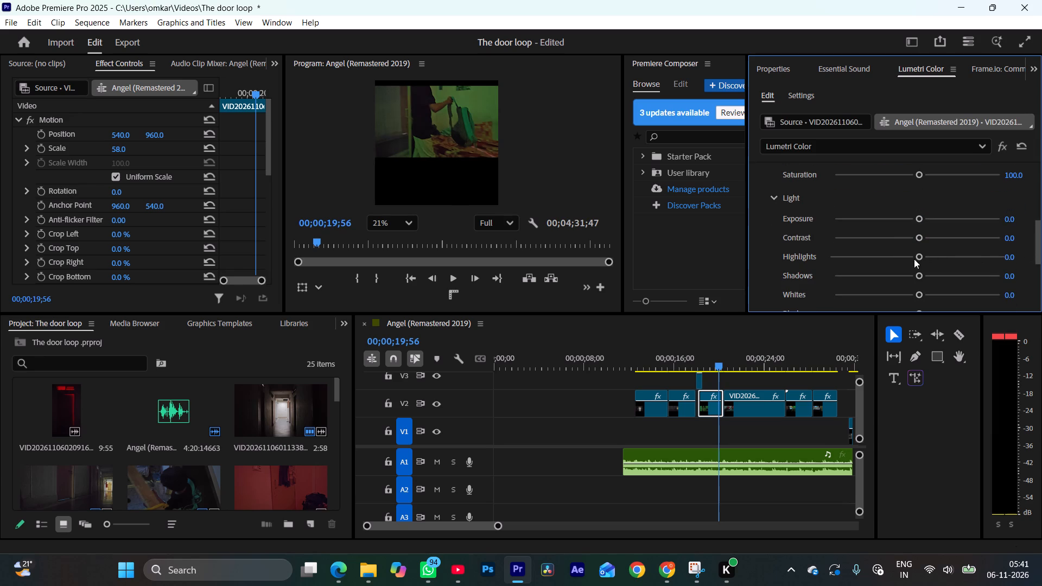
pyautogui.moveTo(920, 256); pyautogui.dragTo(897, 270)
pyautogui.moveTo(919, 240); pyautogui.dragTo(931, 246)
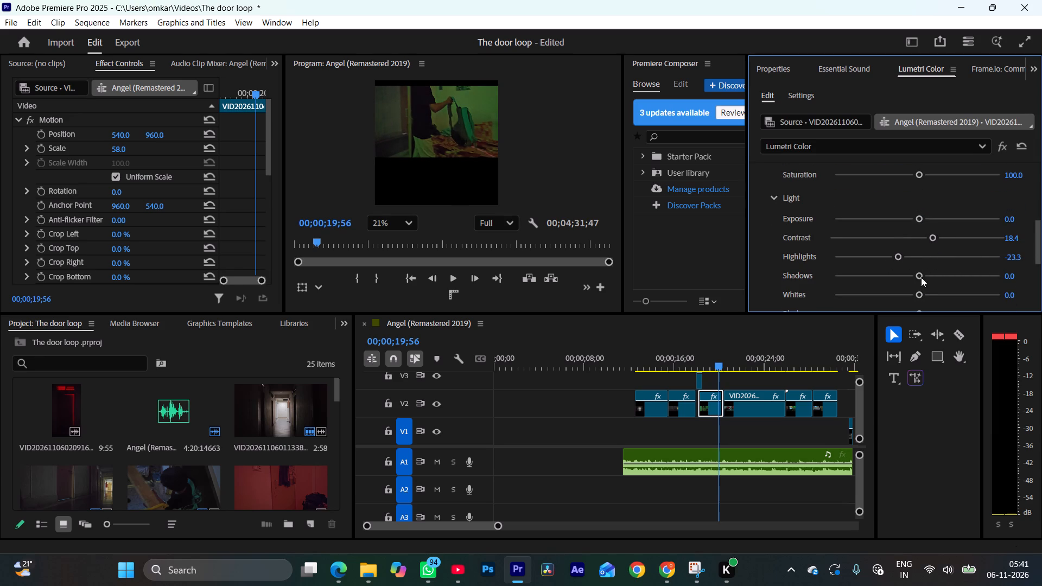
pyautogui.moveTo(917, 276); pyautogui.dragTo(908, 282)
# Set the V2 clip's Tint to 19.2 and try a cooler Temperature of -17.6.
pyautogui.scroll(1, 938, 267)
pyautogui.scroll(-1, 938, 267)
pyautogui.scroll(1, 938, 267)
pyautogui.scroll(-1, 938, 267)
pyautogui.scroll(2, 938, 267)
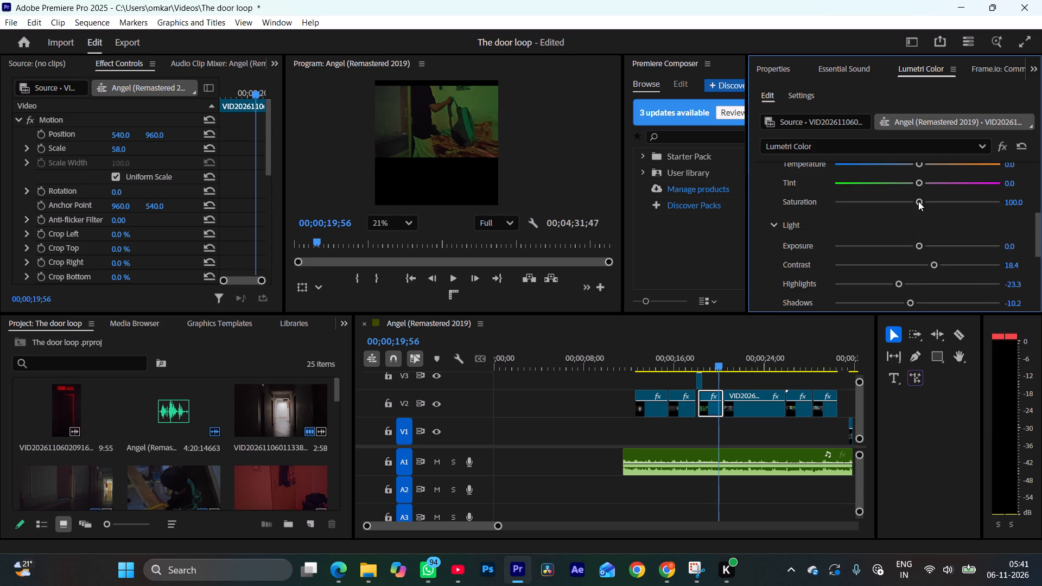
pyautogui.scroll(2, 918, 201)
pyautogui.moveTo(917, 209); pyautogui.dragTo(973, 223)
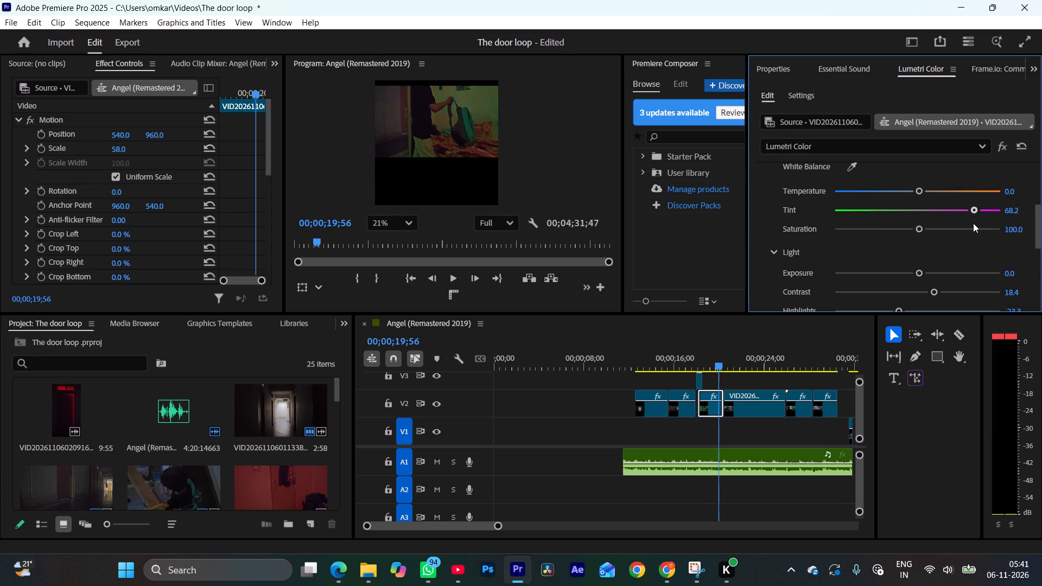
pyautogui.moveTo(973, 223); pyautogui.dragTo(919, 234)
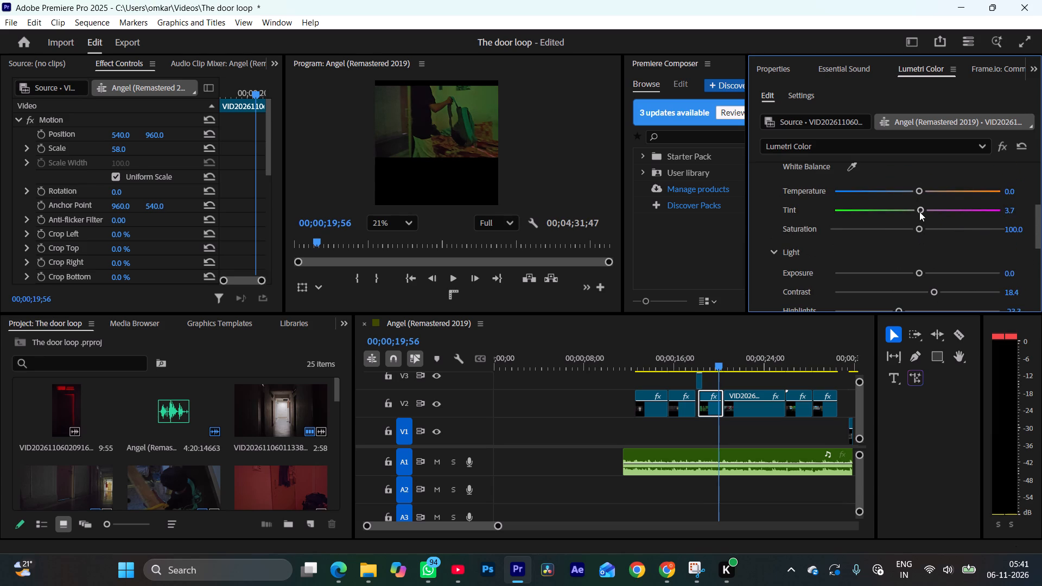
pyautogui.doubleClick(919, 212)
pyautogui.moveTo(919, 211); pyautogui.dragTo(930, 214)
pyautogui.moveTo(915, 209); pyautogui.dragTo(915, 209)
pyautogui.moveTo(915, 209); pyautogui.dragTo(932, 220)
pyautogui.moveTo(917, 188); pyautogui.dragTo(904, 190)
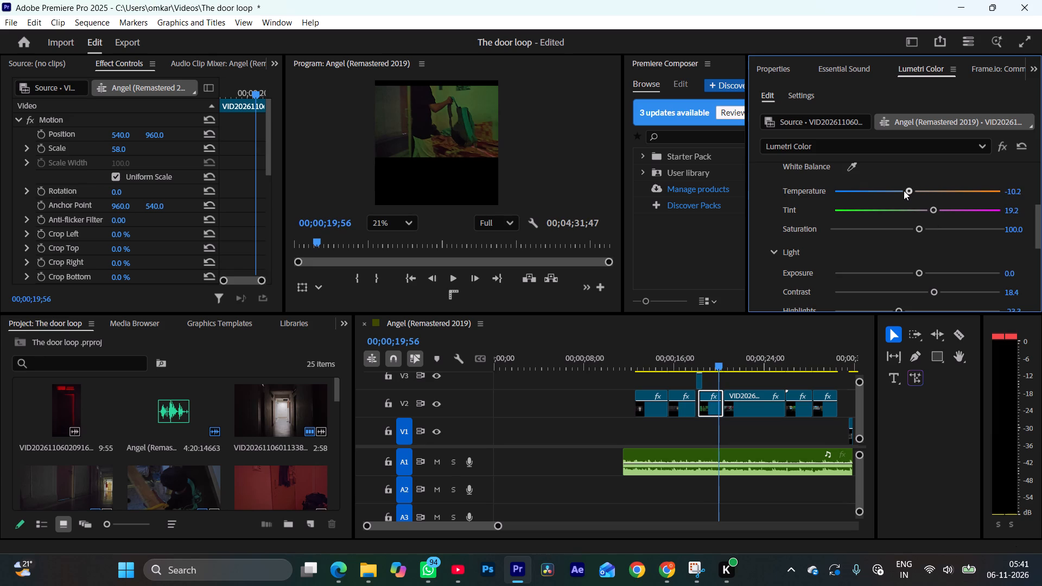
pyautogui.moveTo(904, 190); pyautogui.dragTo(902, 200)
pyautogui.doubleClick(901, 188)
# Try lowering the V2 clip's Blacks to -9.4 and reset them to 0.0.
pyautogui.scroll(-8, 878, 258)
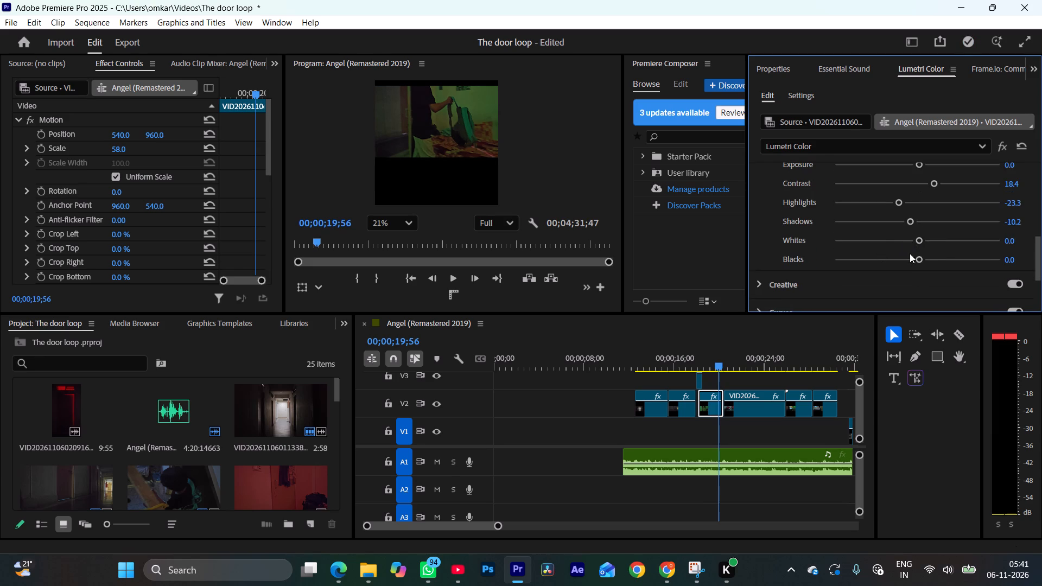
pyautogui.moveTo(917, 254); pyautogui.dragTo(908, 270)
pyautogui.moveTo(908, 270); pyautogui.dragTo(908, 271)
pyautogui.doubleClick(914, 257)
# Compare the graded V2 clip with Lumetri Color bypassed and re-enabled.
pyautogui.click(1000, 144)
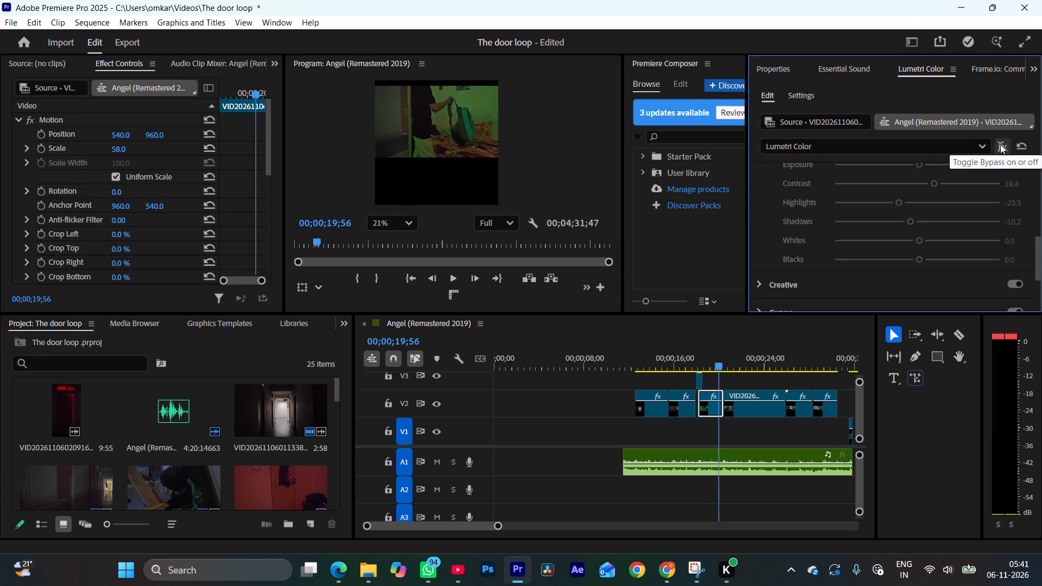
pyautogui.click(1000, 144)
pyautogui.doubleClick(1000, 144)
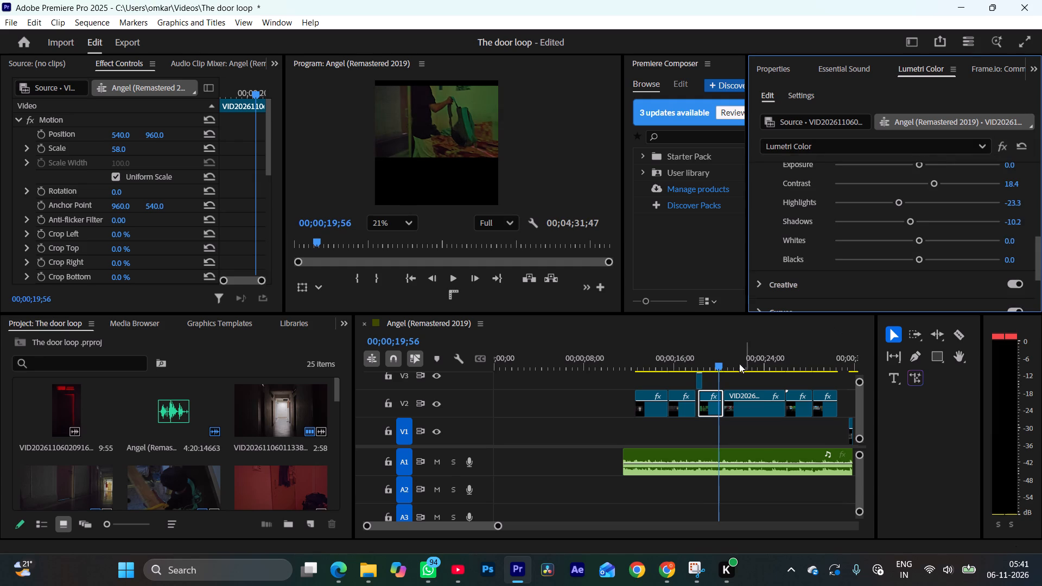
# Select the long V2 clip at 00;00;21;59 and set Contrast to 35.5, Highlights to -28.2 and Shadows to -10.2.
pyautogui.moveTo(718, 363); pyautogui.dragTo(741, 366)
pyautogui.click(748, 405)
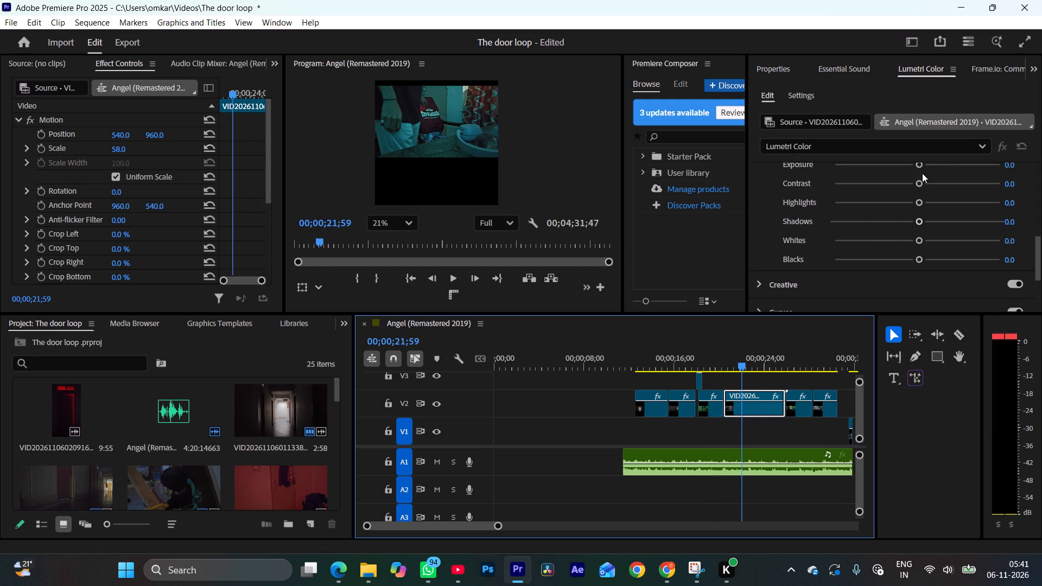
pyautogui.moveTo(919, 184); pyautogui.dragTo(946, 201)
pyautogui.moveTo(917, 203); pyautogui.dragTo(873, 208)
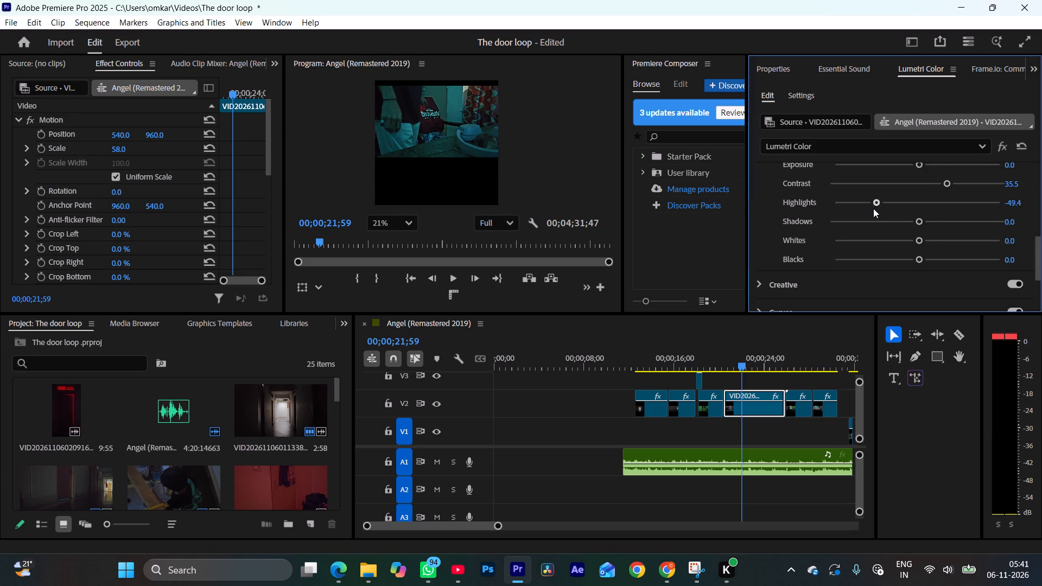
pyautogui.moveTo(873, 208); pyautogui.dragTo(926, 223)
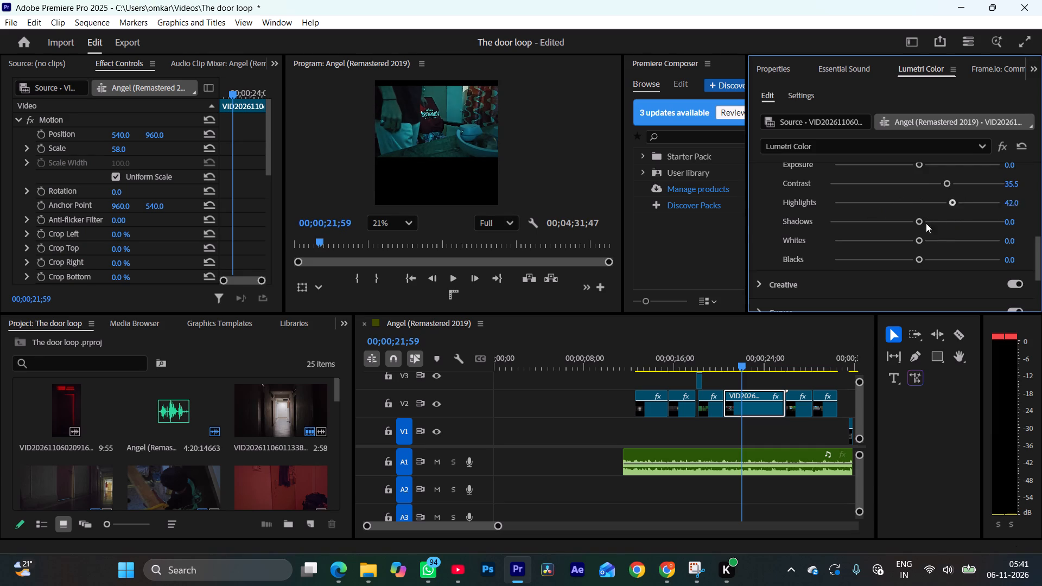
pyautogui.moveTo(926, 223); pyautogui.dragTo(893, 237)
pyautogui.moveTo(919, 216); pyautogui.dragTo(909, 219)
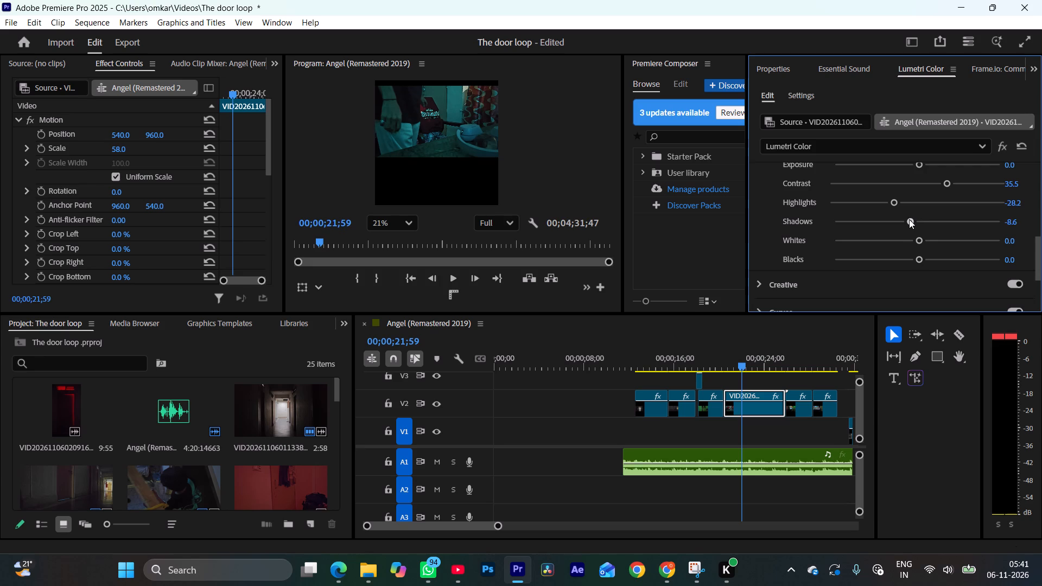
pyautogui.moveTo(909, 219); pyautogui.dragTo(910, 219)
pyautogui.moveTo(910, 219); pyautogui.dragTo(907, 220)
# Set the long V2 clip's Saturation to 119.2 and Temperature to 24.9.
pyautogui.moveTo(1039, 256); pyautogui.dragTo(1031, 217)
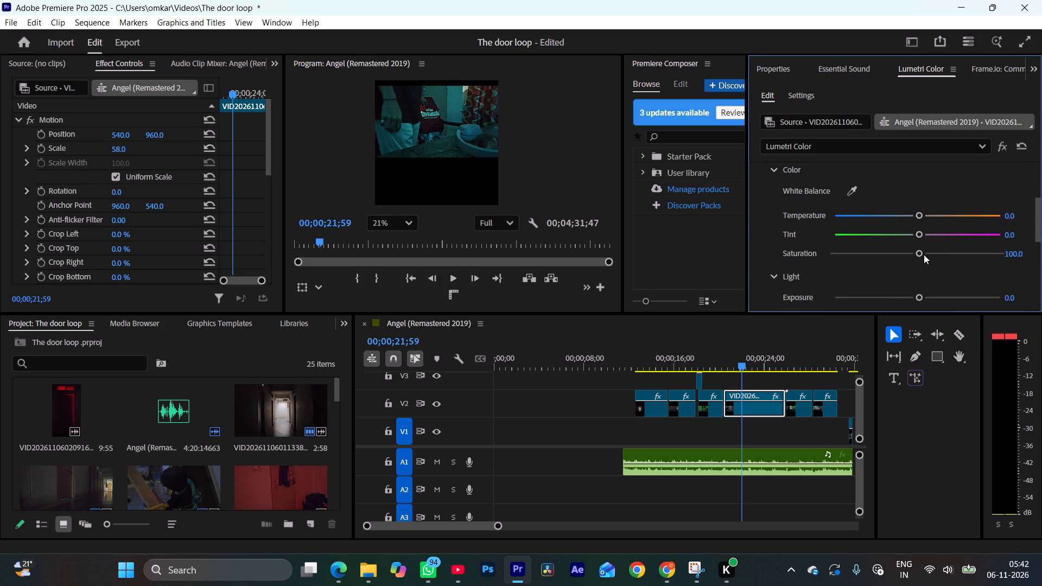
pyautogui.moveTo(923, 252); pyautogui.dragTo(912, 265)
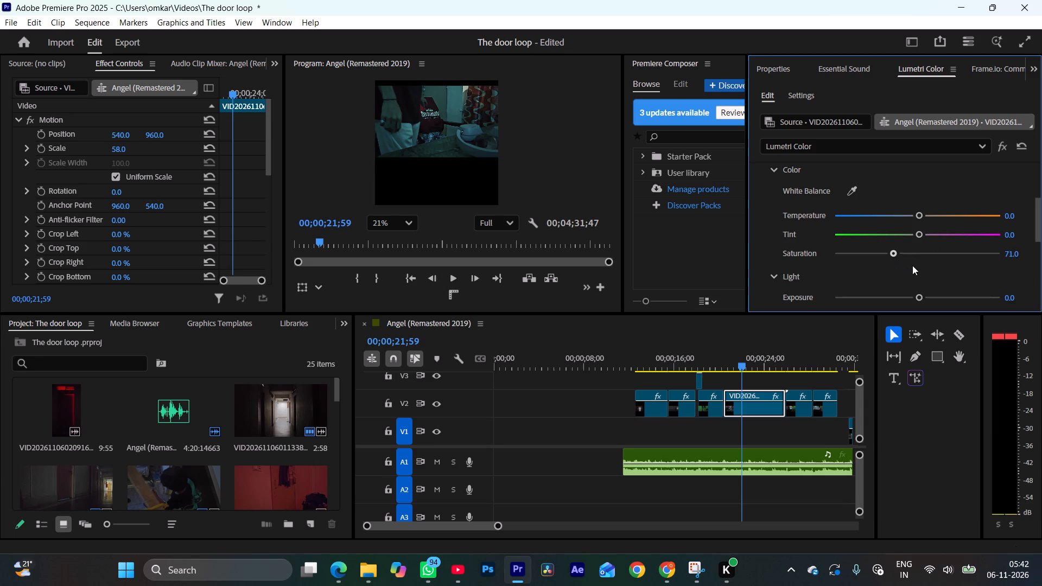
pyautogui.moveTo(912, 265); pyautogui.dragTo(932, 278)
pyautogui.moveTo(920, 213); pyautogui.dragTo(944, 230)
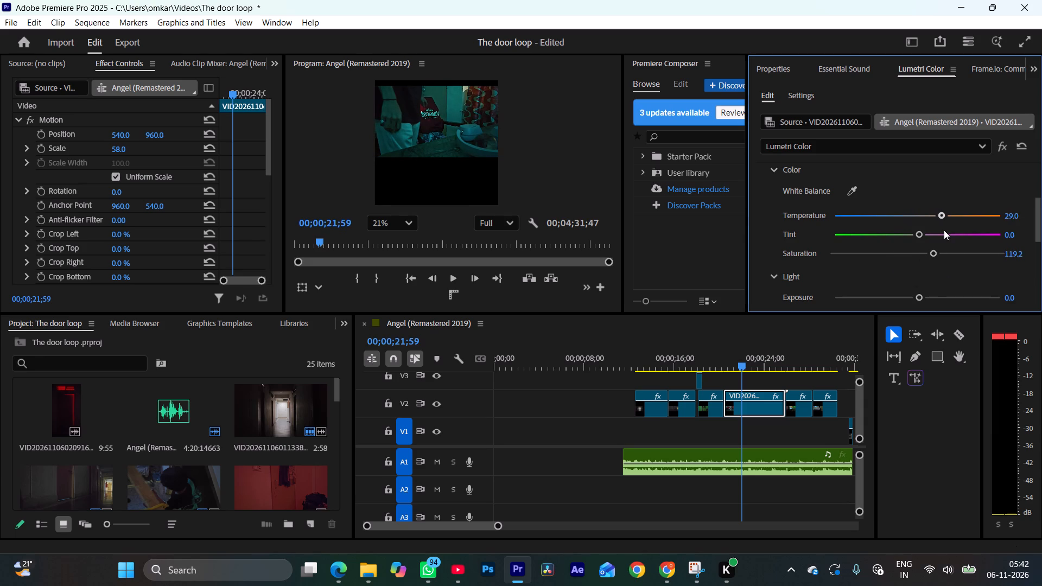
pyautogui.moveTo(944, 230); pyautogui.dragTo(954, 232)
pyautogui.doubleClick(955, 208)
pyautogui.doubleClick(957, 213)
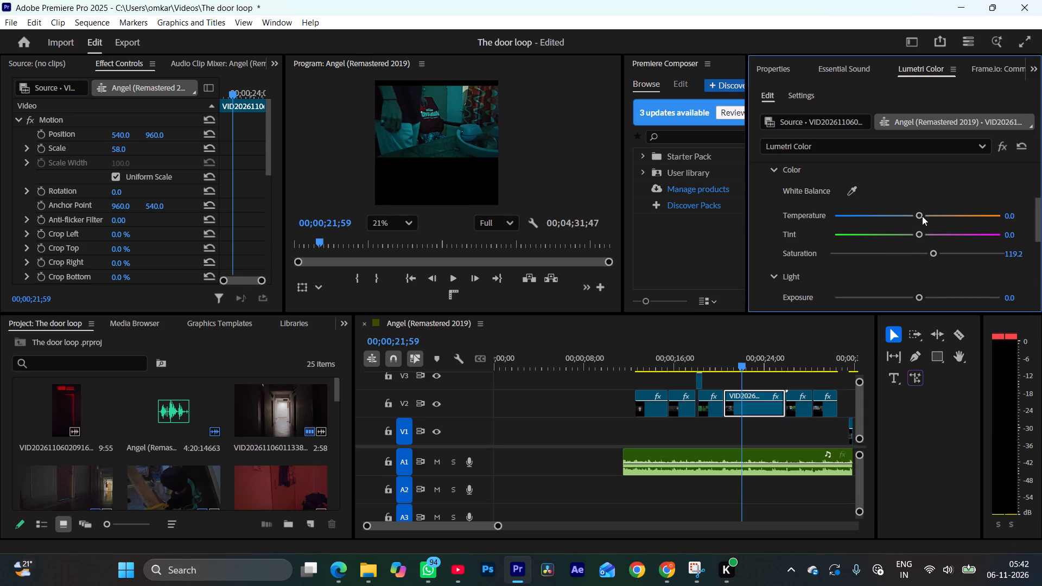
pyautogui.moveTo(922, 215); pyautogui.dragTo(930, 219)
pyautogui.moveTo(930, 219); pyautogui.dragTo(937, 220)
# Review the neighbouring V2 clips, select the V2 clip at 00;00;26;48, and set its Tint to 38.8 and Temperature to 15.9.
pyautogui.moveTo(742, 362); pyautogui.dragTo(696, 383)
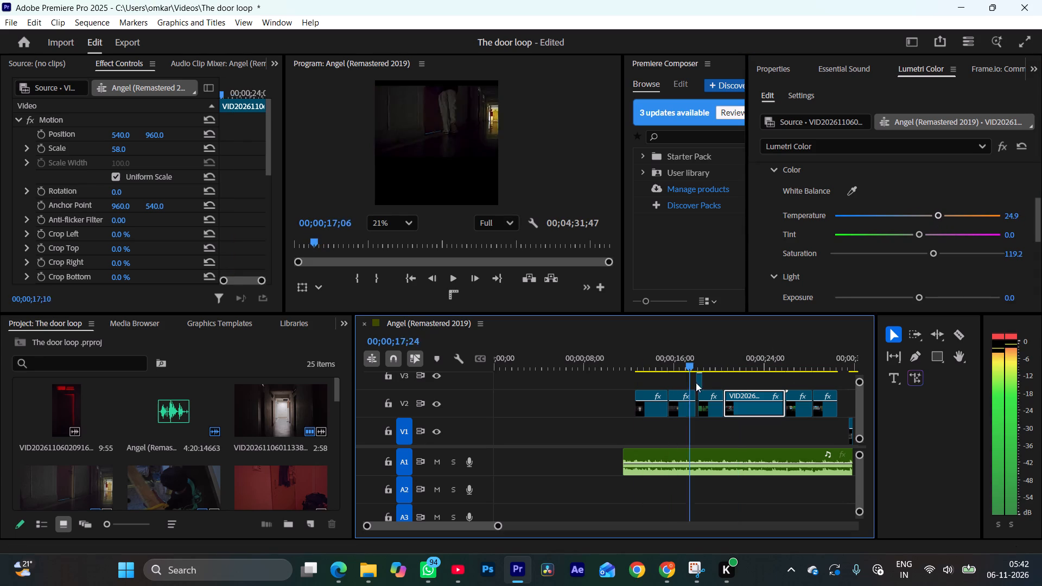
pyautogui.moveTo(696, 383); pyautogui.dragTo(677, 402)
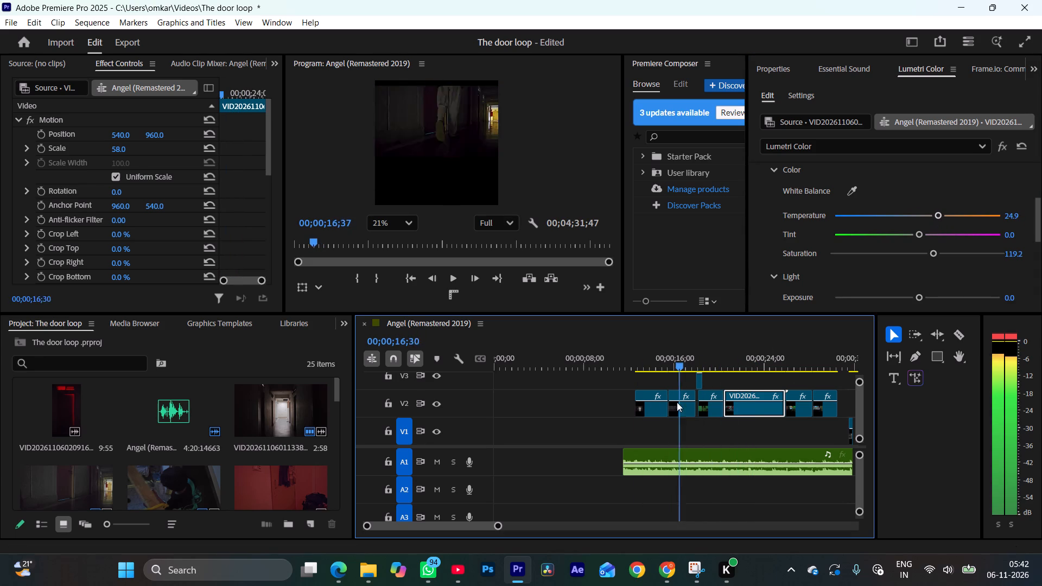
pyautogui.moveTo(677, 402); pyautogui.dragTo(717, 401)
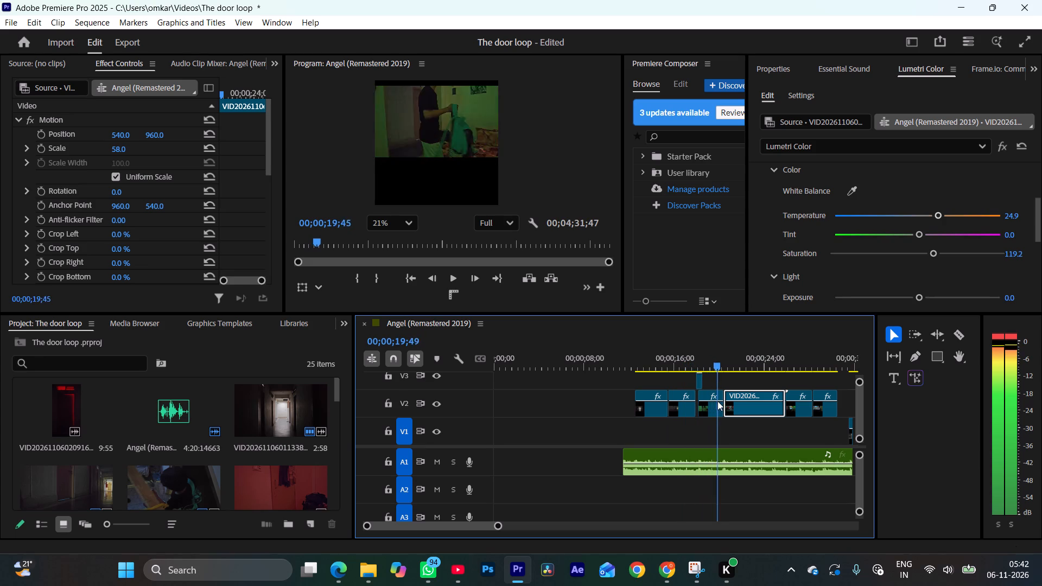
pyautogui.moveTo(717, 401); pyautogui.dragTo(760, 404)
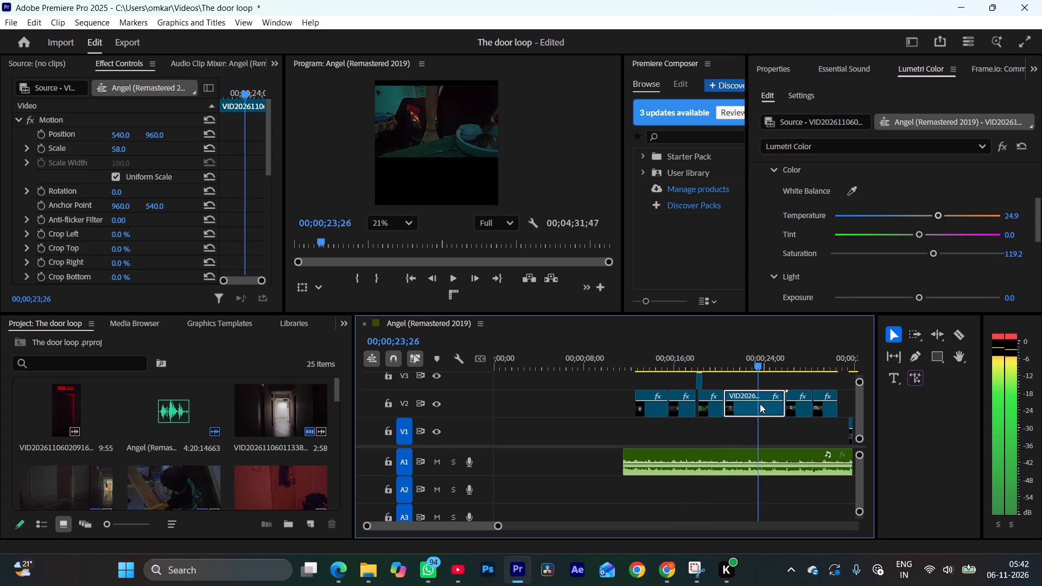
pyautogui.moveTo(760, 404); pyautogui.dragTo(797, 415)
pyautogui.click(801, 412)
pyautogui.moveTo(924, 235); pyautogui.dragTo(952, 243)
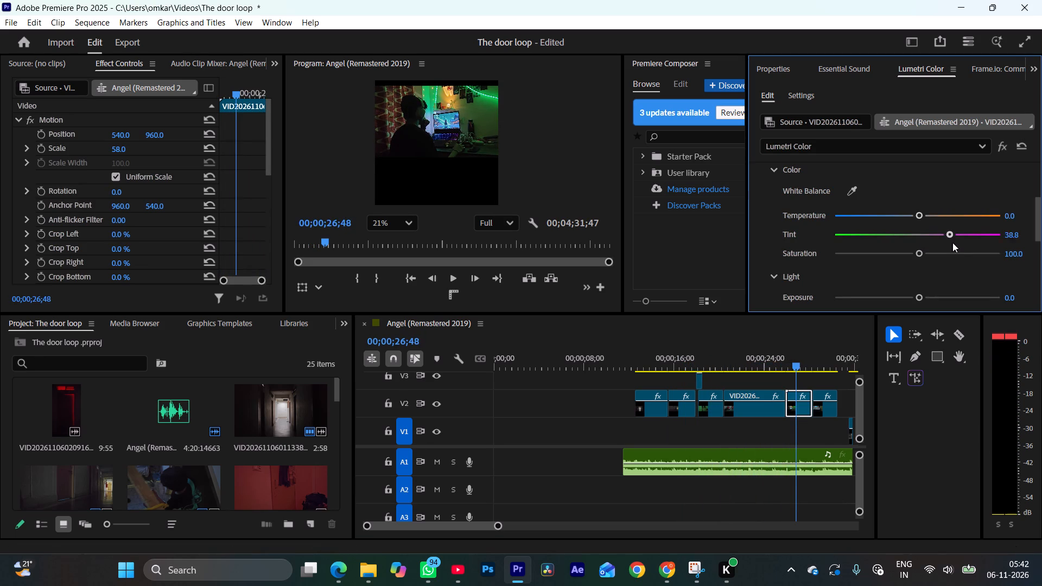
pyautogui.moveTo(952, 243); pyautogui.dragTo(948, 262)
pyautogui.moveTo(948, 262); pyautogui.dragTo(949, 257)
pyautogui.moveTo(919, 216); pyautogui.dragTo(920, 237)
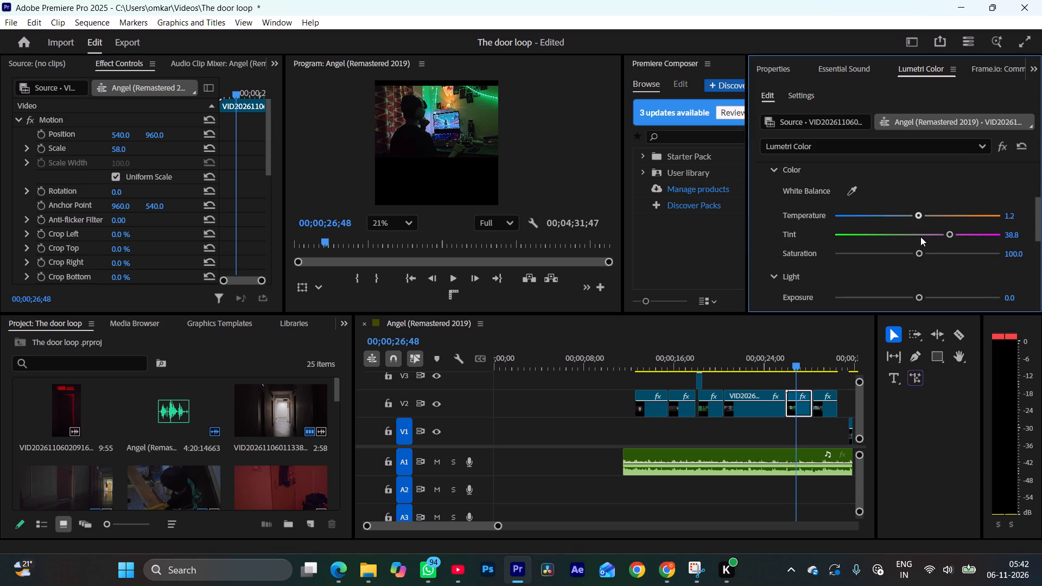
pyautogui.moveTo(920, 237); pyautogui.dragTo(932, 251)
pyautogui.moveTo(932, 251); pyautogui.dragTo(929, 253)
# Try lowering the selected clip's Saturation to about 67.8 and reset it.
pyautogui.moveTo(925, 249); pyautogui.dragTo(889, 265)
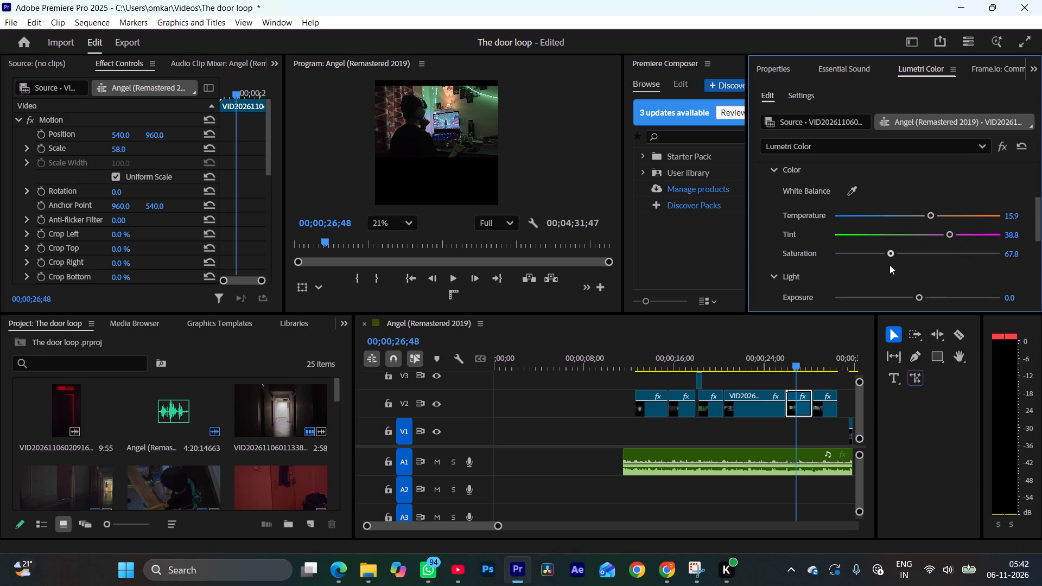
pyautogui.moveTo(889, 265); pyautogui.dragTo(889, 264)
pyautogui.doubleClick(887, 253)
# Set the selected V2 clip's Contrast to 6.1, Highlights to -36.3 and Shadows to -8.6.
pyautogui.moveTo(1035, 228); pyautogui.dragTo(1038, 243)
pyautogui.moveTo(1039, 225); pyautogui.dragTo(1038, 252)
pyautogui.moveTo(919, 222); pyautogui.dragTo(937, 221)
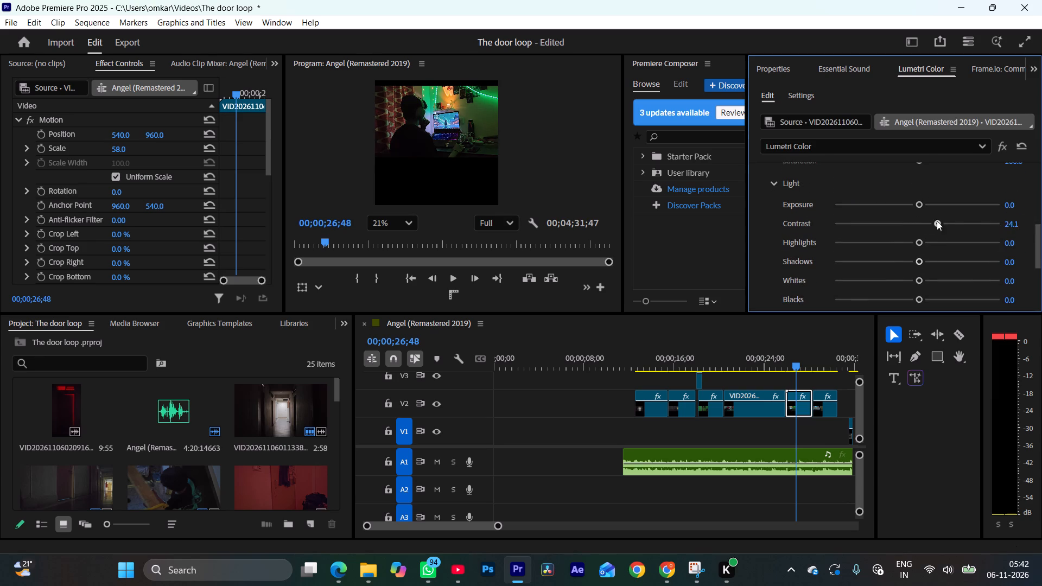
pyautogui.moveTo(937, 221); pyautogui.dragTo(920, 249)
pyautogui.moveTo(920, 249); pyautogui.dragTo(921, 249)
pyautogui.moveTo(916, 240); pyautogui.dragTo(883, 252)
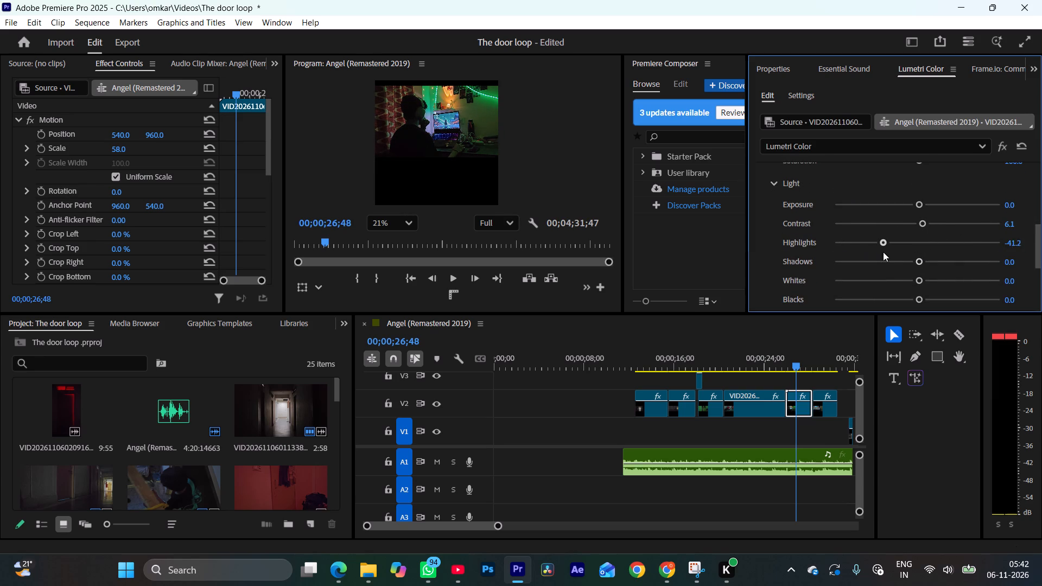
pyautogui.moveTo(883, 252); pyautogui.dragTo(886, 254)
pyautogui.moveTo(922, 259); pyautogui.dragTo(903, 271)
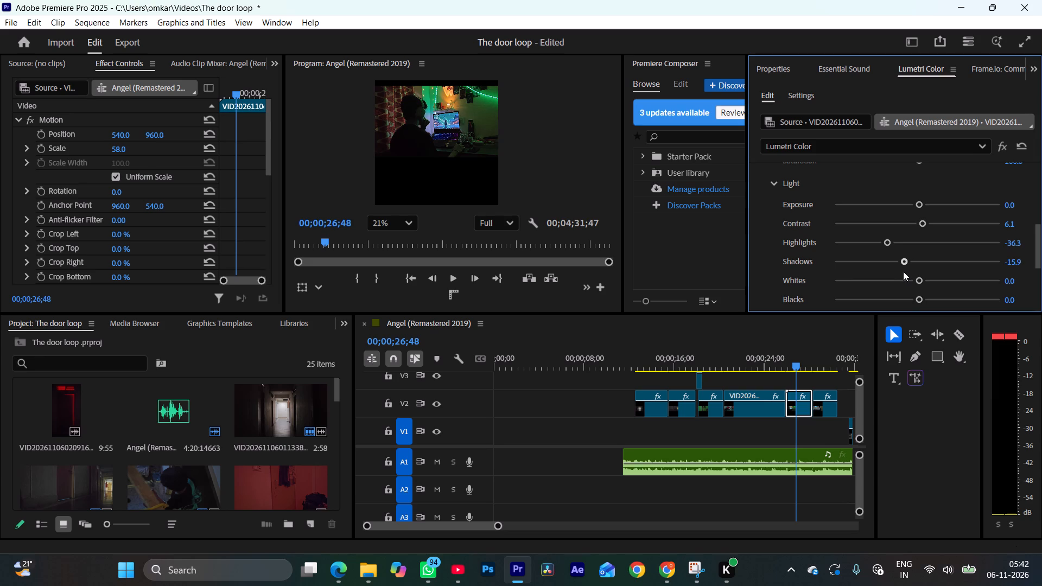
pyautogui.moveTo(903, 271); pyautogui.dragTo(909, 271)
# Set the clip's Whites to -47.8 and raise its Shadows to 5.3.
pyautogui.moveTo(920, 279); pyautogui.dragTo(933, 282)
pyautogui.moveTo(933, 282); pyautogui.dragTo(886, 301)
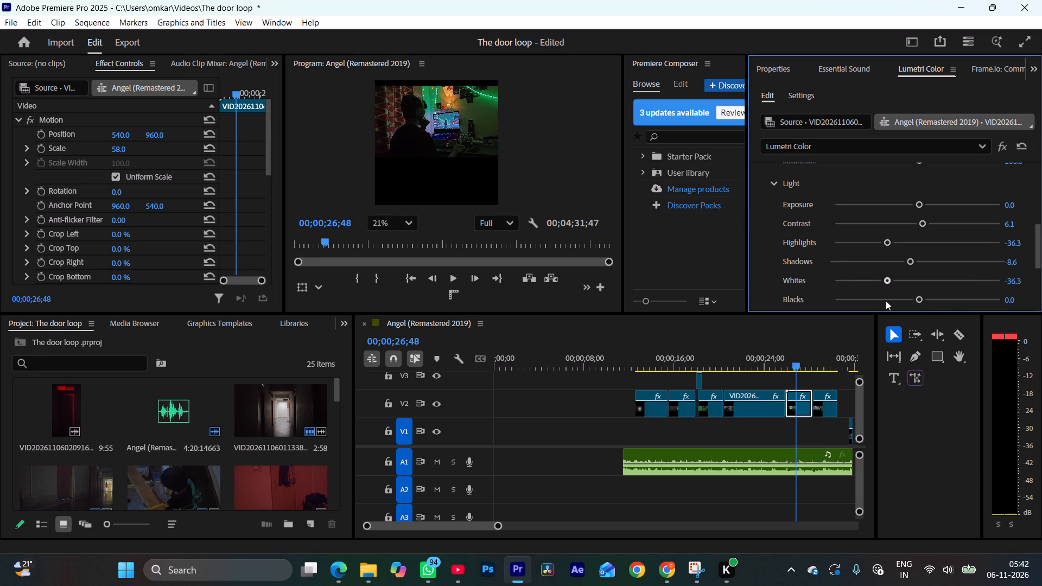
pyautogui.moveTo(886, 301); pyautogui.dragTo(863, 317)
pyautogui.moveTo(863, 317); pyautogui.dragTo(876, 317)
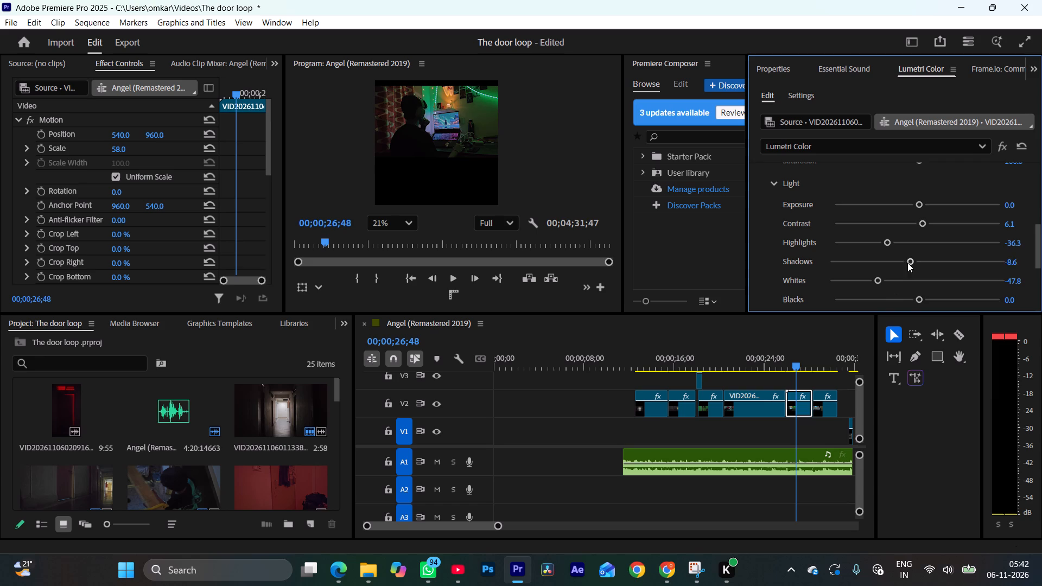
pyautogui.moveTo(907, 263); pyautogui.dragTo(920, 273)
# Compare the graded V2 clip with Lumetri Color bypassed and re-enabled.
pyautogui.click(1004, 147)
pyautogui.click(1004, 147)
pyautogui.doubleClick(1004, 147)
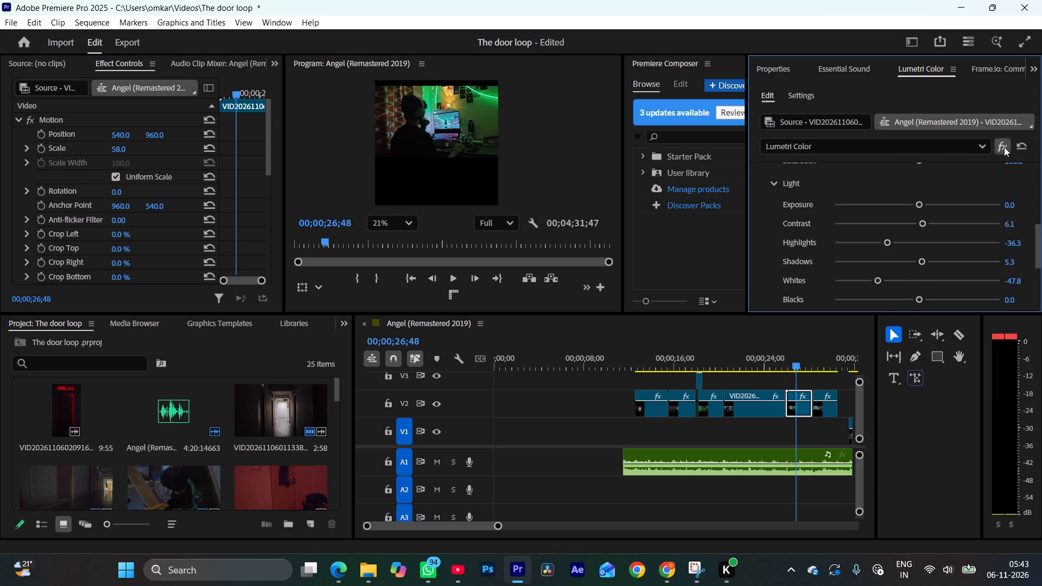
# Refine the clip's Shadows to 13.5 and Whites to -53.5, checking against the bypassed grade.
pyautogui.moveTo(921, 259); pyautogui.dragTo(927, 263)
pyautogui.click(875, 280)
pyautogui.click(998, 149)
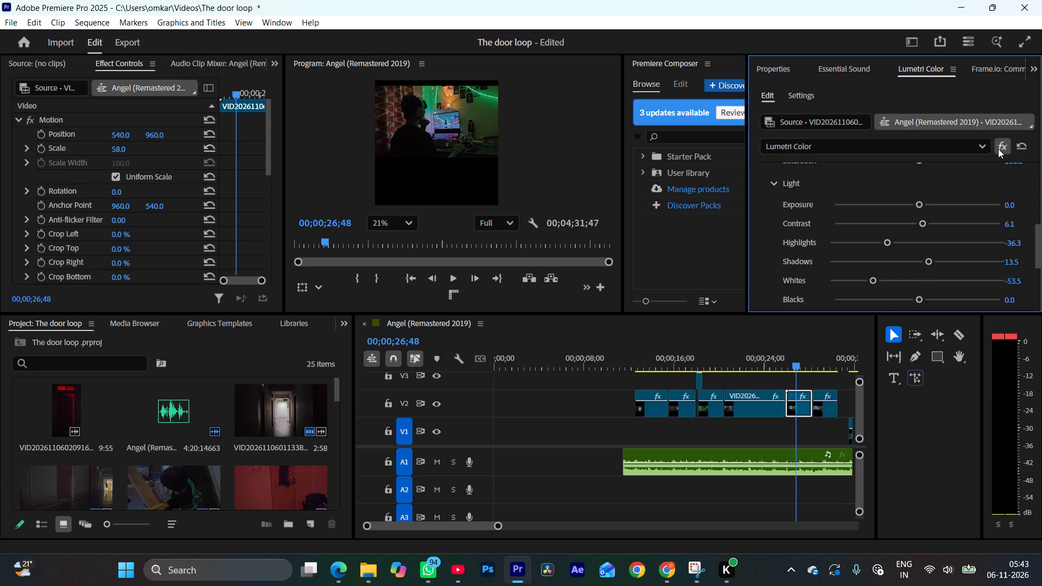
pyautogui.click(998, 149)
# Set the clip's Blacks to -0.4 and compare the grade with Lumetri Color bypassed.
pyautogui.moveTo(921, 300); pyautogui.dragTo(916, 313)
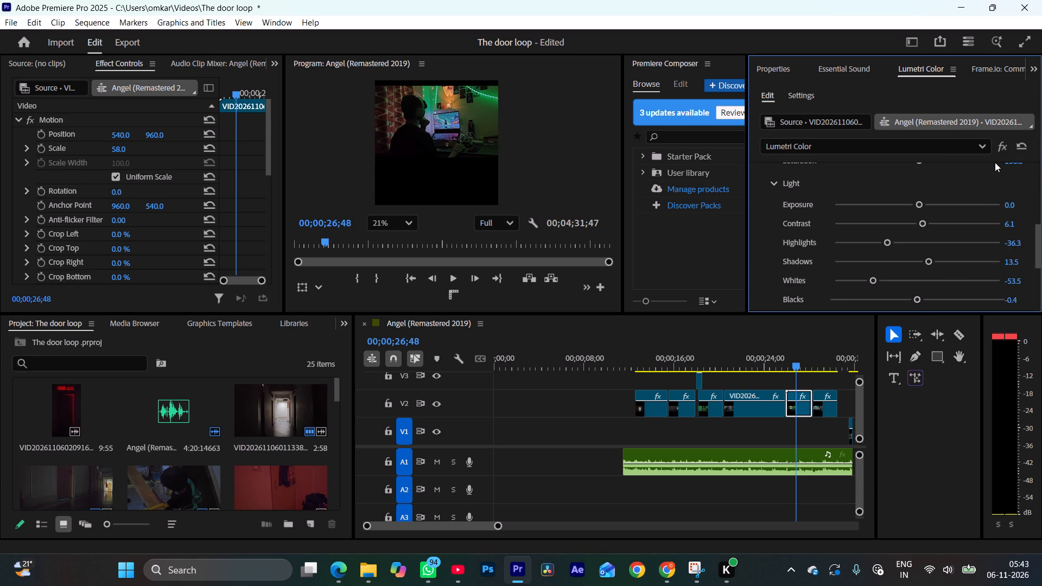
pyautogui.doubleClick(995, 148)
# Reselect the long V2 clip at 00;00;23;18 and reduce its Temperature to 12.7.
pyautogui.moveTo(792, 367); pyautogui.dragTo(788, 367)
pyautogui.moveTo(788, 367); pyautogui.dragTo(732, 383)
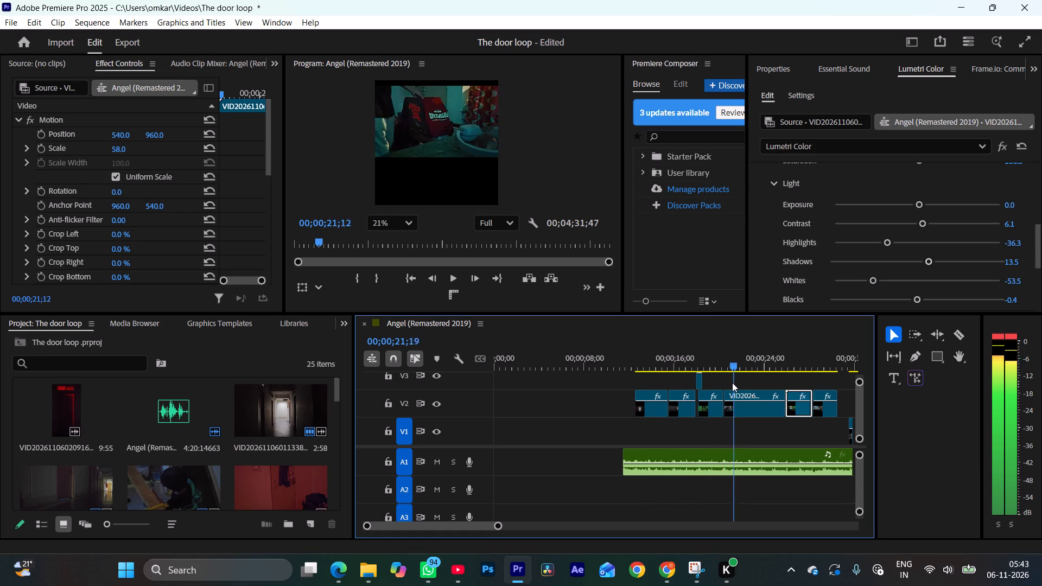
pyautogui.moveTo(732, 383); pyautogui.dragTo(753, 392)
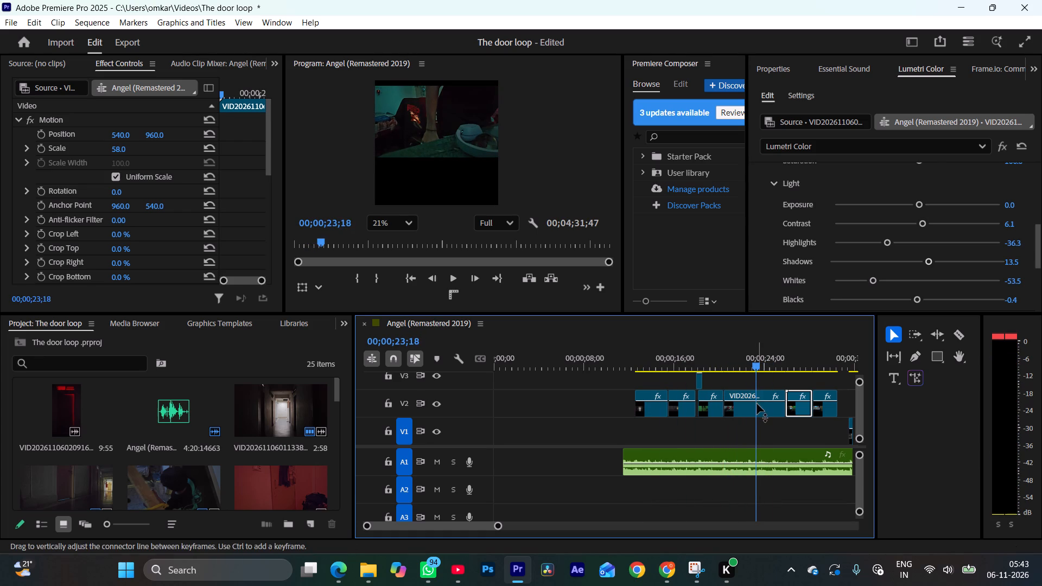
pyautogui.click(757, 404)
pyautogui.moveTo(1040, 247); pyautogui.dragTo(1040, 222)
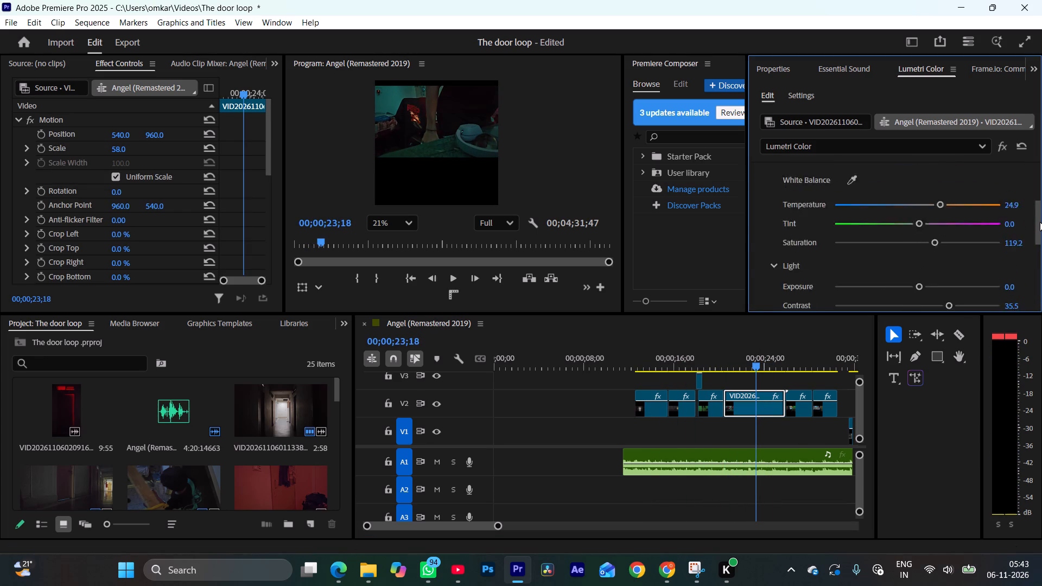
pyautogui.moveTo(1040, 222); pyautogui.dragTo(1035, 213)
pyautogui.moveTo(943, 240); pyautogui.dragTo(920, 246)
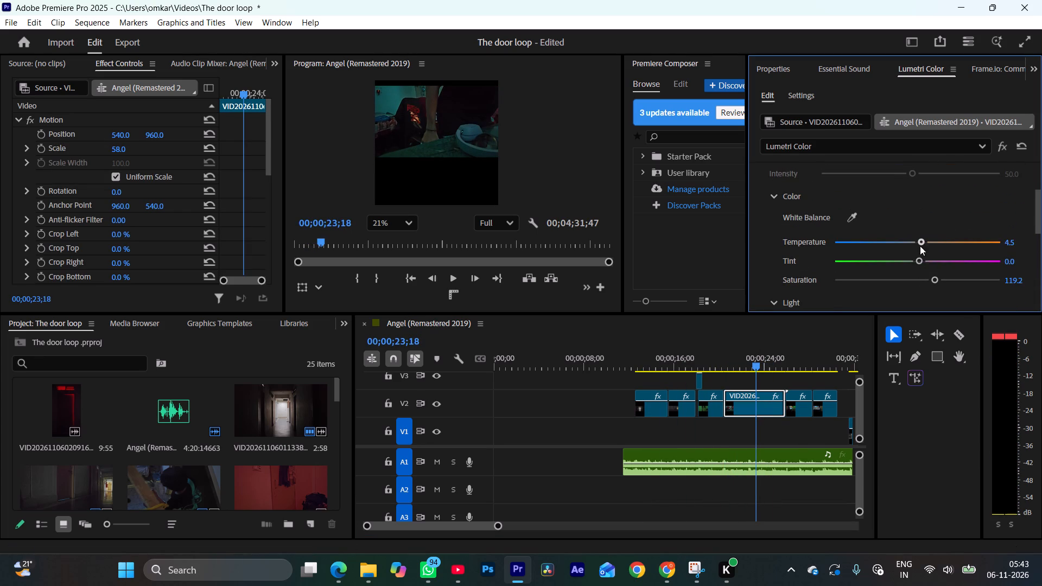
pyautogui.moveTo(920, 246); pyautogui.dragTo(927, 247)
# Select the last V2 clip in the group, the screen-message shot at 00;00;29;20, and set its Contrast to 20.8.
pyautogui.moveTo(759, 359); pyautogui.dragTo(777, 360)
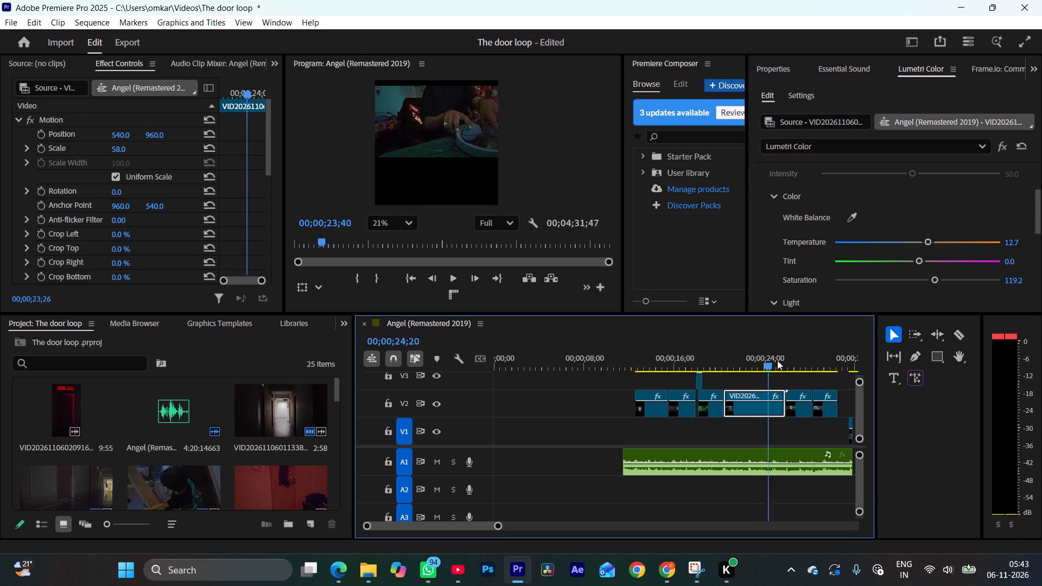
pyautogui.moveTo(777, 360); pyautogui.dragTo(804, 373)
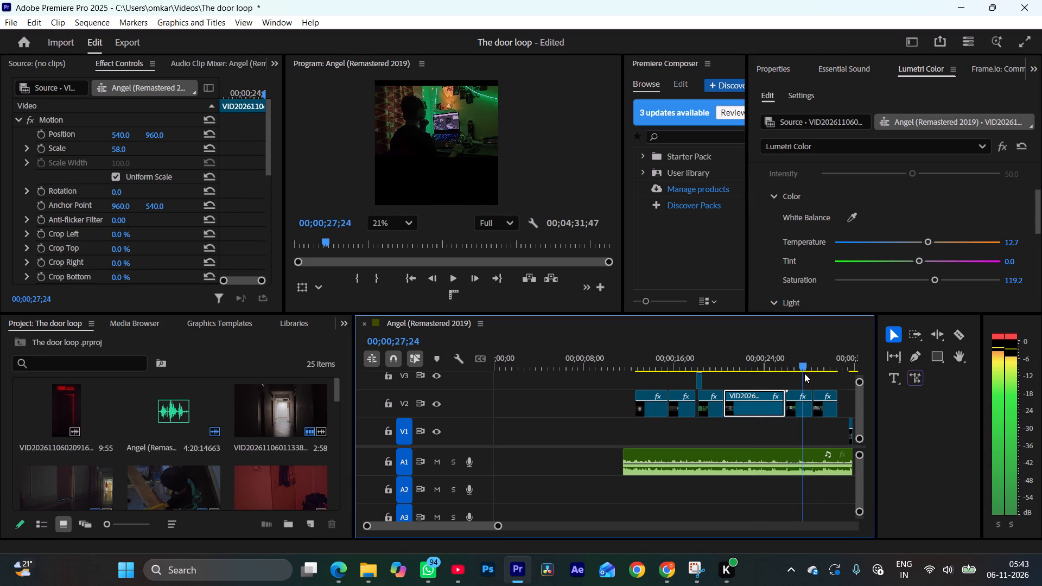
pyautogui.moveTo(804, 373); pyautogui.dragTo(811, 377)
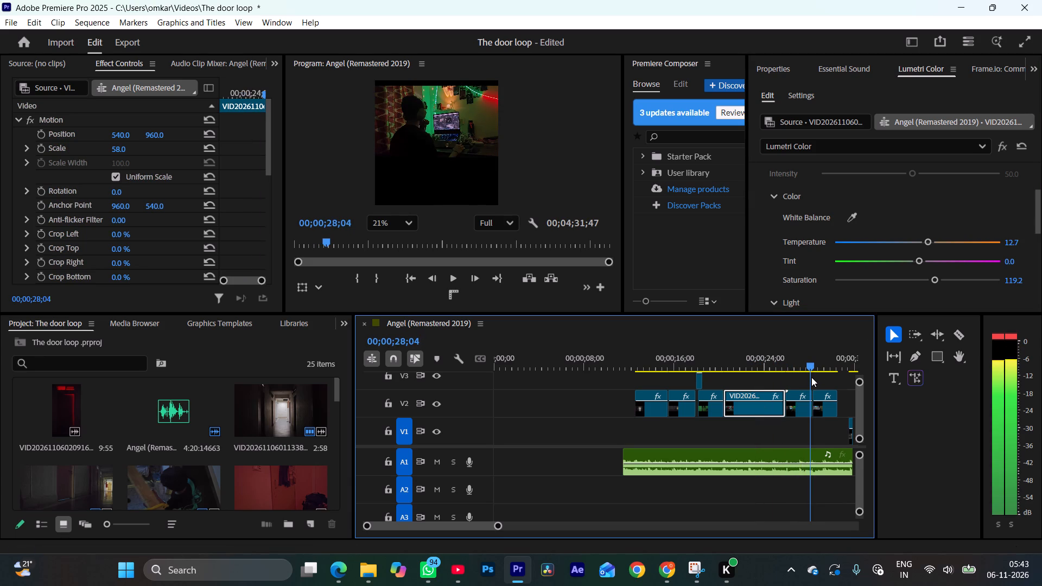
pyautogui.moveTo(811, 377); pyautogui.dragTo(825, 379)
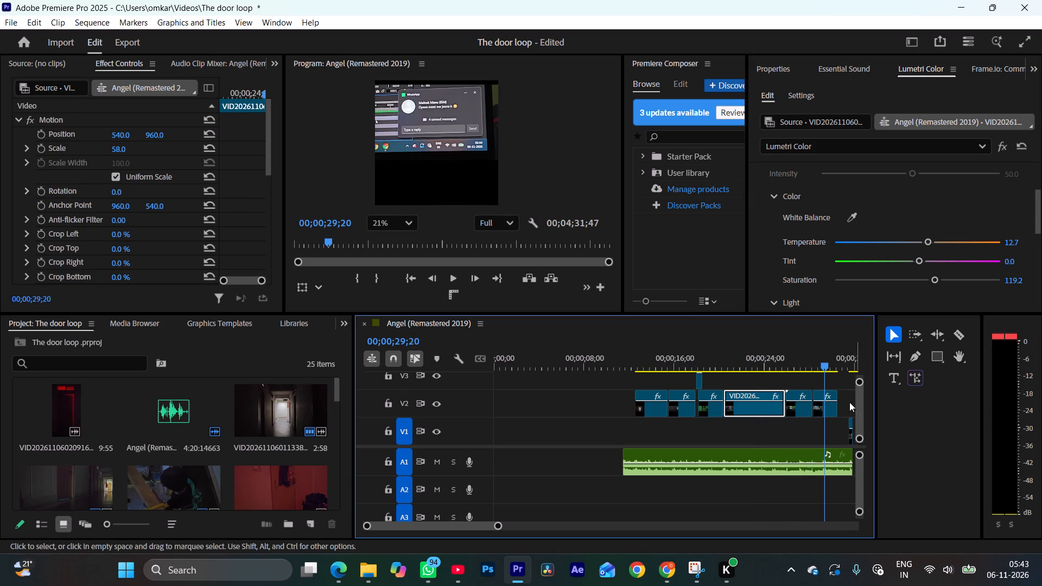
pyautogui.click(828, 402)
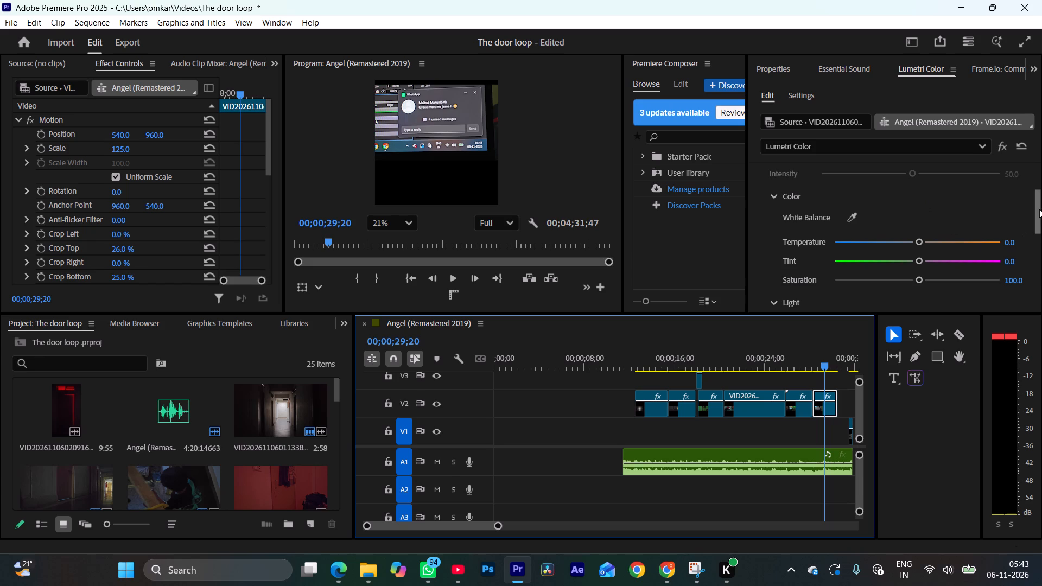
pyautogui.moveTo(1041, 209); pyautogui.dragTo(1041, 217)
pyautogui.moveTo(1041, 215); pyautogui.dragTo(1040, 225)
pyautogui.moveTo(1039, 207); pyautogui.dragTo(1027, 251)
pyautogui.moveTo(917, 190); pyautogui.dragTo(918, 190)
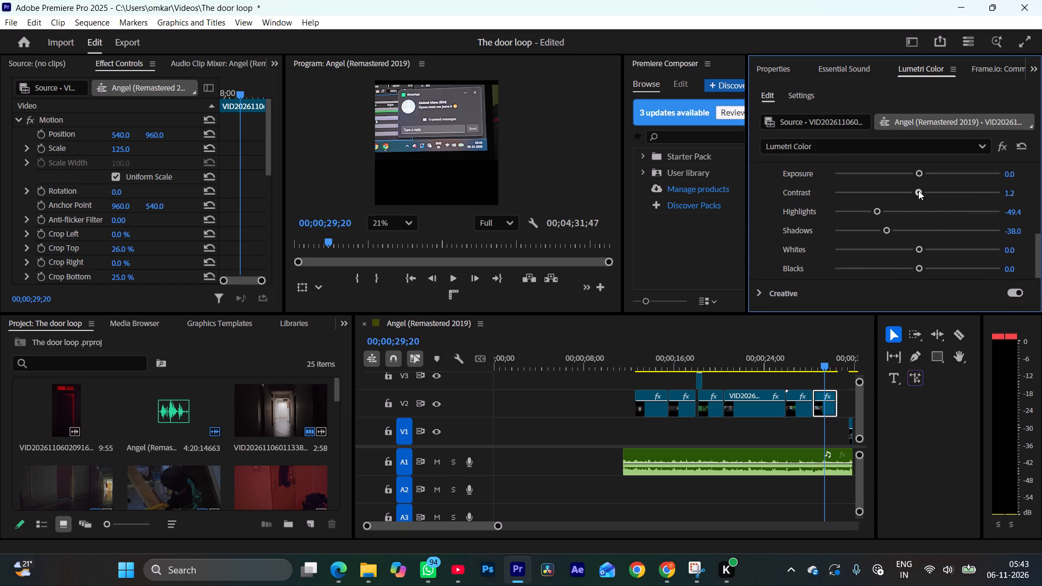
pyautogui.moveTo(918, 190); pyautogui.dragTo(933, 217)
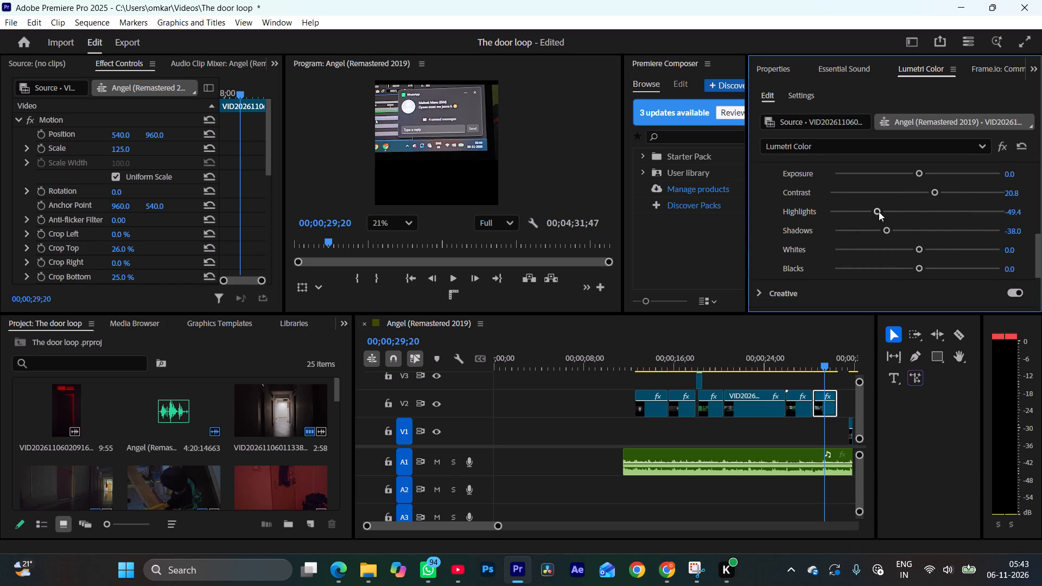
# Set the screen-message clip's Highlights to -55.9 and Shadows to -48.6.
pyautogui.moveTo(879, 212); pyautogui.dragTo(869, 215)
pyautogui.moveTo(886, 229); pyautogui.dragTo(872, 233)
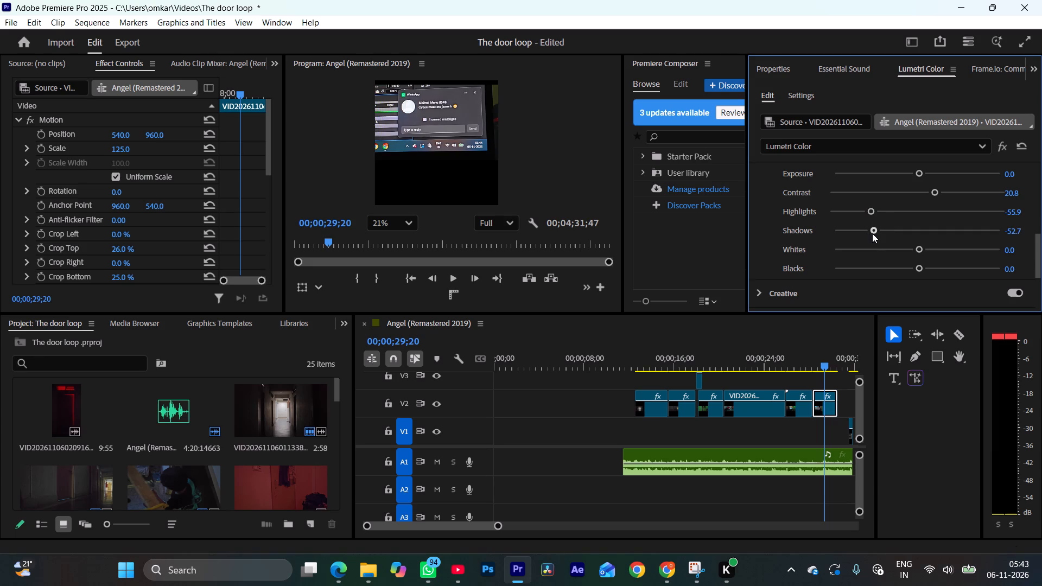
pyautogui.moveTo(872, 233); pyautogui.dragTo(876, 233)
# Add an upper and a lower point to the screen-message clip's white RGB curve and pull both slightly below the diagonal.
pyautogui.moveTo(1037, 251); pyautogui.dragTo(1037, 263)
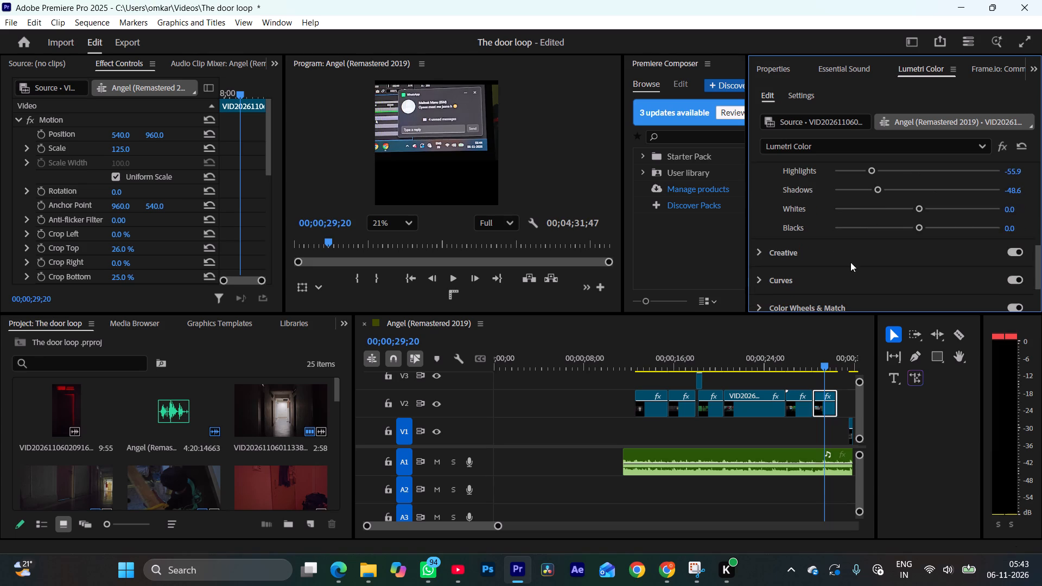
pyautogui.click(762, 248)
pyautogui.click(758, 190)
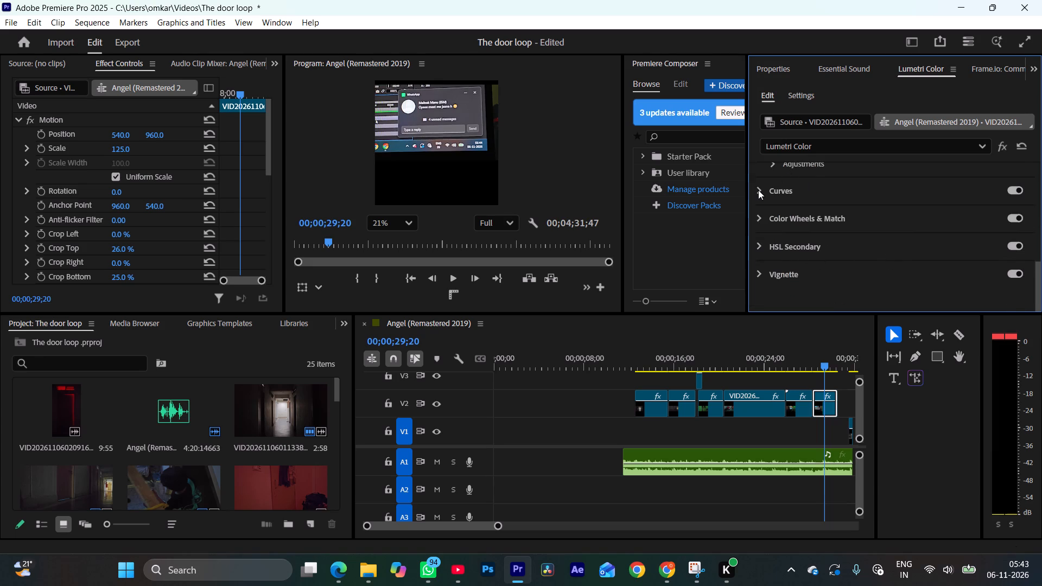
pyautogui.moveTo(1038, 206); pyautogui.dragTo(1039, 186)
pyautogui.click(954, 261)
pyautogui.scroll(-1, 904, 288)
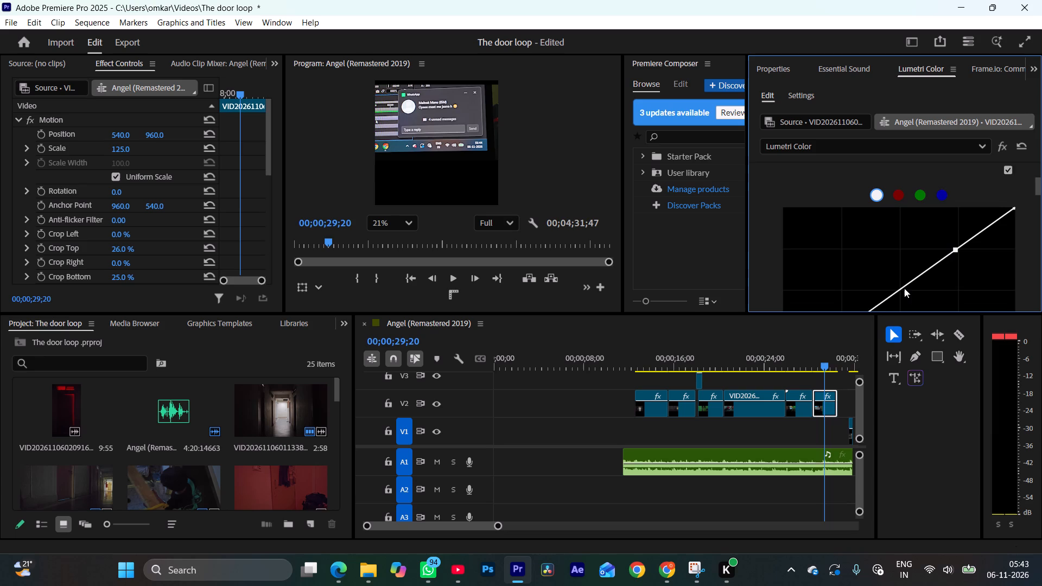
pyautogui.scroll(-1, 904, 288)
pyautogui.click(857, 307)
pyautogui.click(954, 238)
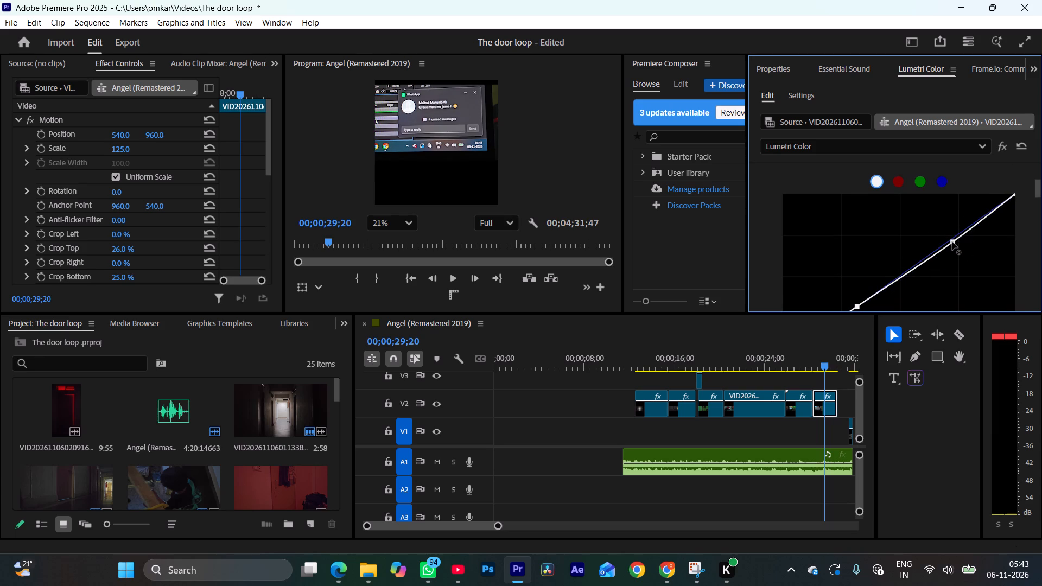
pyautogui.moveTo(859, 307); pyautogui.dragTo(864, 315)
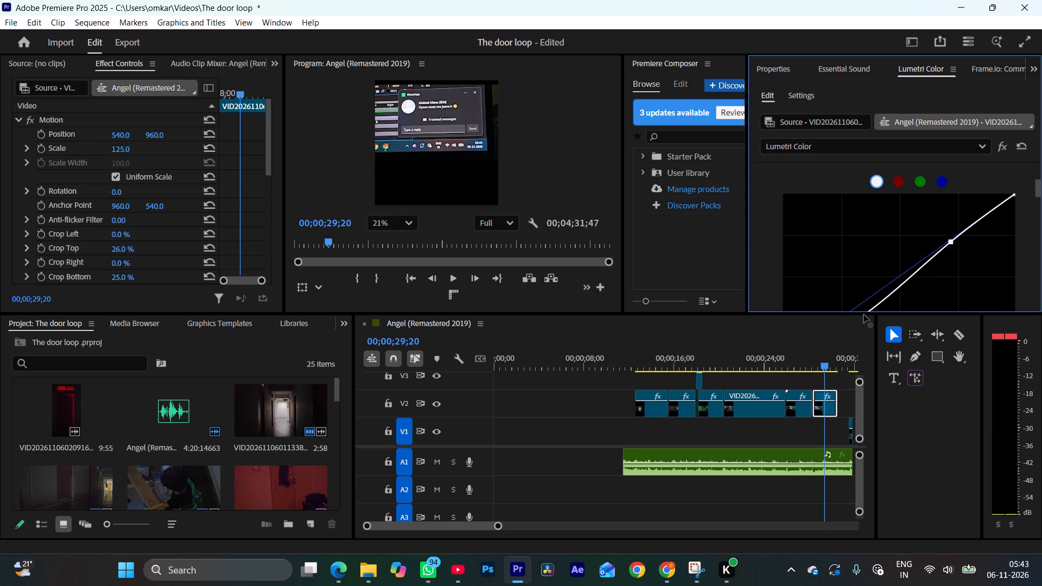
pyautogui.moveTo(864, 315); pyautogui.dragTo(859, 313)
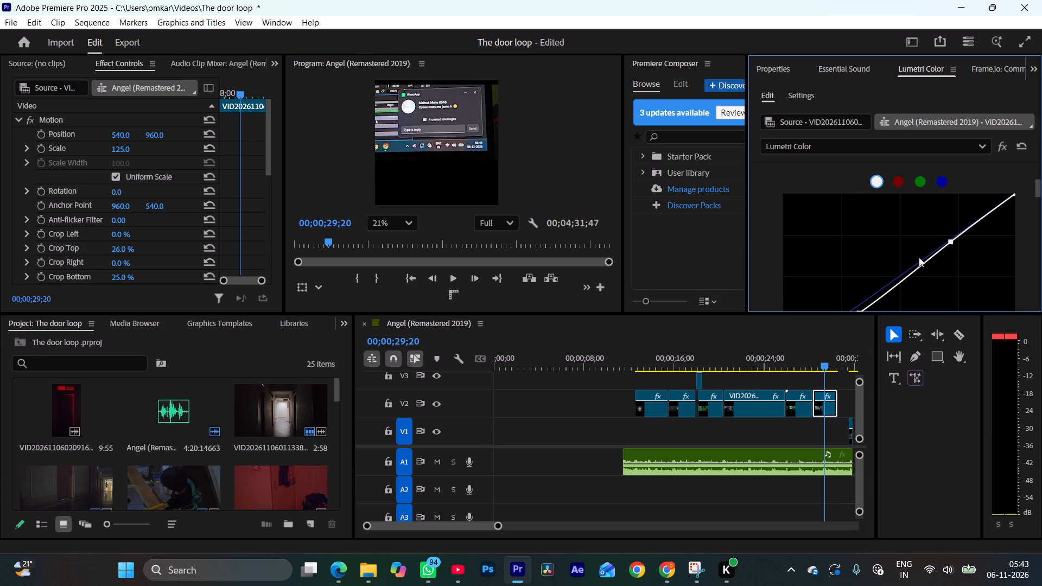
pyautogui.click(951, 245)
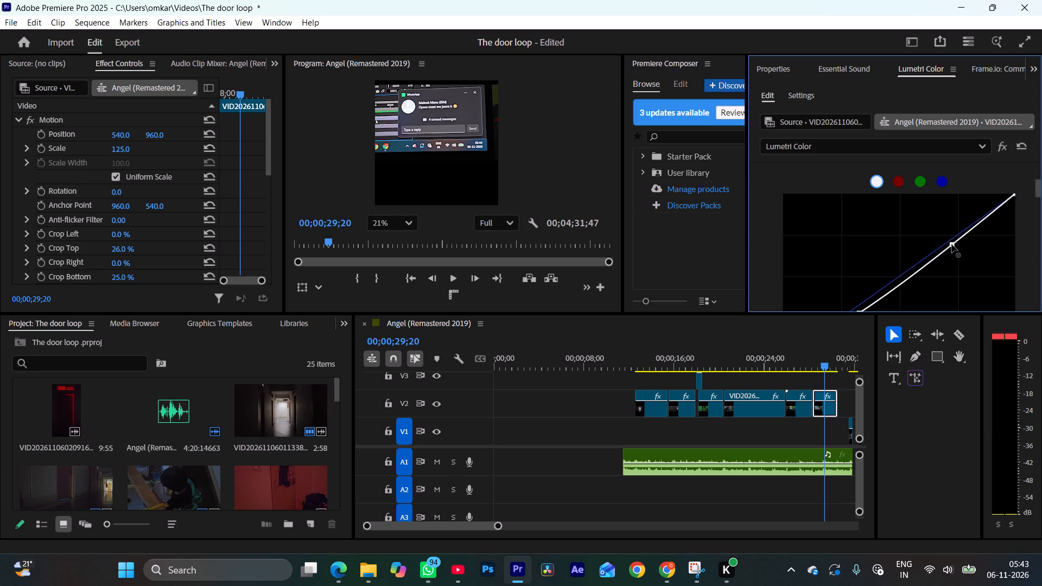
# Compare the screen-message clip's grade with Lumetri Color bypassed and with only its Curves section switched off.
pyautogui.doubleClick(1005, 149)
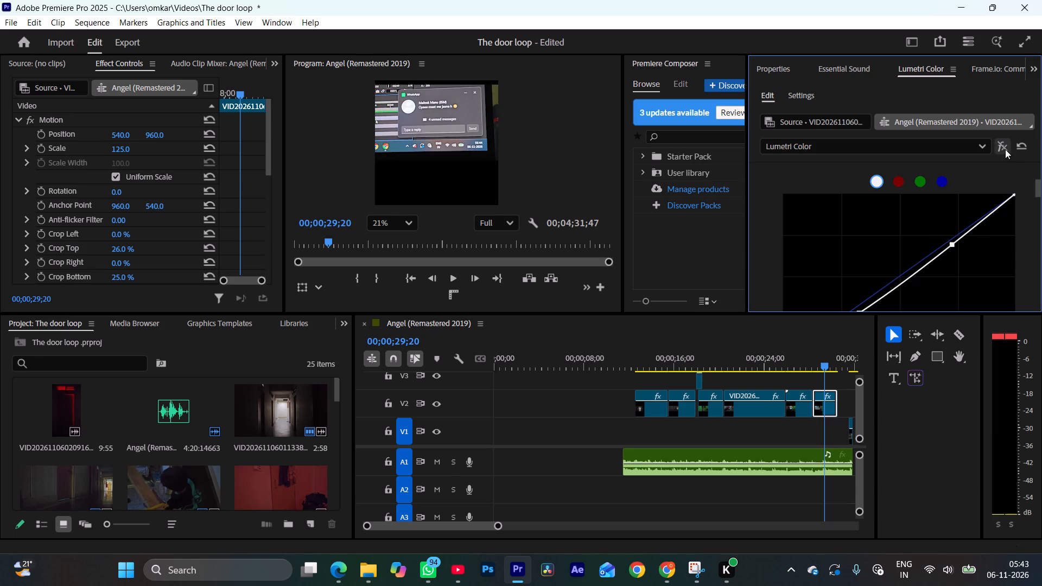
pyautogui.click(1005, 149)
pyautogui.click(1005, 149)
pyautogui.moveTo(1041, 188); pyautogui.dragTo(1040, 183)
pyautogui.moveTo(1039, 186); pyautogui.dragTo(1039, 177)
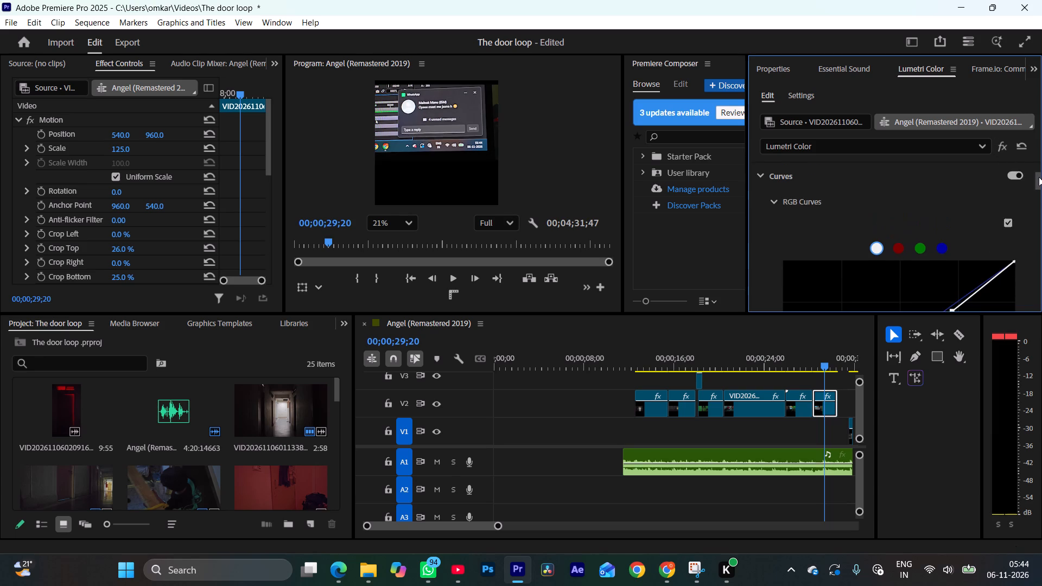
pyautogui.moveTo(1039, 177); pyautogui.dragTo(1040, 175)
pyautogui.click(1018, 203)
pyautogui.click(1018, 203)
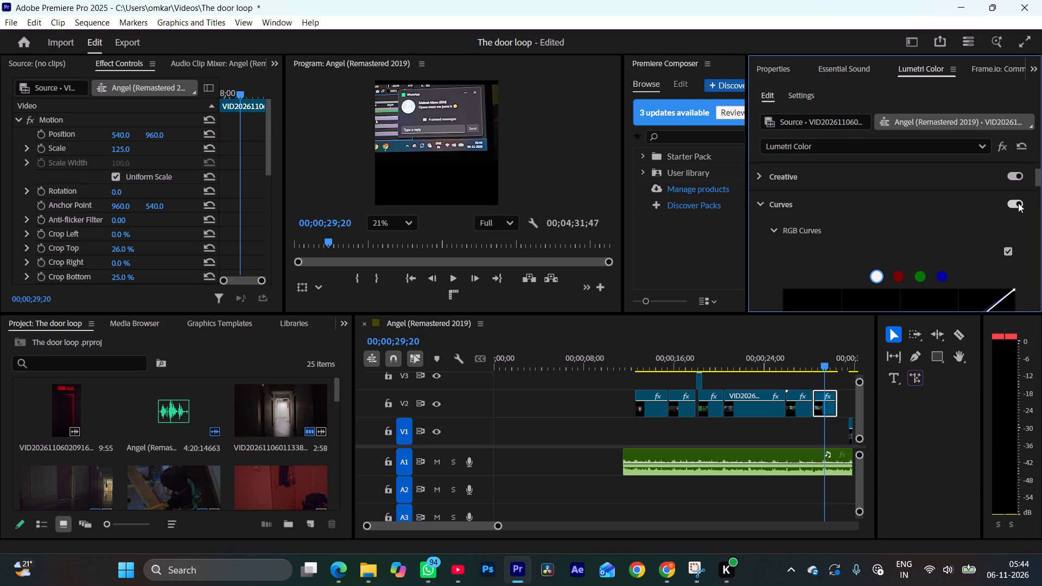
# Select the V1 shoe clip at 00;00;32;13, add two points to its white RGB curve and raise the upper one above the diagonal.
pyautogui.moveTo(824, 367); pyautogui.dragTo(834, 371)
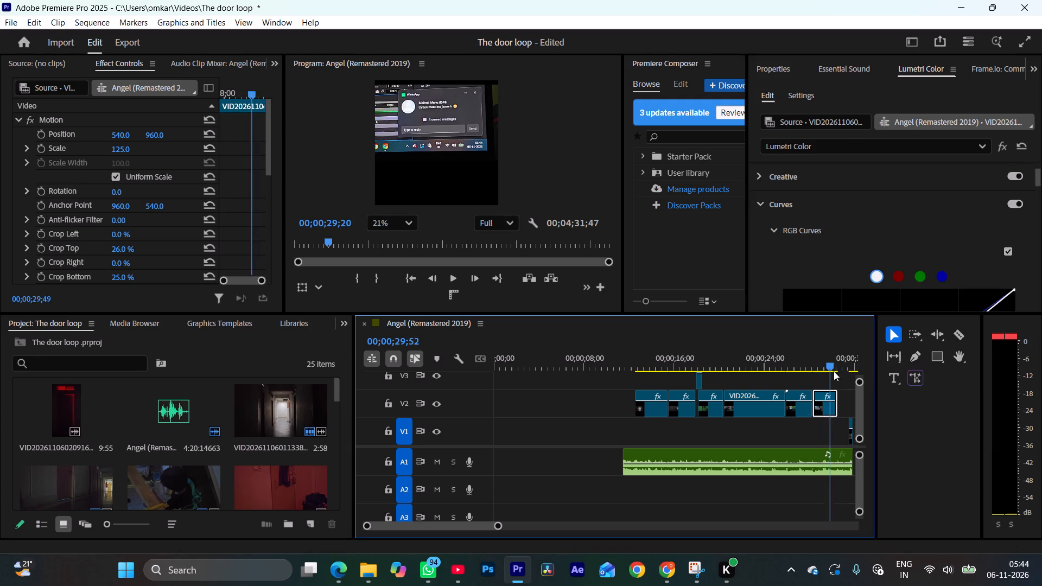
pyautogui.moveTo(834, 371); pyautogui.dragTo(841, 391)
pyautogui.click(837, 436)
pyautogui.click(842, 437)
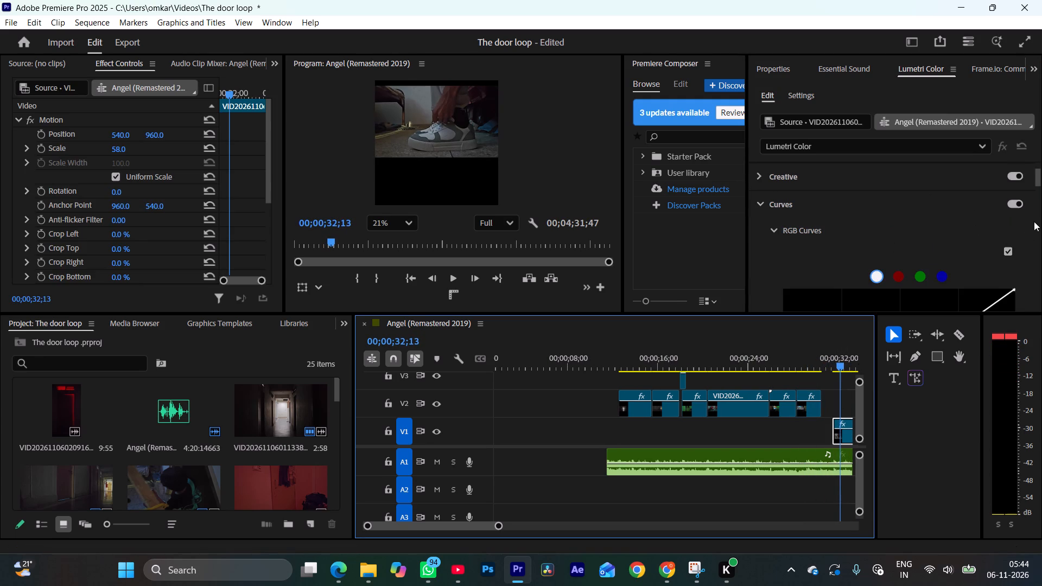
pyautogui.moveTo(1039, 180); pyautogui.dragTo(1039, 189)
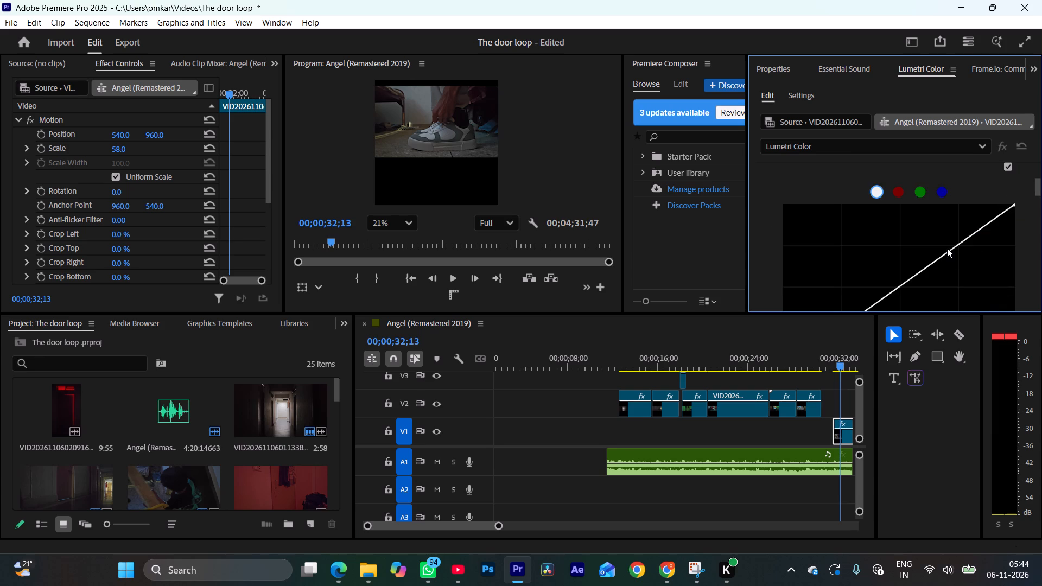
pyautogui.click(952, 249)
pyautogui.click(872, 310)
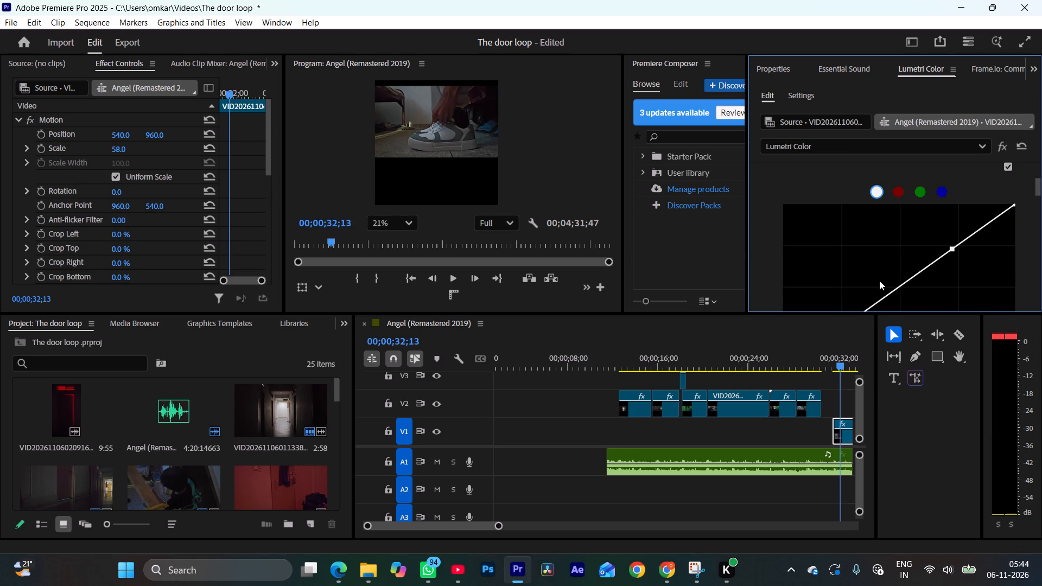
pyautogui.scroll(-1, 879, 281)
pyautogui.click(854, 308)
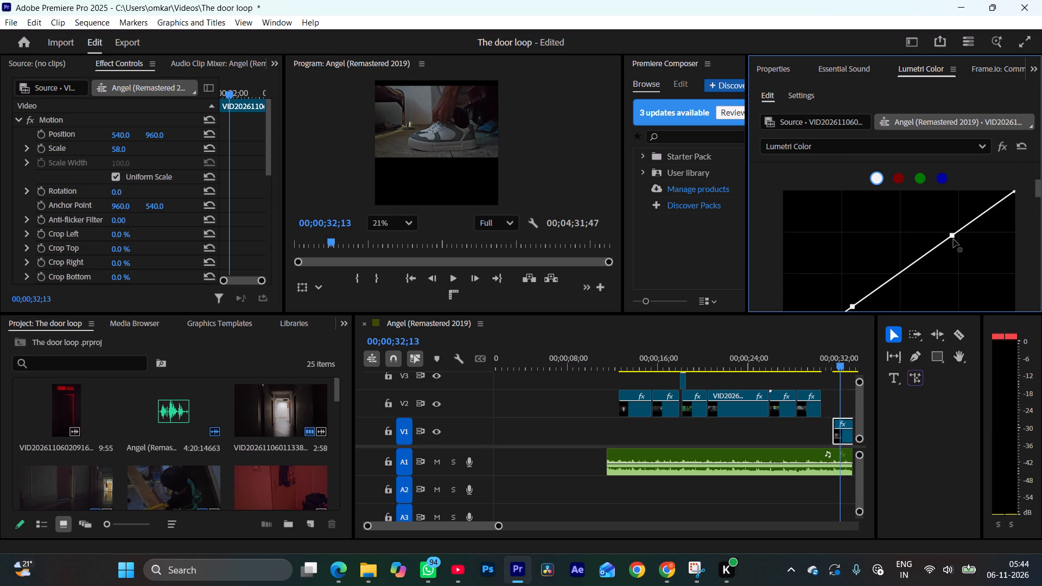
pyautogui.moveTo(954, 235); pyautogui.dragTo(945, 225)
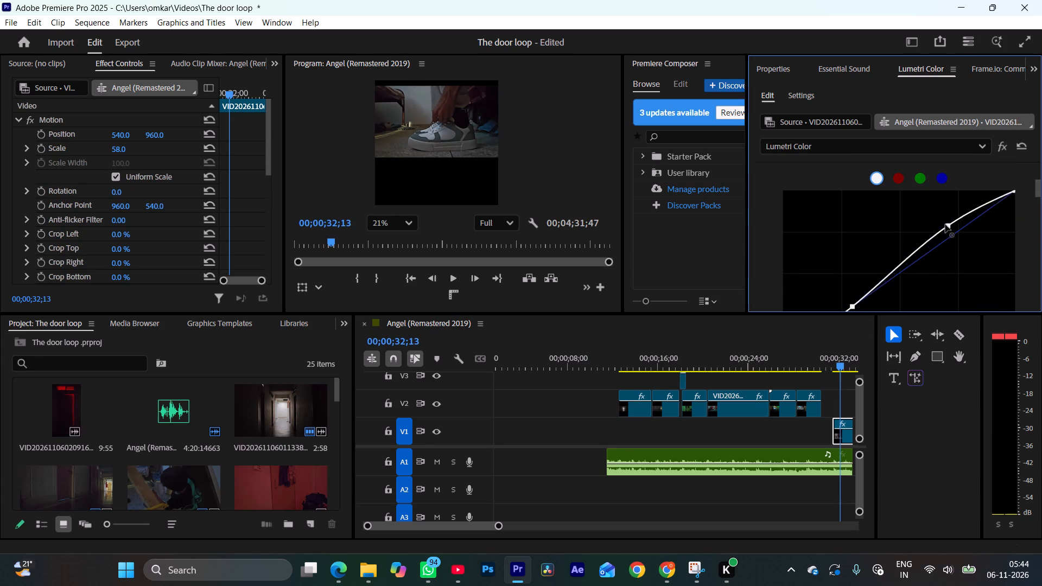
pyautogui.moveTo(945, 225); pyautogui.dragTo(940, 228)
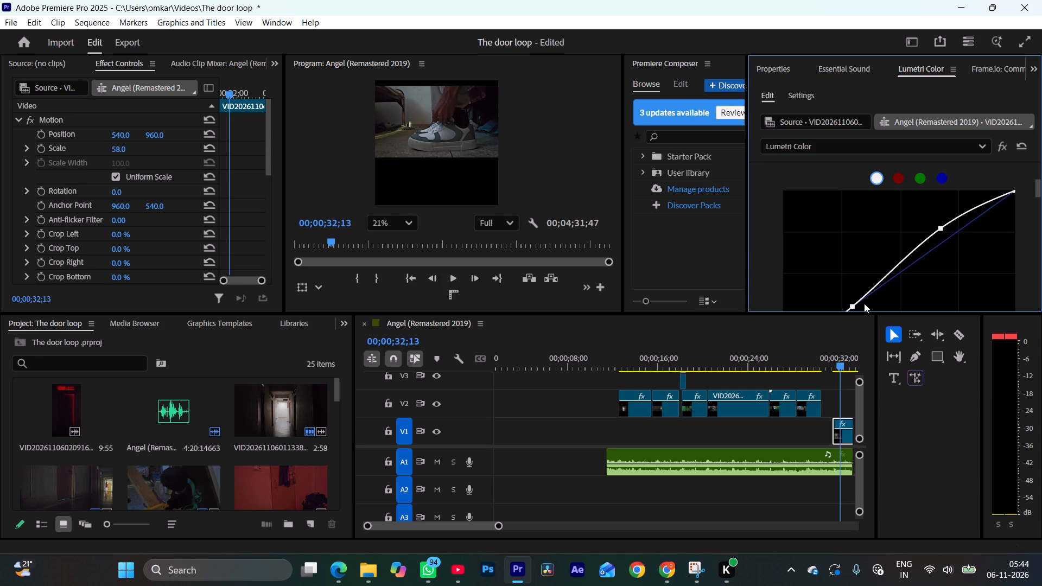
# Lower the shoe clip's lower RGB curve point and ease down the upper one to form a gentler S-curve.
pyautogui.moveTo(849, 308); pyautogui.dragTo(854, 311)
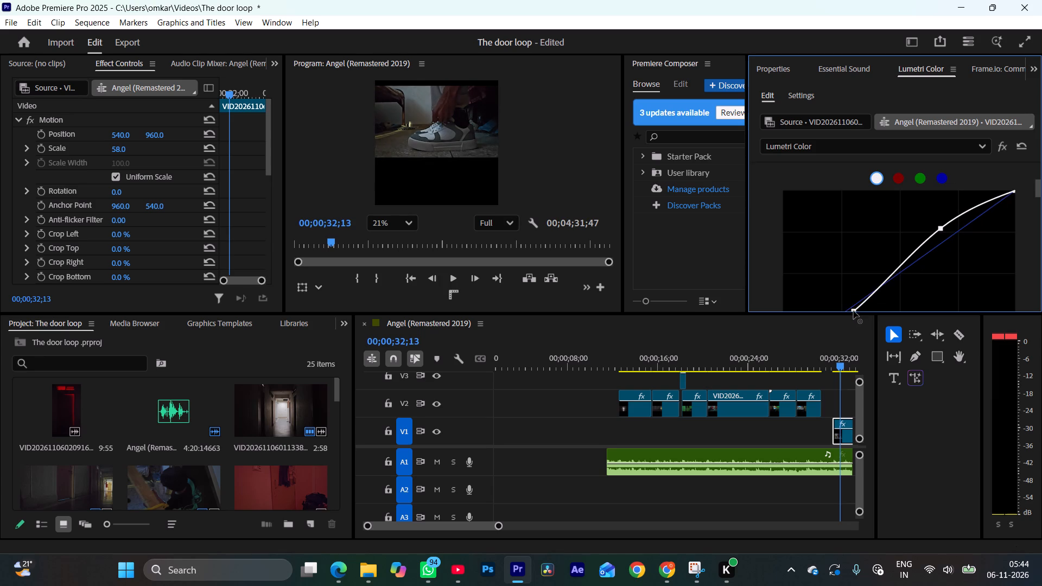
pyautogui.moveTo(854, 311); pyautogui.dragTo(857, 315)
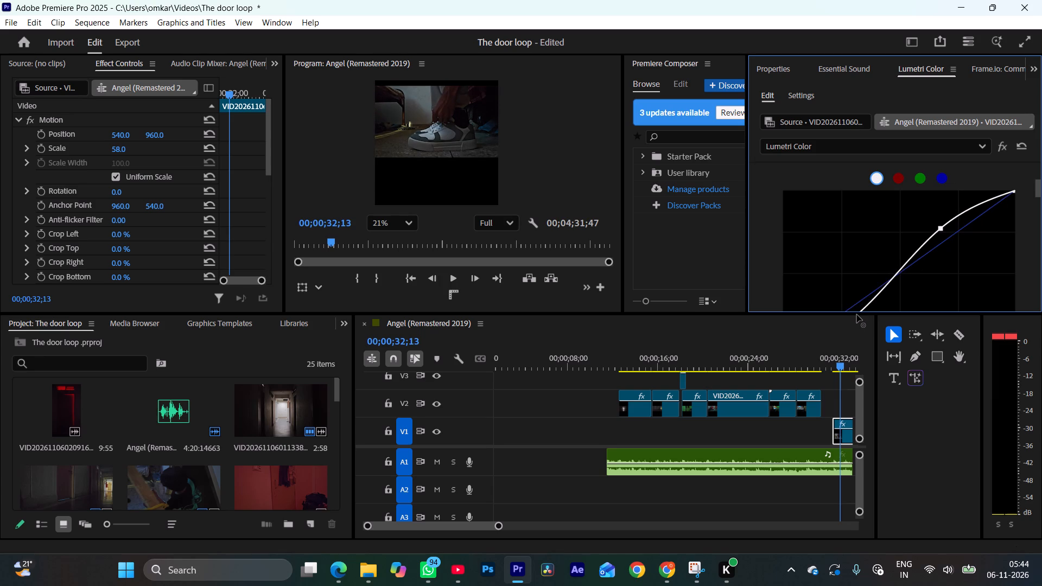
pyautogui.moveTo(857, 315); pyautogui.dragTo(855, 315)
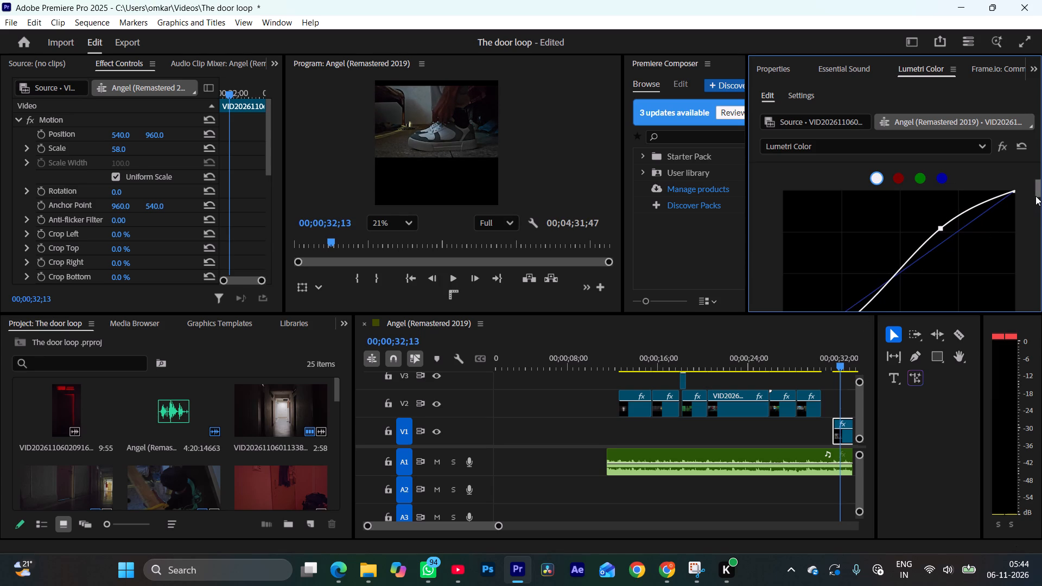
pyautogui.moveTo(938, 229); pyautogui.dragTo(945, 239)
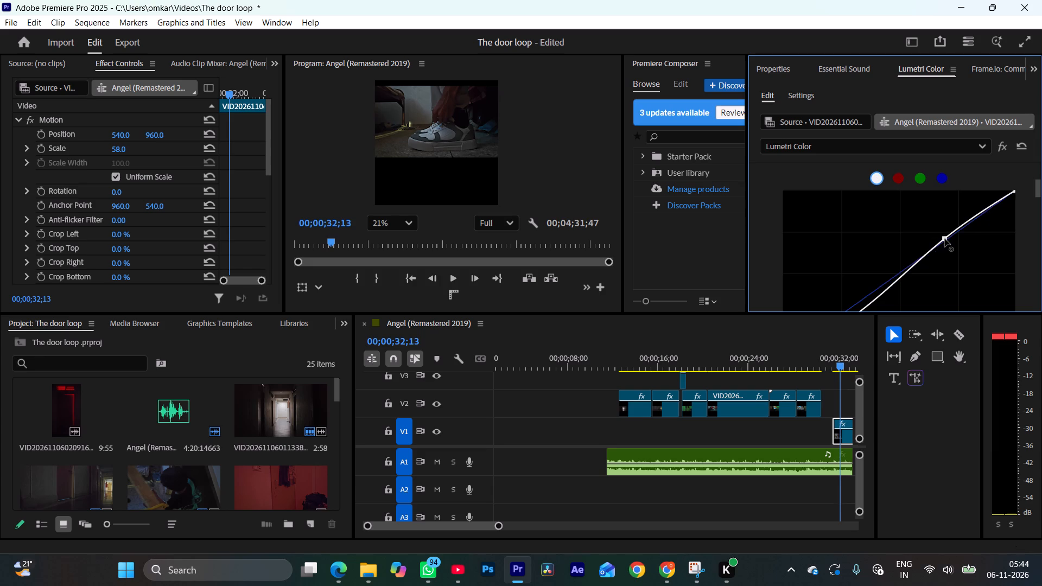
pyautogui.moveTo(945, 239); pyautogui.dragTo(936, 237)
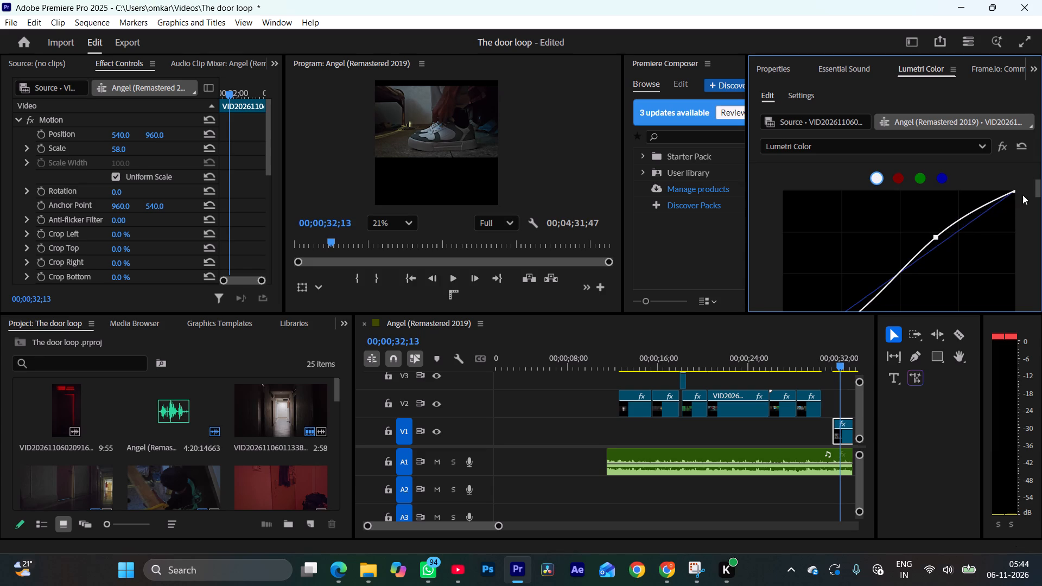
# Cool the shoe clip in Basic Correction by setting its Temperature to -8.6.
pyautogui.click(1041, 189)
pyautogui.moveTo(1038, 190); pyautogui.dragTo(1041, 157)
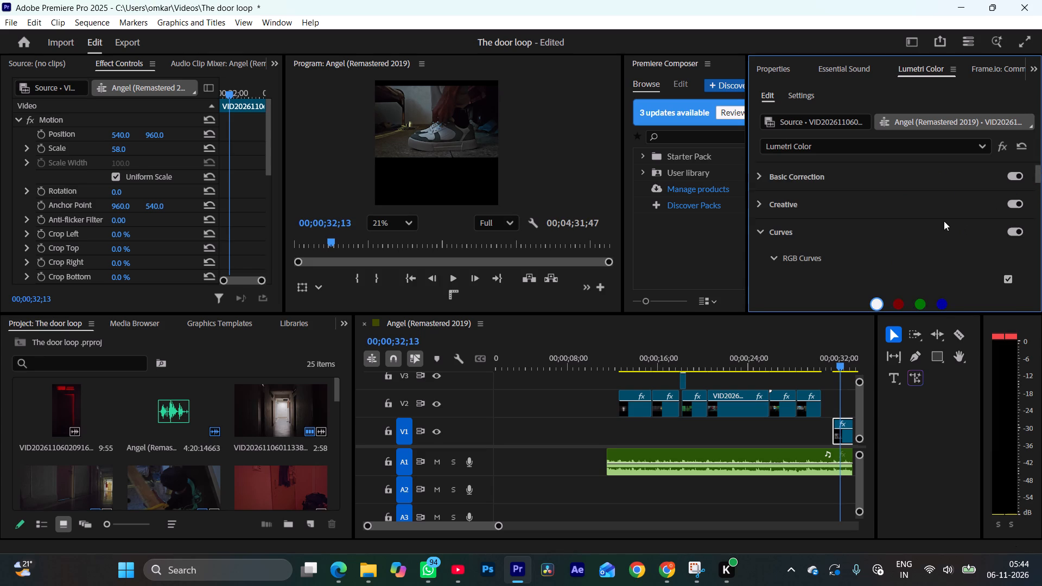
pyautogui.click(763, 174)
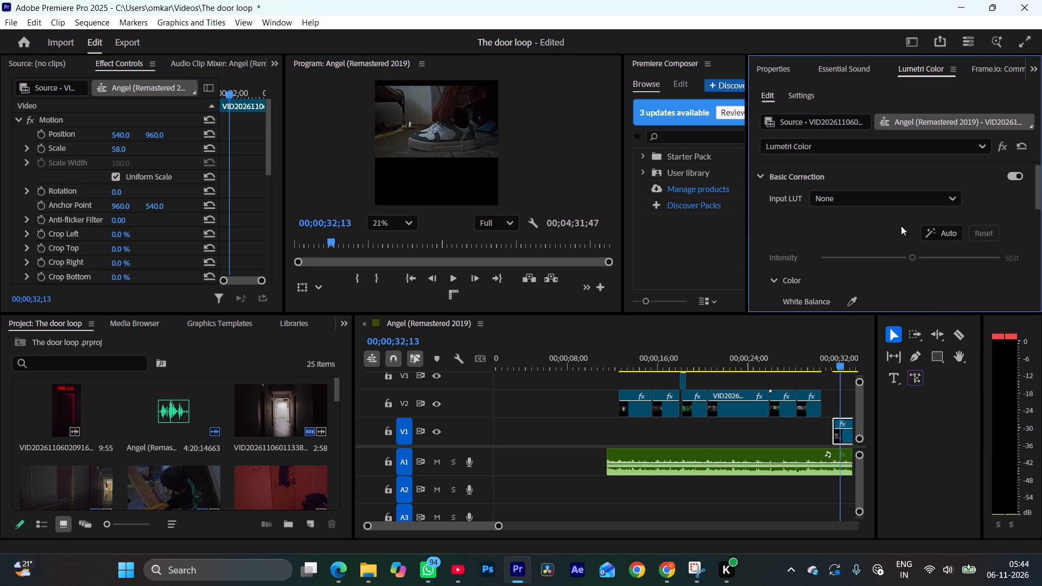
pyautogui.scroll(-8, 814, 245)
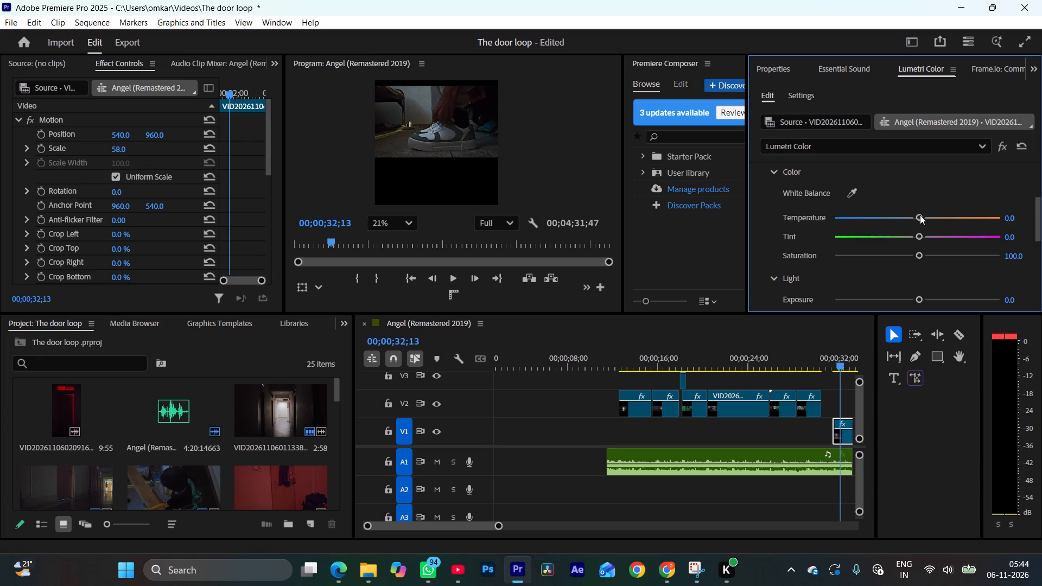
pyautogui.moveTo(920, 215); pyautogui.dragTo(910, 234)
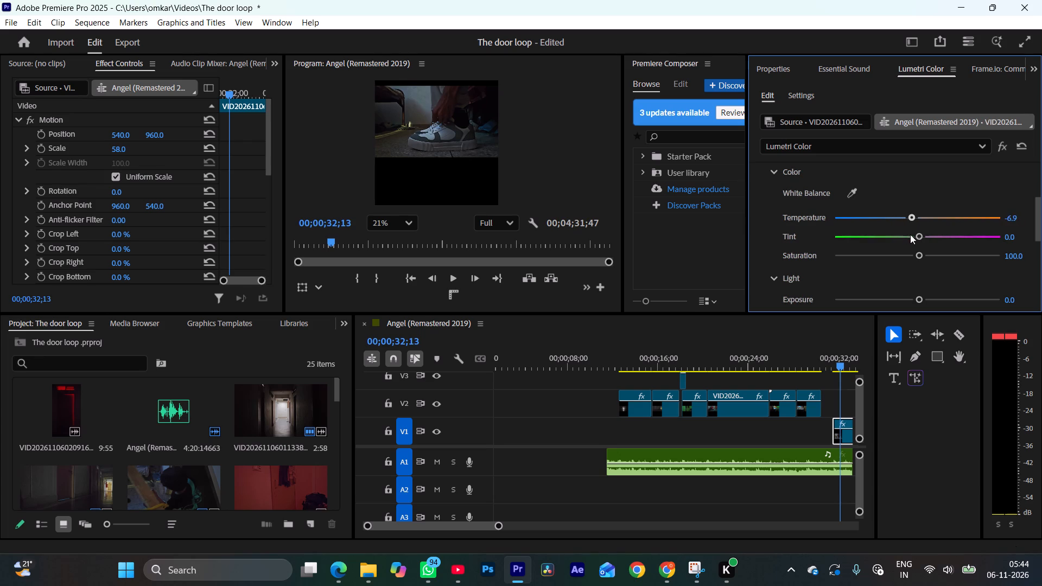
pyautogui.moveTo(910, 234); pyautogui.dragTo(908, 235)
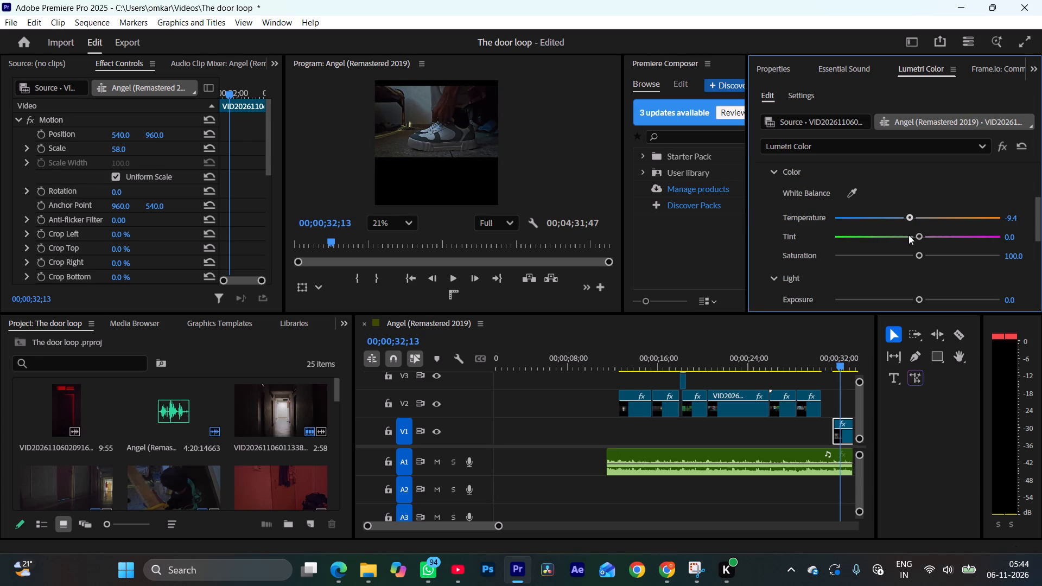
pyautogui.moveTo(908, 235); pyautogui.dragTo(909, 235)
pyautogui.click(919, 238)
pyautogui.doubleClick(921, 238)
pyautogui.moveTo(917, 254); pyautogui.dragTo(922, 256)
# Adjust the shoe clip's Light values in Basic Correction: Highlights -39.6, Shadows -14.3 and Whites 9.4.
pyautogui.scroll(-4, 922, 259)
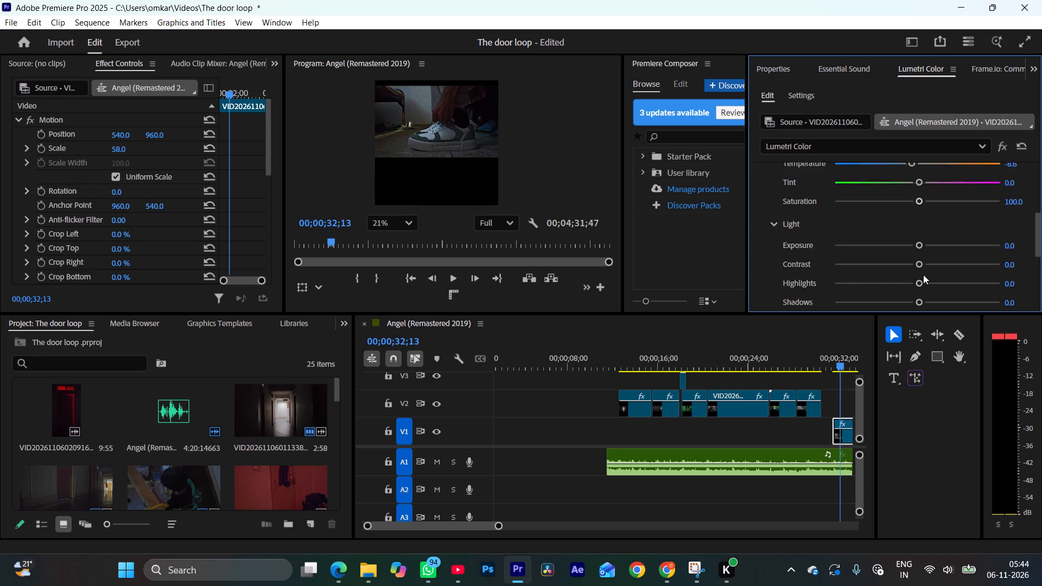
pyautogui.scroll(-2, 923, 275)
pyautogui.moveTo(916, 257); pyautogui.dragTo(883, 269)
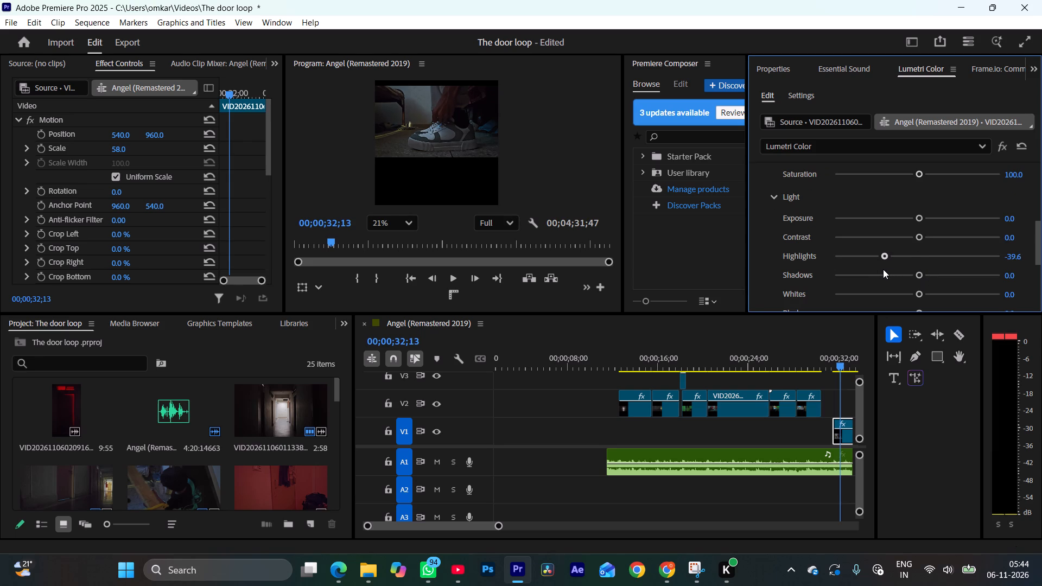
pyautogui.moveTo(883, 269); pyautogui.dragTo(884, 271)
pyautogui.moveTo(919, 274); pyautogui.dragTo(922, 281)
pyautogui.moveTo(922, 281); pyautogui.dragTo(916, 282)
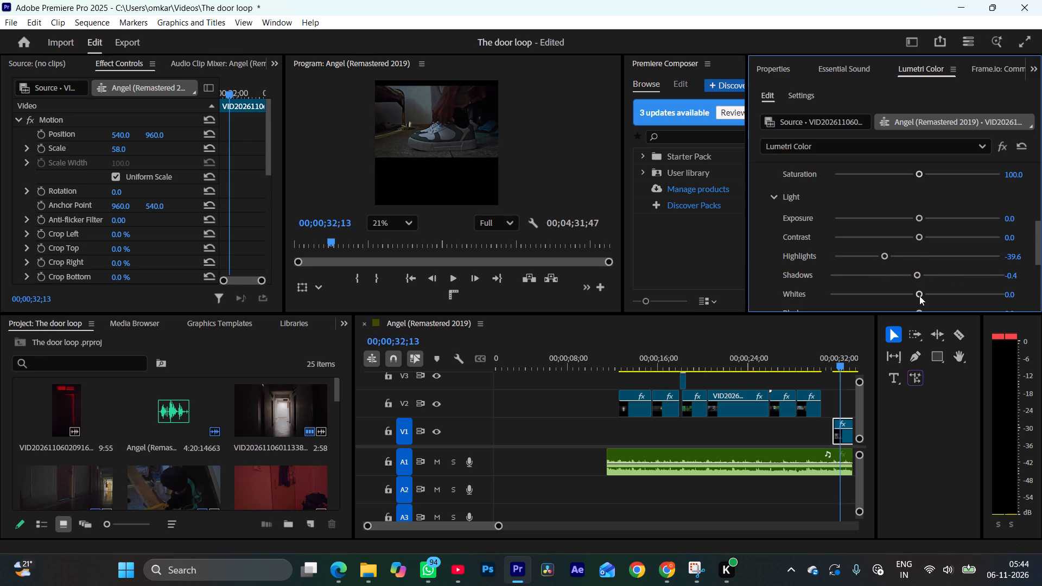
pyautogui.click(919, 296)
pyautogui.scroll(-3, 949, 284)
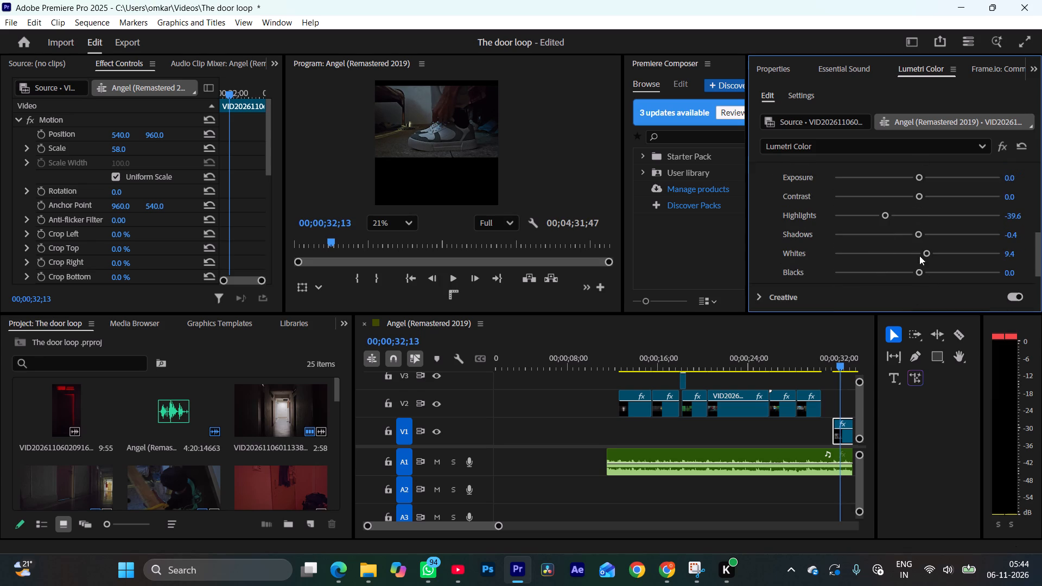
pyautogui.moveTo(919, 232); pyautogui.dragTo(923, 246)
pyautogui.moveTo(923, 246); pyautogui.dragTo(904, 251)
pyautogui.scroll(-4, 904, 251)
# Compare the shoe clip's picture with Lumetri Color bypassed and active.
pyautogui.click(1007, 145)
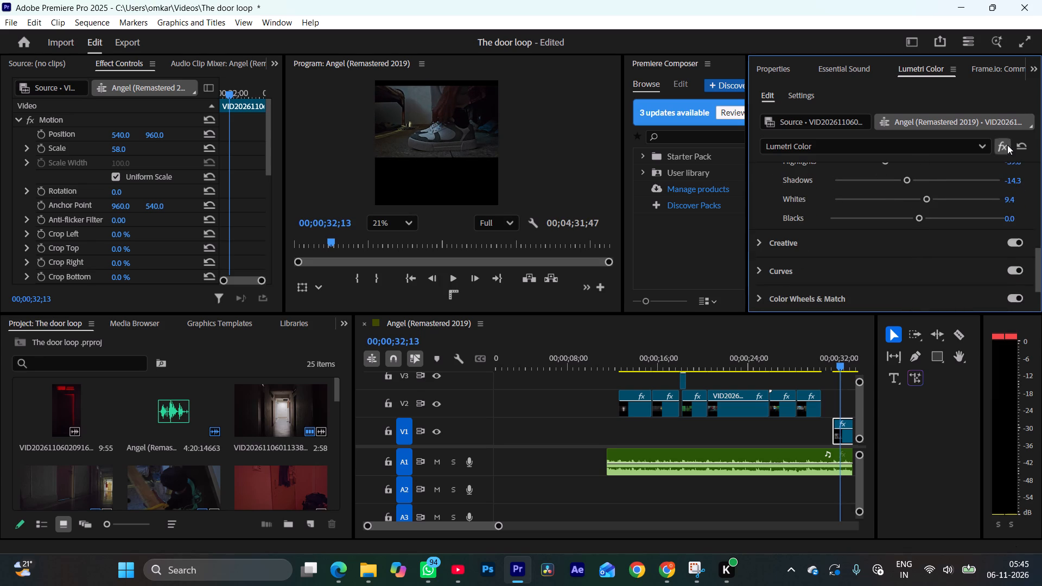
pyautogui.click(1007, 145)
pyautogui.click(1007, 145)
pyautogui.click(1007, 145)
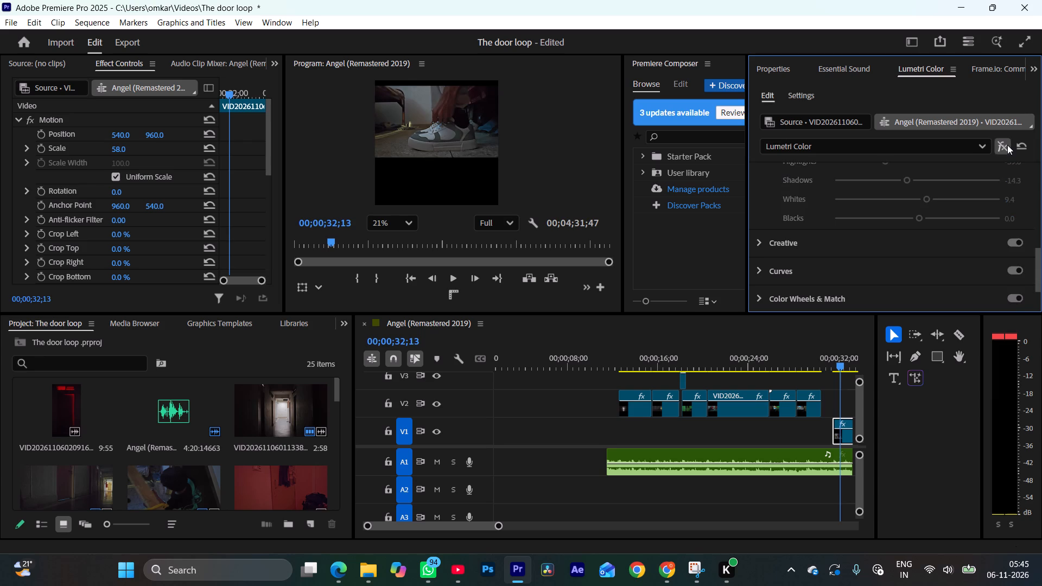
pyautogui.click(1007, 145)
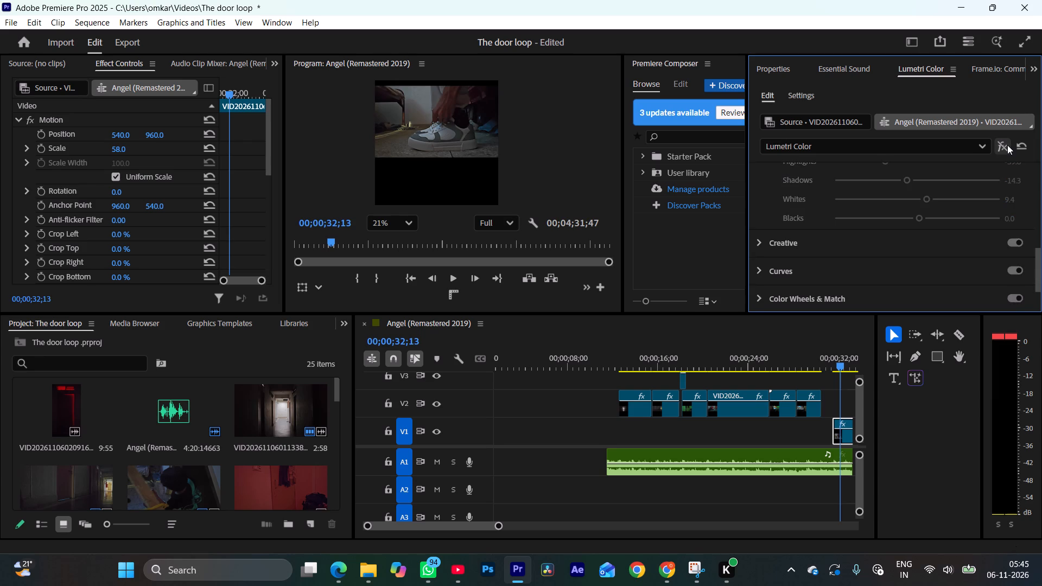
pyautogui.click(1007, 145)
# Raise the shoe clip's Exposure to 0.5 and check it against the bypassed picture.
pyautogui.scroll(5, 963, 269)
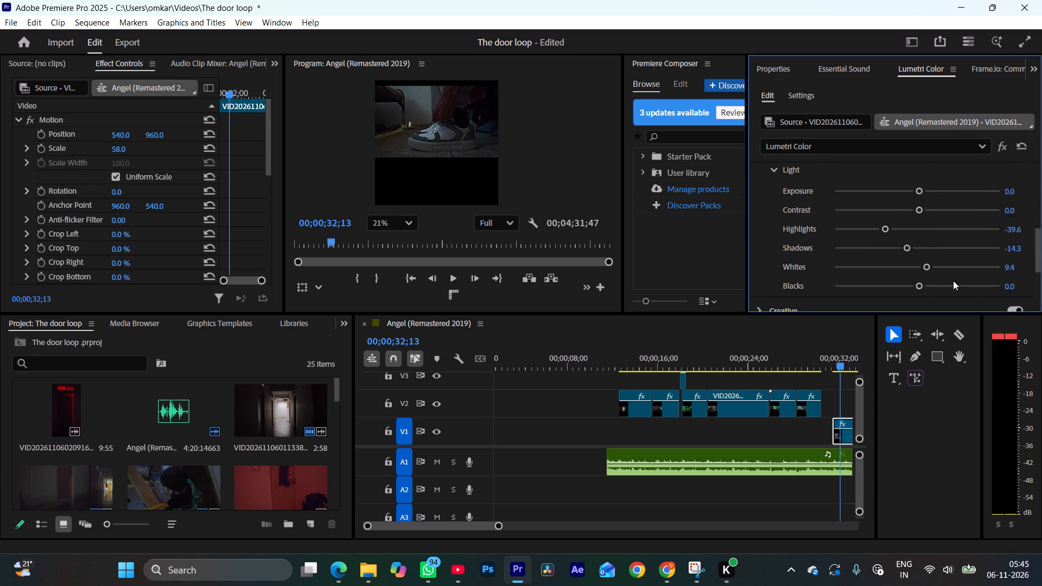
pyautogui.scroll(1, 929, 262)
pyautogui.click(921, 203)
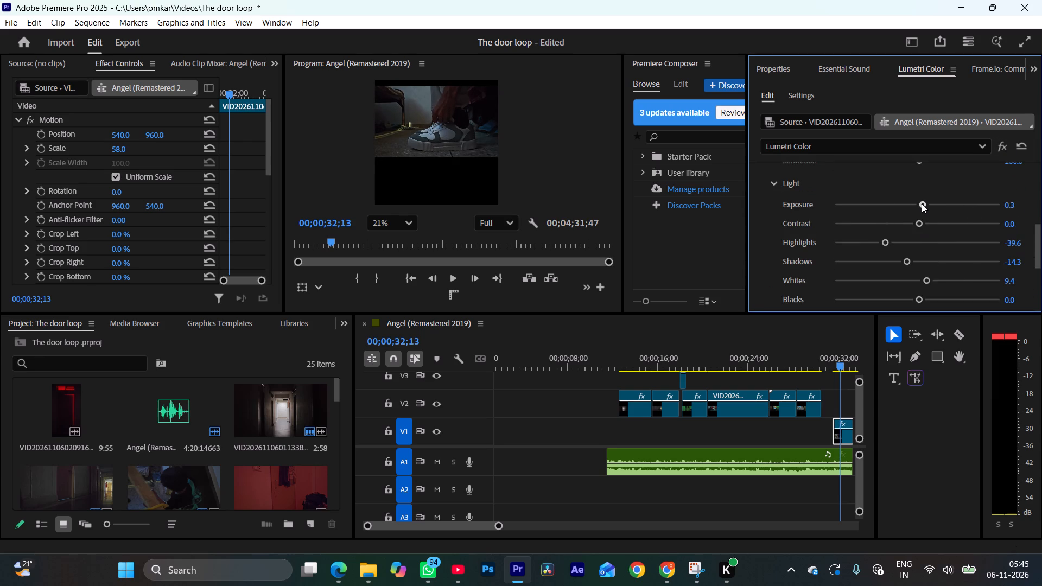
pyautogui.doubleClick(1000, 145)
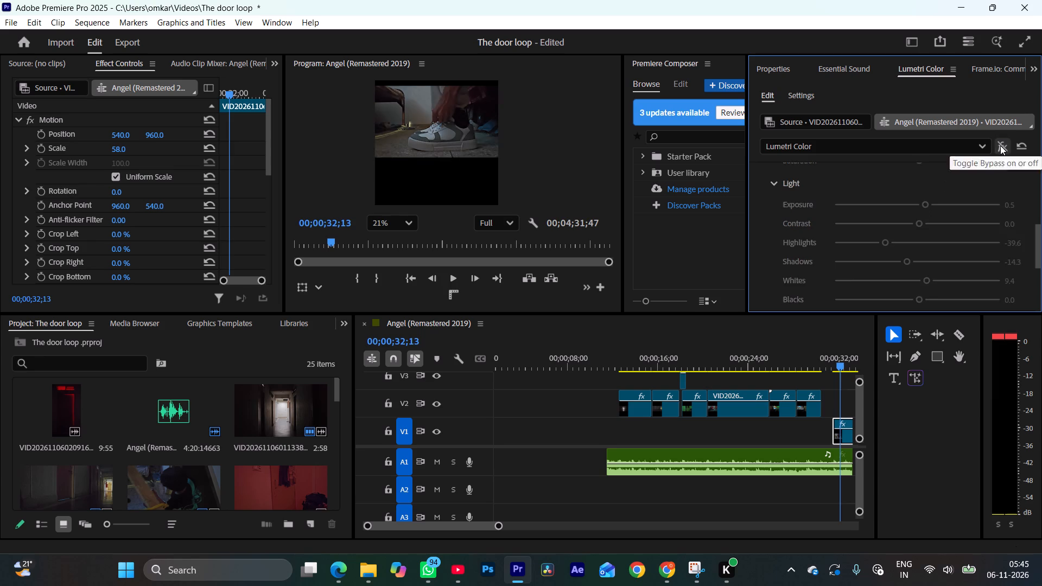
# Scrub through the graded clips and play from the shoe clip into the red Sequence 01_4.mp4 clip.
pyautogui.moveTo(814, 370); pyautogui.dragTo(681, 378)
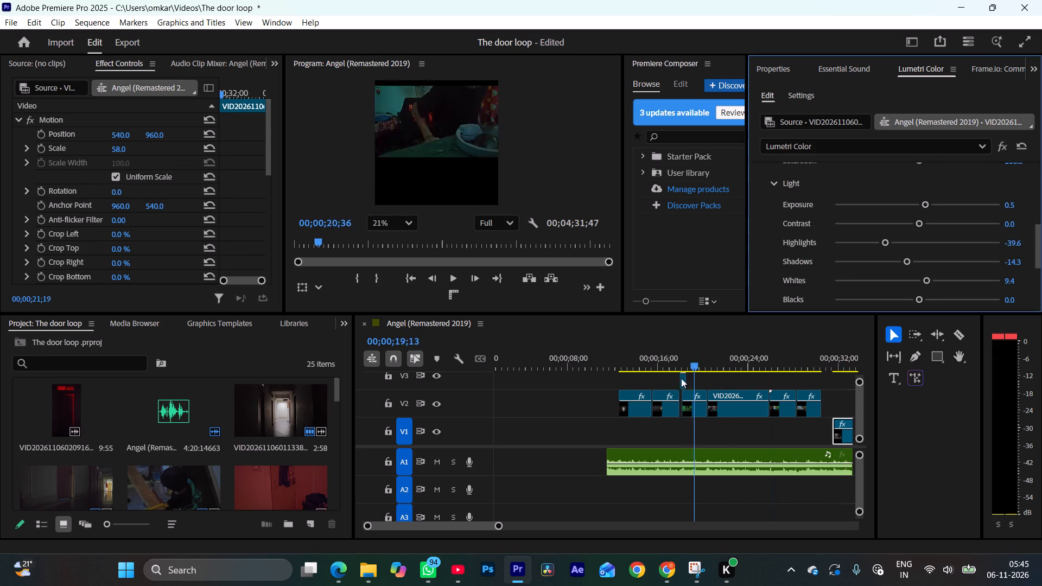
pyautogui.moveTo(681, 378); pyautogui.dragTo(818, 410)
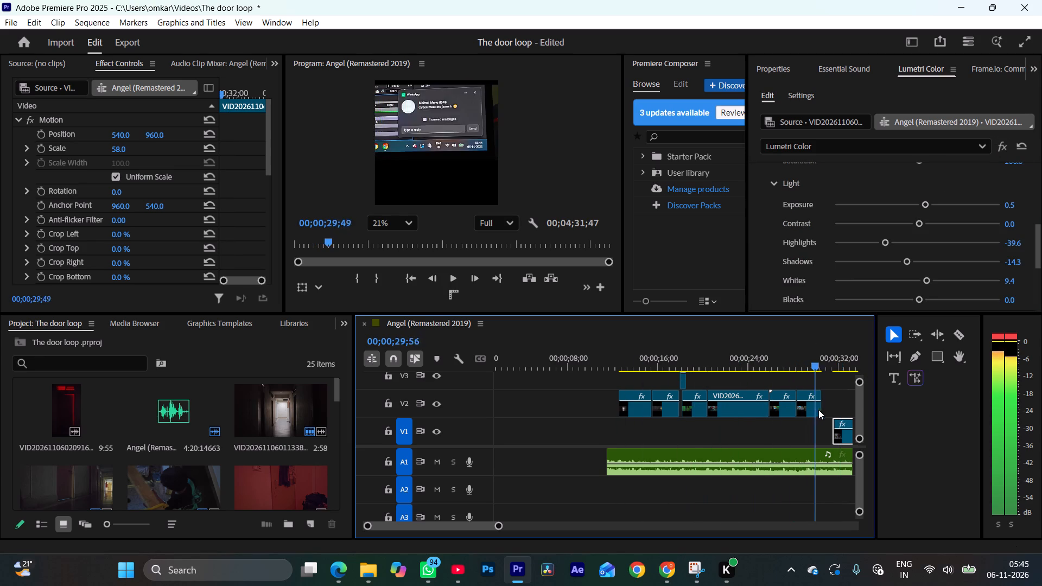
pyautogui.moveTo(818, 410); pyautogui.dragTo(856, 424)
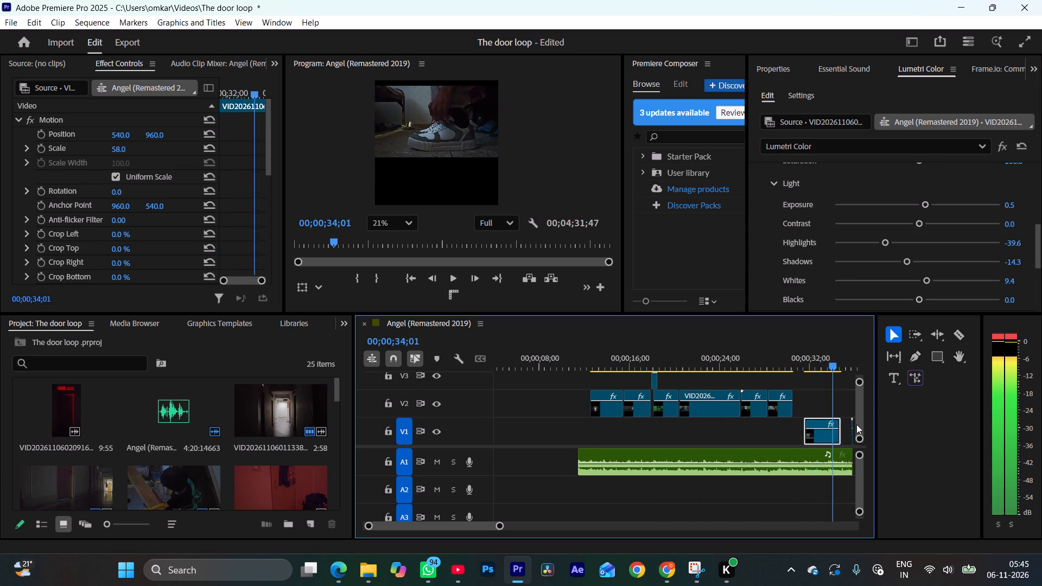
pyautogui.moveTo(856, 424); pyautogui.dragTo(838, 442)
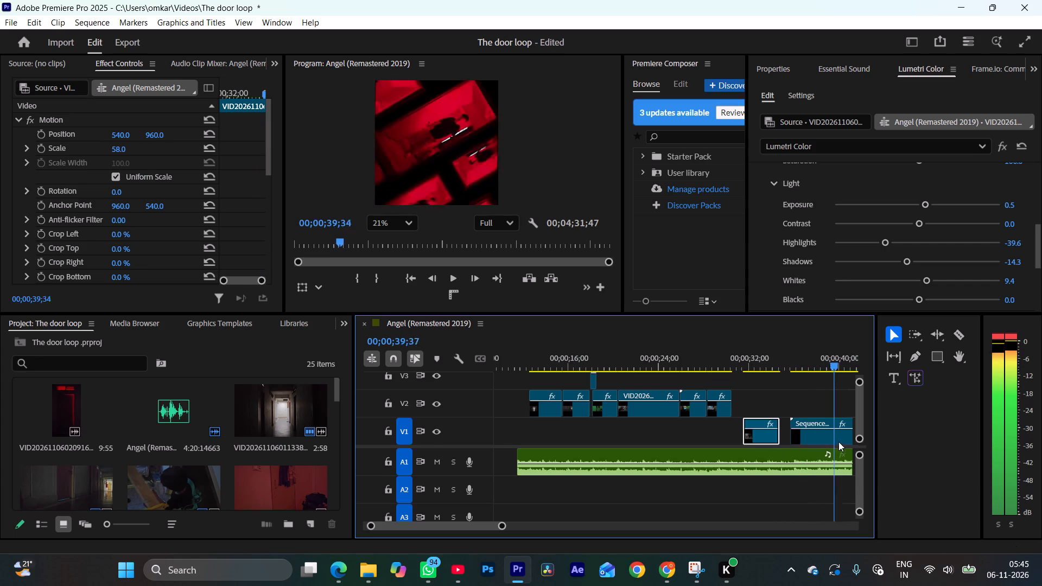
pyautogui.moveTo(838, 442); pyautogui.dragTo(693, 442)
pyautogui.write('n')
pyautogui.press('space')
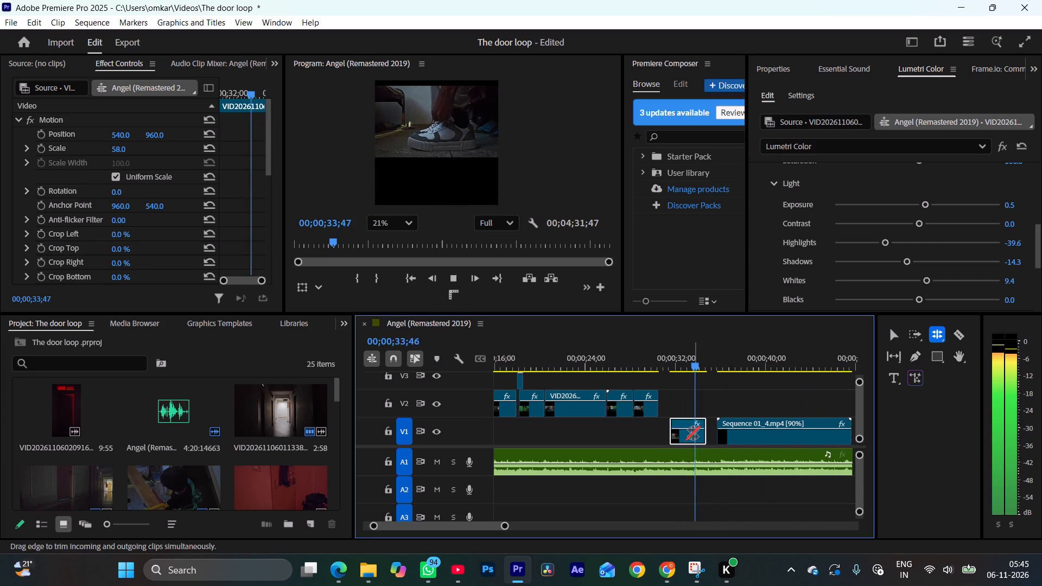
pyautogui.press('space')
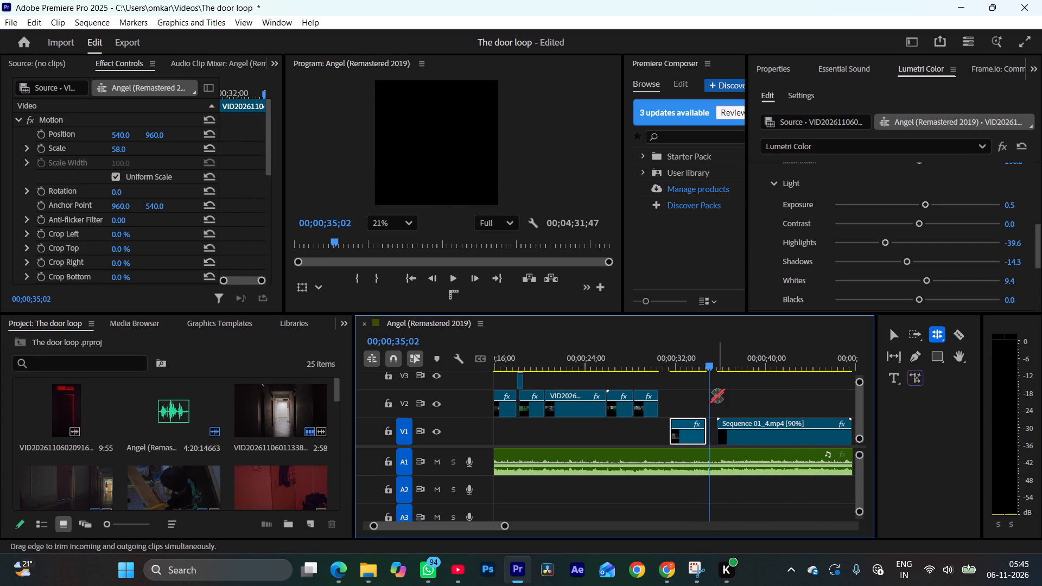
pyautogui.press('v')
pyautogui.click(700, 364)
pyautogui.press('space')
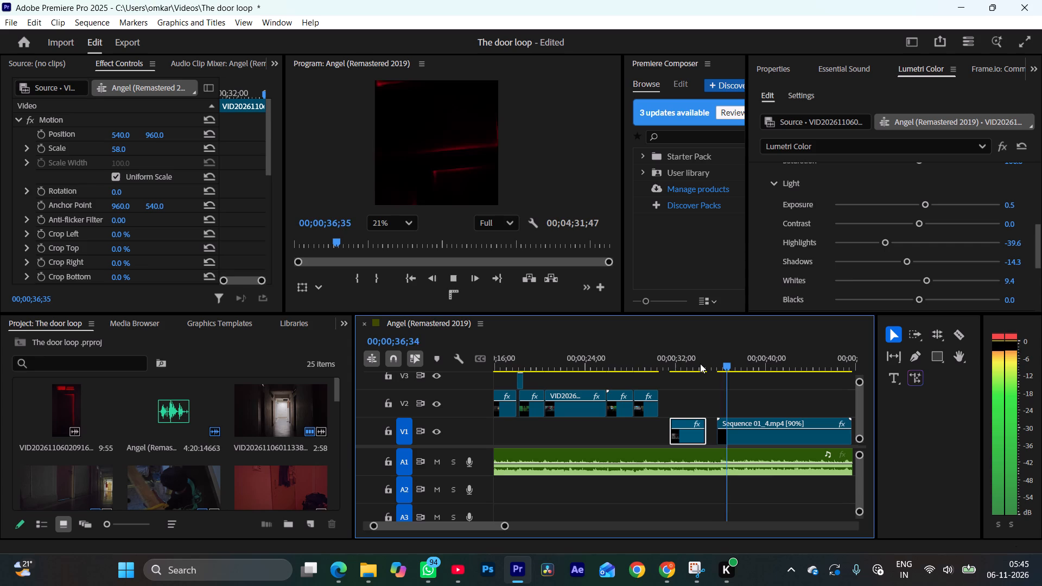
pyautogui.press('space')
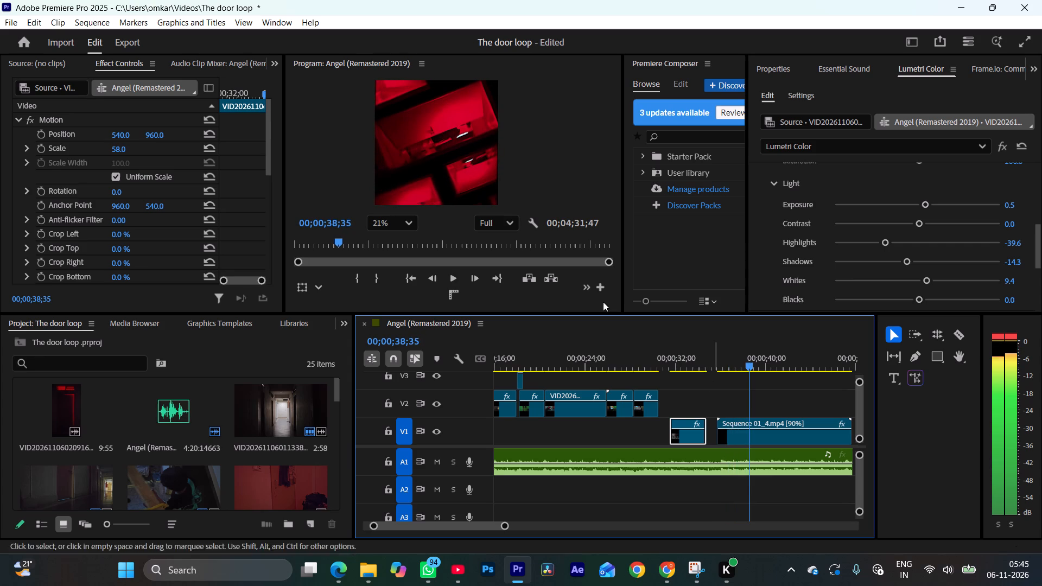
# Set the Program monitor's zoom level to Fit so the whole vertical frame is displayed.
pyautogui.click(404, 220)
pyautogui.click(396, 244)
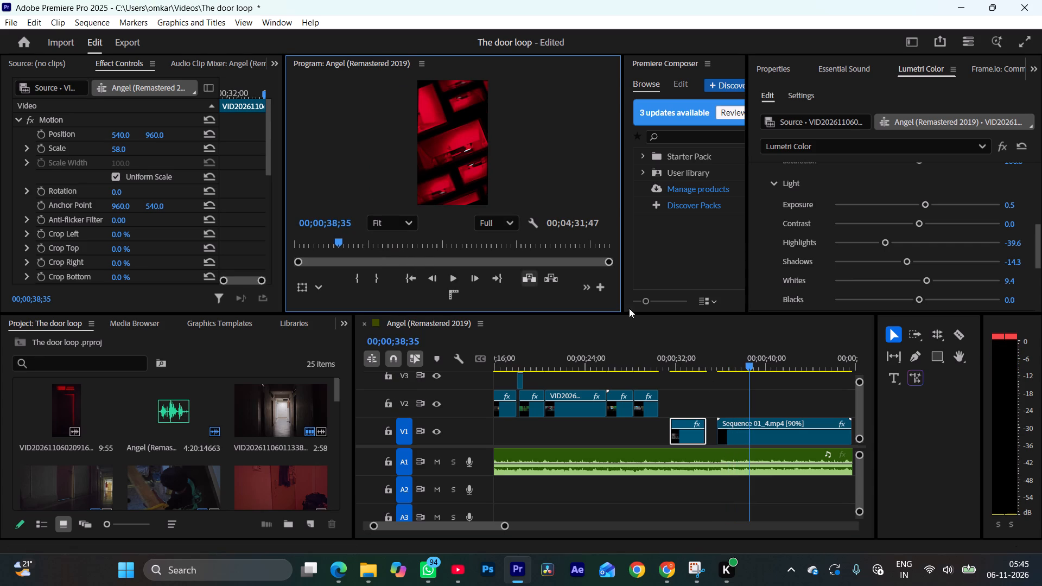
# Review the sequence and replay the passage from the end of the shoe clip into Sequence 01_4.mp4.
pyautogui.click(714, 359)
pyautogui.press('space')
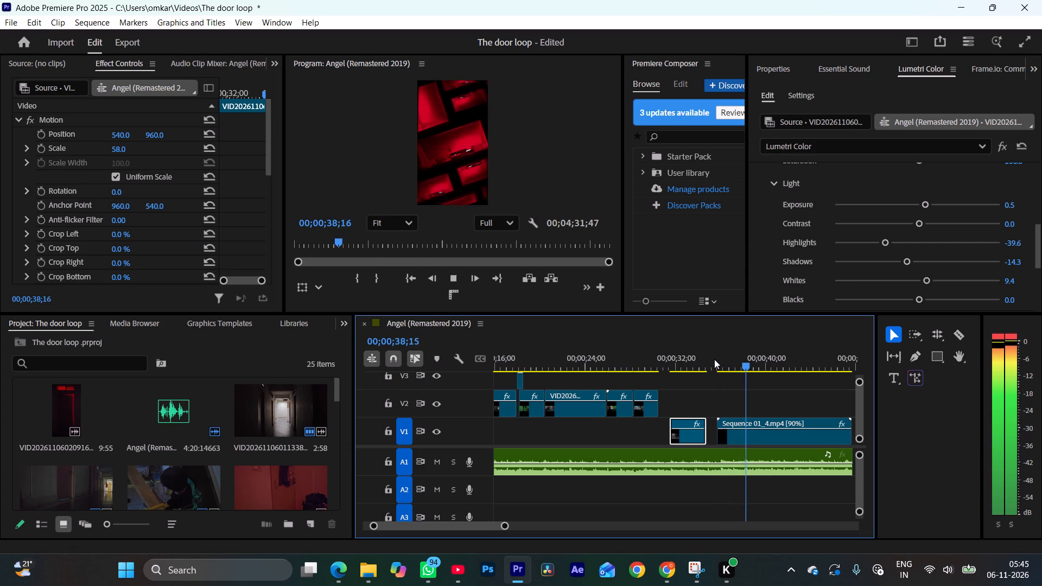
pyautogui.press('space')
pyautogui.click(700, 363)
pyautogui.press('space')
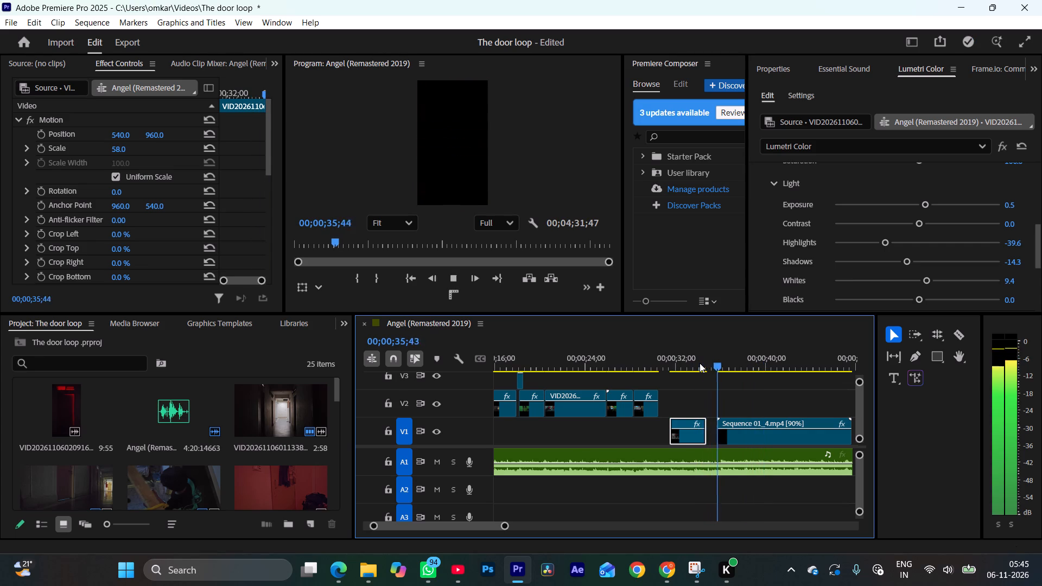
pyautogui.moveTo(526, 359); pyautogui.dragTo(488, 357)
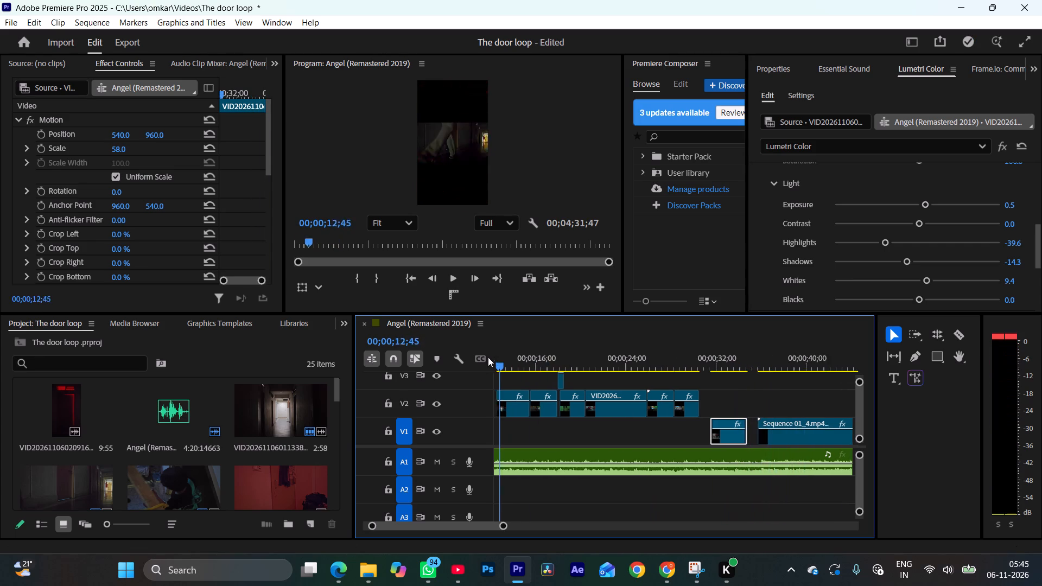
pyautogui.moveTo(488, 357); pyautogui.dragTo(847, 427)
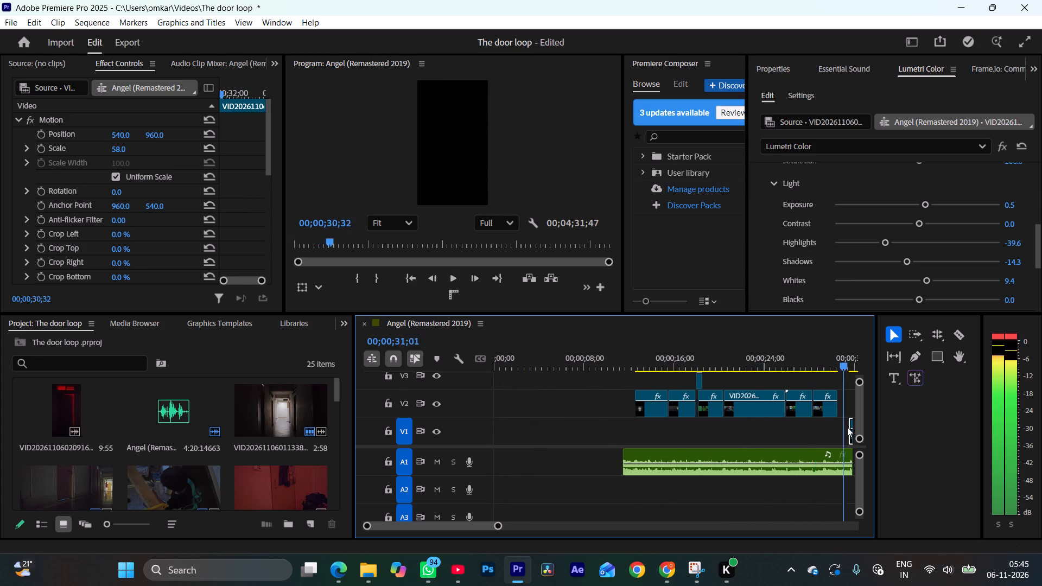
pyautogui.moveTo(847, 427); pyautogui.dragTo(604, 457)
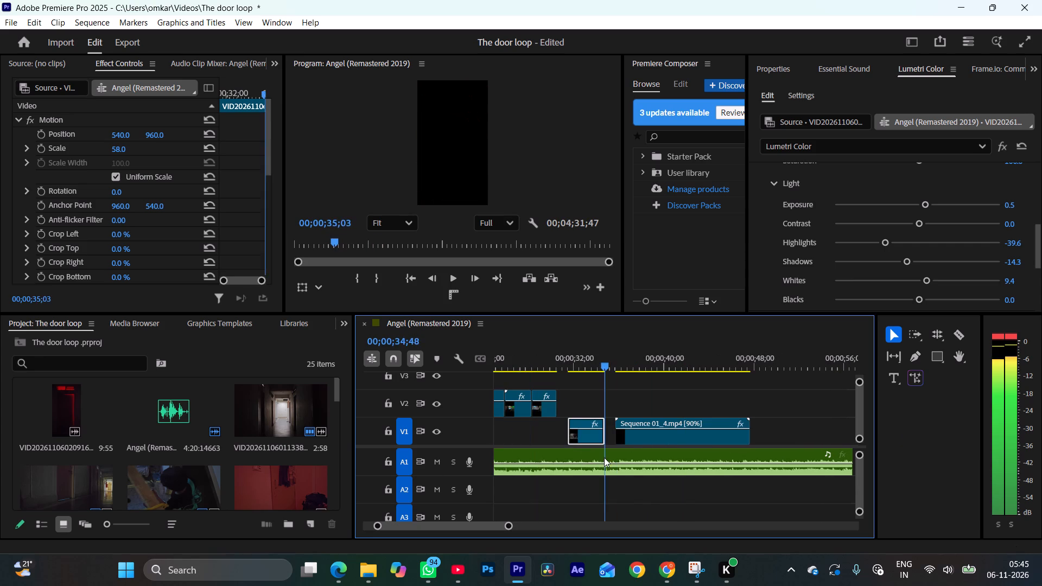
pyautogui.moveTo(604, 457); pyautogui.dragTo(624, 457)
pyautogui.press('space')
pyautogui.press('space')
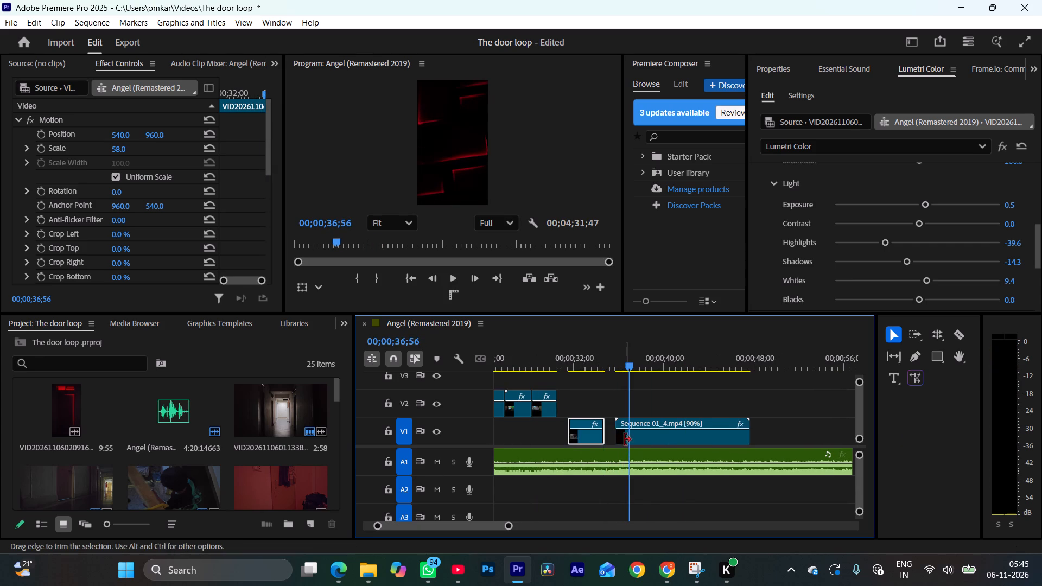
pyautogui.click(601, 363)
pyautogui.press('space')
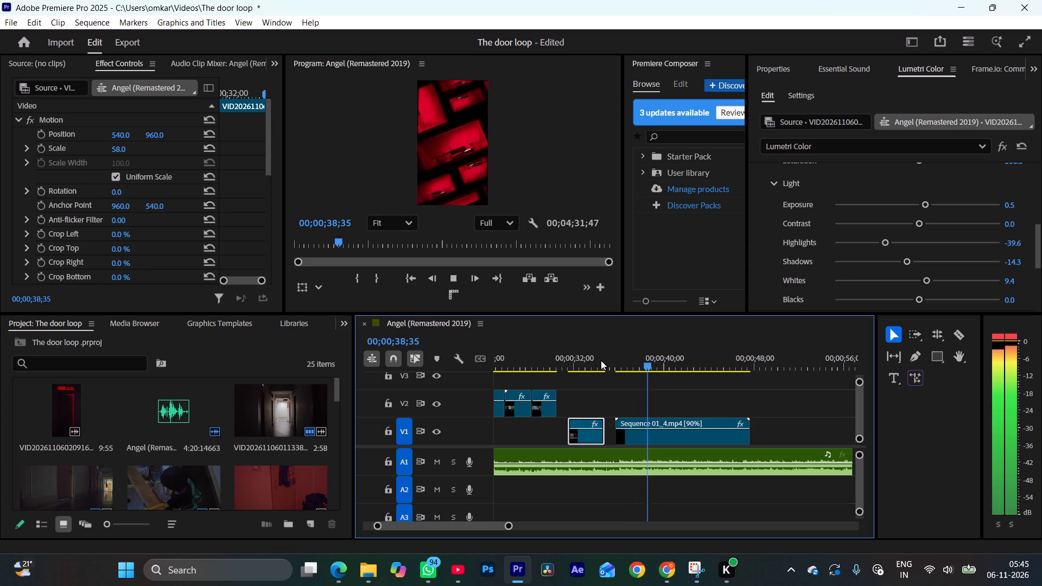
pyautogui.moveTo(614, 371); pyautogui.dragTo(609, 370)
pyautogui.press('space')
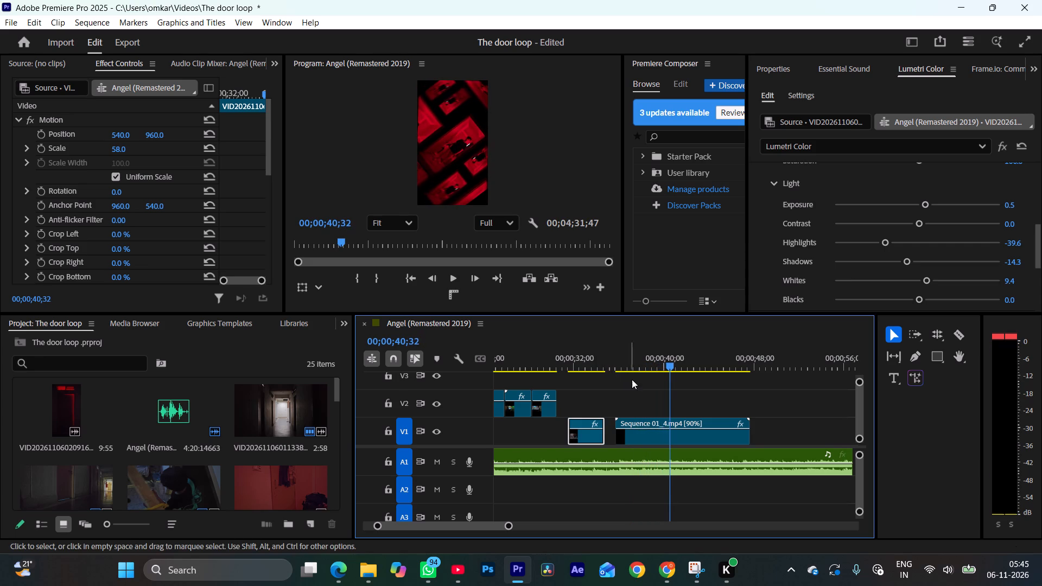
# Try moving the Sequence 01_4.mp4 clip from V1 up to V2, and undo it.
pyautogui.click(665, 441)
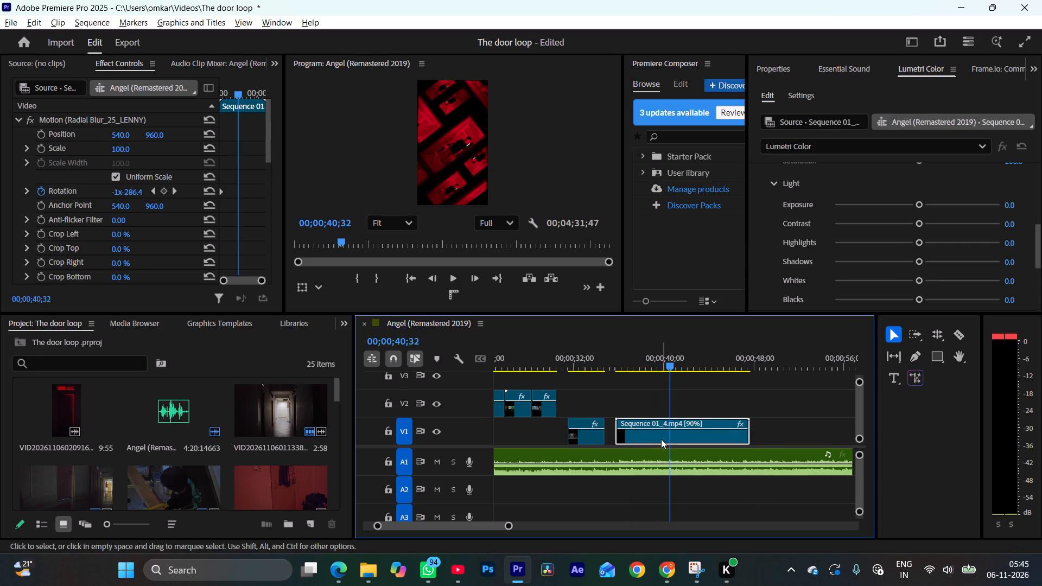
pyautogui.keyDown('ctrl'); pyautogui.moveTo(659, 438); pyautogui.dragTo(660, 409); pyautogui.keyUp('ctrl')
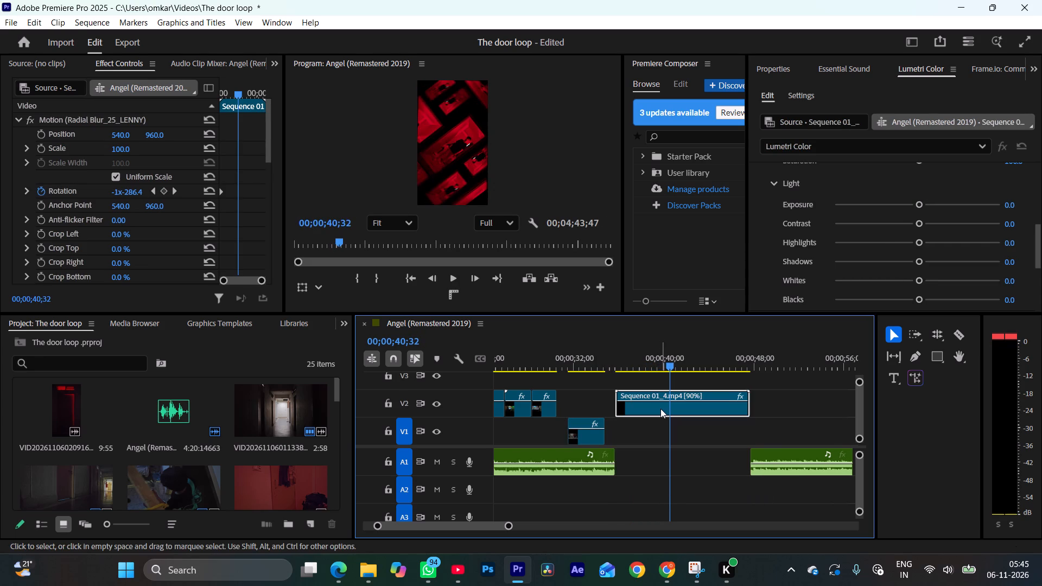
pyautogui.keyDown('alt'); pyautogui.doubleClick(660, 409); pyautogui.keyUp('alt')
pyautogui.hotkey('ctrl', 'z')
# Duplicate the V1 Sequence 01_4.mp4 clip onto V2 directly above the original, with both starting at the same time.
pyautogui.click(652, 431)
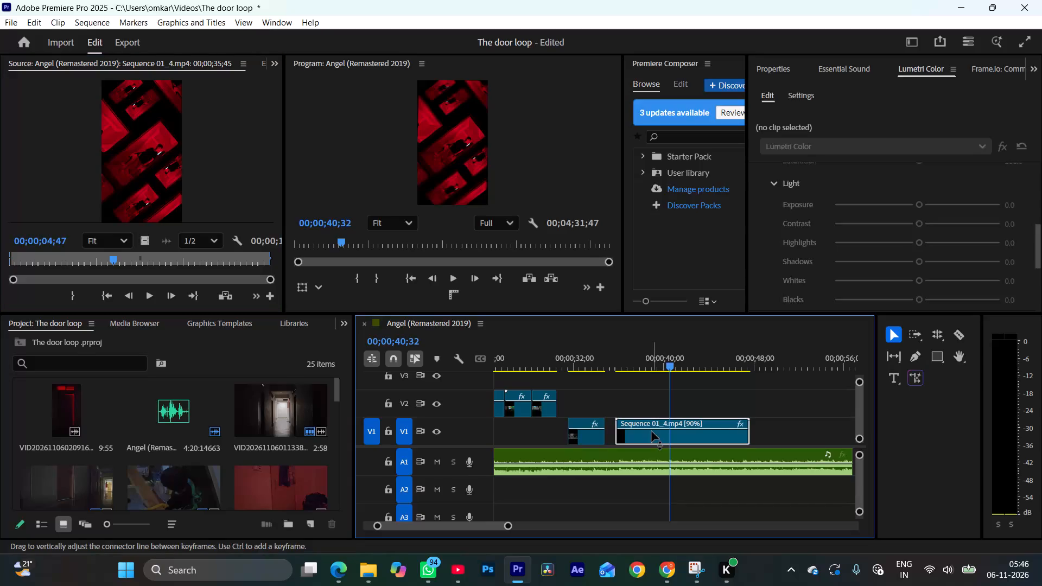
pyautogui.keyDown('alt'); pyautogui.moveTo(652, 431); pyautogui.dragTo(656, 395); pyautogui.keyUp('alt')
pyautogui.keyDown('alt'); pyautogui.moveTo(655, 439); pyautogui.dragTo(657, 407); pyautogui.keyUp('alt')
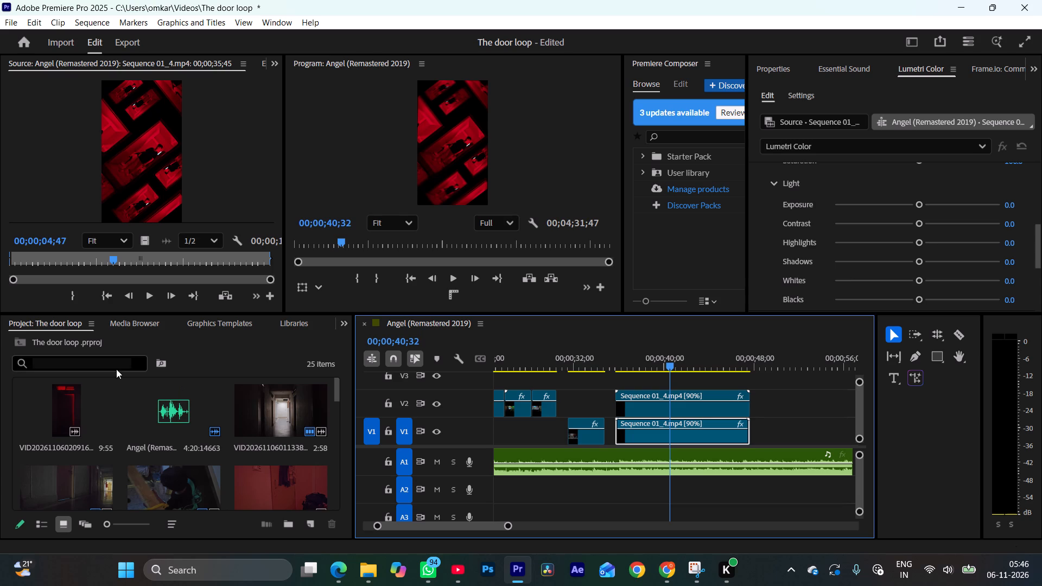
# Delete the Transform (Radial Blur_25_LENNY) effect from the Sequence 01_4.mp4 clip on V1.
pyautogui.click(264, 61)
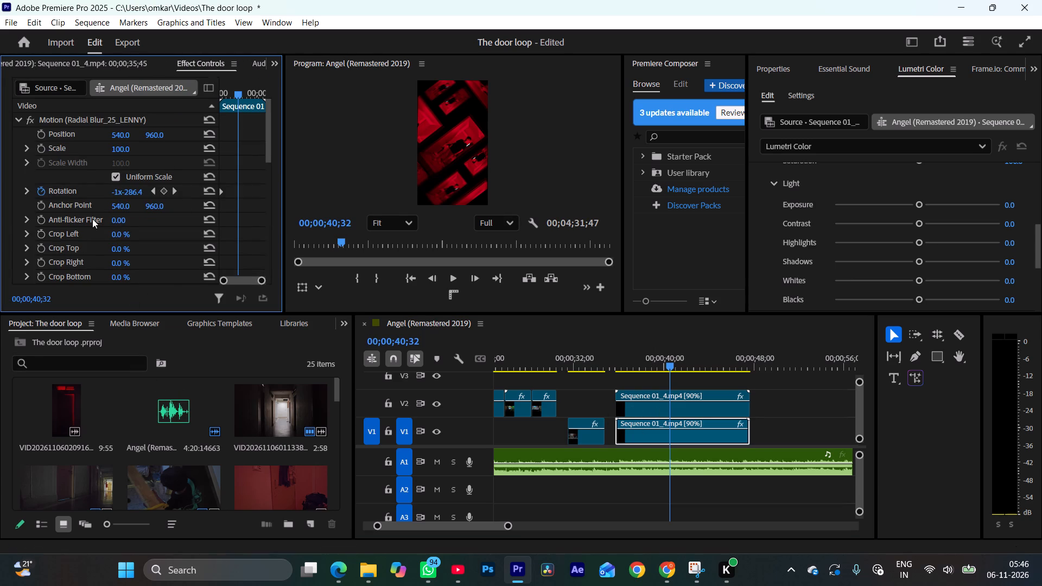
pyautogui.moveTo(270, 155); pyautogui.dragTo(262, 281)
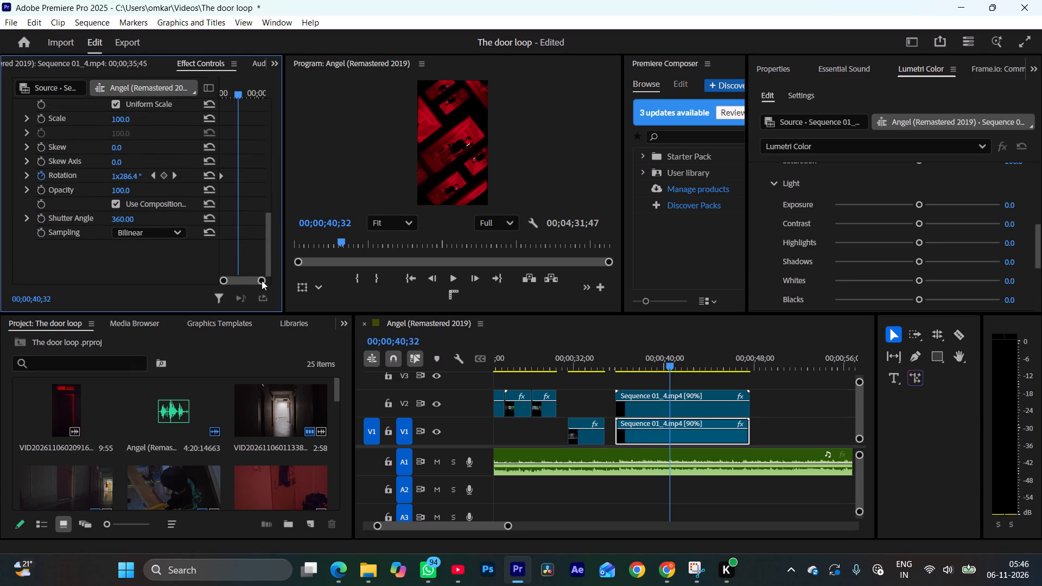
pyautogui.moveTo(262, 281); pyautogui.dragTo(257, 278)
pyautogui.scroll(5, 69, 161)
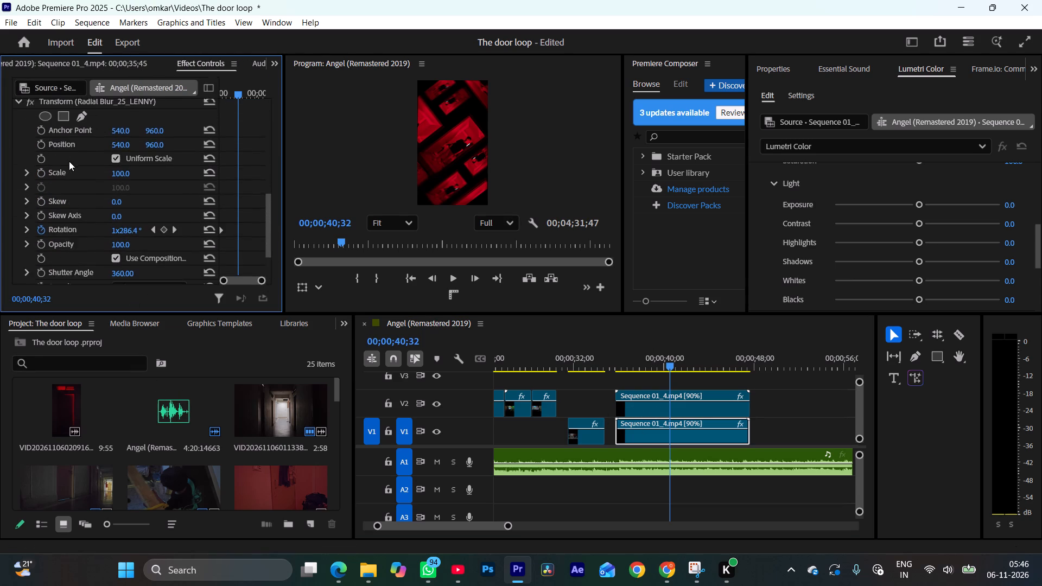
pyautogui.scroll(3, 69, 161)
pyautogui.click(65, 154)
pyautogui.press('Delete')
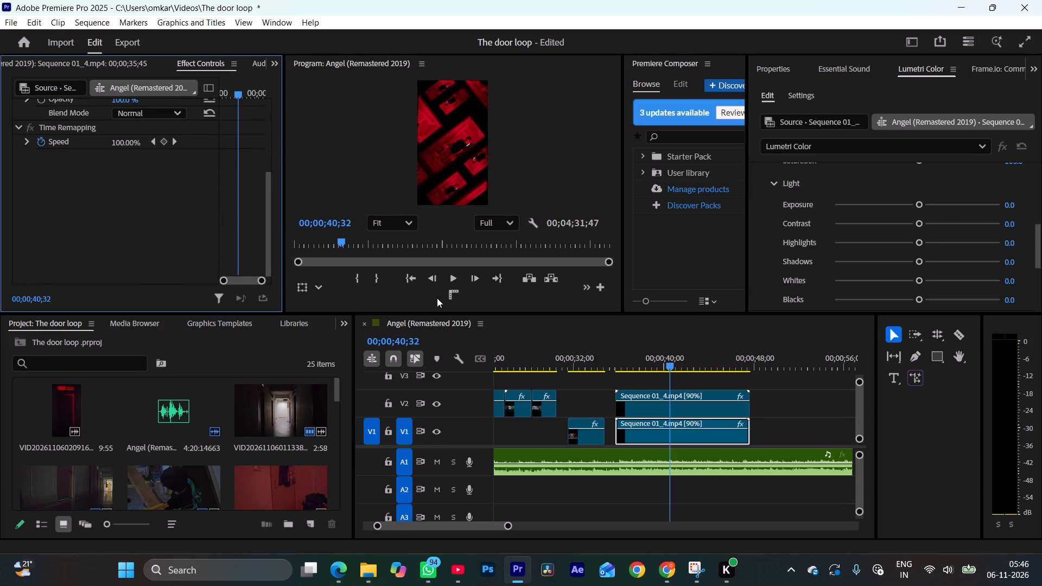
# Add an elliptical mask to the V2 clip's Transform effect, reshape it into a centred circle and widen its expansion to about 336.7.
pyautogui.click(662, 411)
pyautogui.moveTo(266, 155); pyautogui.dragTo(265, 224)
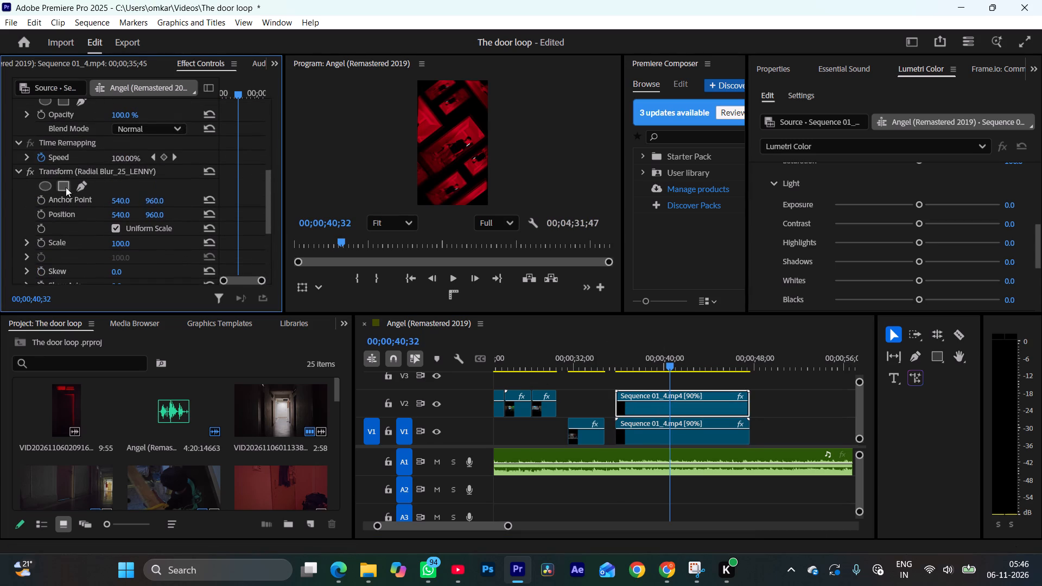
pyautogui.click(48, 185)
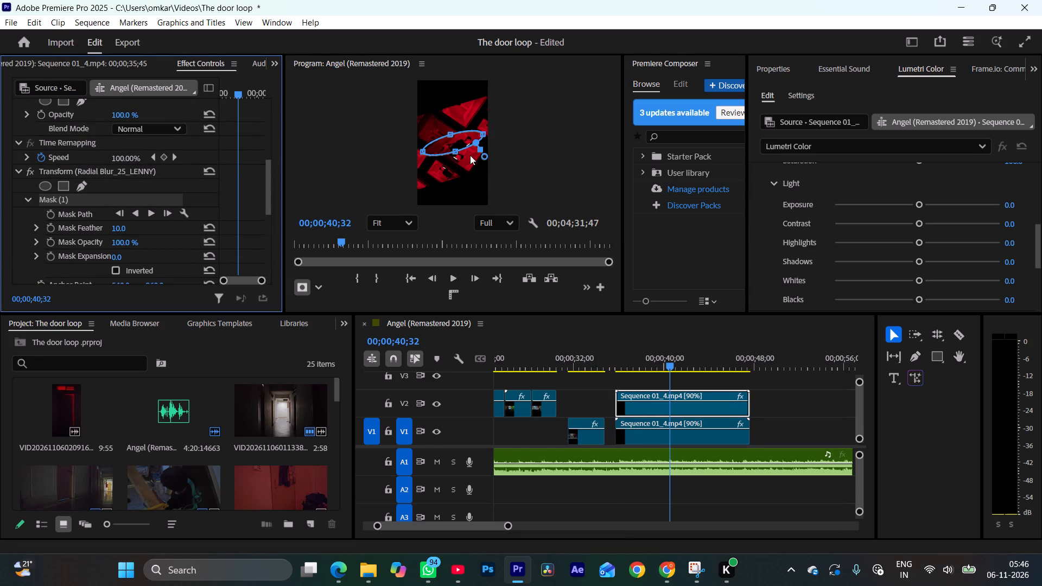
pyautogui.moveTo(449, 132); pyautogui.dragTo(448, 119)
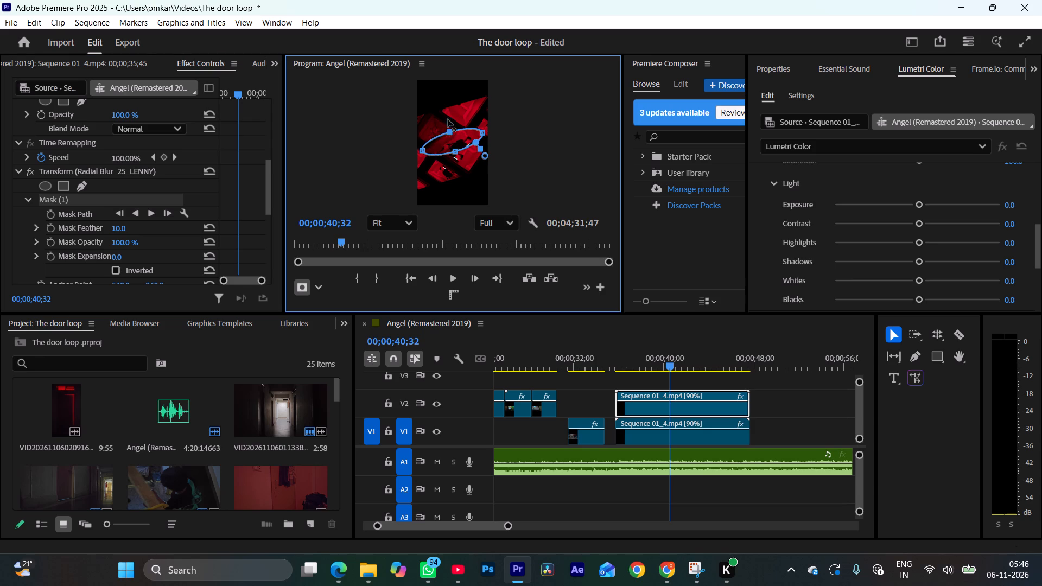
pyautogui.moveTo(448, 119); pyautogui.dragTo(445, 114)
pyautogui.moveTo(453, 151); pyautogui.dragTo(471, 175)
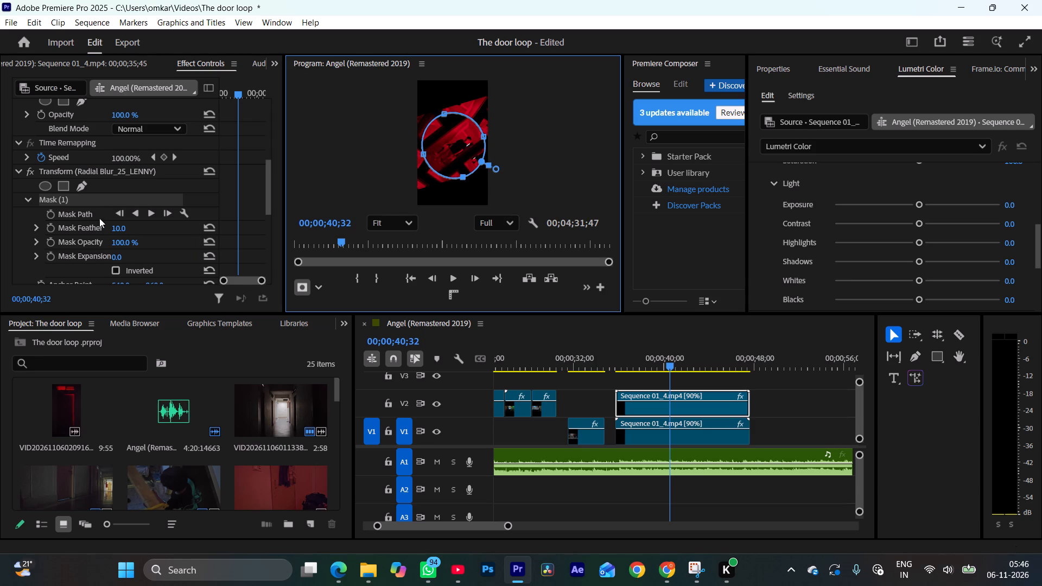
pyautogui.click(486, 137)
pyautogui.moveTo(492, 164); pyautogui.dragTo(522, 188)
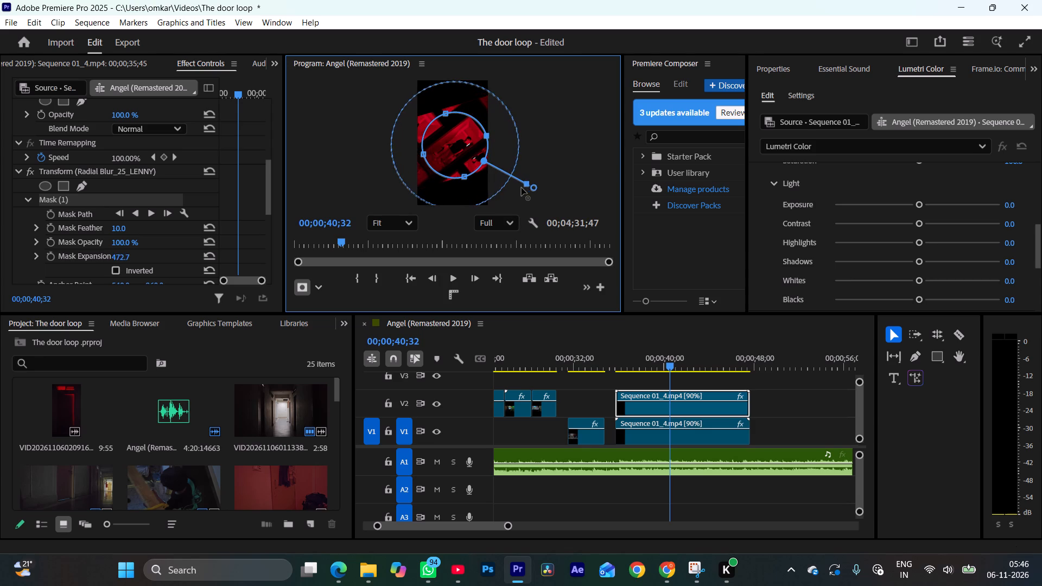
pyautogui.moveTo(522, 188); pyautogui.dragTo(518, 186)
# Scrub and play the Sequence 01_4.mp4 passage from its start to check the masked rotation.
pyautogui.moveTo(664, 364); pyautogui.dragTo(644, 364)
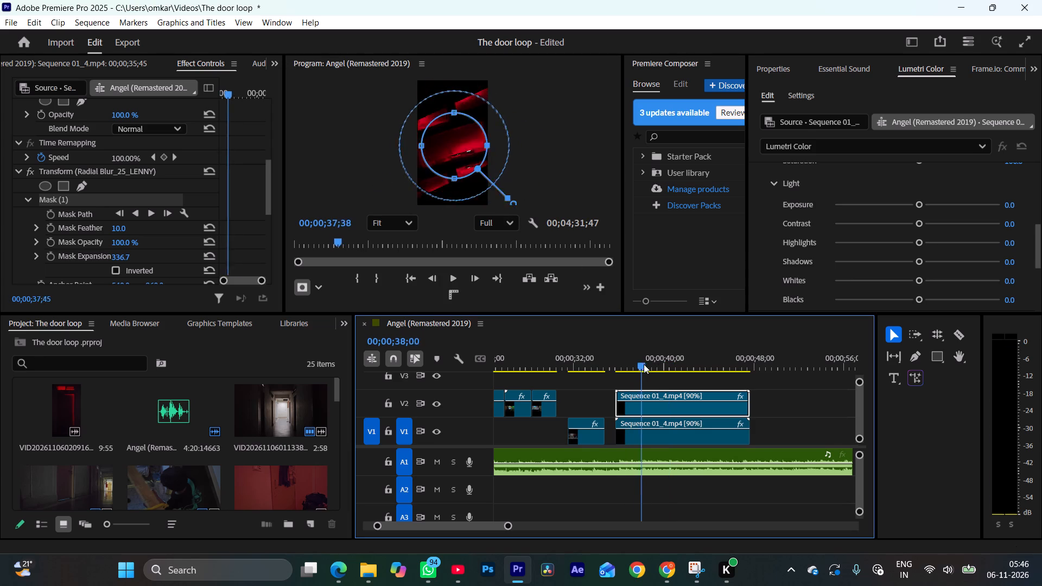
pyautogui.moveTo(644, 364); pyautogui.dragTo(665, 375)
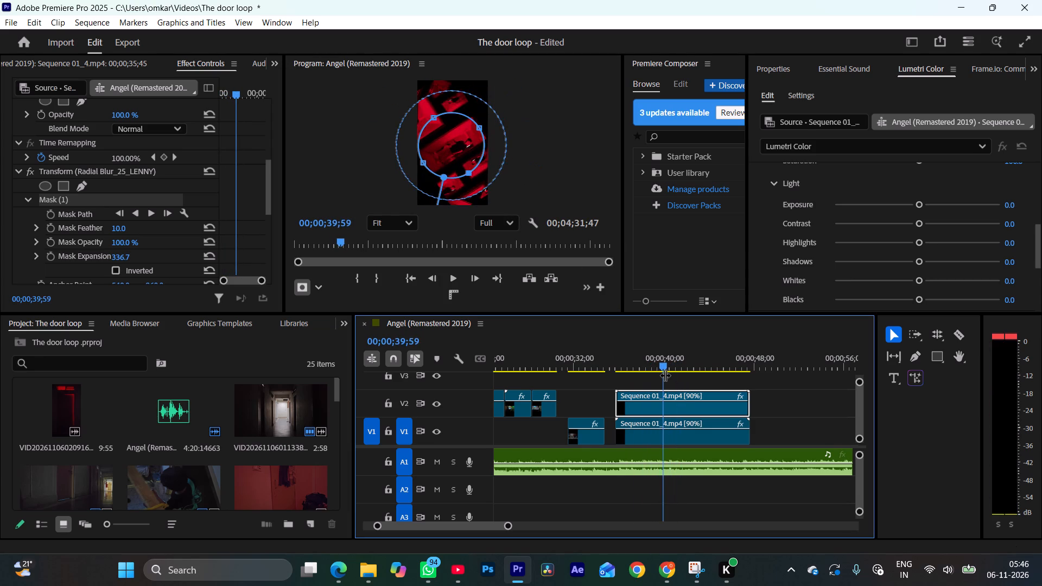
pyautogui.press('space')
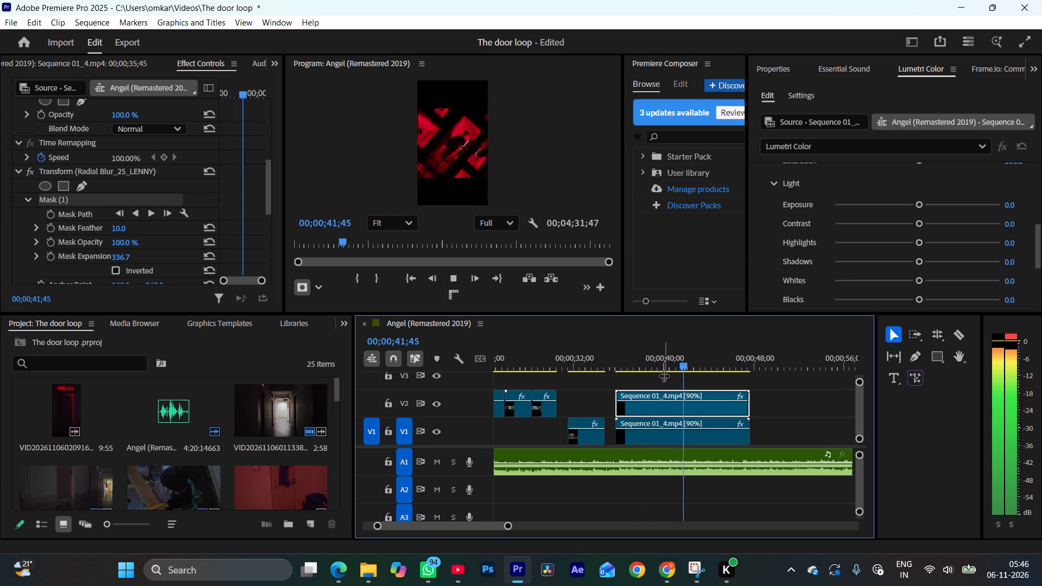
pyautogui.press('space')
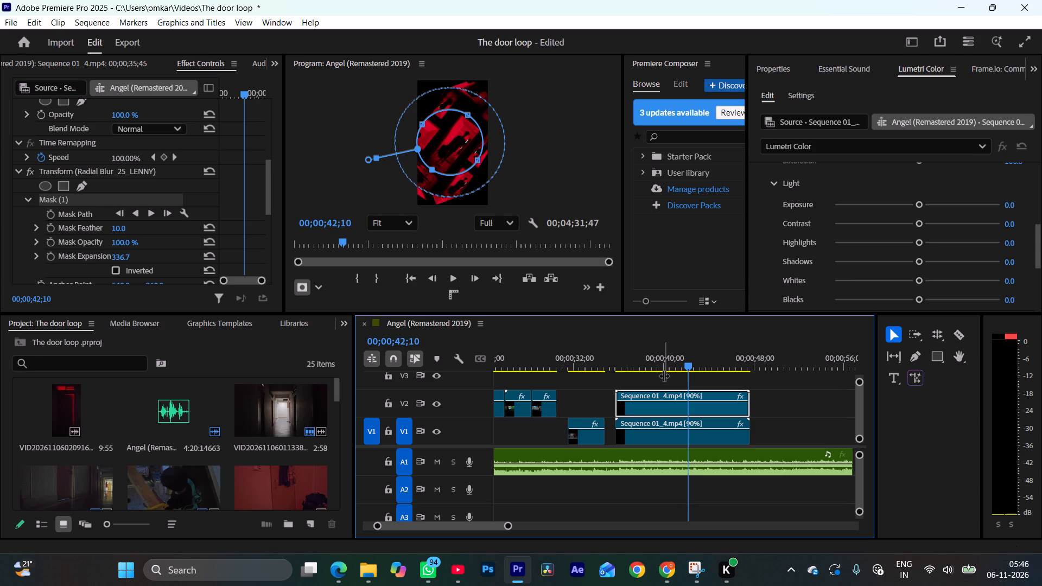
pyautogui.moveTo(658, 365); pyautogui.dragTo(628, 368)
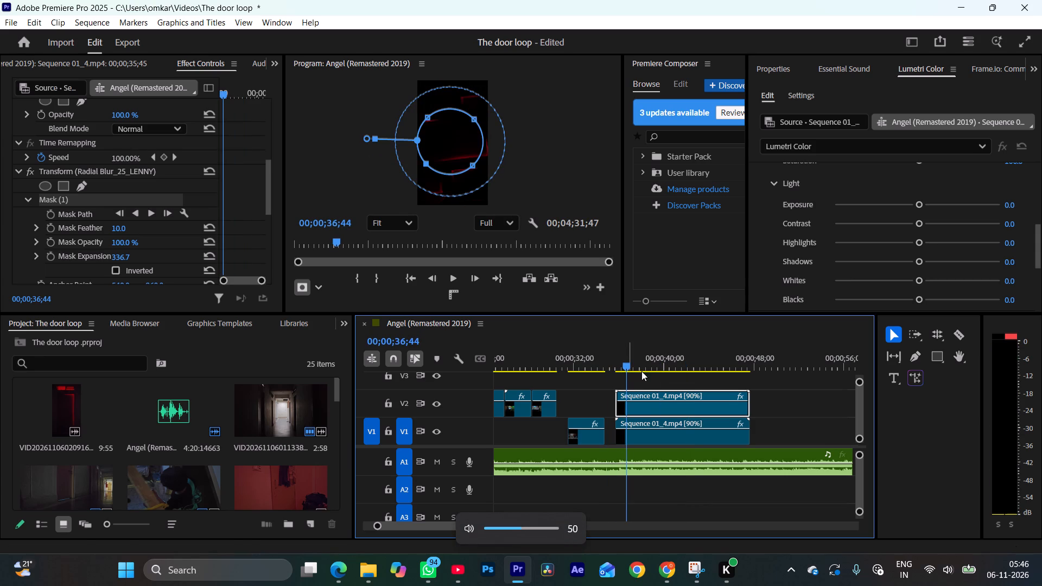
pyautogui.press('space')
pyautogui.moveTo(631, 359); pyautogui.dragTo(613, 362)
pyautogui.press('space')
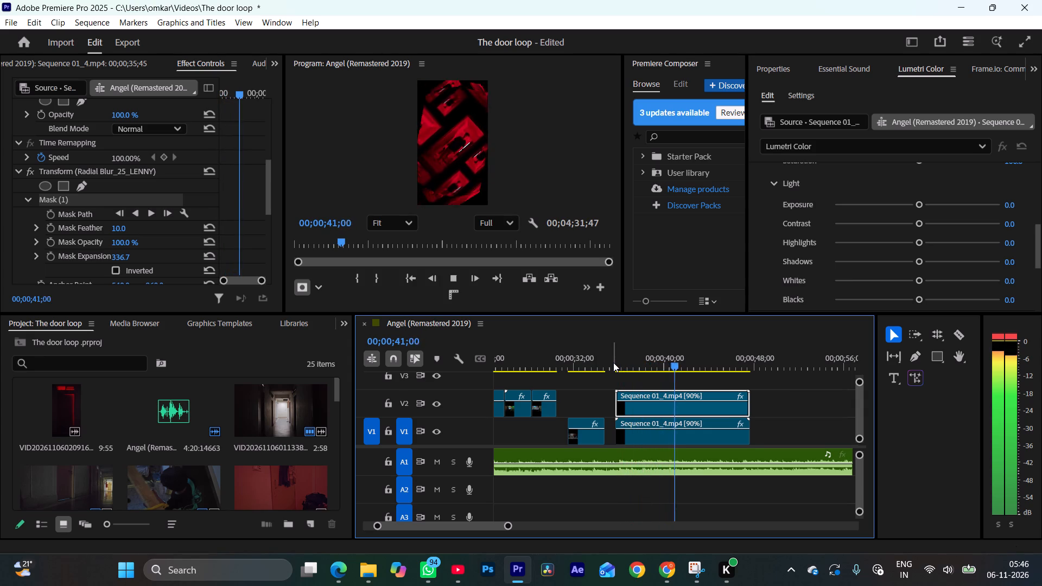
pyautogui.press('space')
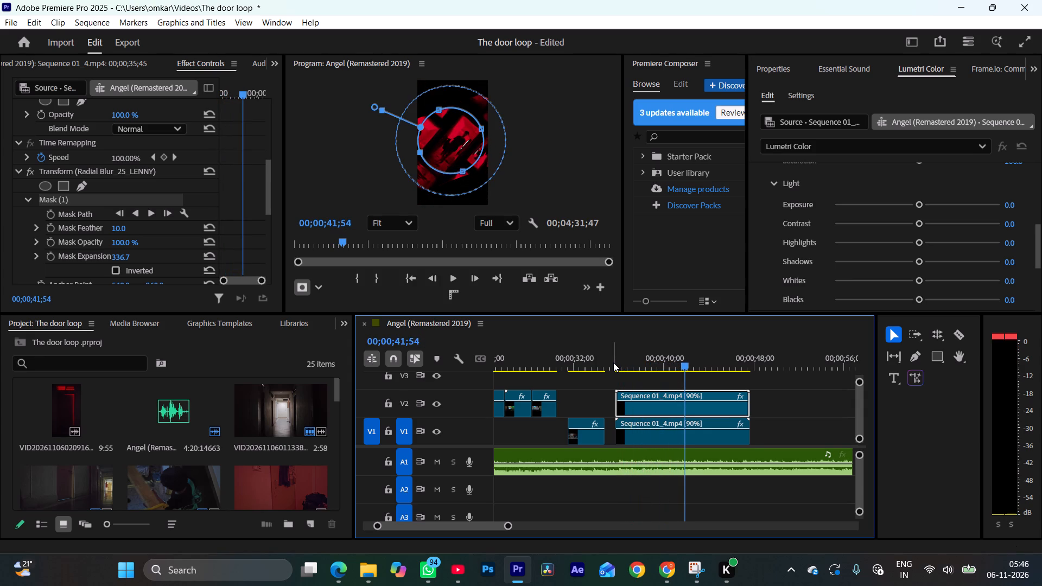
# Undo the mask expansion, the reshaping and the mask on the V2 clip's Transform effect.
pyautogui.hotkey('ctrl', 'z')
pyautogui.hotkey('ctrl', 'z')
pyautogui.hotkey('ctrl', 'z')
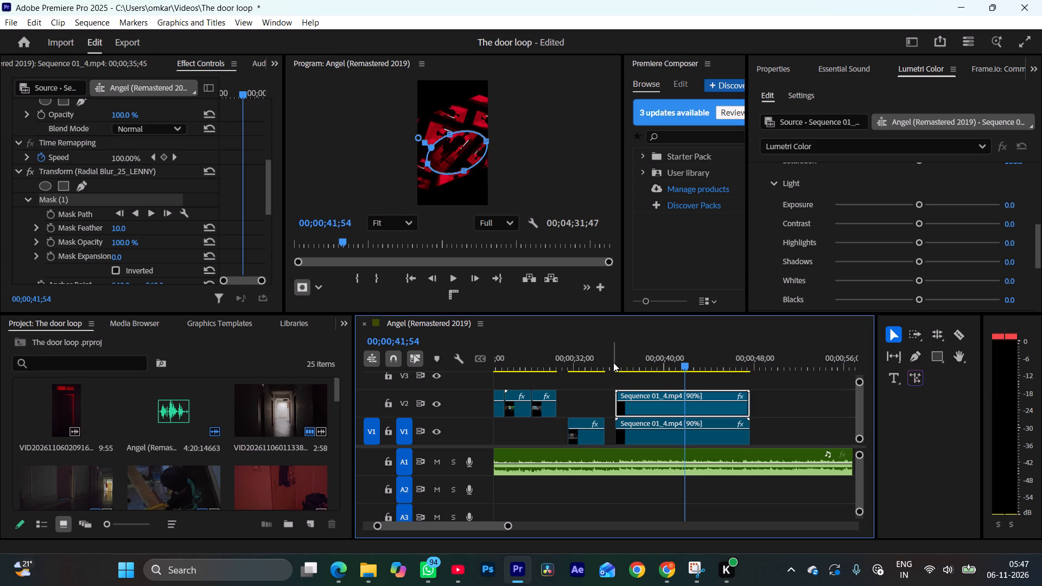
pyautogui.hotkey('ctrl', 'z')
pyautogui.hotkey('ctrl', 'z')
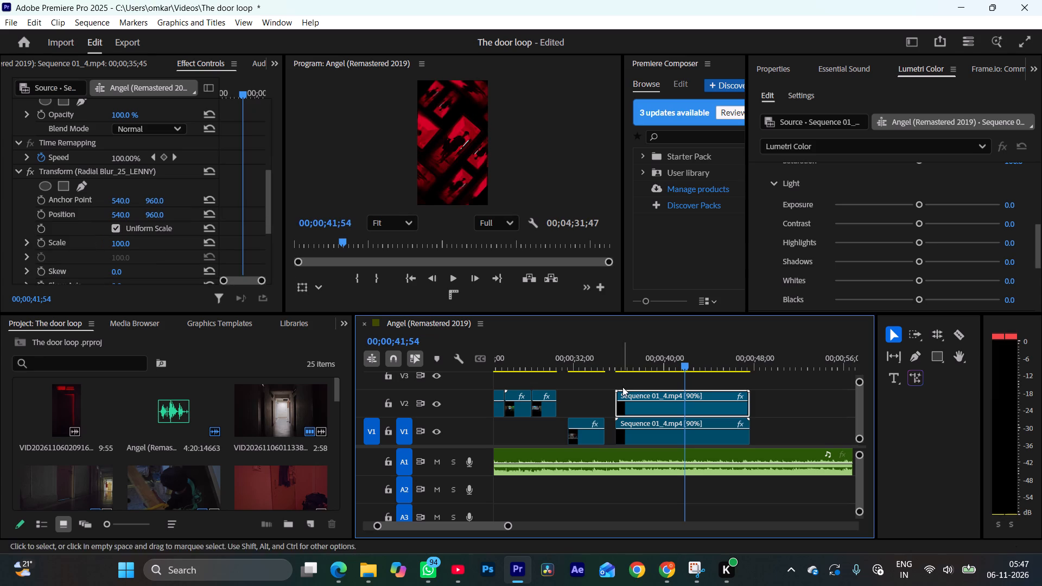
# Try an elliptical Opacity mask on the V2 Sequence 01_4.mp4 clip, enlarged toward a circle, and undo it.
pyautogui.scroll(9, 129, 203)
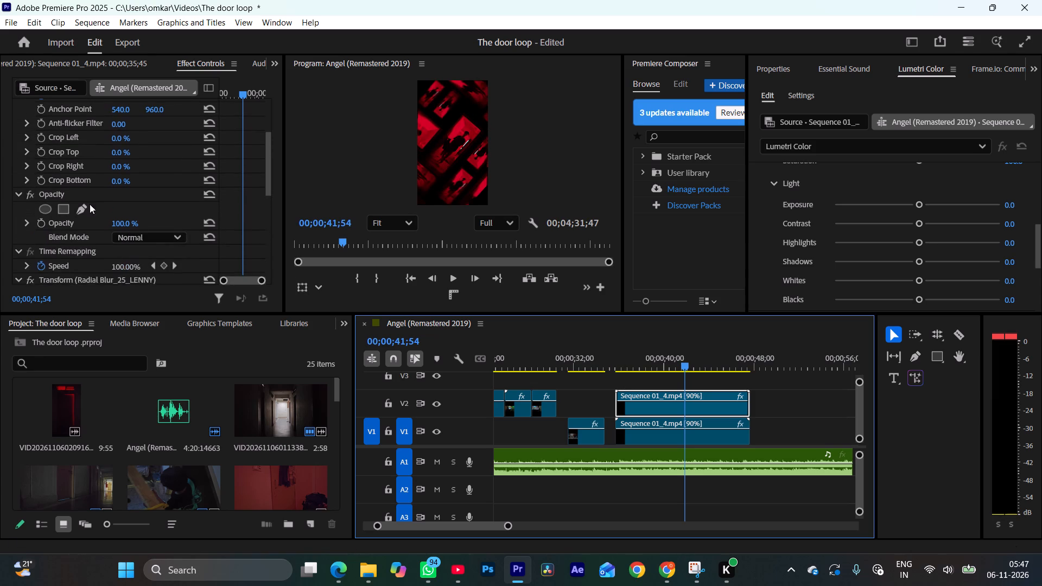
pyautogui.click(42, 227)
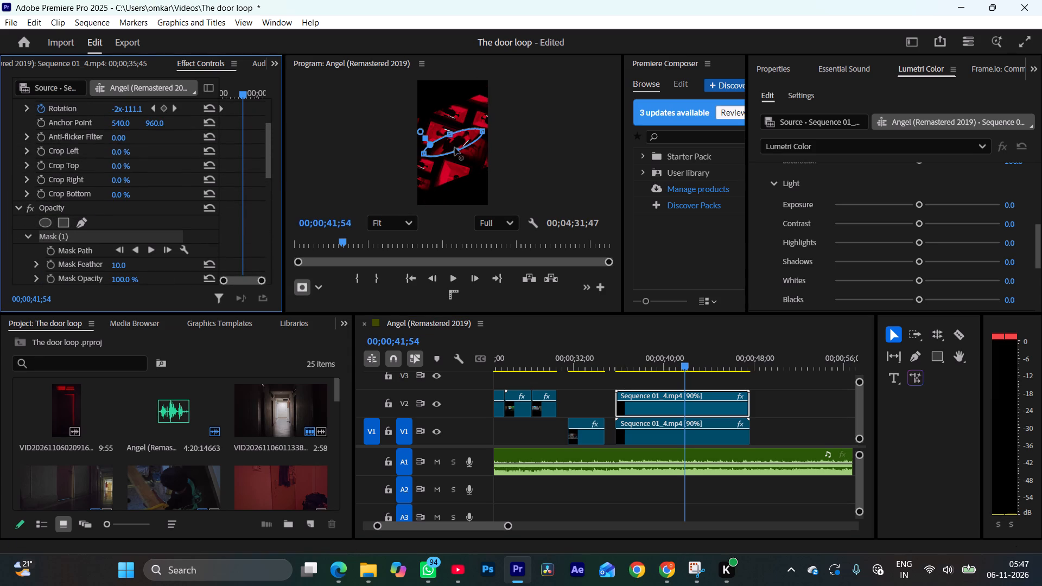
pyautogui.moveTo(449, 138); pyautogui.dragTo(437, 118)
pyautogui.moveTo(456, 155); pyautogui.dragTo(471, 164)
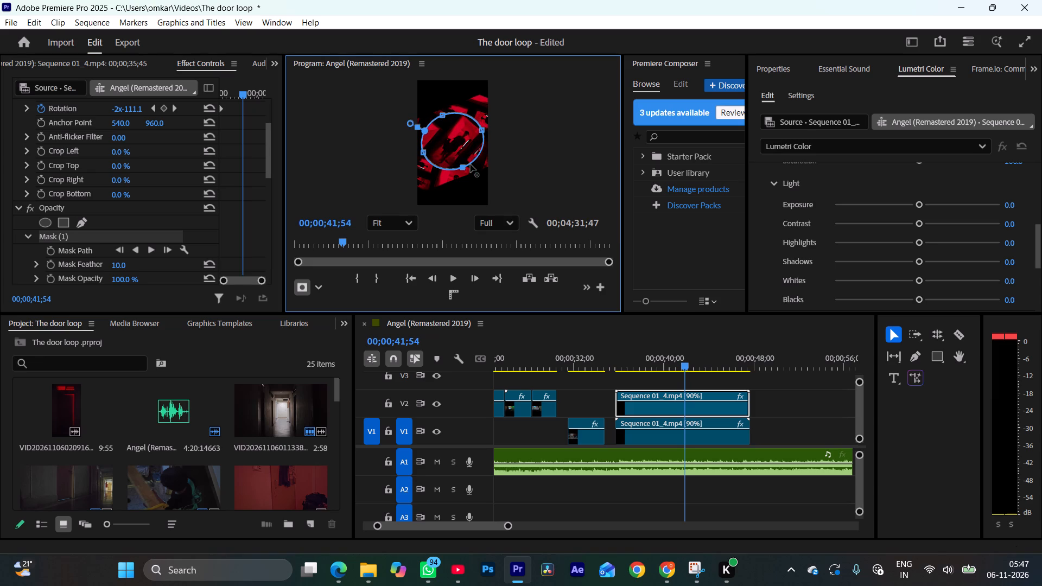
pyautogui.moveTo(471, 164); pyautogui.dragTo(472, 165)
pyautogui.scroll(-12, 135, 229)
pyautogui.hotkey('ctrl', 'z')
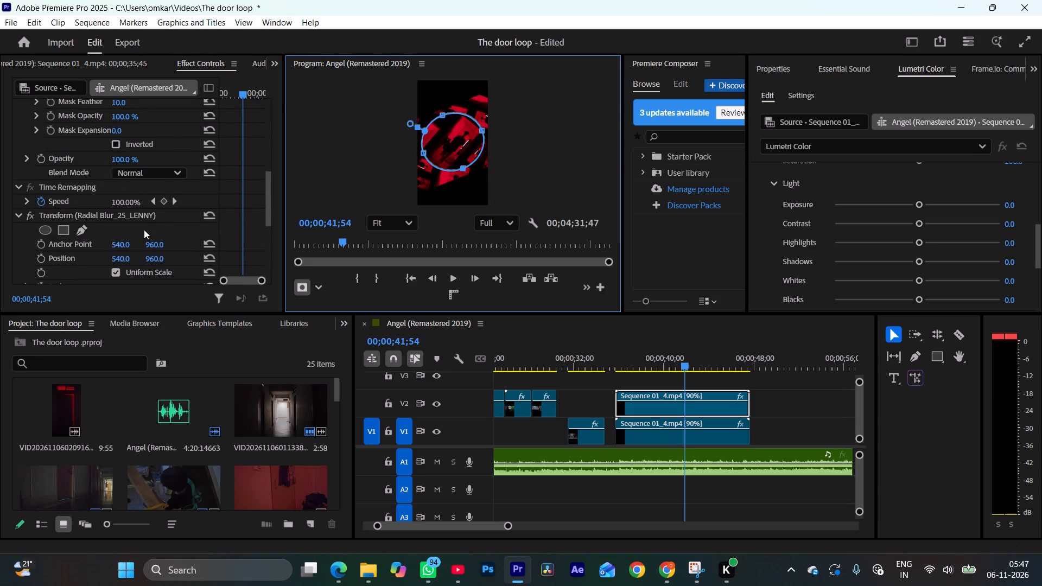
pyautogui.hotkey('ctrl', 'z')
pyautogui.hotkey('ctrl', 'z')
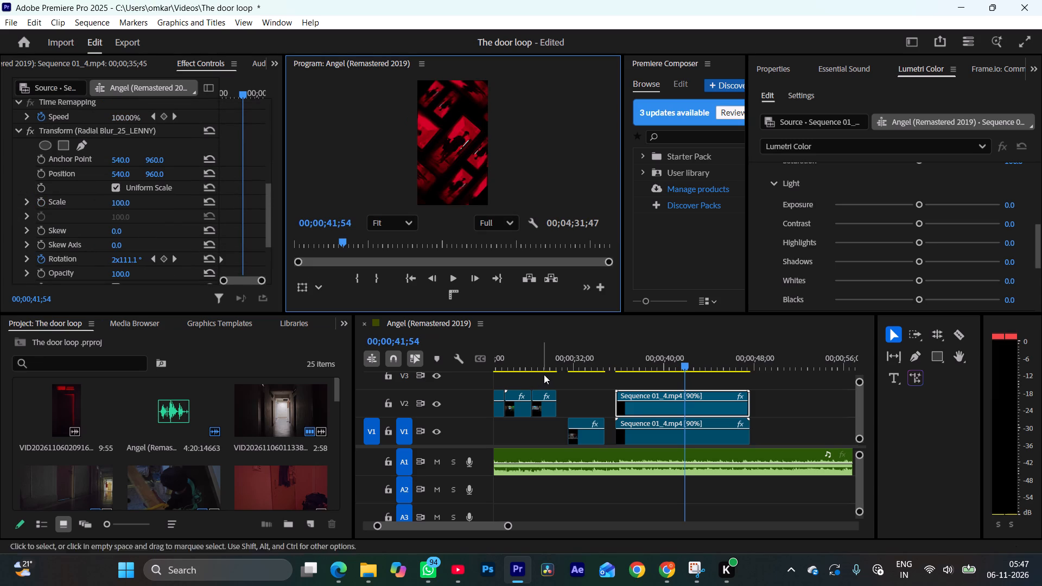
# Nest the V2 Sequence 01_4.mp4 clip, keeping the suggested name.
pyautogui.moveTo(635, 361); pyautogui.dragTo(674, 372)
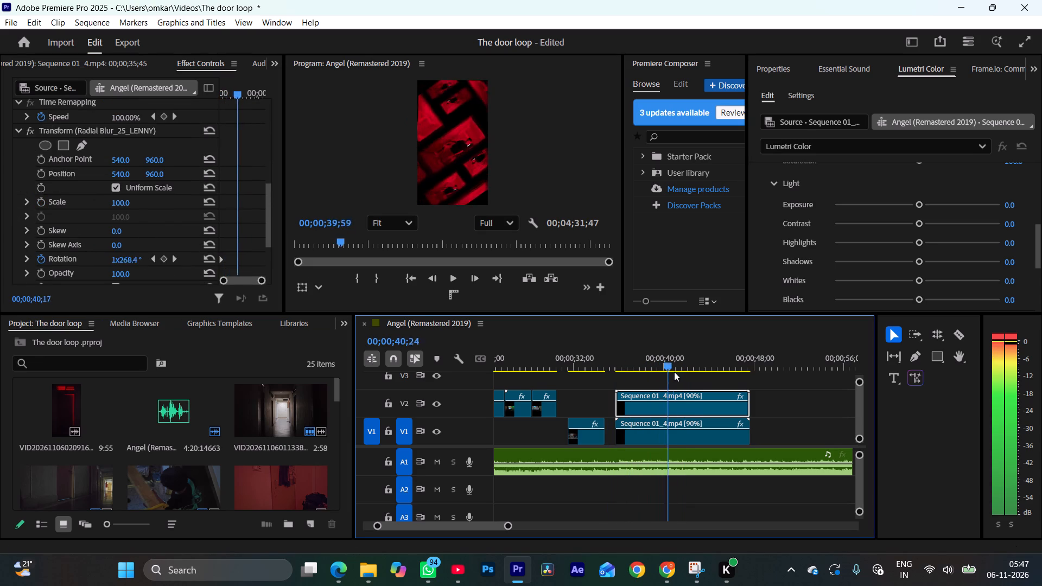
pyautogui.moveTo(674, 372); pyautogui.dragTo(698, 374)
pyautogui.click(698, 375)
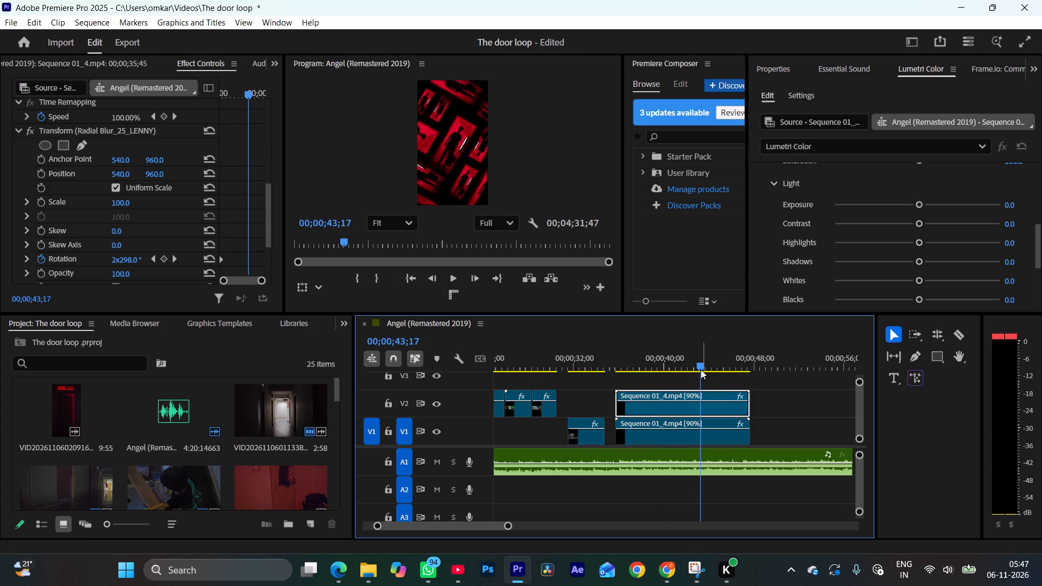
pyautogui.rightClick(664, 406)
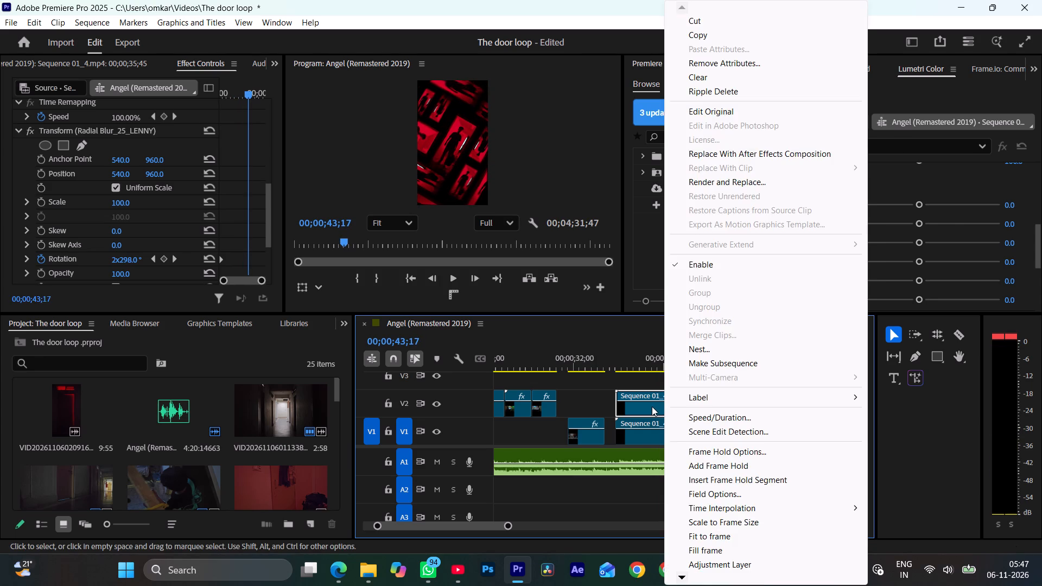
pyautogui.click(652, 406)
pyautogui.rightClick(652, 406)
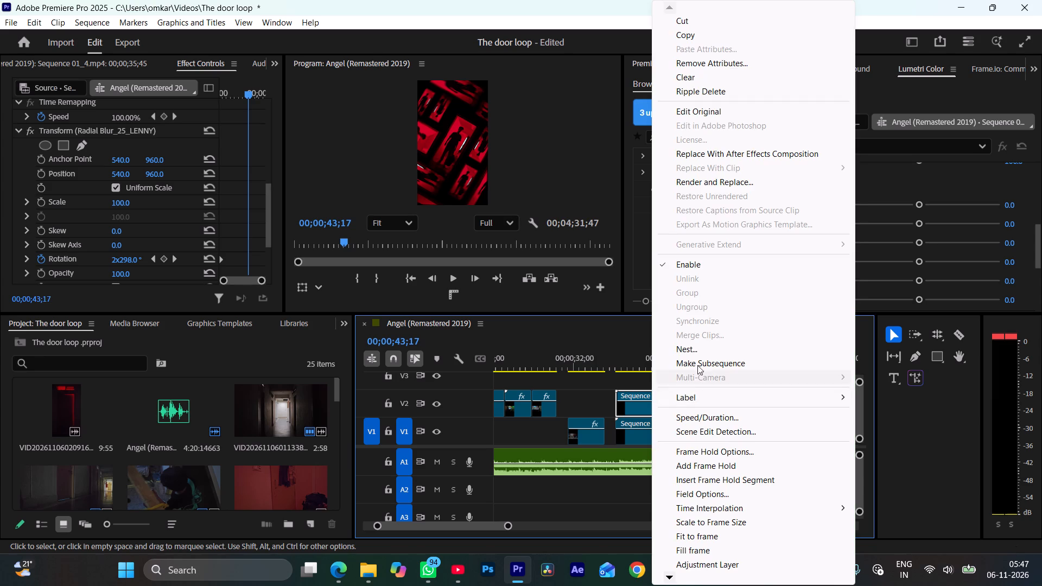
pyautogui.click(697, 353)
pyautogui.click(551, 301)
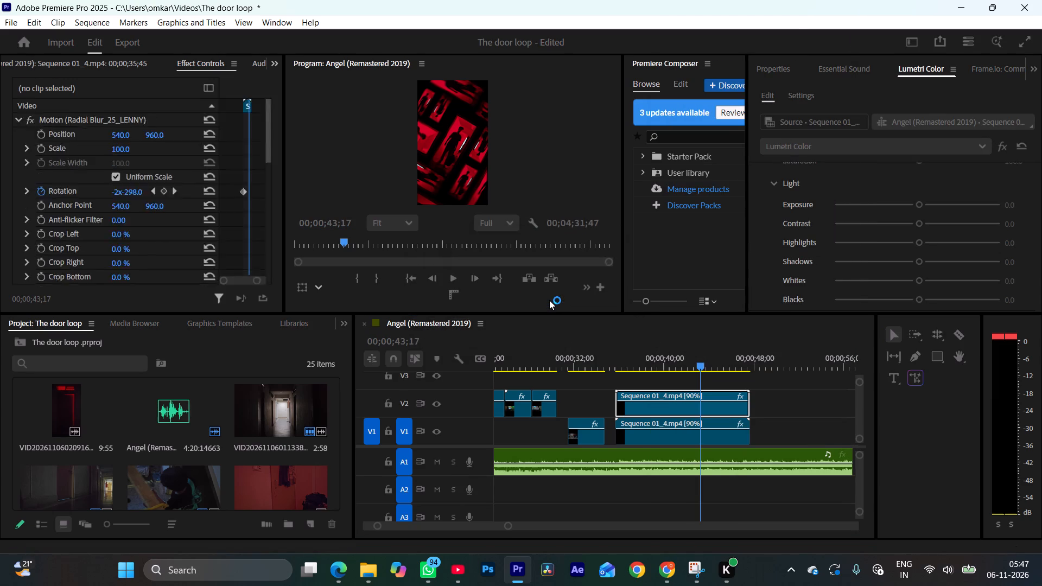
# Add an elliptical Opacity mask to the nested clip on V2 and widen it sideways into a circle at the frame's centre.
pyautogui.click(665, 443)
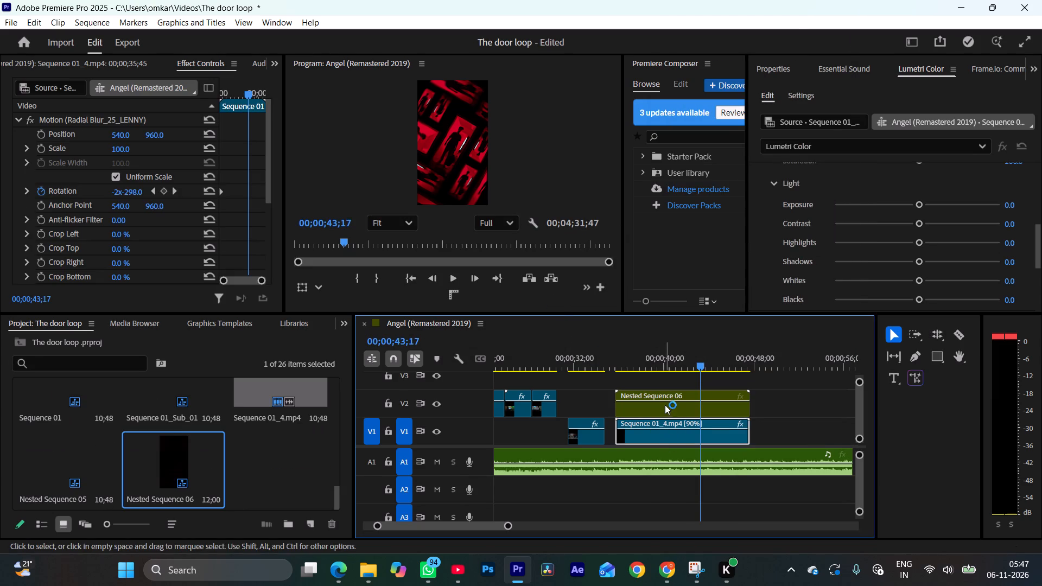
pyautogui.click(664, 403)
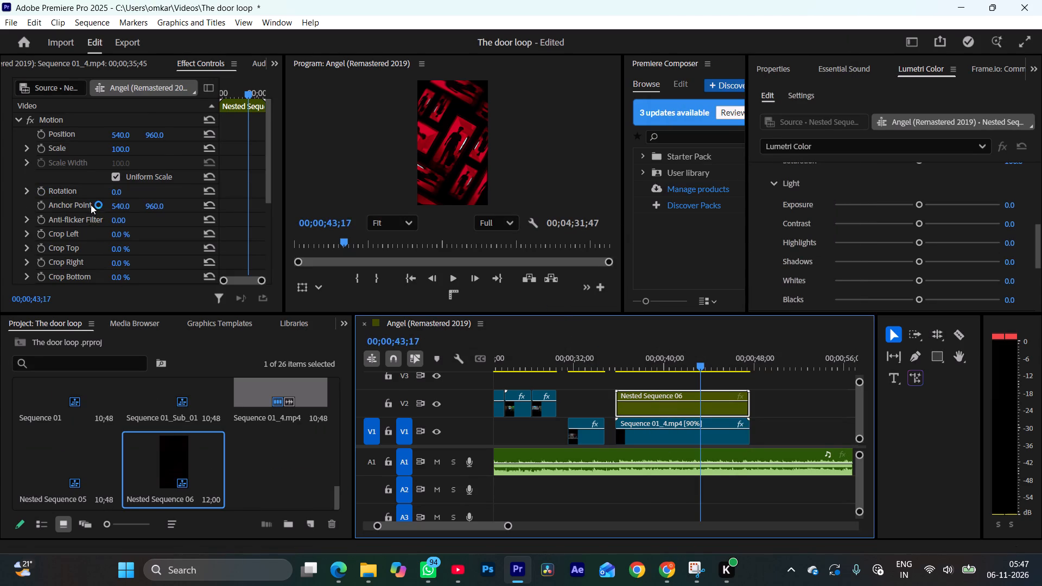
pyautogui.scroll(-5, 92, 205)
pyautogui.click(49, 238)
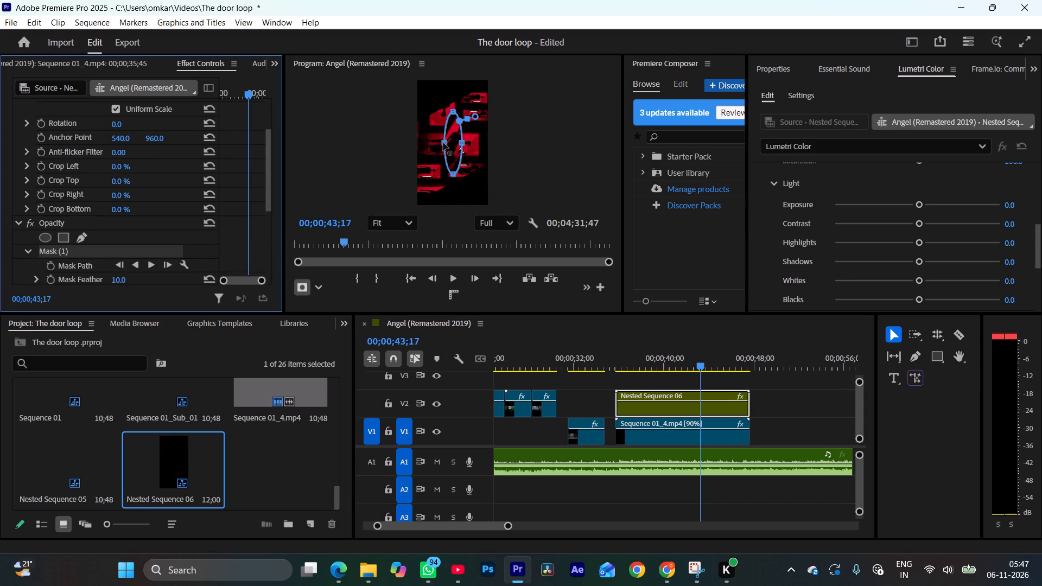
pyautogui.moveTo(443, 143); pyautogui.dragTo(425, 145)
pyautogui.moveTo(463, 145); pyautogui.dragTo(483, 141)
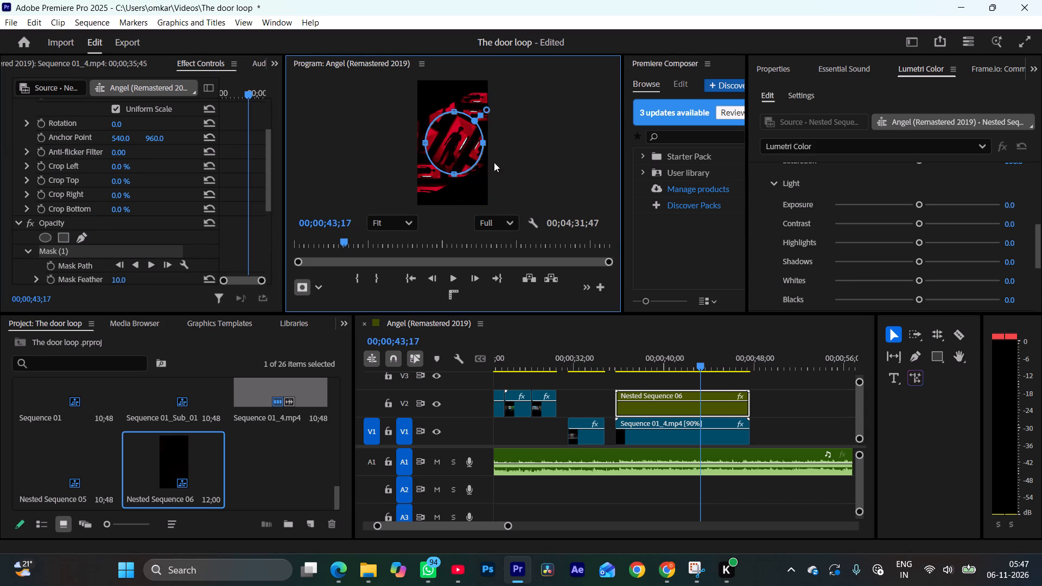
# Preview the circular mask in playback and undo the mask and the nesting of the V2 Sequence 01_4.mp4 clip.
pyautogui.moveTo(658, 363); pyautogui.dragTo(684, 371)
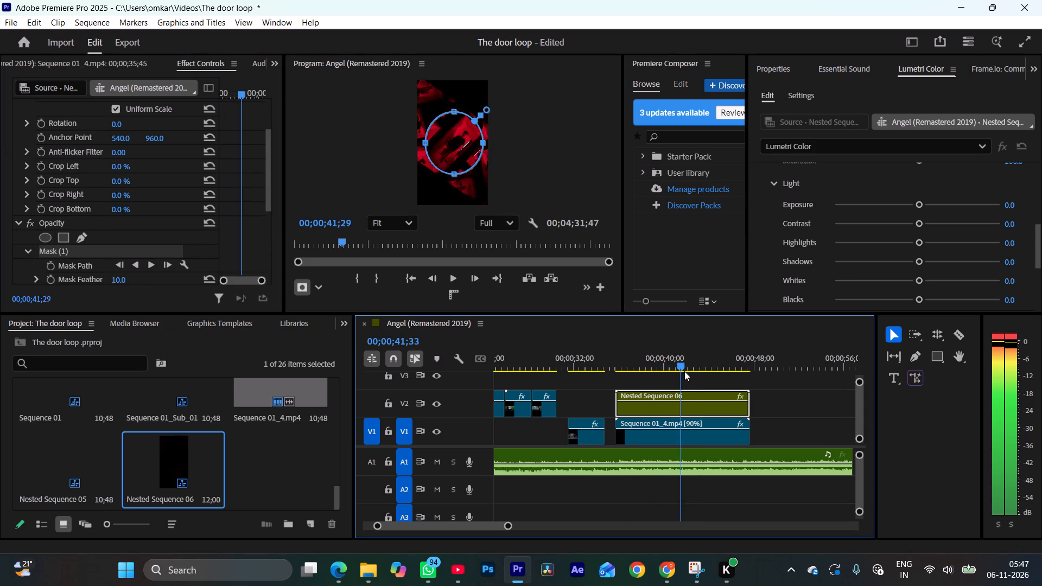
pyautogui.moveTo(684, 371); pyautogui.dragTo(694, 372)
pyautogui.moveTo(687, 367); pyautogui.dragTo(652, 361)
pyautogui.press('space')
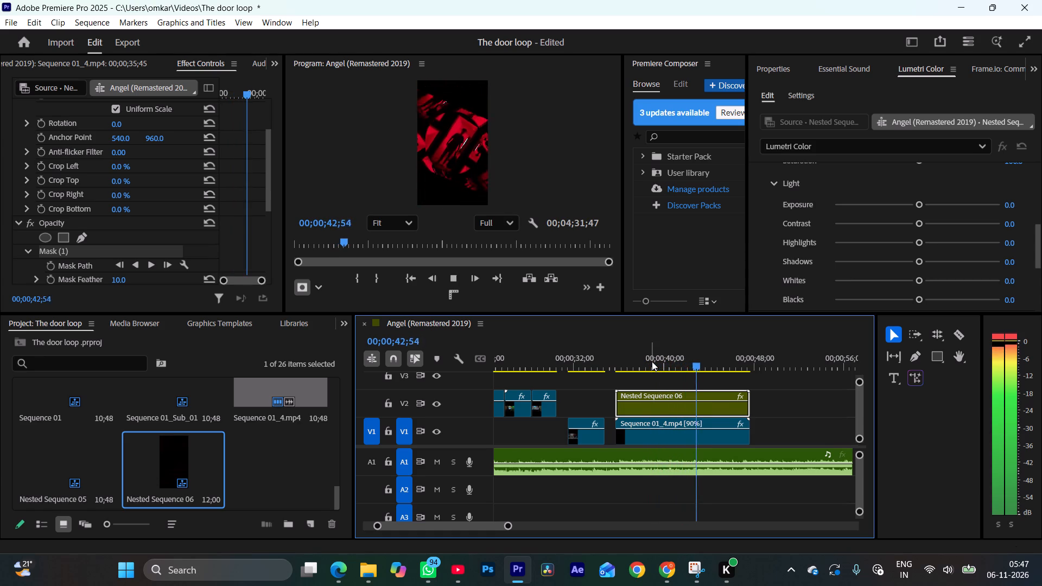
pyautogui.press('space')
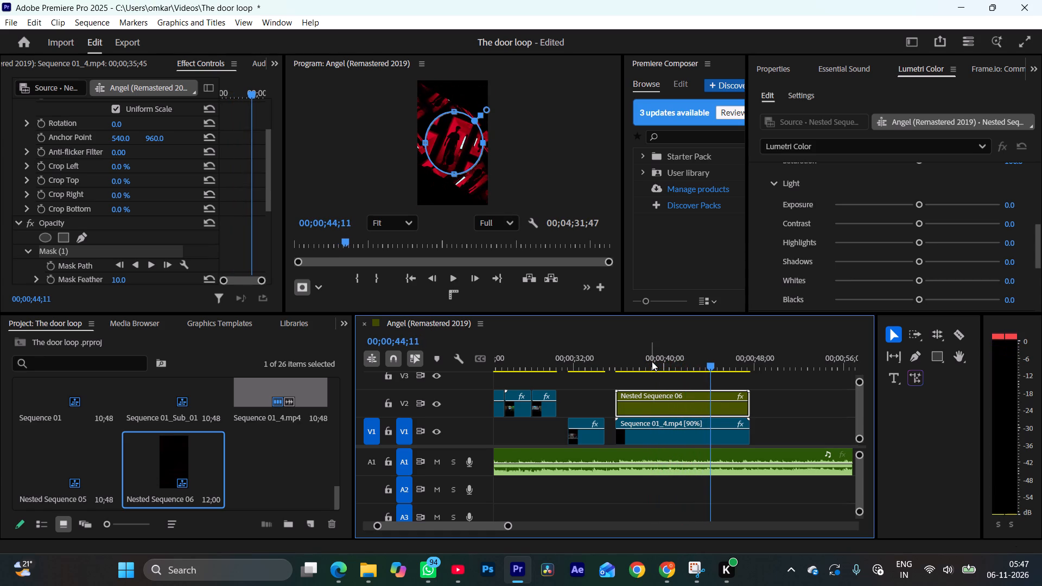
pyautogui.hotkey('ctrl', 'z')
pyautogui.hotkey('ctrl', 'z')
pyautogui.hotkey('ctrl', 'z')
pyautogui.hotkey('ctrl', 'z')
# Remove the V2 copy of Sequence 01_4.mp4 by undoing back to before it was duplicated, leaving only the V1 clip.
pyautogui.click(667, 402)
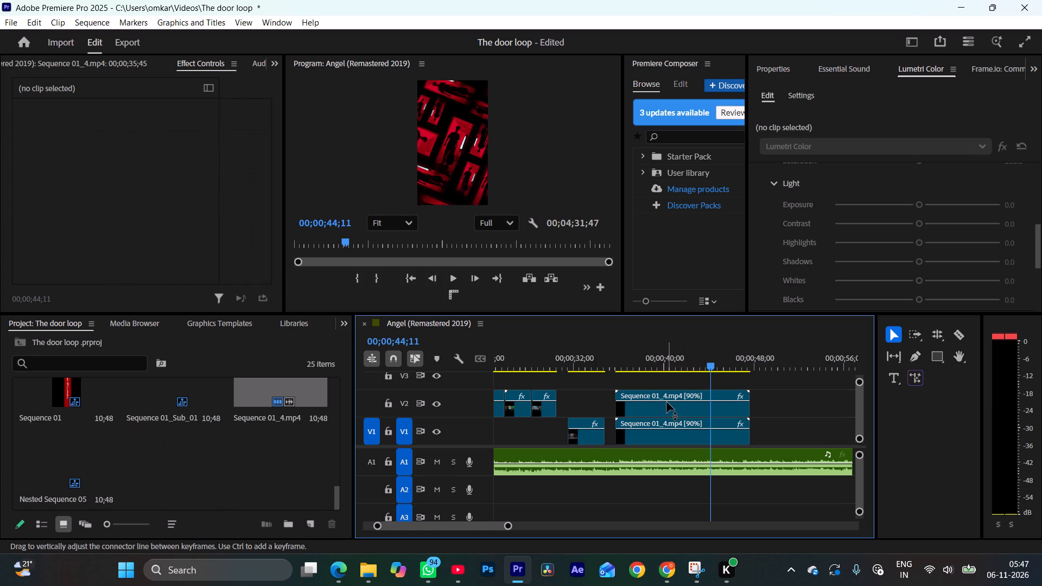
pyautogui.press('Delete')
pyautogui.moveTo(650, 360); pyautogui.dragTo(659, 359)
pyautogui.hotkey('ctrl', 'z')
pyautogui.hotkey('ctrl', 'z')
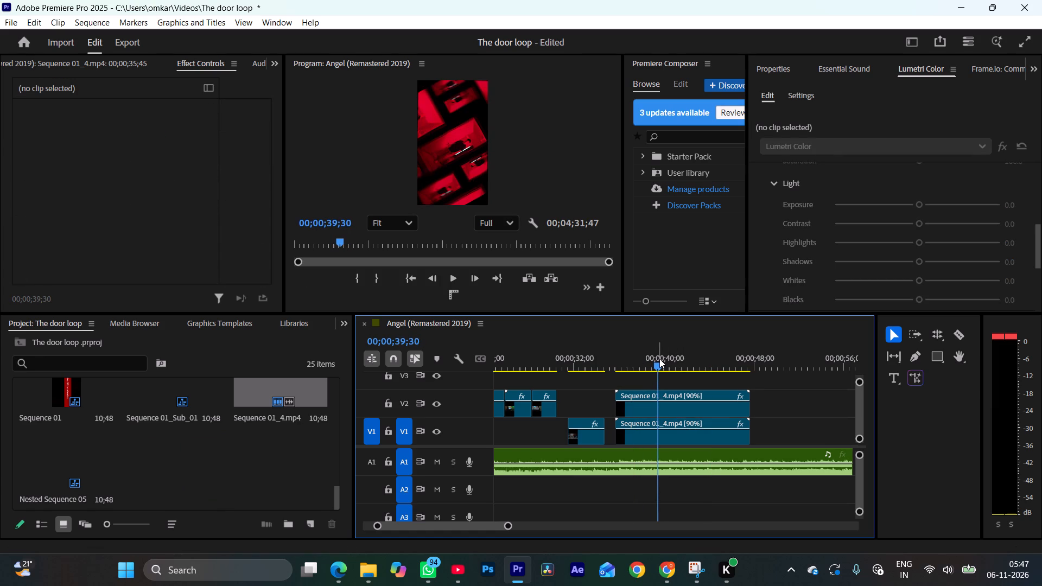
pyautogui.hotkey('ctrl', 'z')
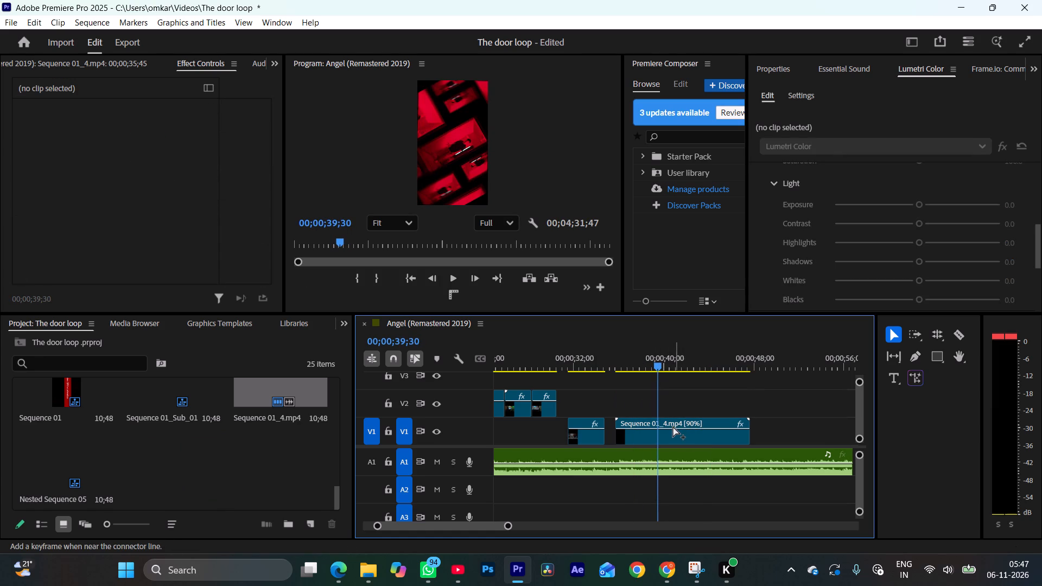
pyautogui.hotkey('ctrl', 'z')
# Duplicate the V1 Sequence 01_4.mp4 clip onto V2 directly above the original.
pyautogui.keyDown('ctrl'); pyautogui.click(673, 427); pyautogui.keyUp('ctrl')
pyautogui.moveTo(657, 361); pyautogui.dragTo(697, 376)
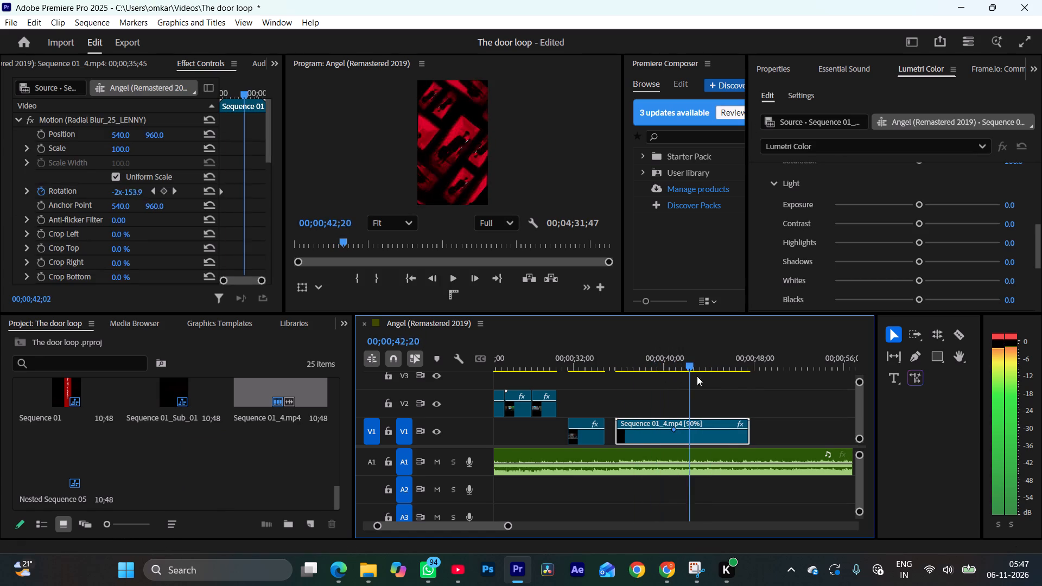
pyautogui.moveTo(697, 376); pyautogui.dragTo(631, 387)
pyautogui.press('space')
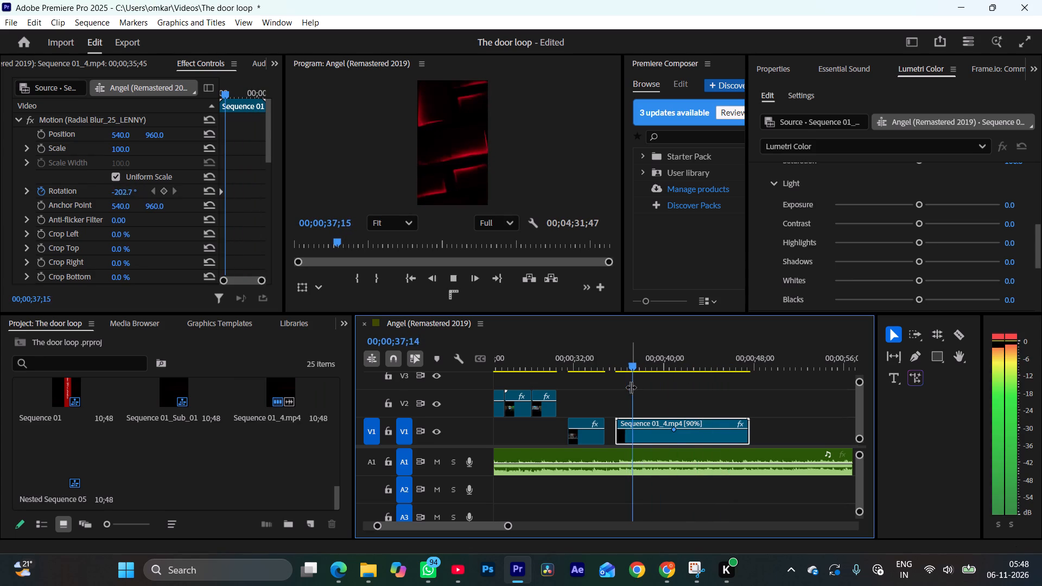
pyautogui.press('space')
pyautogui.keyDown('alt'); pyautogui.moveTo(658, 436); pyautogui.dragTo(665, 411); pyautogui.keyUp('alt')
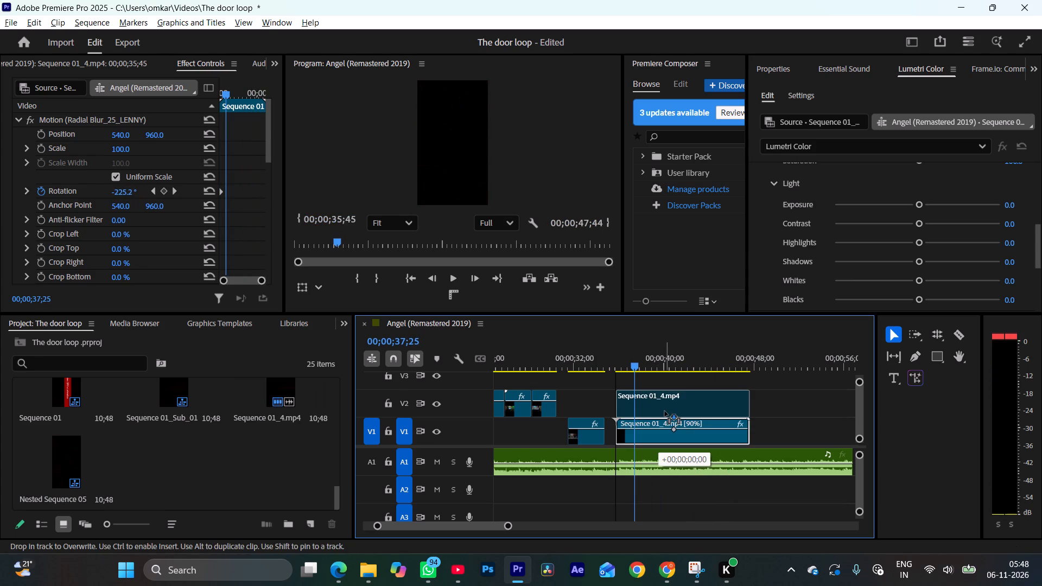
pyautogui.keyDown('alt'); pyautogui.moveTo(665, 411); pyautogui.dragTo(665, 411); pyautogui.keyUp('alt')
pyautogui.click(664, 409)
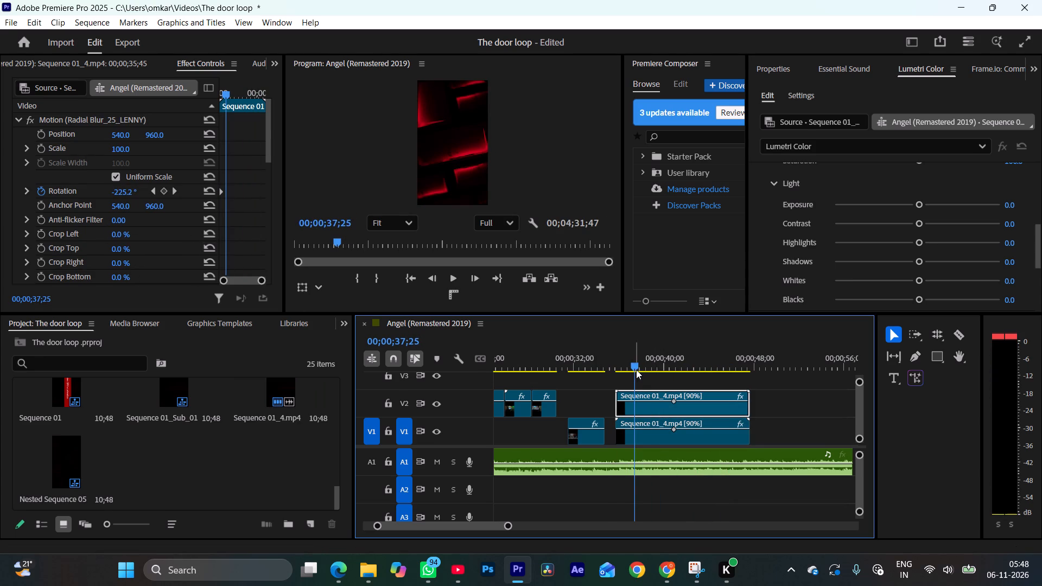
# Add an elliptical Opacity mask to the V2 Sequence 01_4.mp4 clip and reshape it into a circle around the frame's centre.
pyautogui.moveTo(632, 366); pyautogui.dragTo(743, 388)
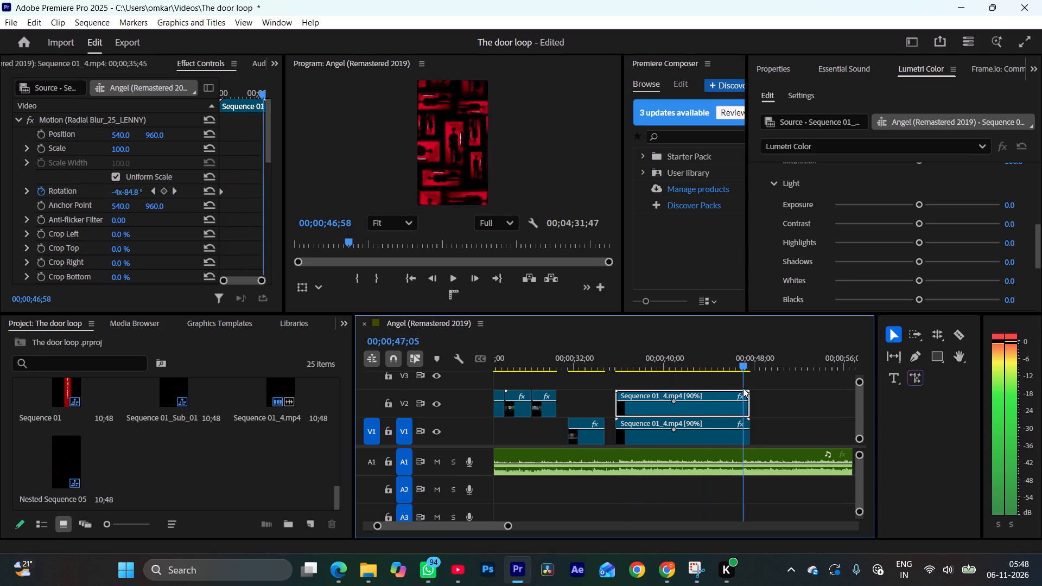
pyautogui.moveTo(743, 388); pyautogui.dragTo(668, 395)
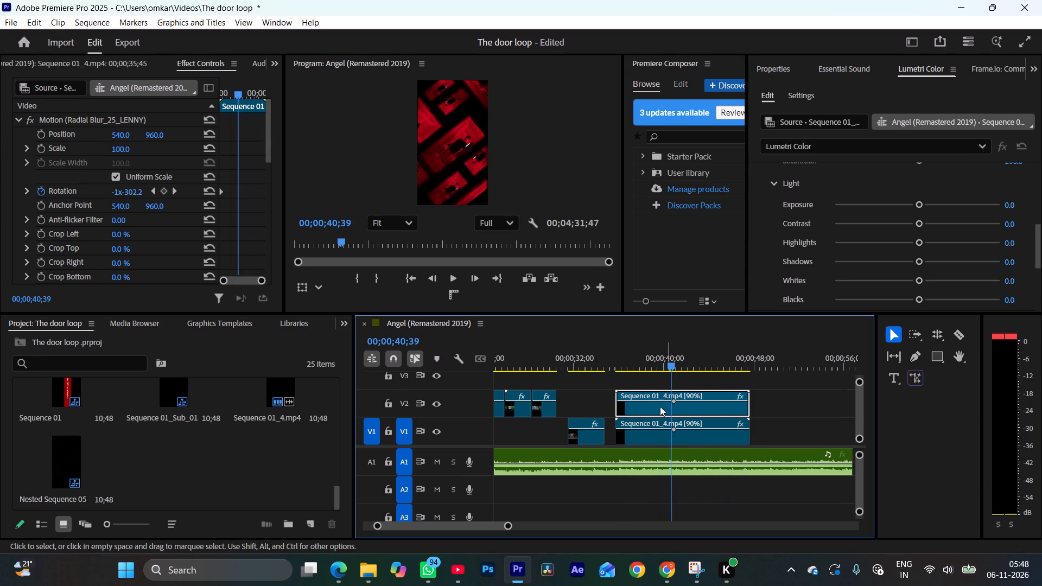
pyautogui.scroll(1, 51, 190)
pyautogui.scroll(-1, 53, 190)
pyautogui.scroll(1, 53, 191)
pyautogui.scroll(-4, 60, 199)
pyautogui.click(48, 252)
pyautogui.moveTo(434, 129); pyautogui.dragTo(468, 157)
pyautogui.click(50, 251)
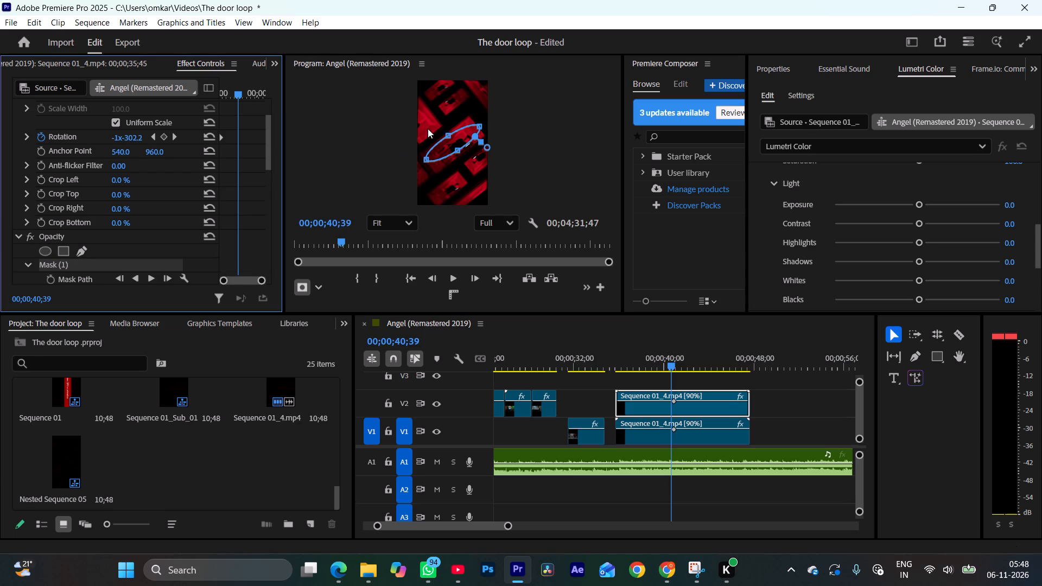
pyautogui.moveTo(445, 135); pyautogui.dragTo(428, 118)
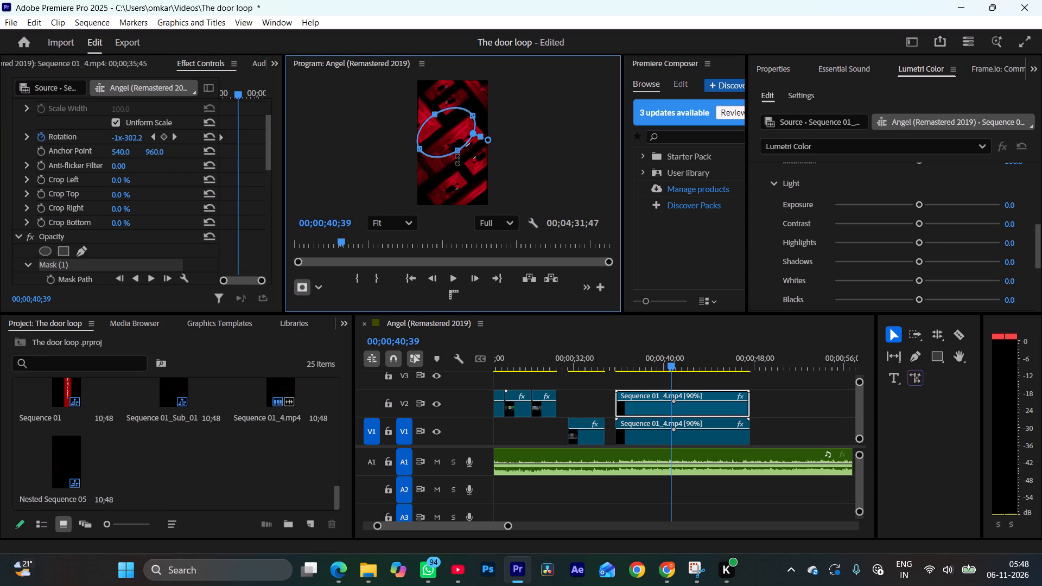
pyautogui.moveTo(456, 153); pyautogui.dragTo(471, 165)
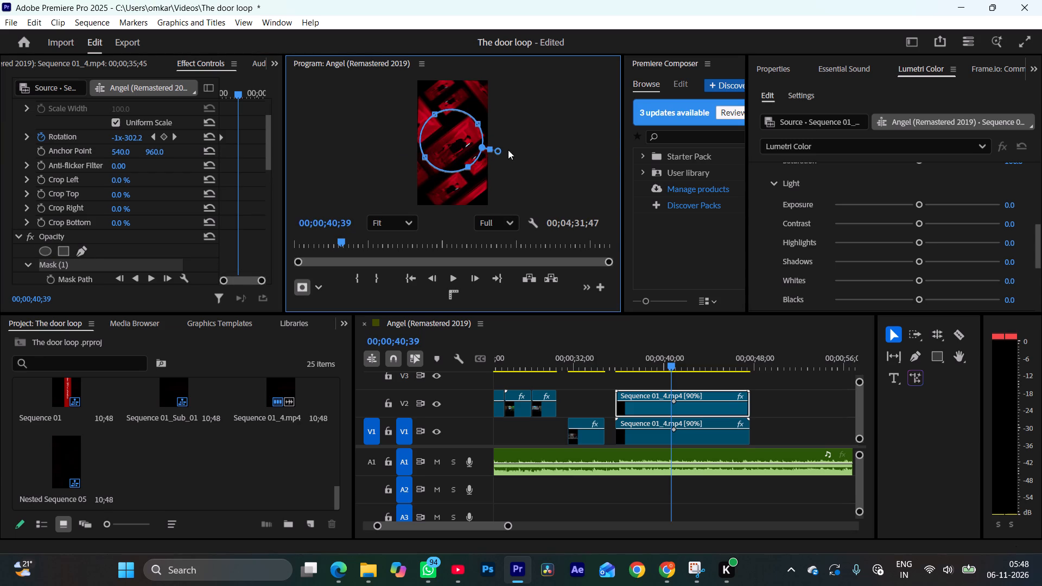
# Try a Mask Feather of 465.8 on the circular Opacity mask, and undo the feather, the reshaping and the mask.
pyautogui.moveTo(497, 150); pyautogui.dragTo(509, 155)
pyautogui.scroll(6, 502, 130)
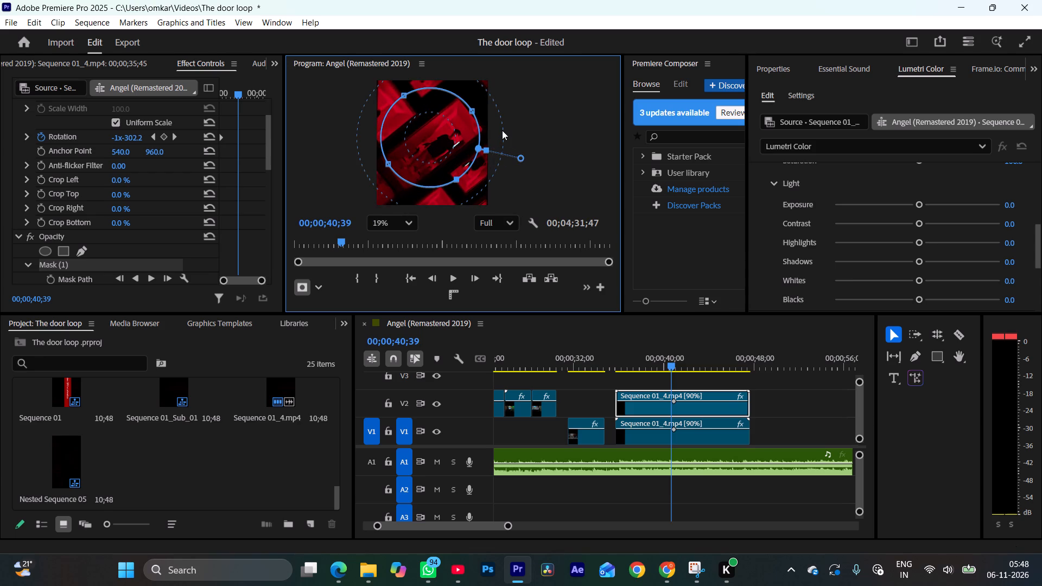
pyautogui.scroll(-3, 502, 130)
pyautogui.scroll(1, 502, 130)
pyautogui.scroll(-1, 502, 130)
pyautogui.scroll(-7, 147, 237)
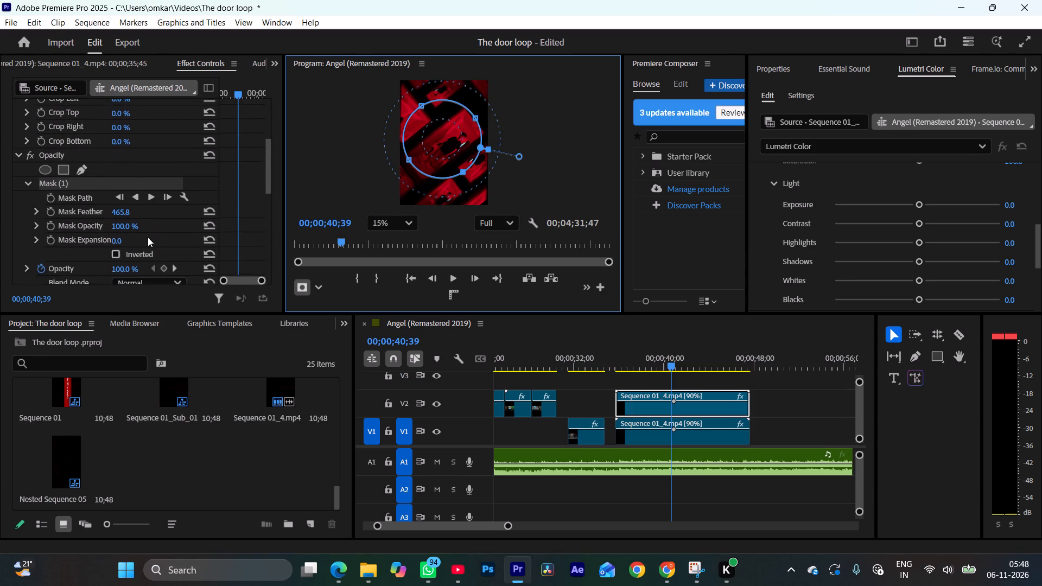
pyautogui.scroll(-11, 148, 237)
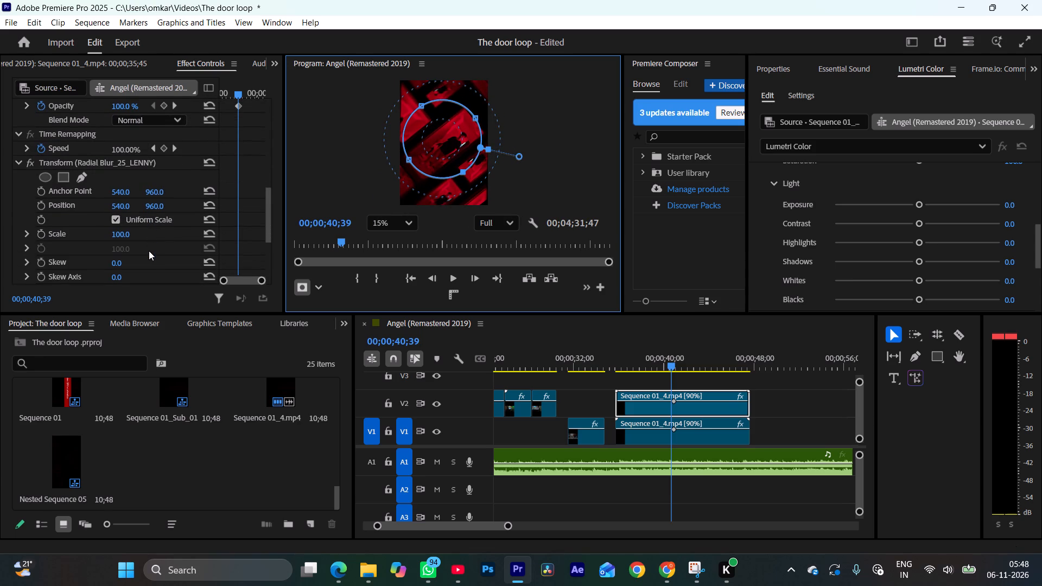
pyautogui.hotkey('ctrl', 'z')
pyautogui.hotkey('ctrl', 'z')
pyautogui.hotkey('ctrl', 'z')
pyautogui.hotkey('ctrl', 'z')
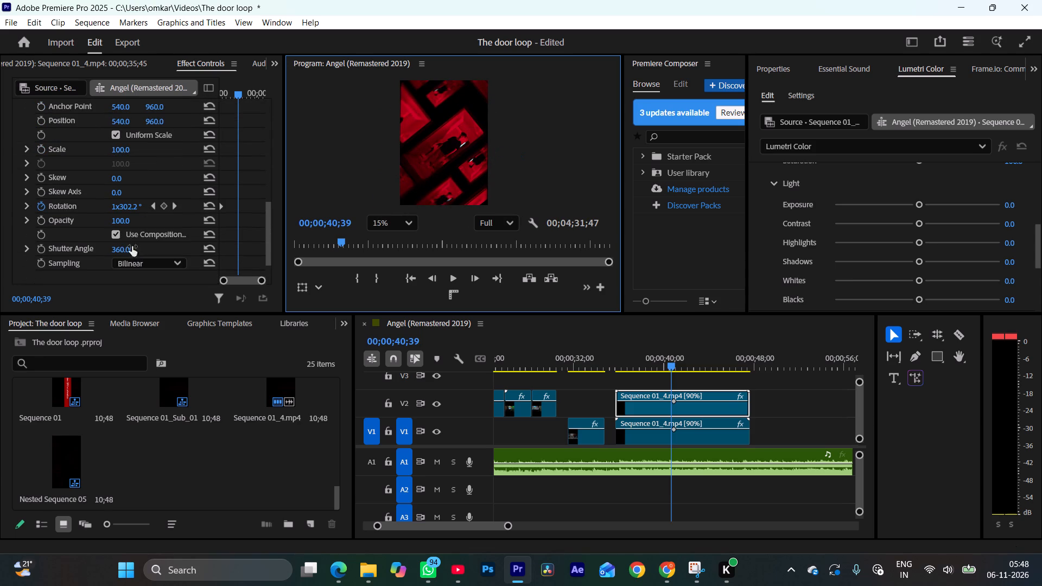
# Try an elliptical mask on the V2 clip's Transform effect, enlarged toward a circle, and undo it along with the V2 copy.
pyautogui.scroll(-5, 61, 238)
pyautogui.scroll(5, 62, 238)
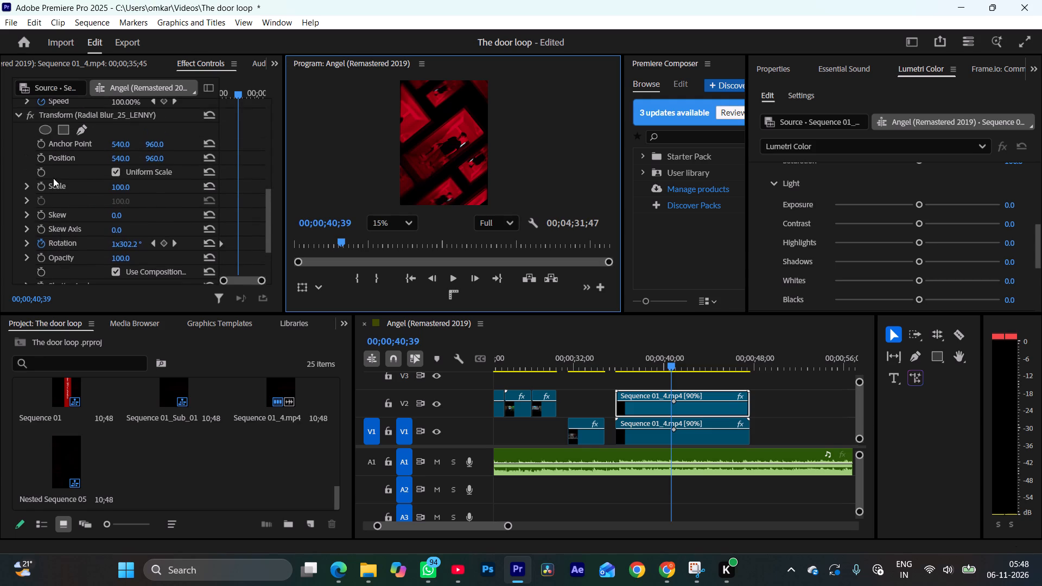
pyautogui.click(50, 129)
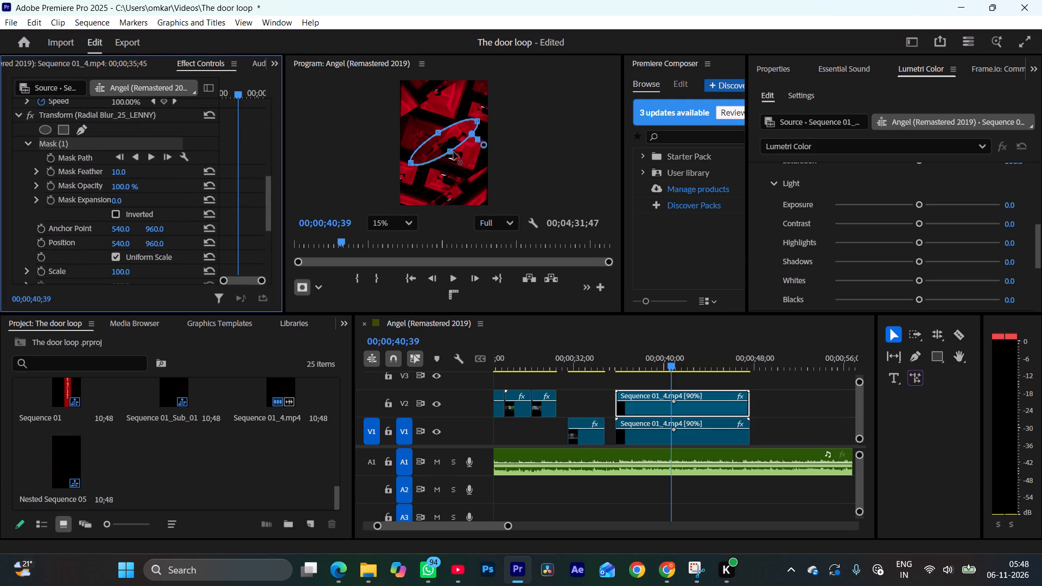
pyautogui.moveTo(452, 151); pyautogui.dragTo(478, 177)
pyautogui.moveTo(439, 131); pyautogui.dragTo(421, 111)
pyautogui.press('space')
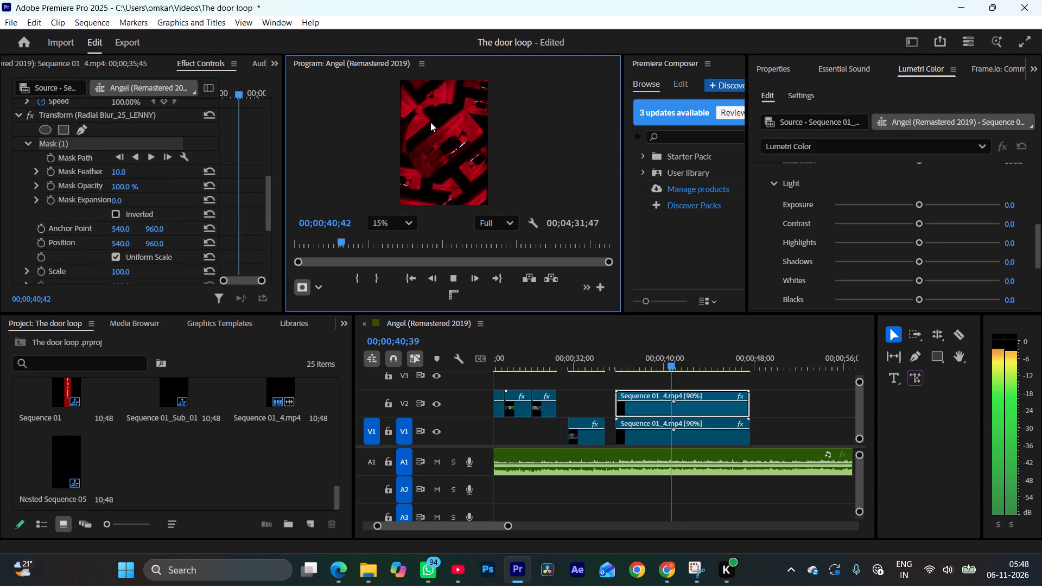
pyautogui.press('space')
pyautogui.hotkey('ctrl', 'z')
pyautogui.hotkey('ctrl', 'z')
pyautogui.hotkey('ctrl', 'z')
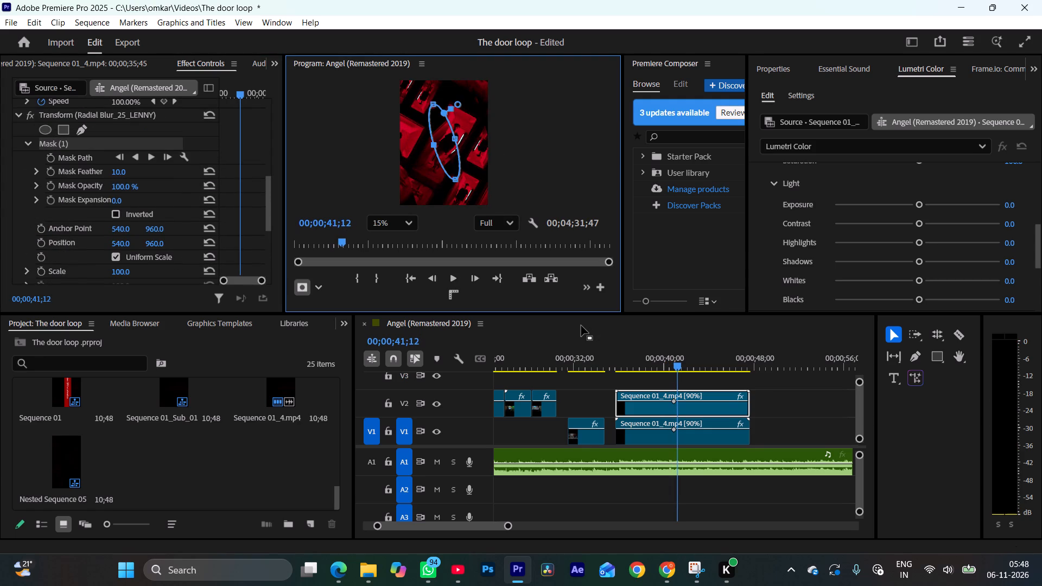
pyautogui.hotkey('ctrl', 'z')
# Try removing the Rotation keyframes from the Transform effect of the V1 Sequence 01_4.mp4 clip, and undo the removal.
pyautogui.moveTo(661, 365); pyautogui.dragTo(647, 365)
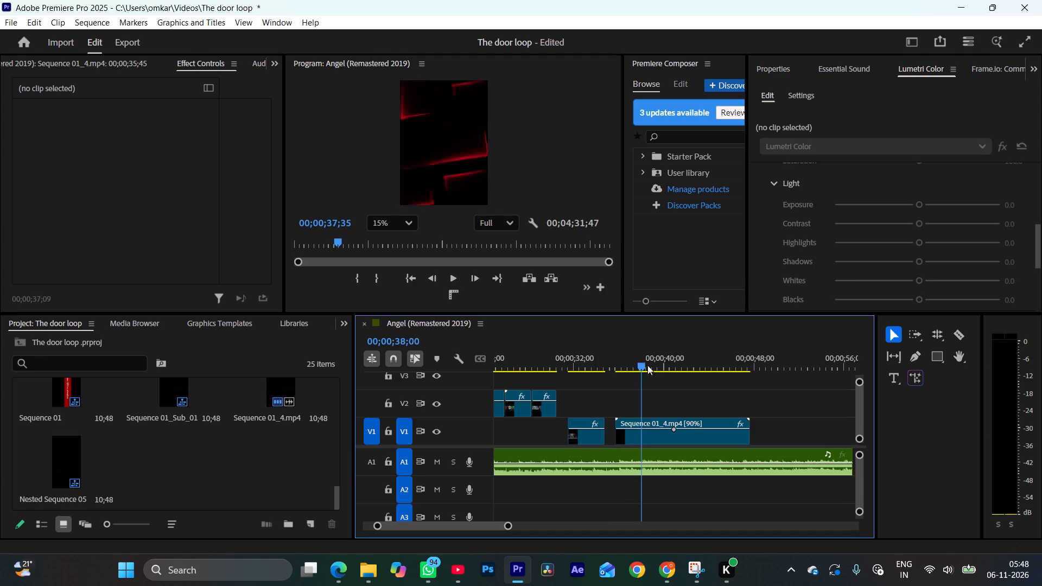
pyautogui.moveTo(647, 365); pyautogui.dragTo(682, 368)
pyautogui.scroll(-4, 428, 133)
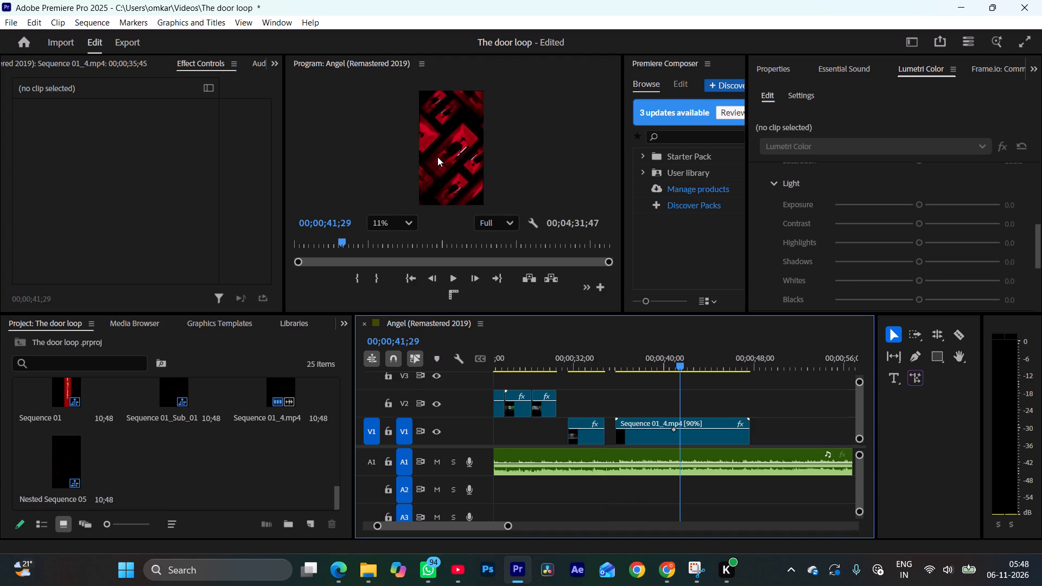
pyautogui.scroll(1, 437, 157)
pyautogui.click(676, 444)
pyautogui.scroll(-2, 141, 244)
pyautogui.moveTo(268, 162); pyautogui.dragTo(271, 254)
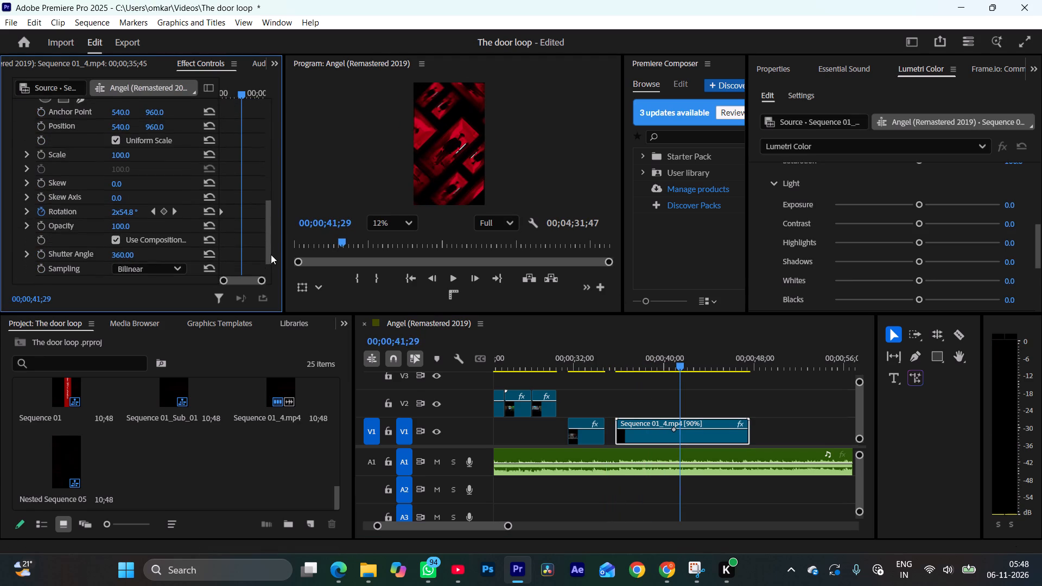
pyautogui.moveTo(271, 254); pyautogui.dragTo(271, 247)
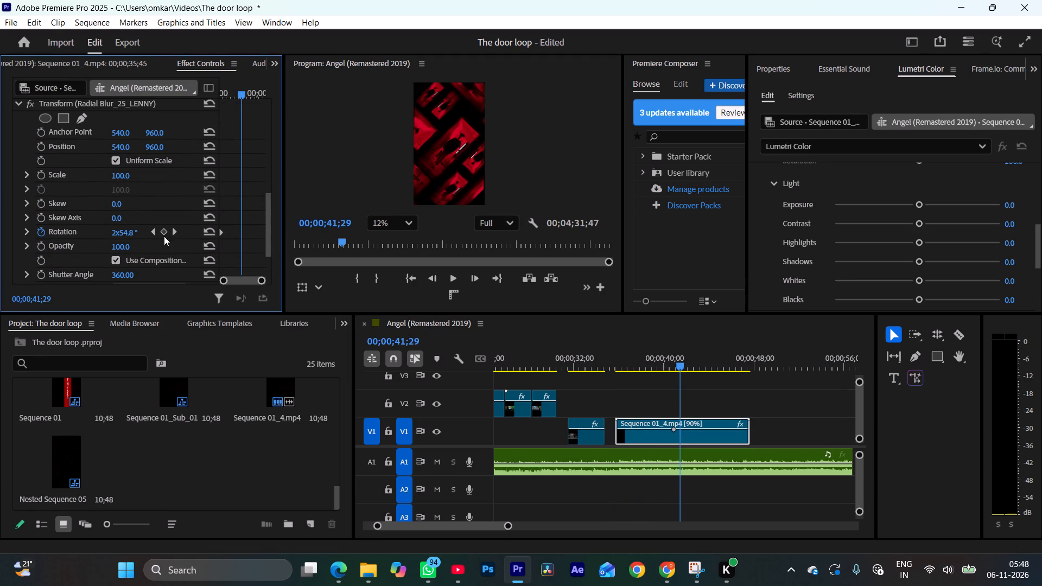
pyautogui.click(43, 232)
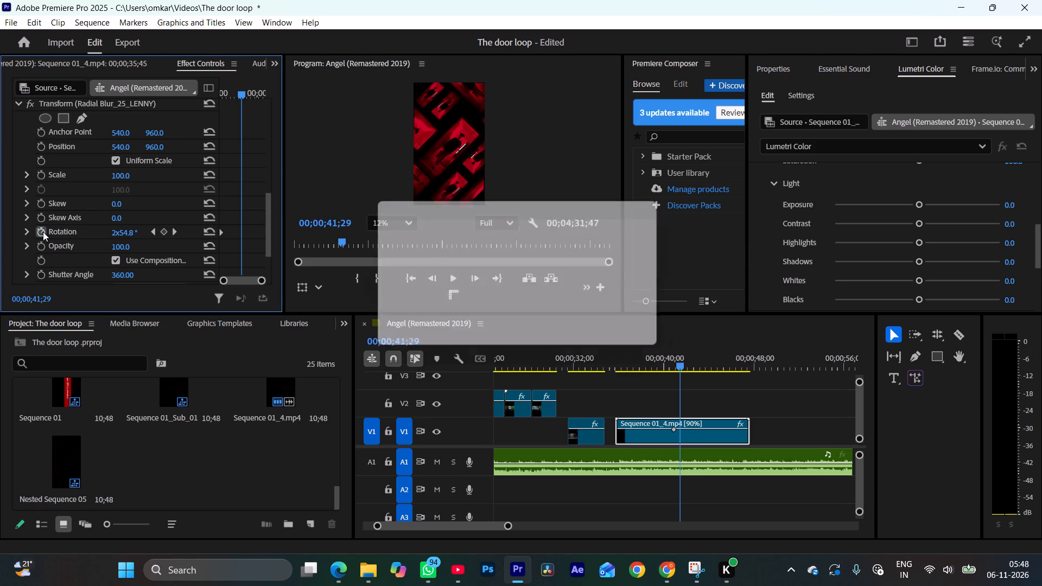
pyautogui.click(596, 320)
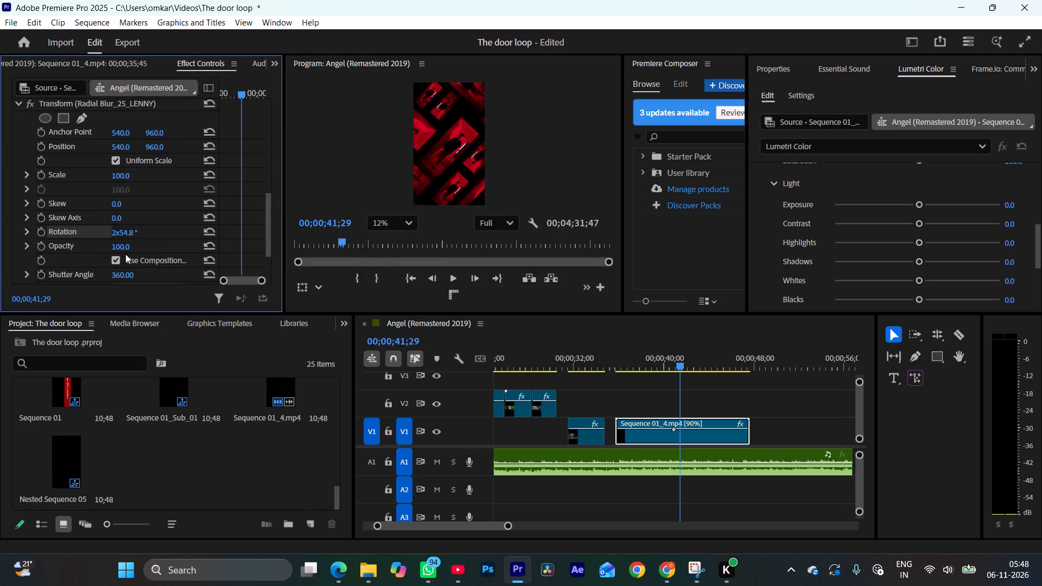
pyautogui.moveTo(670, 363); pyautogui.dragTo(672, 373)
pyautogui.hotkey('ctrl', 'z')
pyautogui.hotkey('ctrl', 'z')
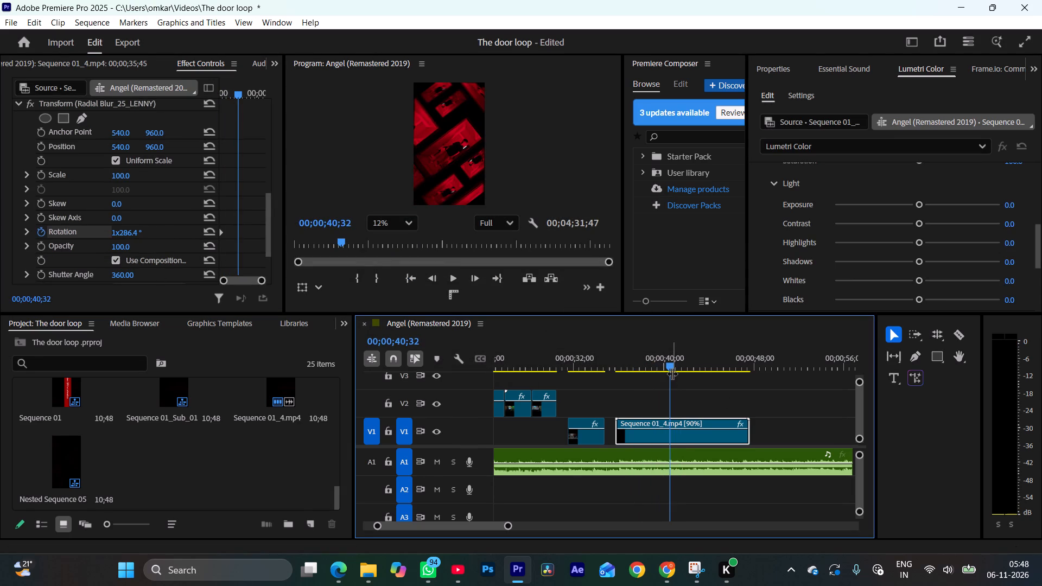
# Review the rotation of the V1 Sequence 01_4.mp4 clip by scrubbing across it and playing it back from near its start.
pyautogui.moveTo(668, 370); pyautogui.dragTo(683, 365)
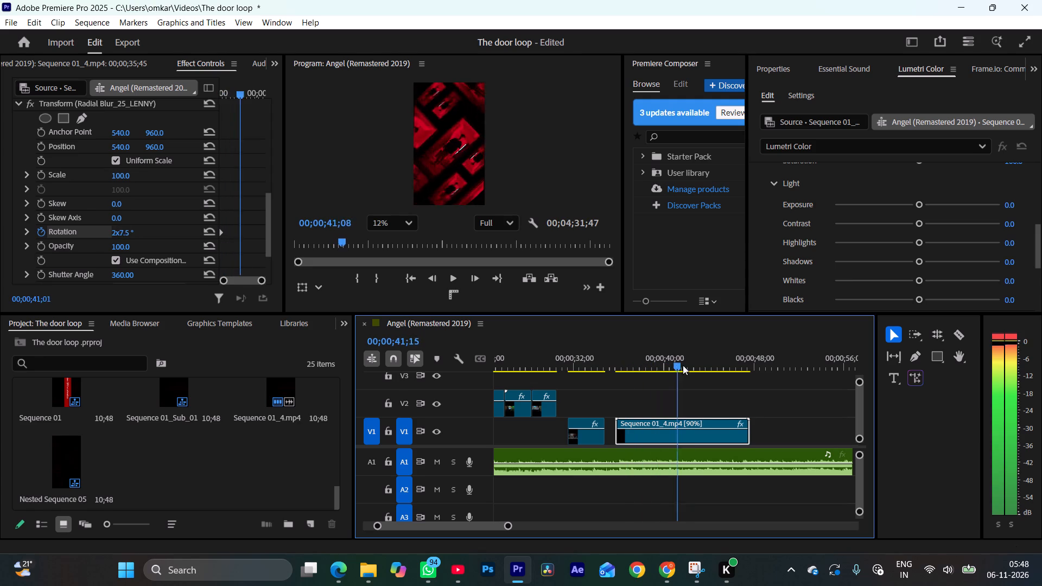
pyautogui.moveTo(683, 365); pyautogui.dragTo(722, 374)
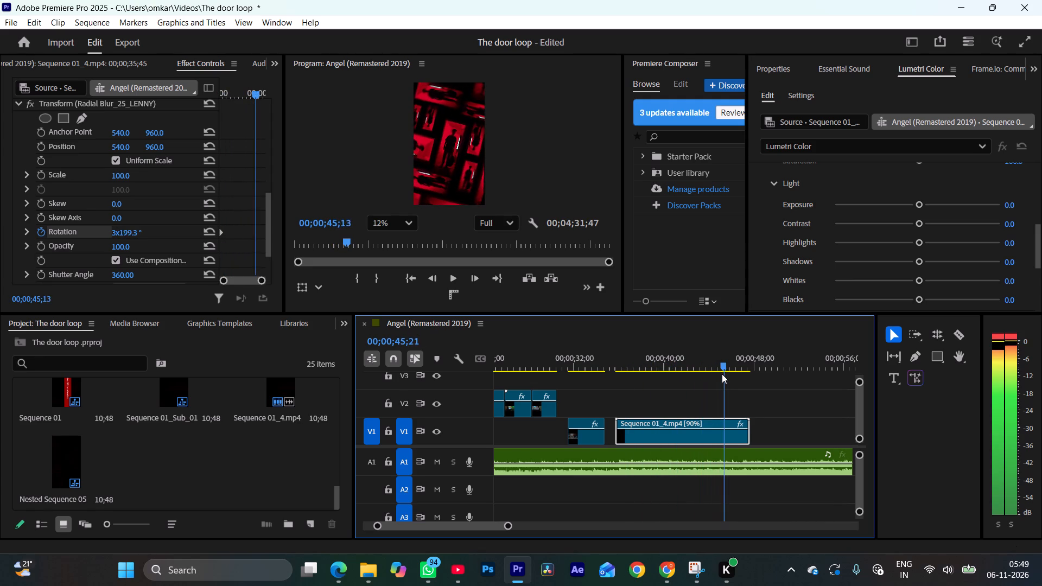
pyautogui.moveTo(722, 374); pyautogui.dragTo(740, 373)
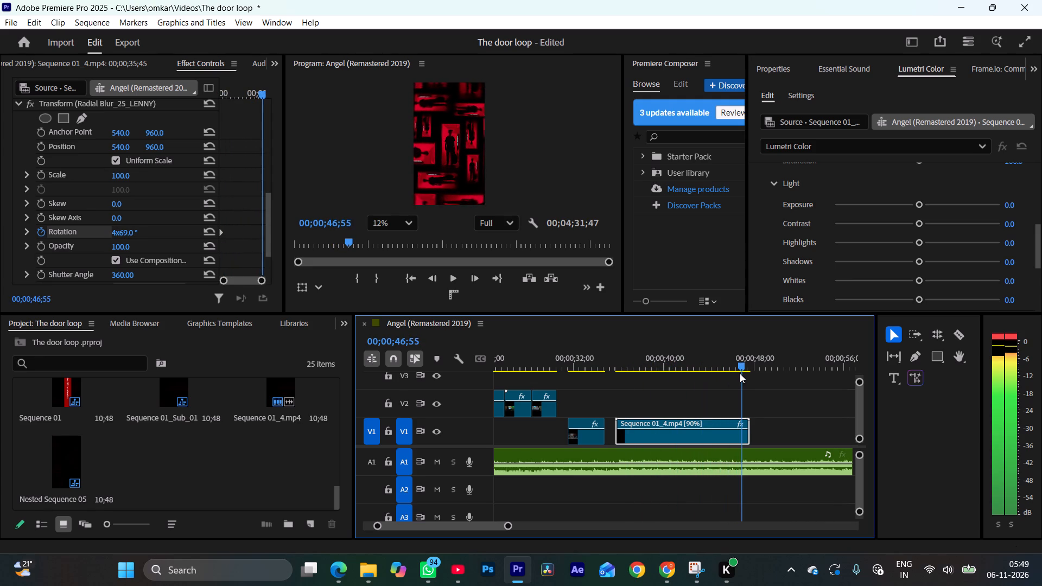
pyautogui.moveTo(740, 373); pyautogui.dragTo(660, 411)
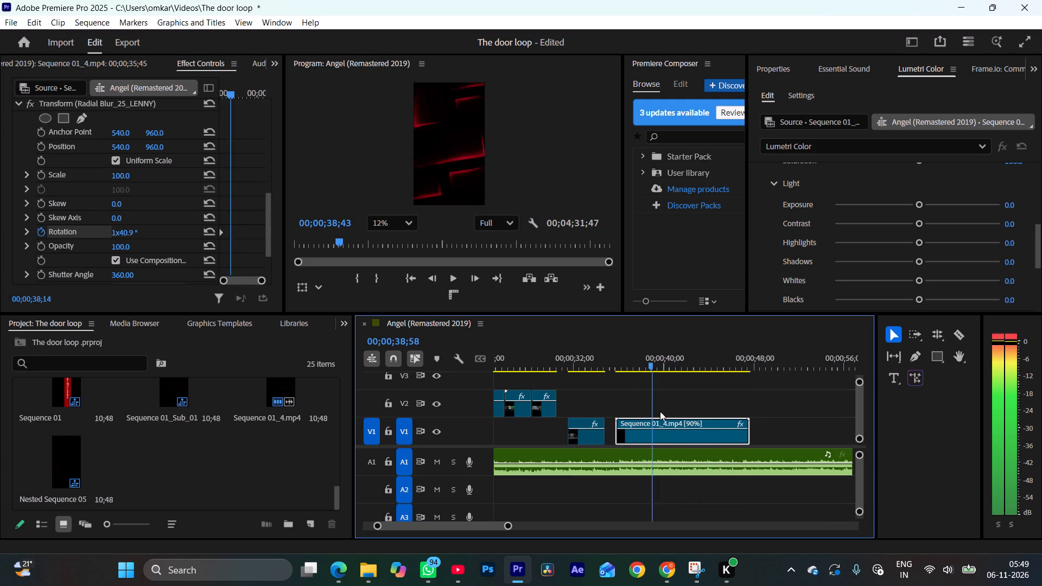
pyautogui.moveTo(660, 411); pyautogui.dragTo(729, 400)
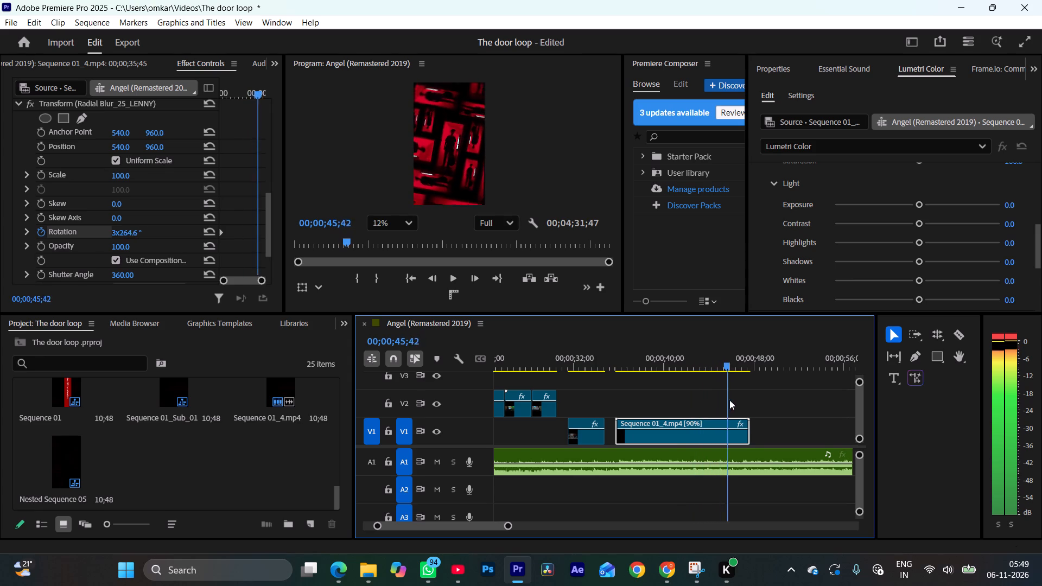
pyautogui.moveTo(729, 400); pyautogui.dragTo(638, 429)
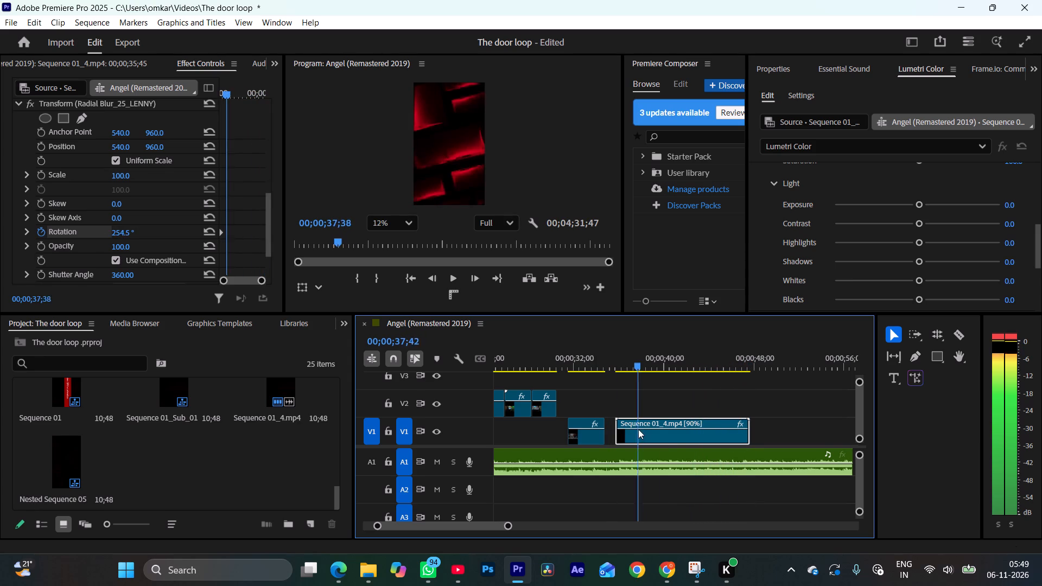
pyautogui.moveTo(638, 429); pyautogui.dragTo(624, 431)
pyautogui.press('space')
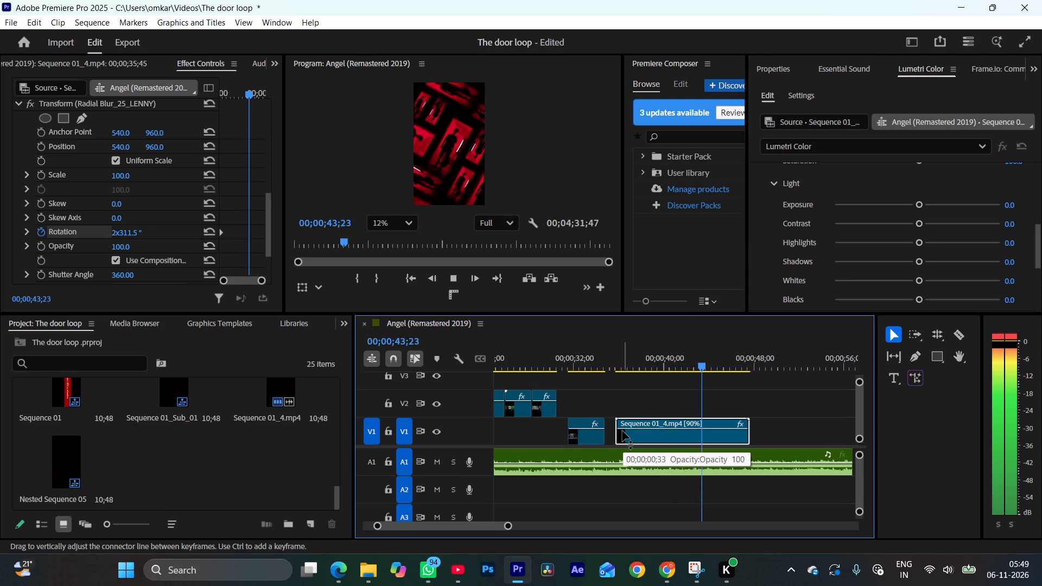
pyautogui.press('space')
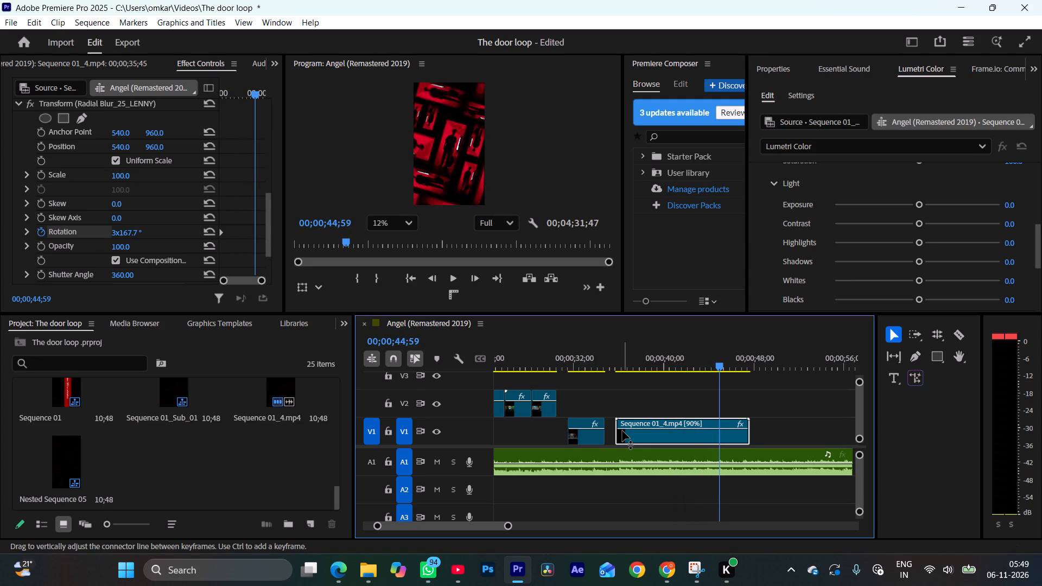
# Search the effects for "glow" and apply VR Glow to the V1 Sequence 01_4.mp4 clip.
pyautogui.scroll(1, 76, 252)
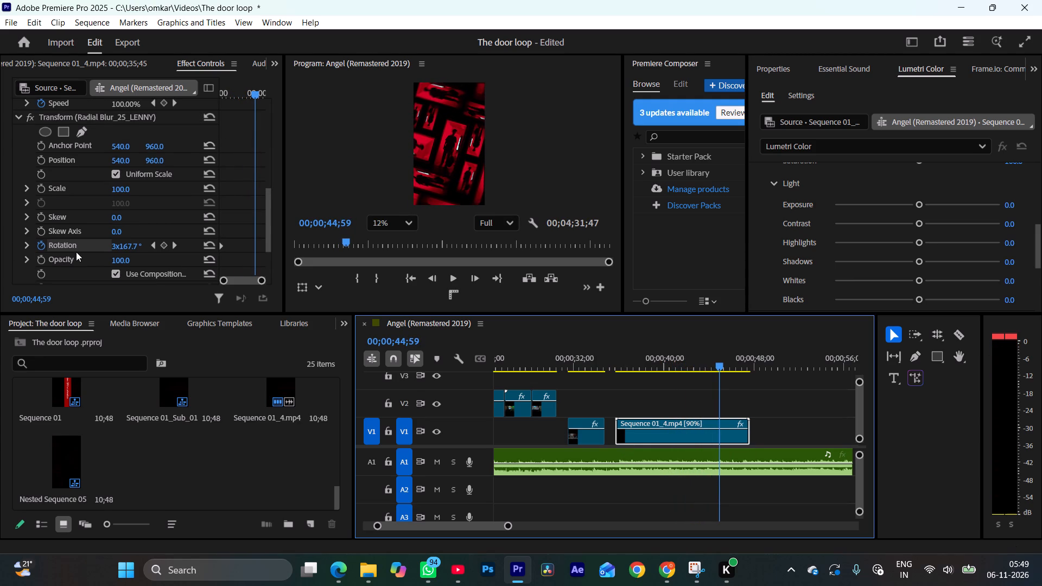
pyautogui.scroll(4, 76, 252)
pyautogui.click(344, 324)
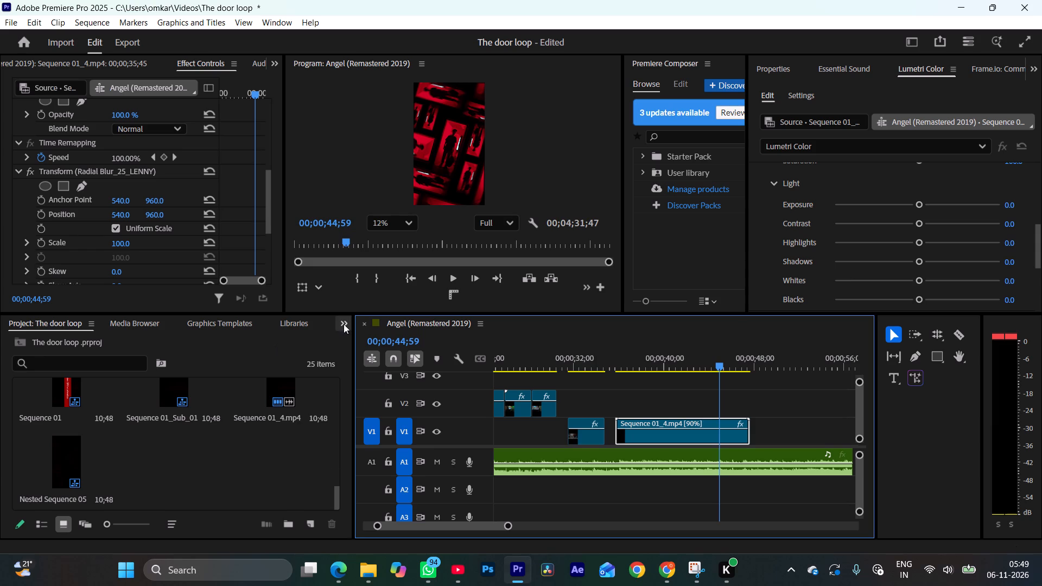
pyautogui.click(373, 425)
pyautogui.click(94, 347)
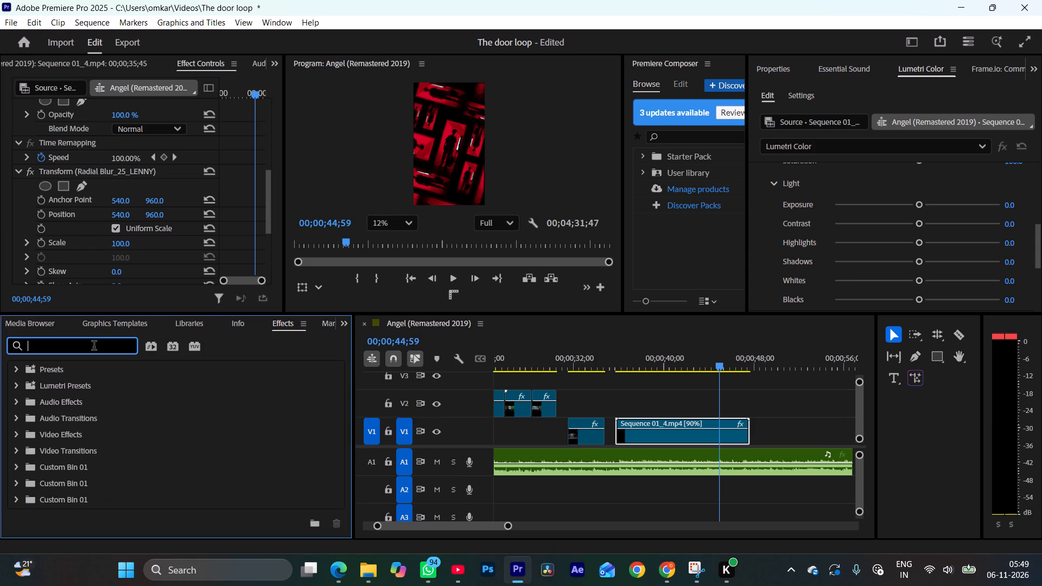
pyautogui.write('glow')
pyautogui.scroll(-6, 122, 423)
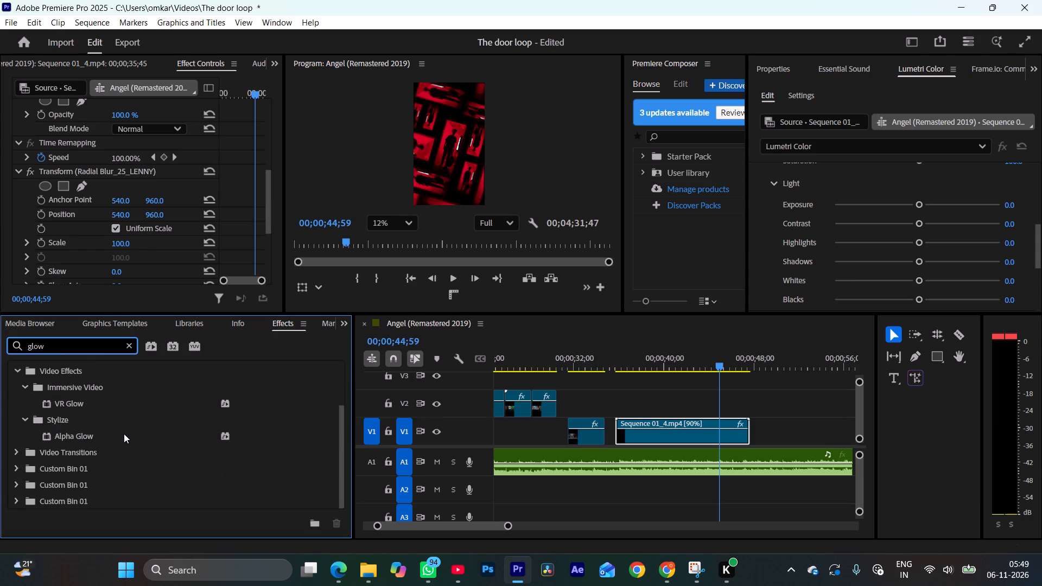
pyautogui.scroll(6, 124, 434)
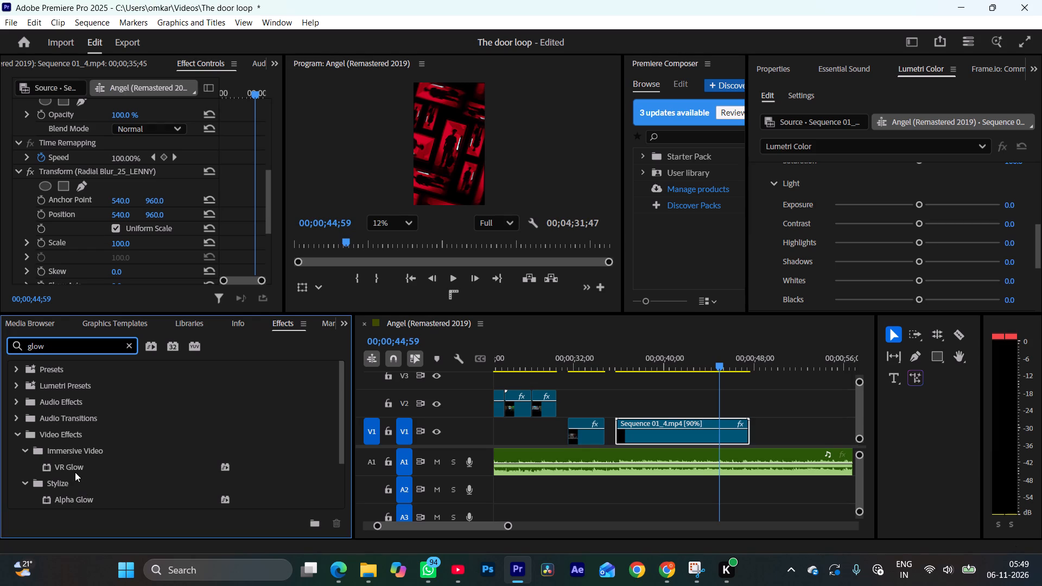
pyautogui.moveTo(72, 468); pyautogui.dragTo(533, 464)
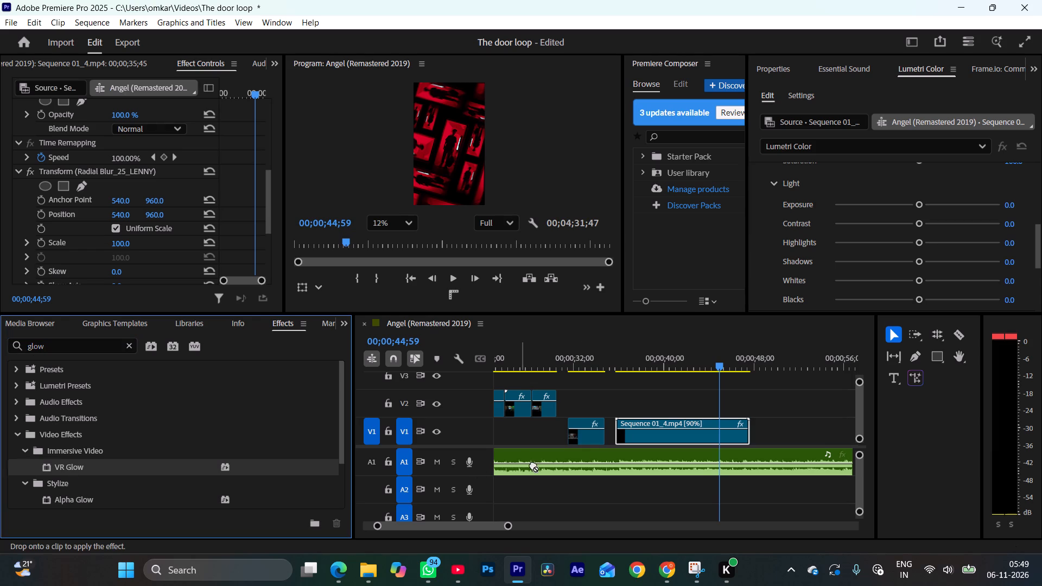
pyautogui.moveTo(533, 464); pyautogui.dragTo(638, 429)
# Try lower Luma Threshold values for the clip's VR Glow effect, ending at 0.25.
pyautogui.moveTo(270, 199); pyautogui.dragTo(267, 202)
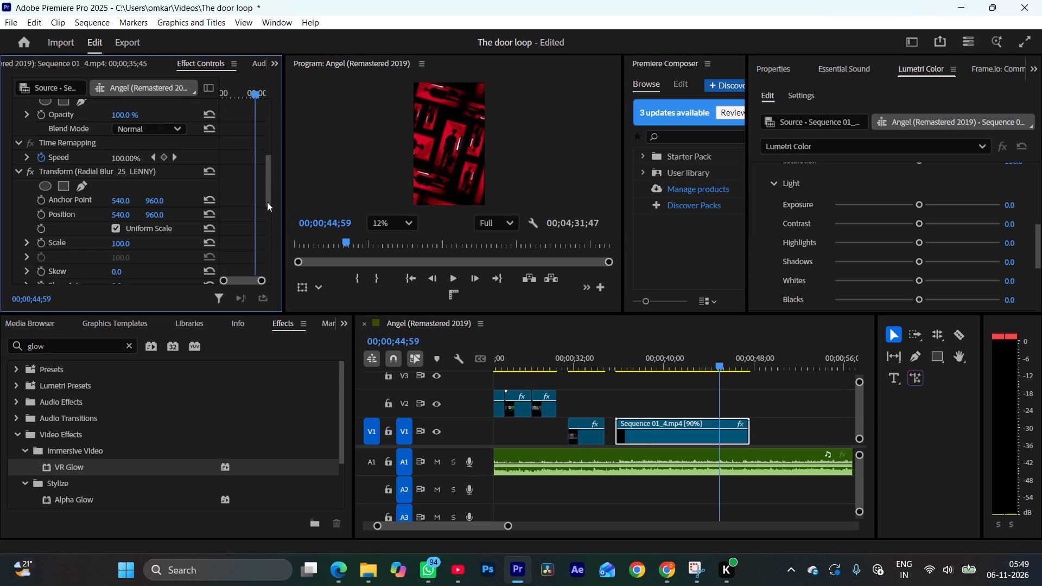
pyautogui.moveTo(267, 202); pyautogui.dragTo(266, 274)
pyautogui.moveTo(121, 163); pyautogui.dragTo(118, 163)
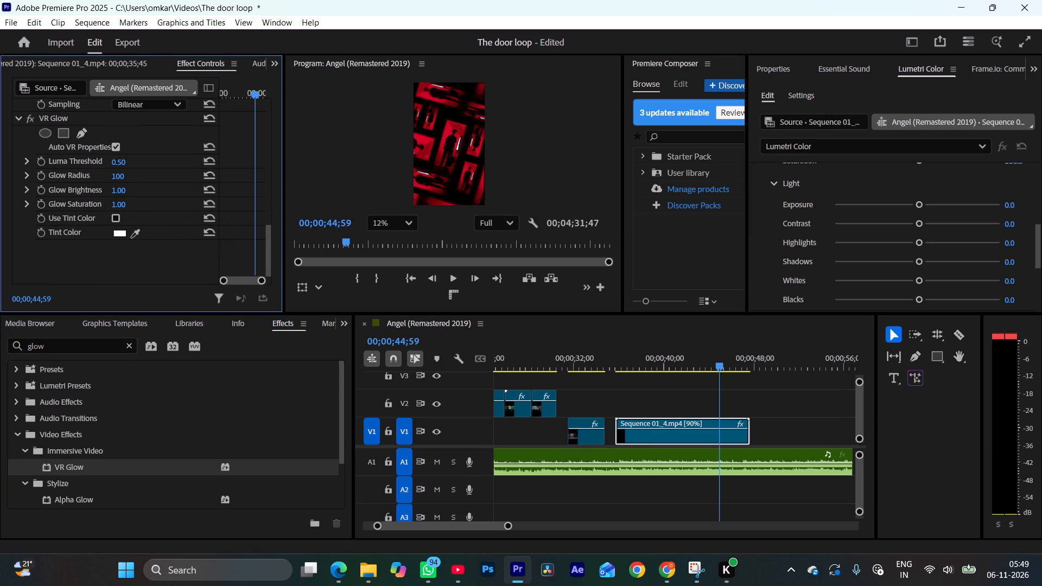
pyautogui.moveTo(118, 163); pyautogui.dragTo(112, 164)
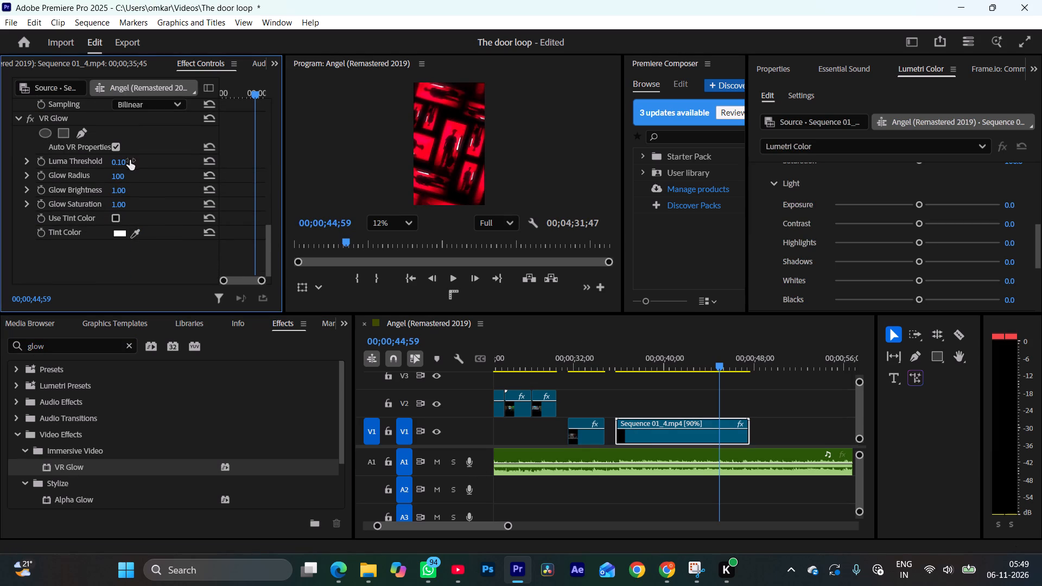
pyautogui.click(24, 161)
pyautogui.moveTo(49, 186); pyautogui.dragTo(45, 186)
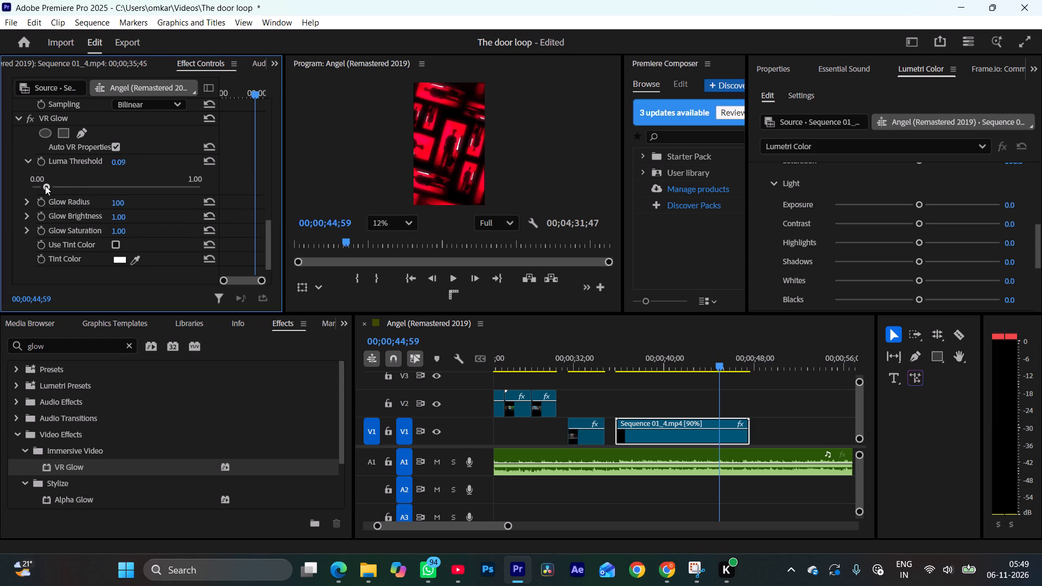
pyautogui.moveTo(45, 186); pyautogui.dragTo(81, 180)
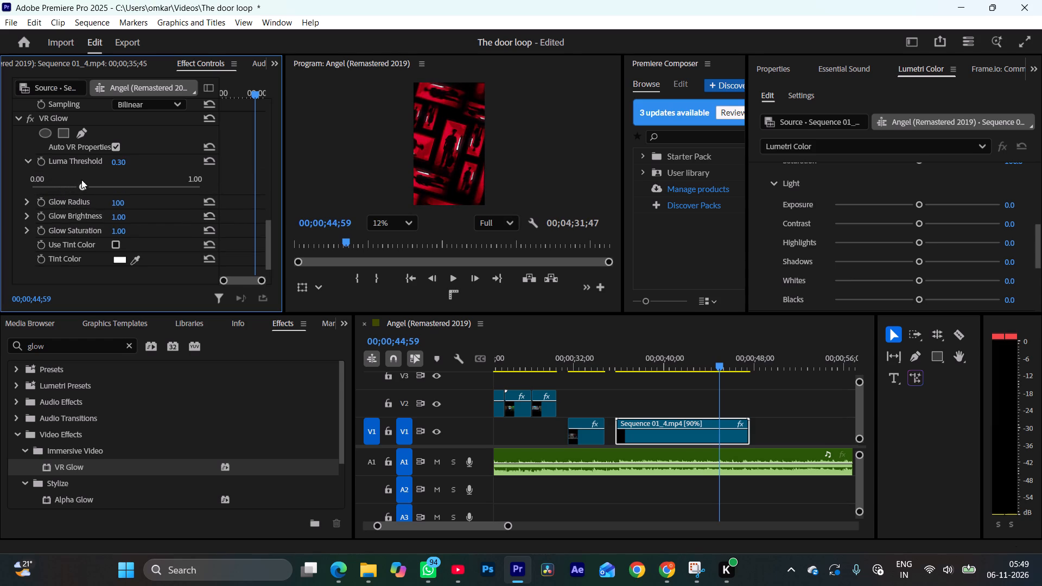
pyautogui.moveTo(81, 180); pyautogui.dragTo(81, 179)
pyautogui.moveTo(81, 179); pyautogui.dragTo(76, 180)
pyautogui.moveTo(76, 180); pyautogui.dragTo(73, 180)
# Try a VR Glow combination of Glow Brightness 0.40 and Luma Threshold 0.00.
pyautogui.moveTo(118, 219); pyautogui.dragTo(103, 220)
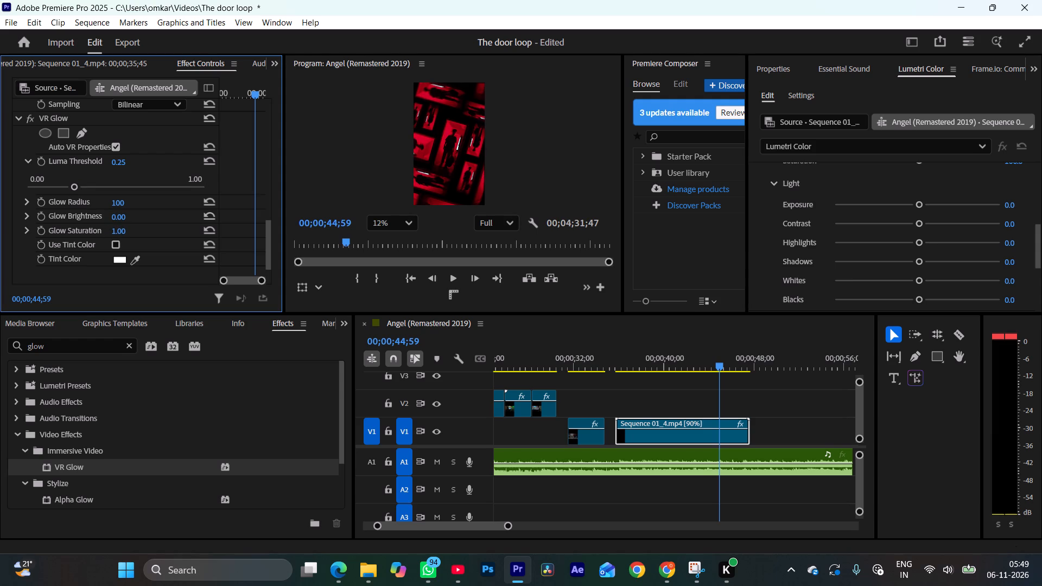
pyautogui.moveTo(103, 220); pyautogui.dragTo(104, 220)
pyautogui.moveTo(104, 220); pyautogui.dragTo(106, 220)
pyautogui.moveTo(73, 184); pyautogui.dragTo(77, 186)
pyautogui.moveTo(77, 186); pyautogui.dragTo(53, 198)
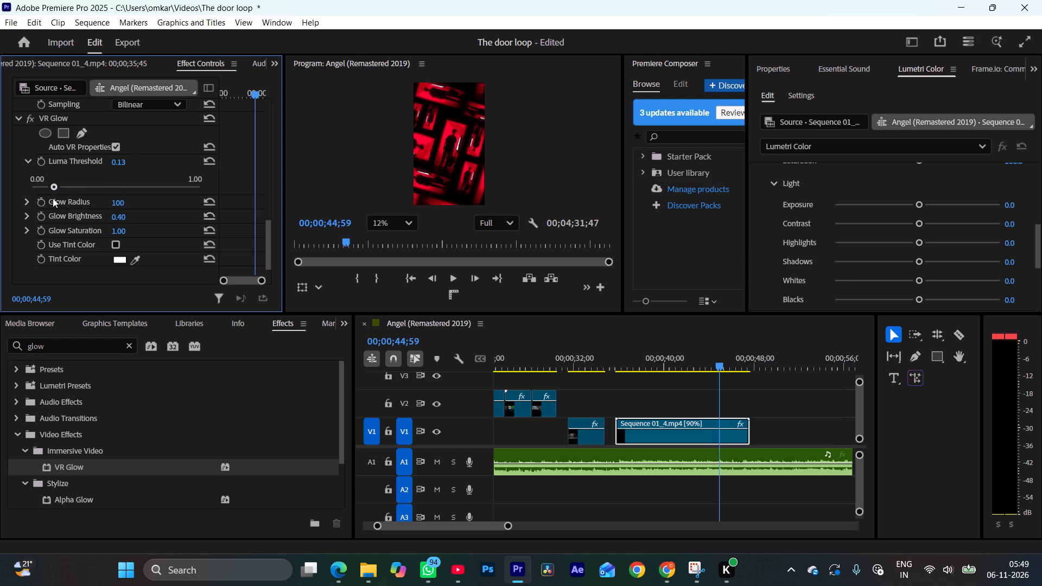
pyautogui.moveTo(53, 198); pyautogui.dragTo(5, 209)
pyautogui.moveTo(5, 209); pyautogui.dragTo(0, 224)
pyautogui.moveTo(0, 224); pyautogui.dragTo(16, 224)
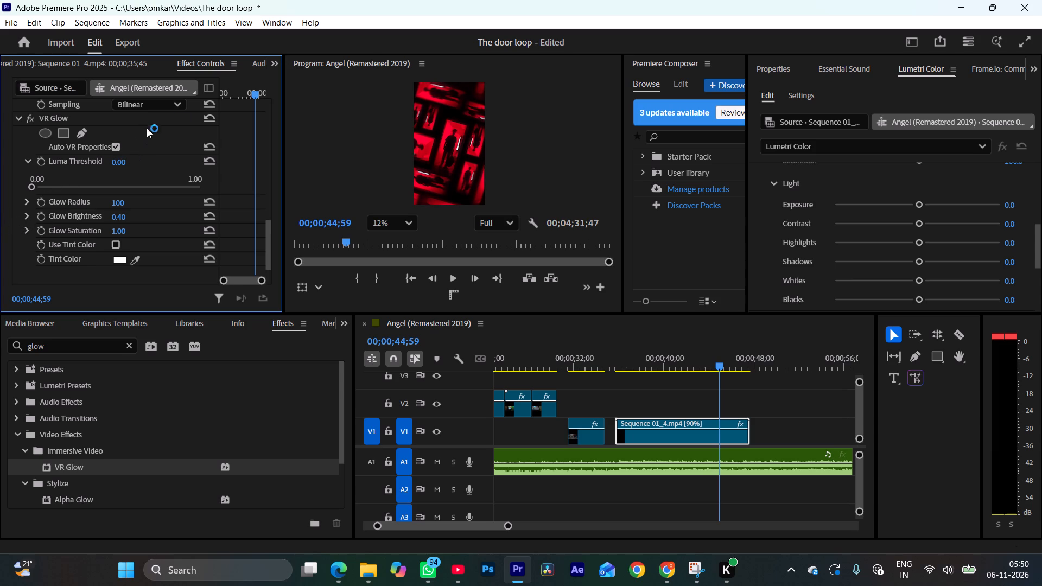
# Compare the picture with the VR Glow effect switched off and on, leaving the effect enabled.
pyautogui.click(31, 119)
pyautogui.click(30, 119)
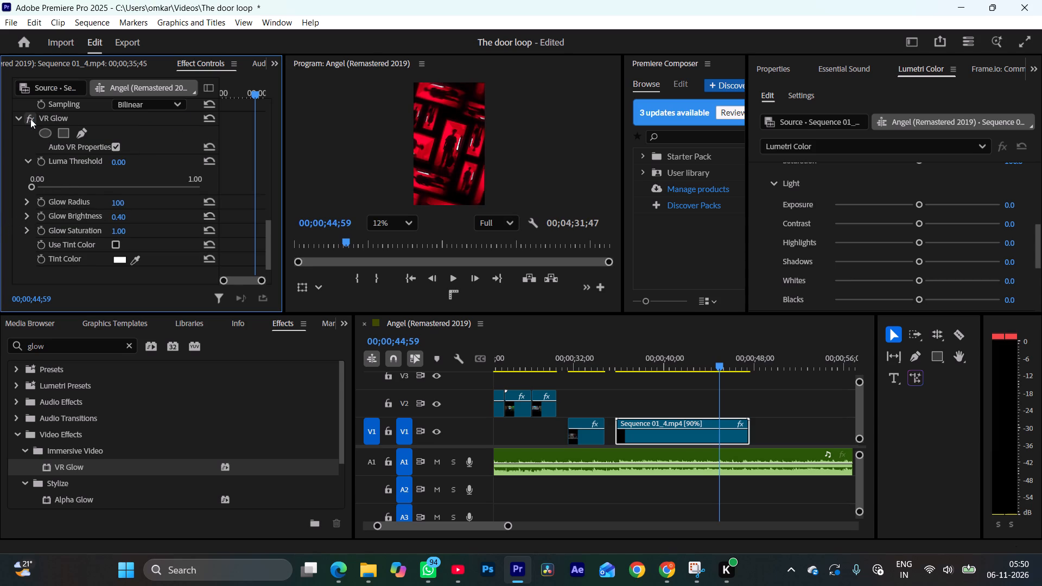
pyautogui.click(30, 119)
pyautogui.click(30, 119)
pyautogui.click(30, 119)
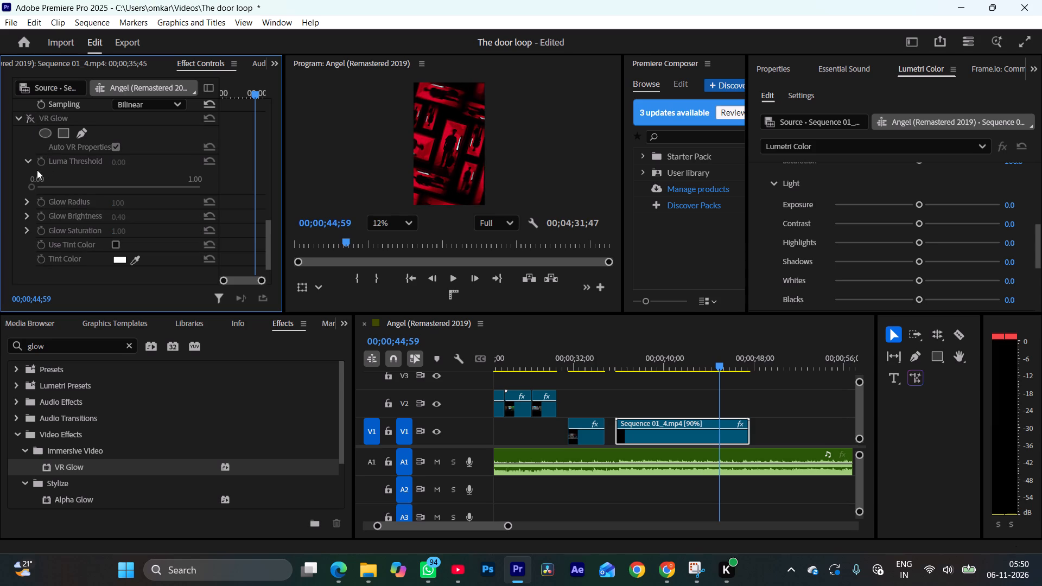
pyautogui.click(29, 118)
# Set VR Glow's Glow Brightness to 0.20 and Luma Threshold to 0.18, and compare the picture with the effect off and on.
pyautogui.click(120, 219)
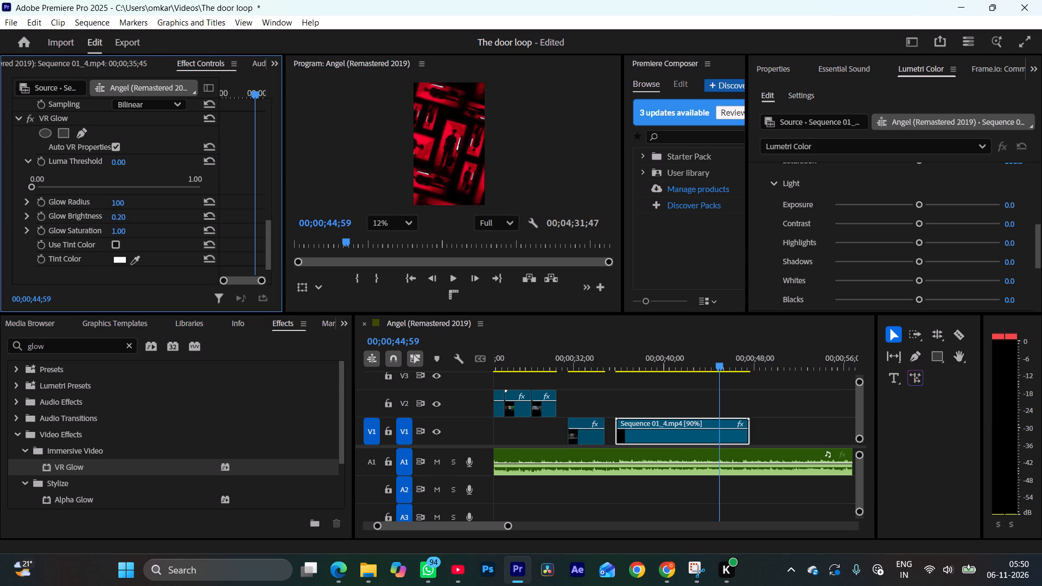
pyautogui.moveTo(29, 188); pyautogui.dragTo(54, 195)
pyautogui.moveTo(54, 195); pyautogui.dragTo(12, 207)
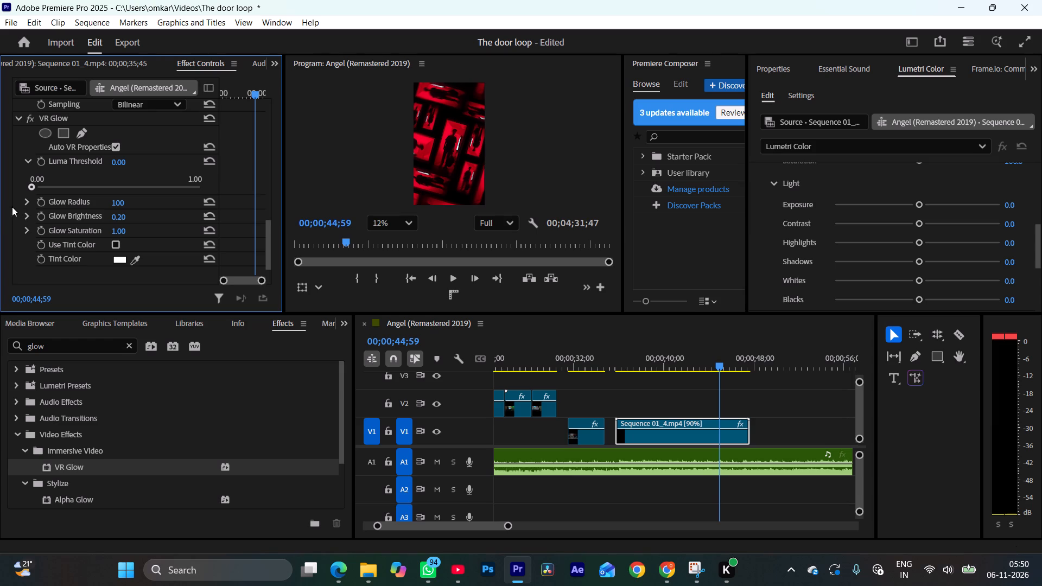
pyautogui.moveTo(12, 207); pyautogui.dragTo(61, 201)
pyautogui.click(27, 119)
pyautogui.click(27, 119)
# Set the Glow Brightness of the clip's VR Glow effect to 0.80.
pyautogui.click(116, 218)
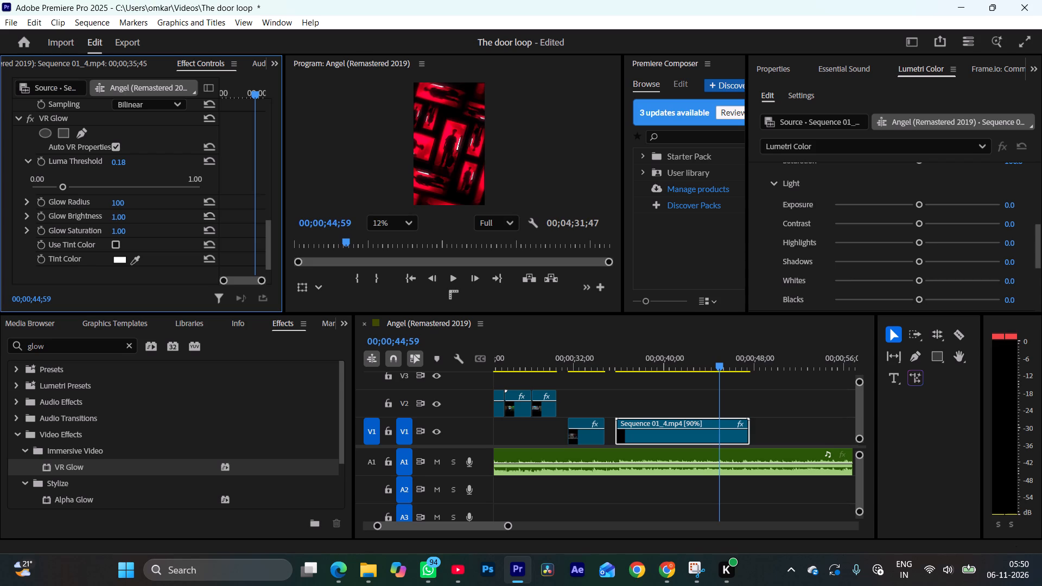
# Compare the picture with the VR Glow effect switched off and on, leaving the effect enabled.
pyautogui.click(23, 119)
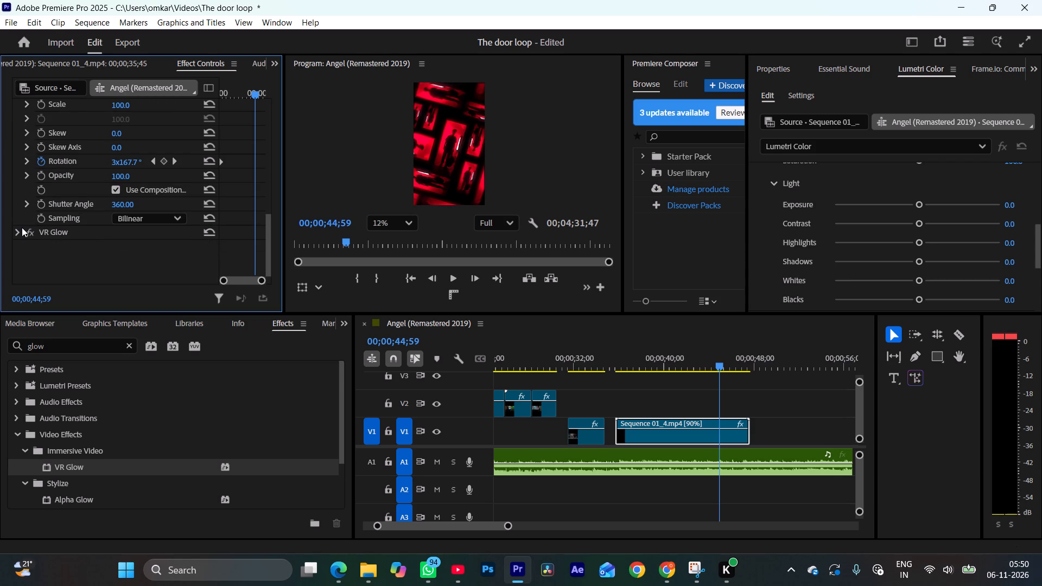
pyautogui.click(17, 235)
pyautogui.click(33, 230)
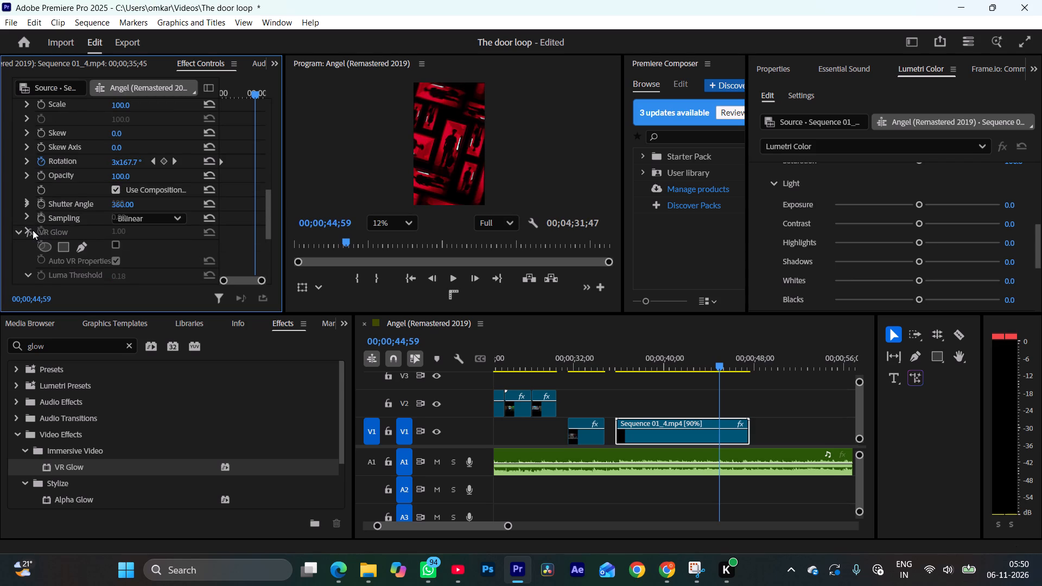
pyautogui.click(33, 230)
pyautogui.click(33, 231)
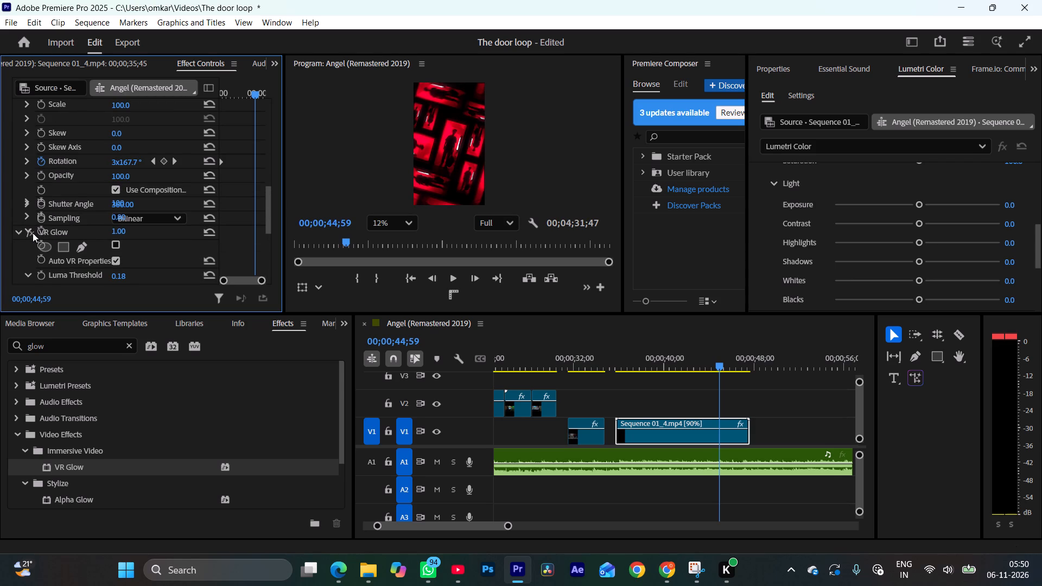
pyautogui.click(32, 234)
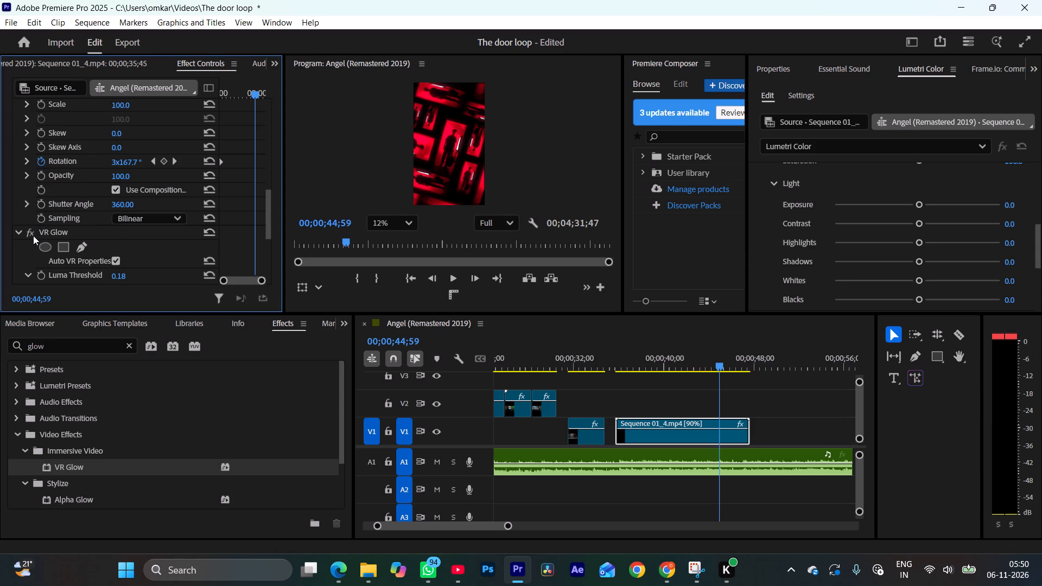
pyautogui.click(33, 235)
pyautogui.click(33, 235)
pyautogui.click(34, 236)
pyautogui.scroll(-6, 124, 236)
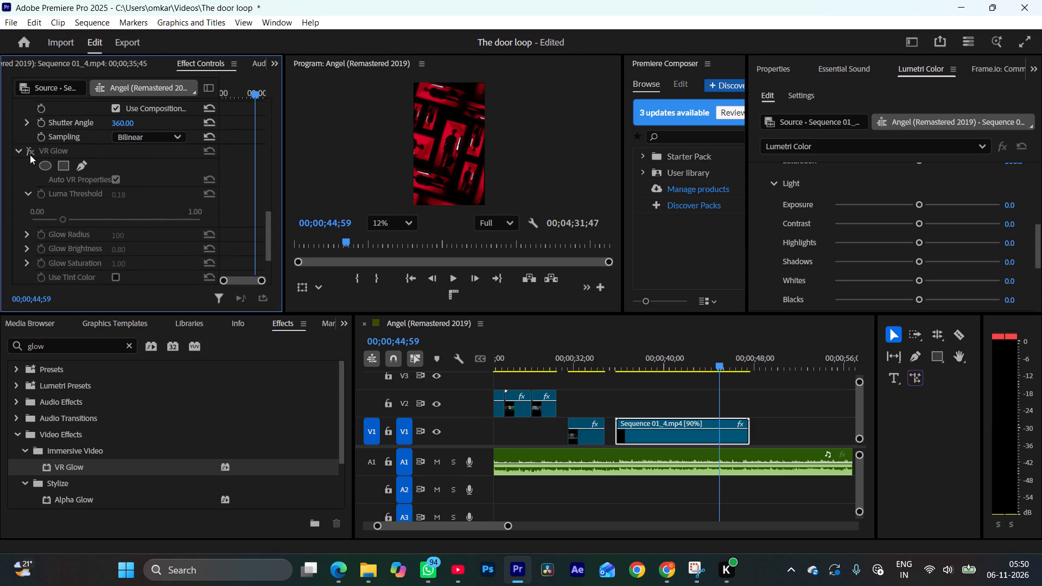
pyautogui.click(30, 155)
pyautogui.click(29, 155)
pyautogui.click(29, 155)
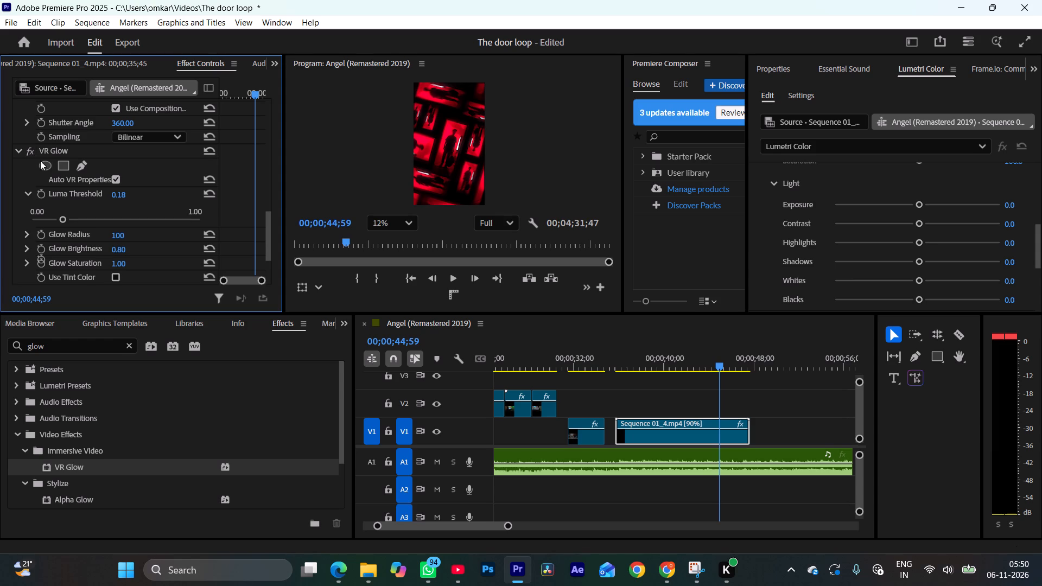
pyautogui.click(26, 153)
pyautogui.click(26, 153)
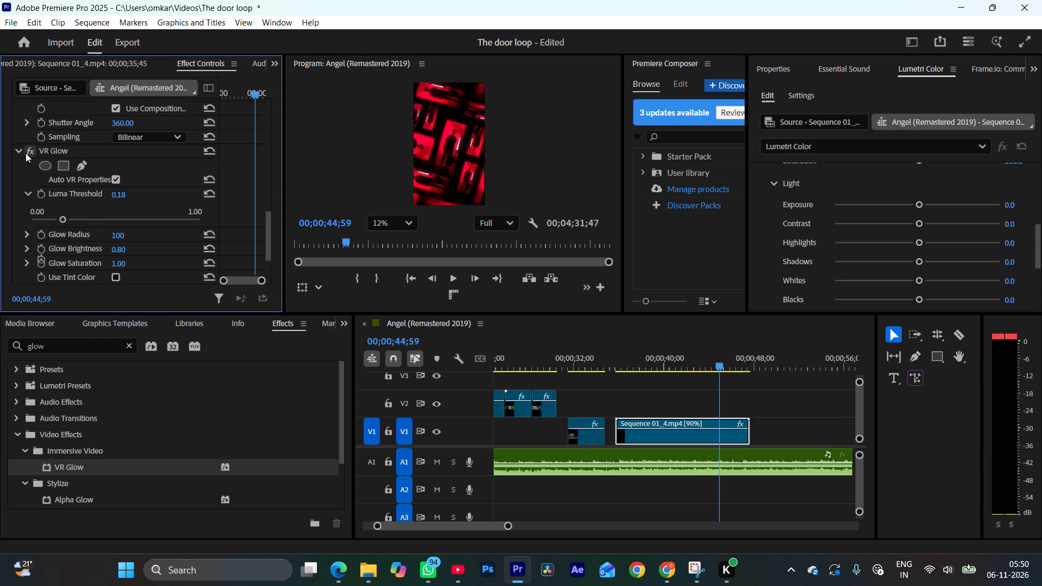
pyautogui.click(26, 153)
pyautogui.click(26, 153)
# Enlarge the program preview and scrub between about 00;00;43;11 and 00;00;46;04 to inspect the glow, then restore the layout.
pyautogui.doubleClick(307, 65)
pyautogui.doubleClick(323, 65)
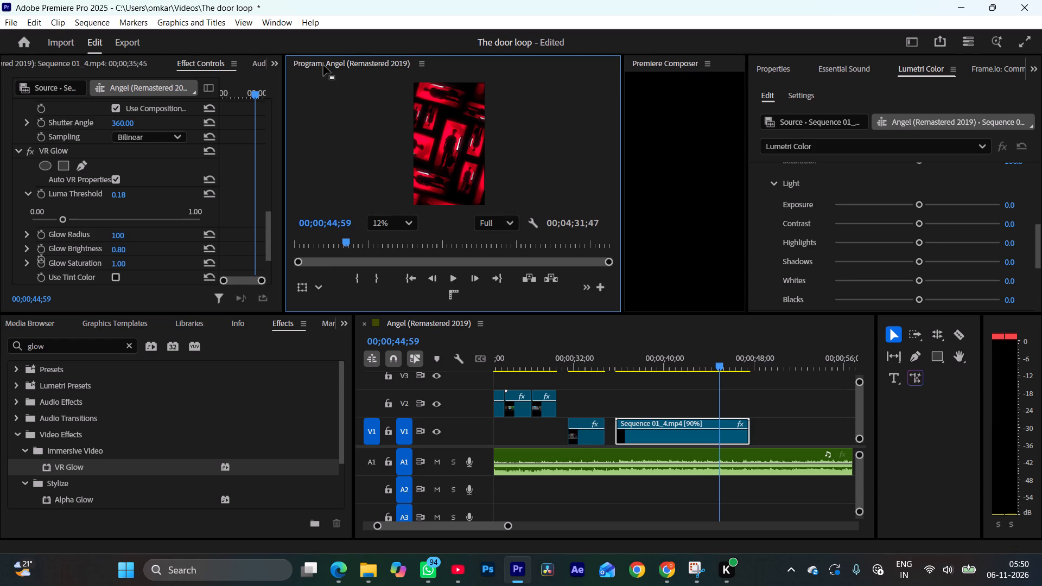
pyautogui.scroll(5, 507, 284)
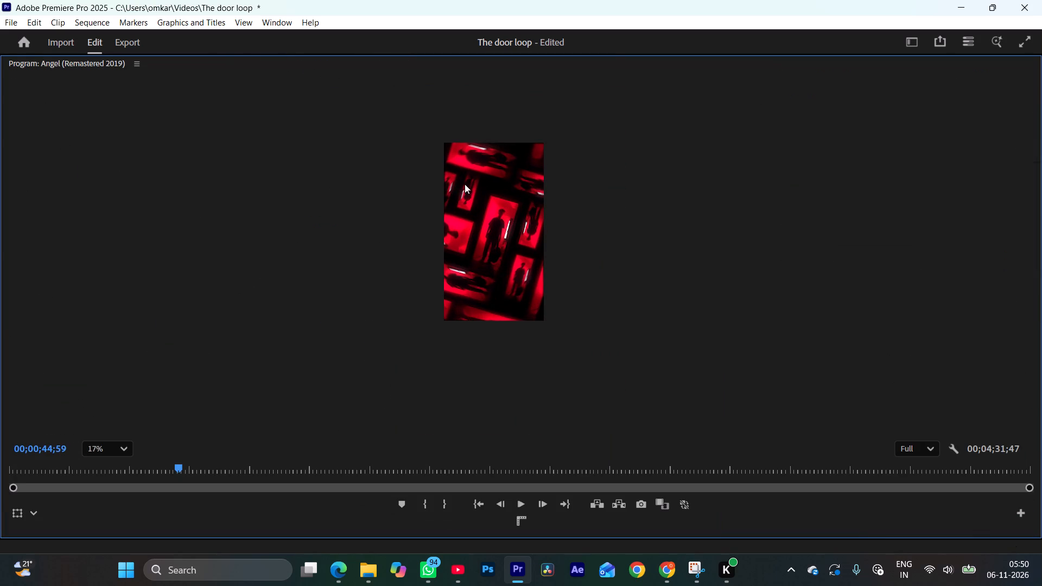
pyautogui.scroll(5, 467, 178)
pyautogui.scroll(-1, 450, 213)
pyautogui.scroll(3, 431, 240)
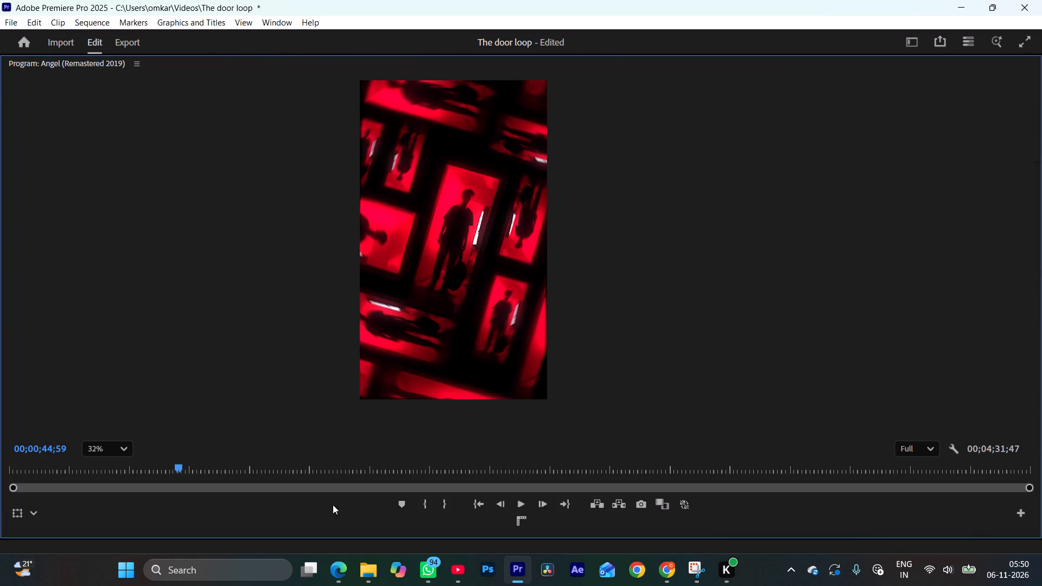
pyautogui.moveTo(176, 468); pyautogui.dragTo(171, 472)
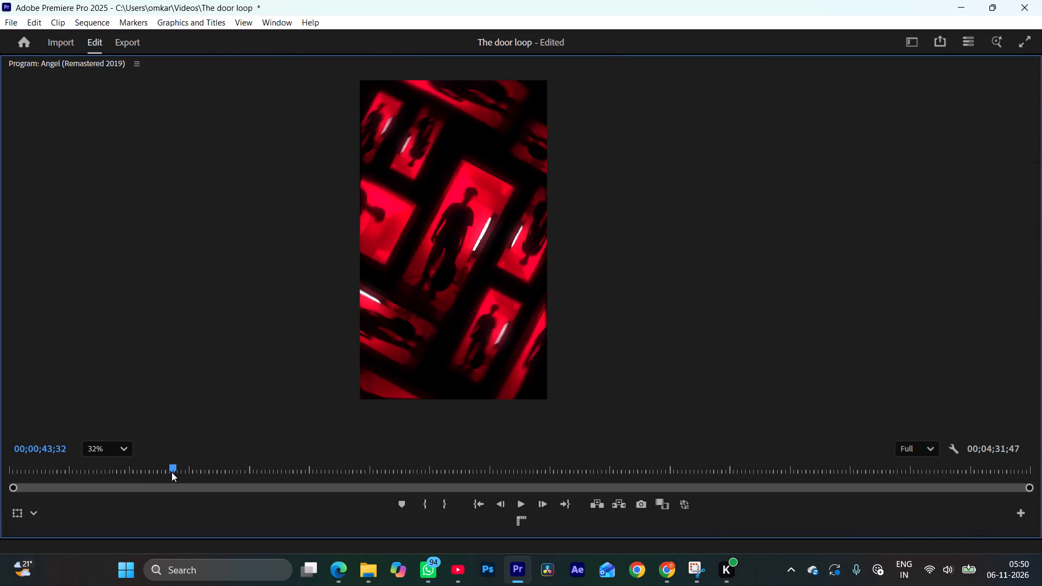
pyautogui.moveTo(171, 472); pyautogui.dragTo(169, 478)
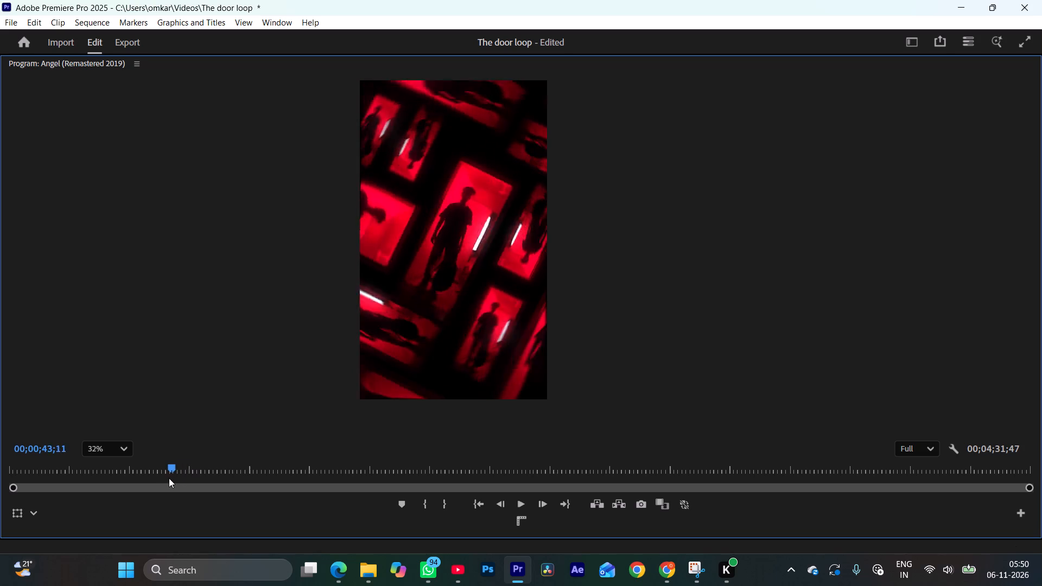
pyautogui.moveTo(169, 478); pyautogui.dragTo(176, 483)
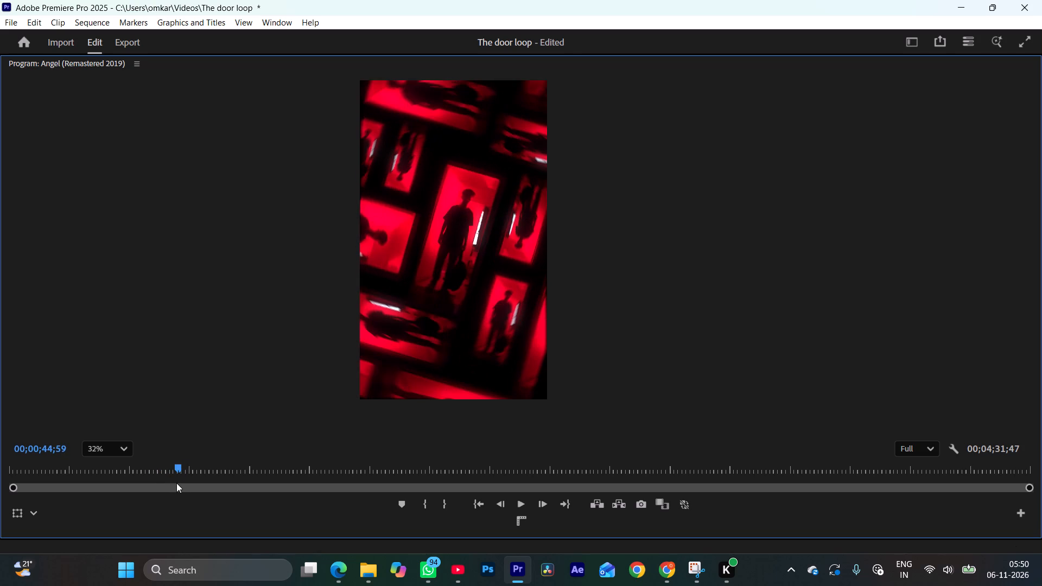
pyautogui.moveTo(176, 483); pyautogui.dragTo(180, 483)
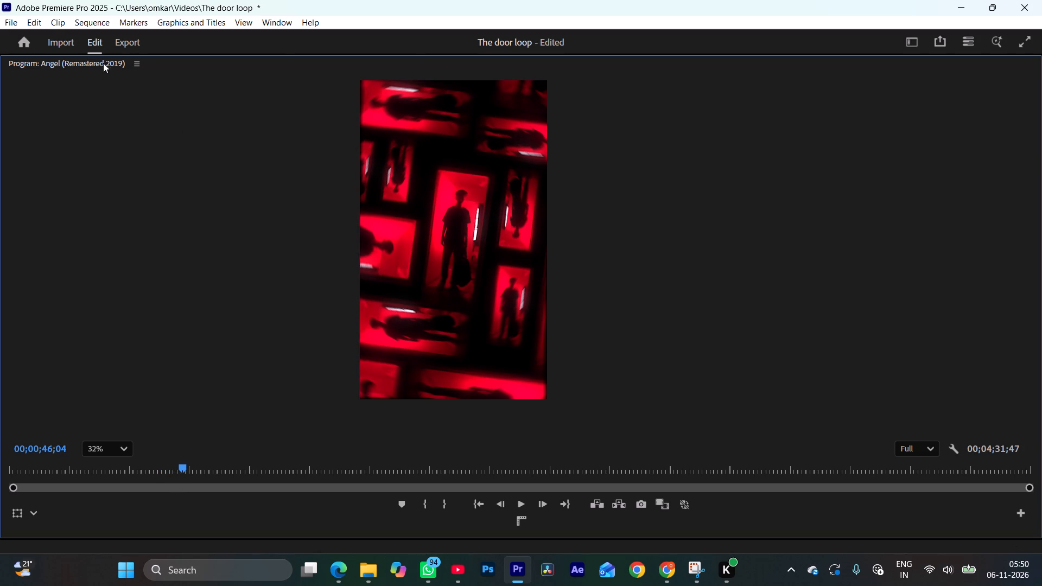
pyautogui.doubleClick(102, 65)
# Raise VR Glow's Luma Threshold gradually to 0.32.
pyautogui.scroll(-5, 476, 161)
pyautogui.scroll(-2, 419, 167)
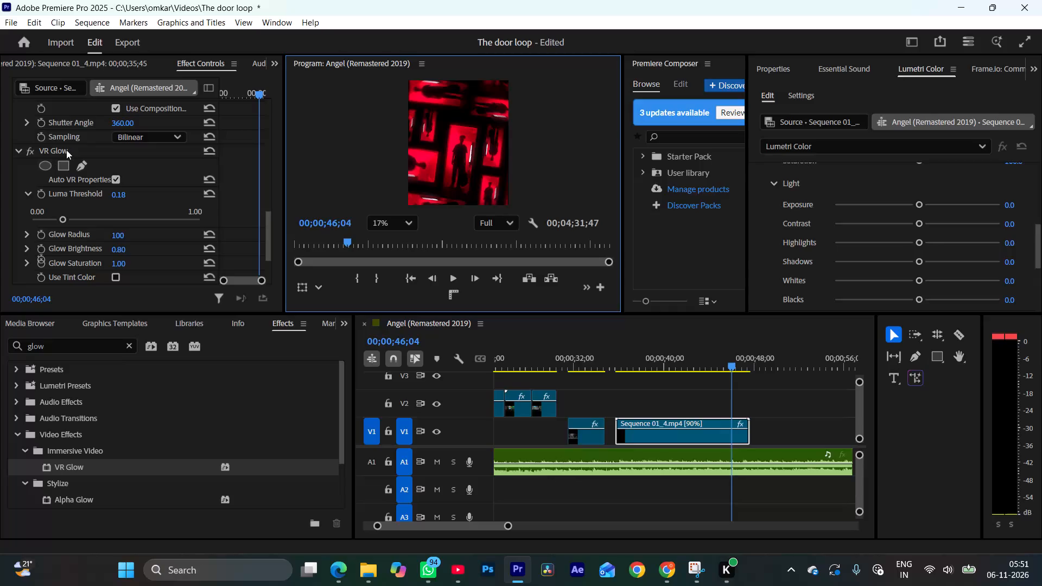
pyautogui.moveTo(62, 218); pyautogui.dragTo(71, 224)
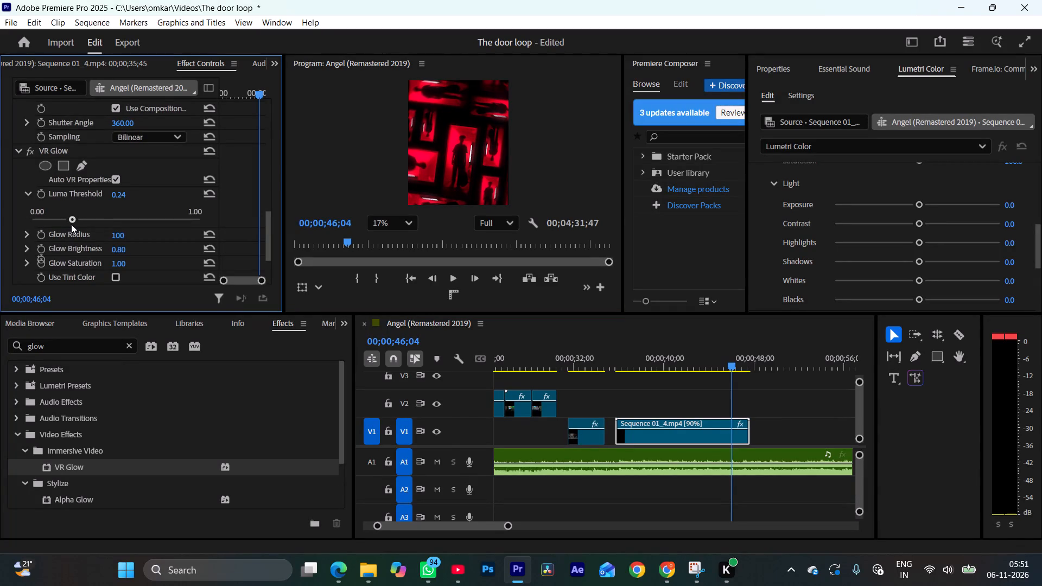
pyautogui.moveTo(71, 224); pyautogui.dragTo(73, 226)
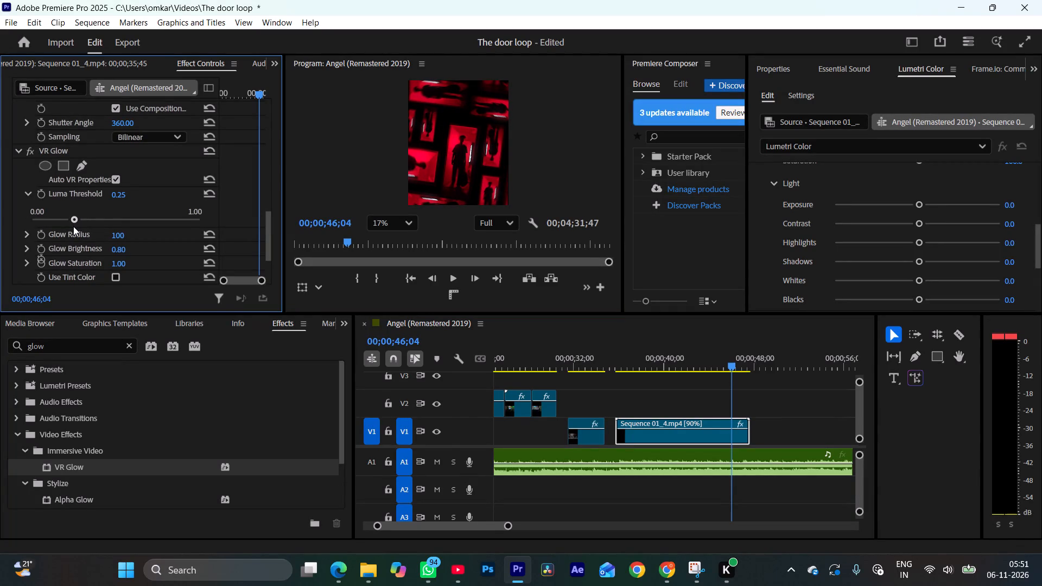
pyautogui.moveTo(73, 226); pyautogui.dragTo(75, 226)
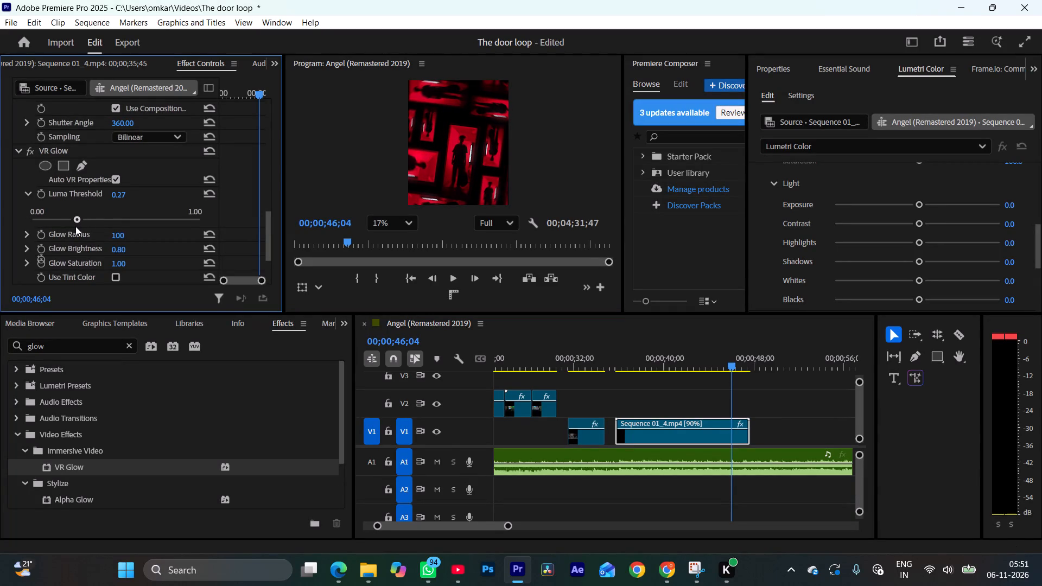
pyautogui.moveTo(75, 226); pyautogui.dragTo(79, 226)
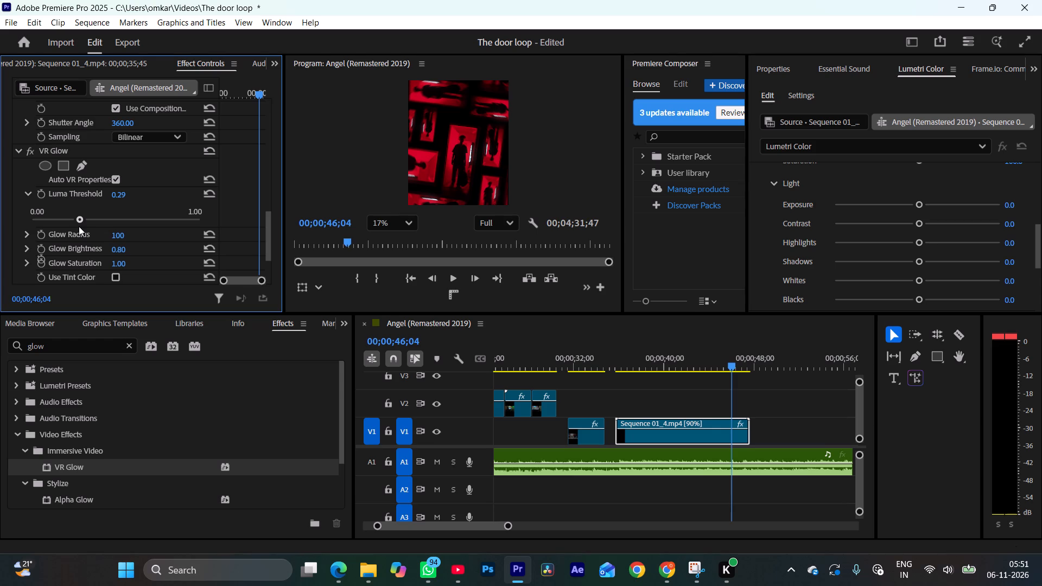
pyautogui.moveTo(79, 226); pyautogui.dragTo(85, 226)
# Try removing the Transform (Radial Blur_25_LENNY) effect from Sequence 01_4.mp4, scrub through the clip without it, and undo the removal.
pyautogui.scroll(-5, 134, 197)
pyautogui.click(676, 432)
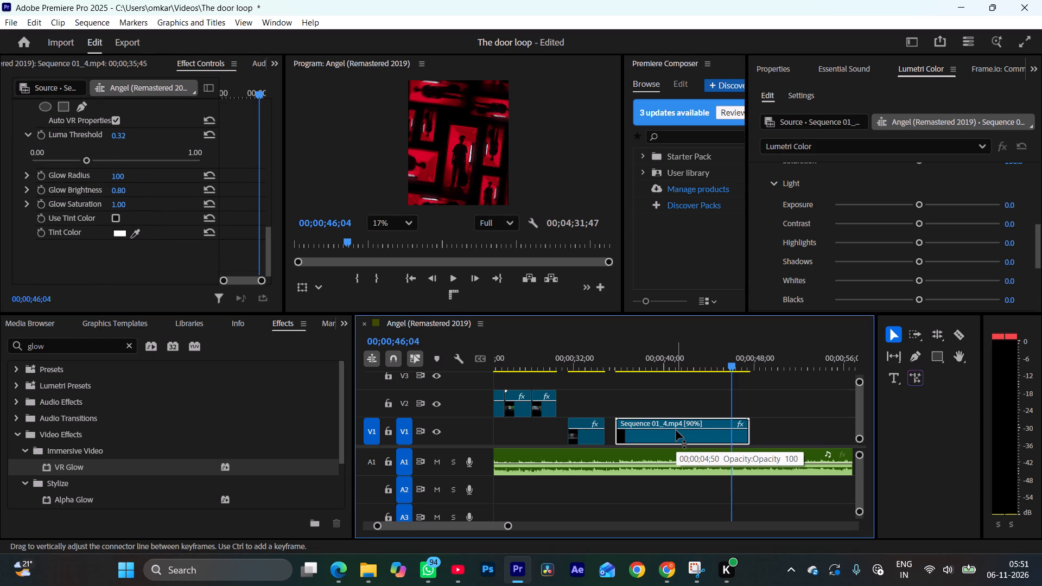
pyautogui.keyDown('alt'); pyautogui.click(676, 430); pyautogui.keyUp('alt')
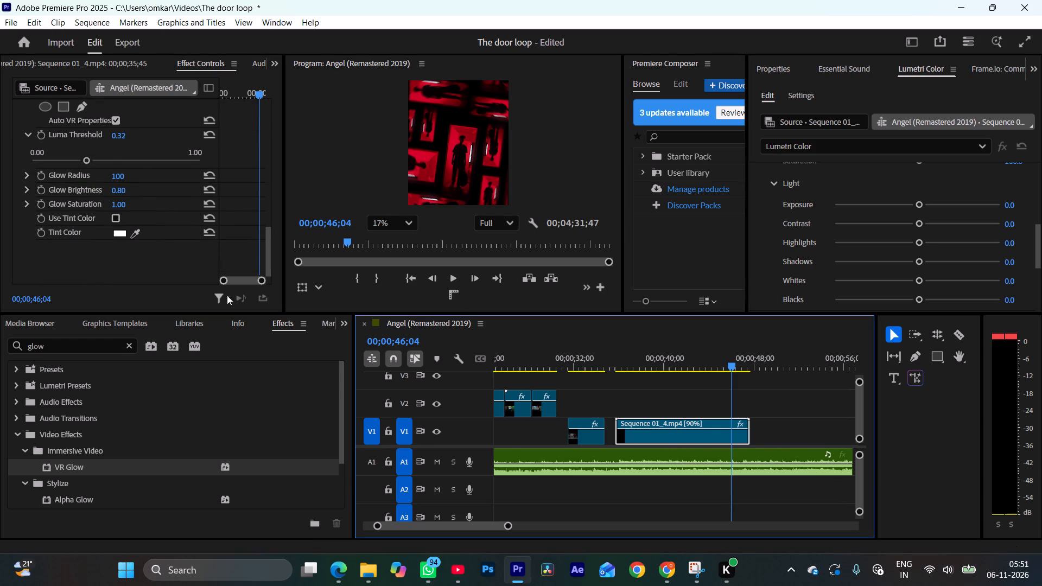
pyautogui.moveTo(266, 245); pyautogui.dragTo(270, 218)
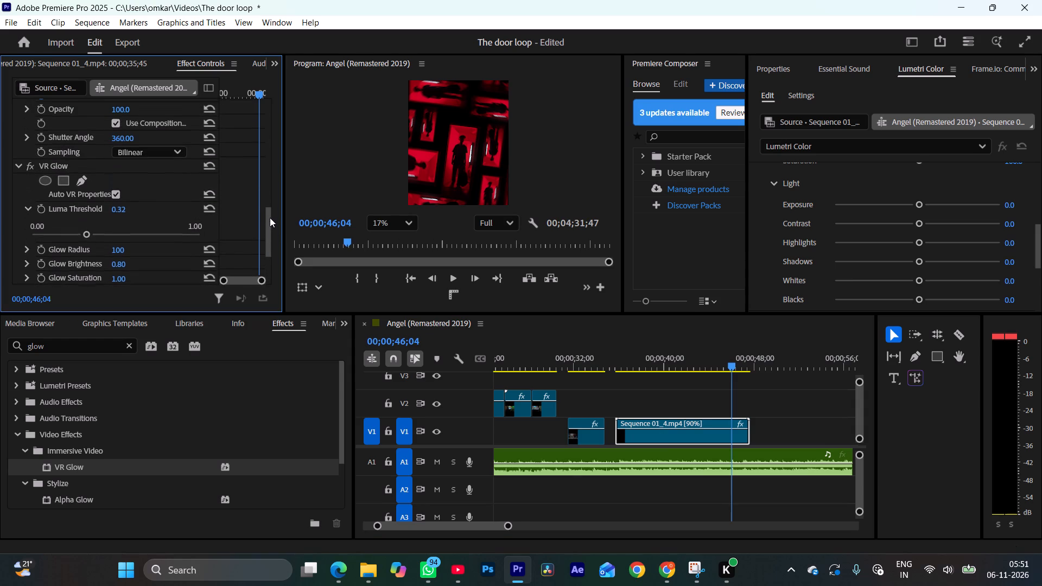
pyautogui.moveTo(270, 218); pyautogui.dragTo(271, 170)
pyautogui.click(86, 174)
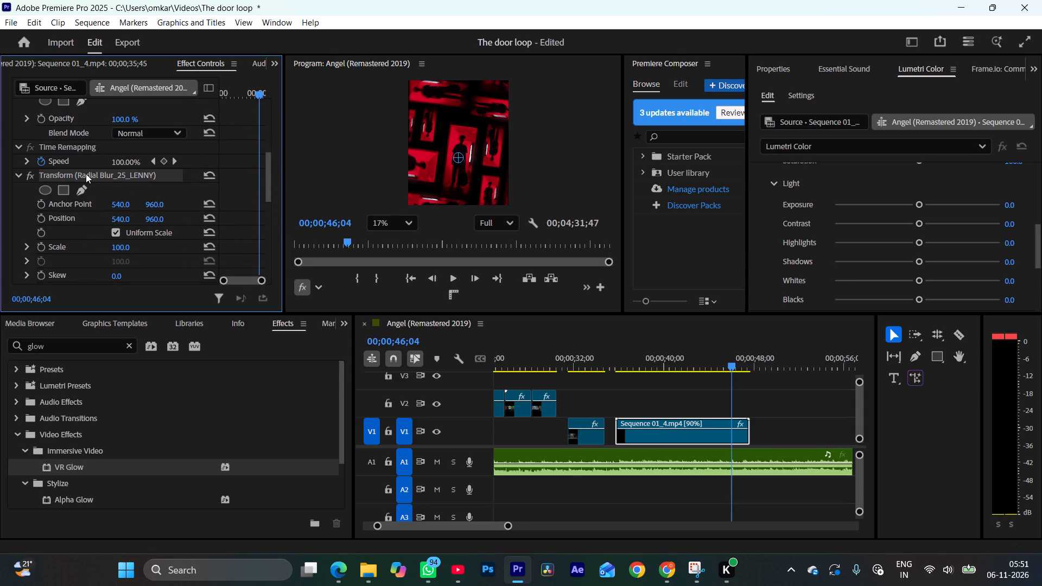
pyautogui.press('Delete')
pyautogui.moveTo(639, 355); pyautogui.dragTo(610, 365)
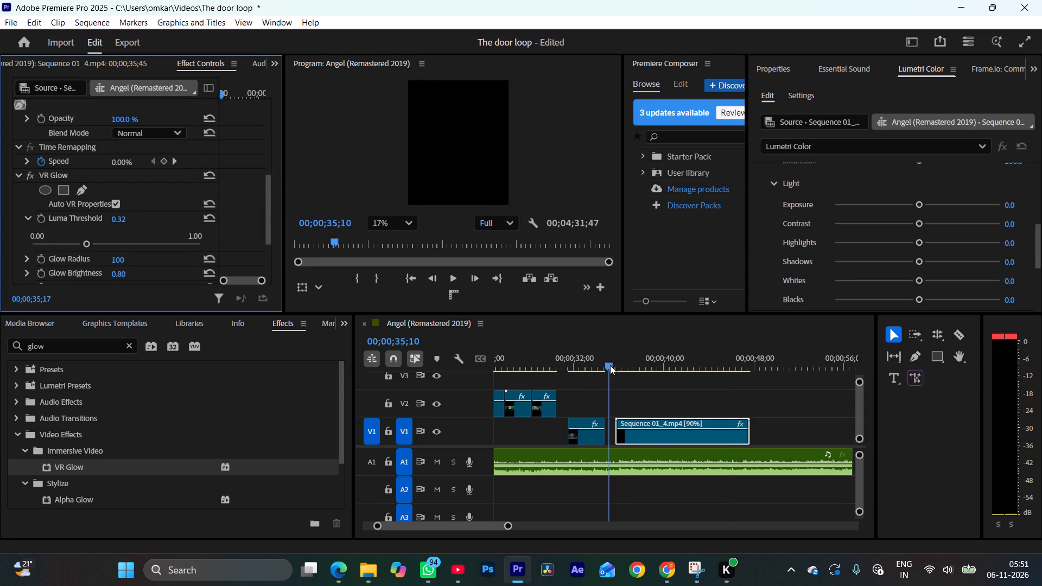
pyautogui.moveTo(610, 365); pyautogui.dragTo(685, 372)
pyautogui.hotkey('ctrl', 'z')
# Examine the clip's Opacity and Motion (Radial Blur_25_LENNY) settings and scrub back to about 00;00;38;55 to check its rotation.
pyautogui.scroll(6, 224, 219)
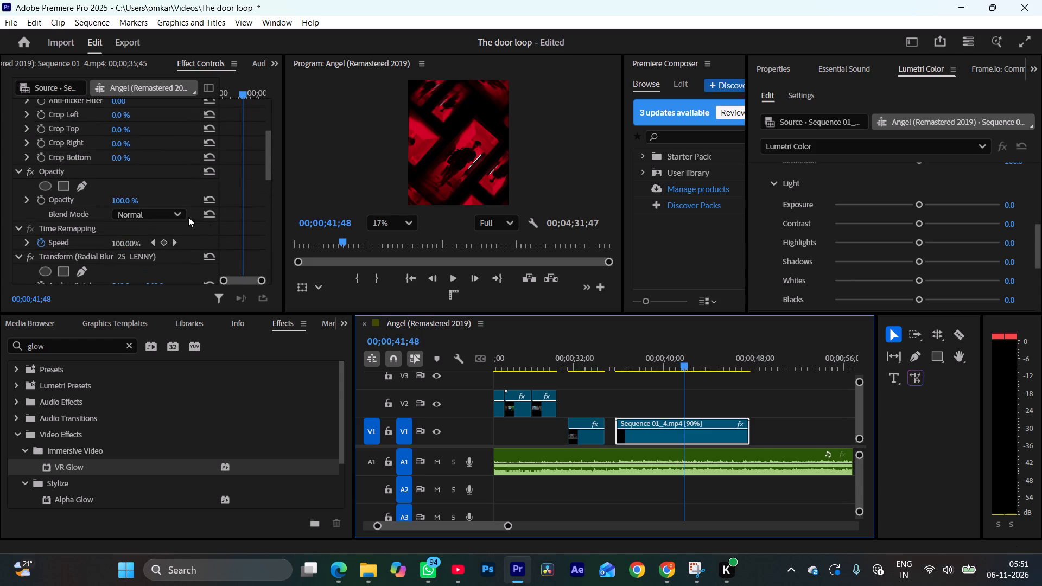
pyautogui.scroll(2, 169, 223)
pyautogui.scroll(-1, 167, 231)
pyautogui.scroll(3, 167, 231)
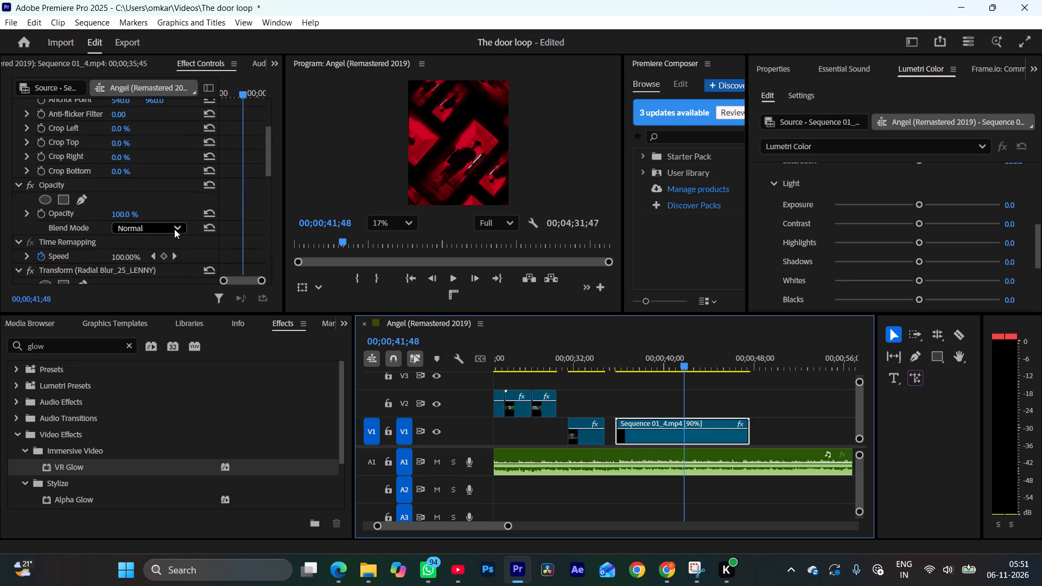
pyautogui.scroll(1, 174, 229)
pyautogui.moveTo(268, 163); pyautogui.dragTo(267, 138)
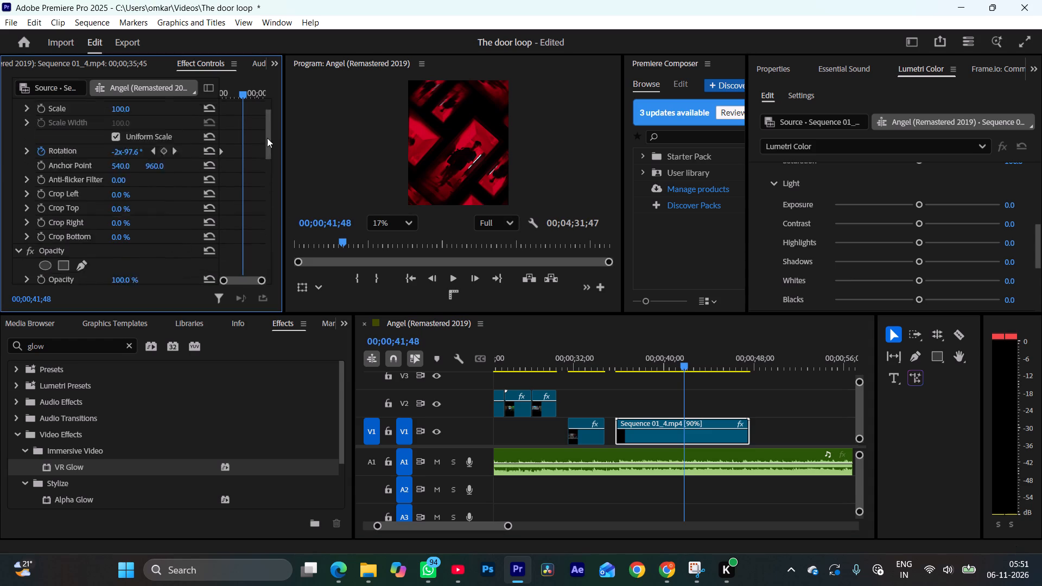
pyautogui.moveTo(267, 138); pyautogui.dragTo(266, 122)
pyautogui.moveTo(244, 91); pyautogui.dragTo(233, 106)
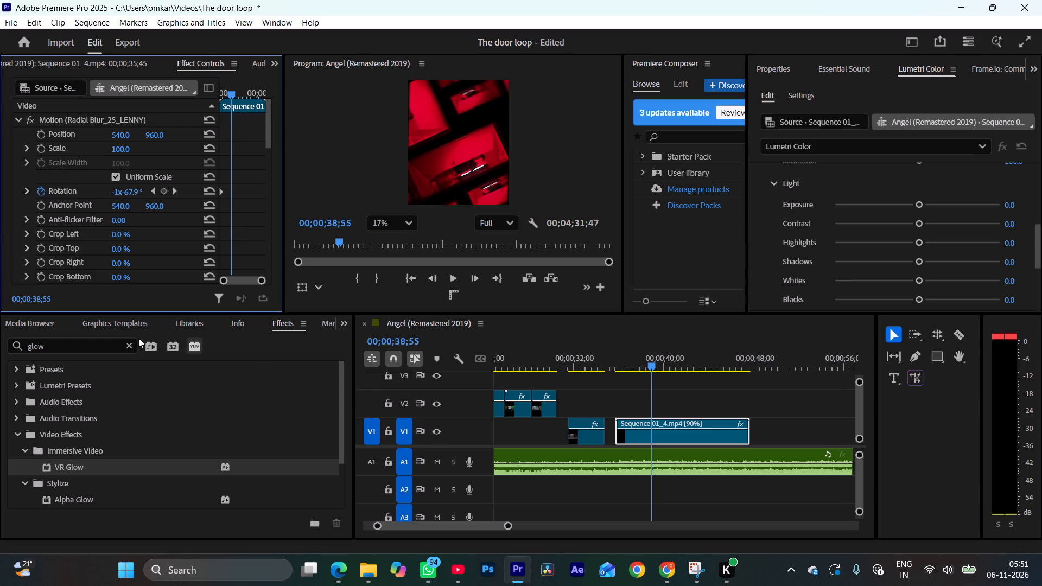
# Browse the project media, open Sequence 01 to check its contents, and return to the Angel (Remastered 2019) sequence.
pyautogui.click(27, 324)
pyautogui.click(2, 324)
pyautogui.click(4, 322)
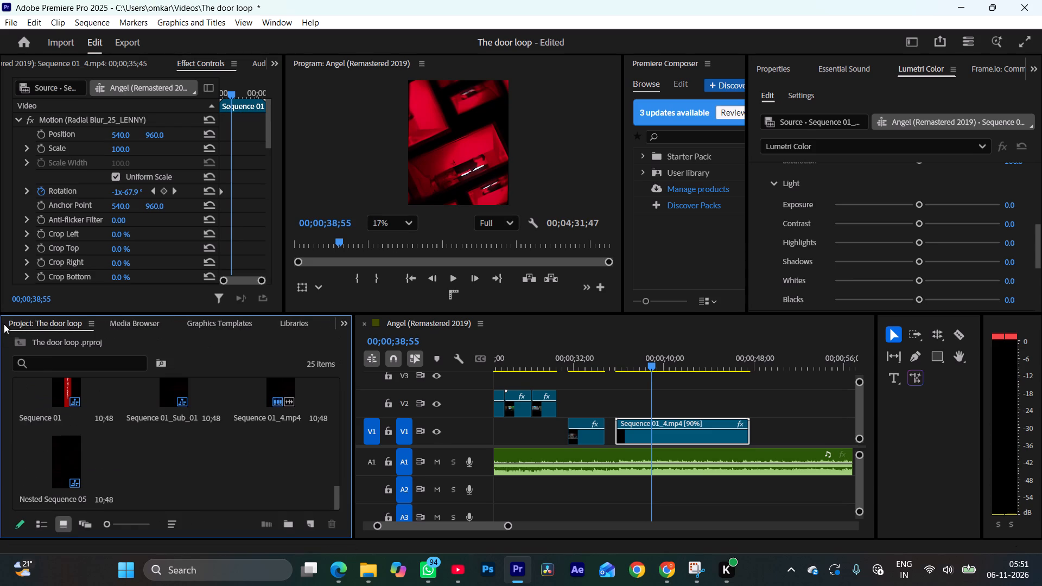
pyautogui.click(0, 322)
pyautogui.click(82, 402)
pyautogui.scroll(2, 114, 404)
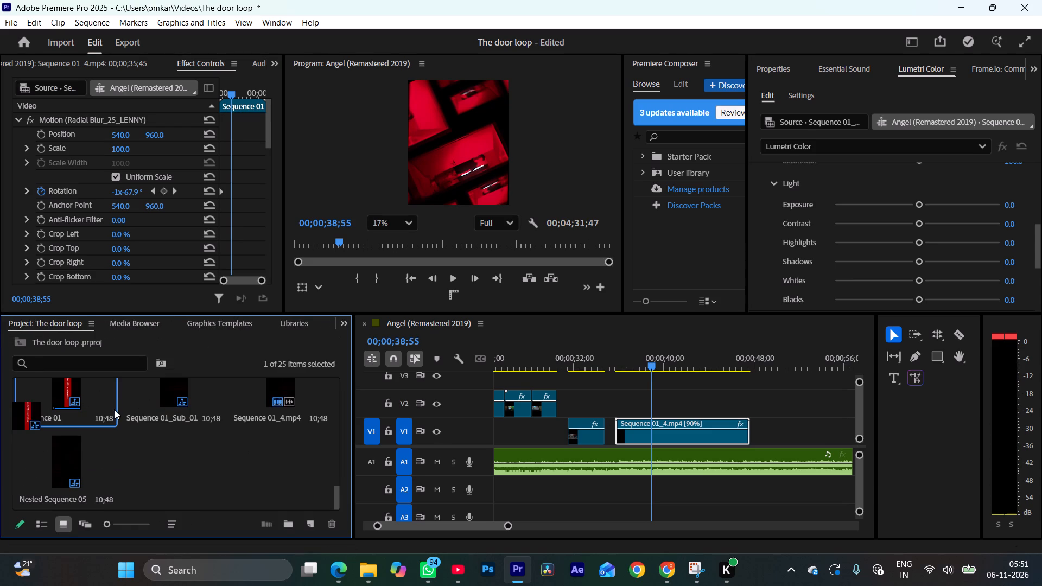
pyautogui.scroll(-2, 115, 411)
pyautogui.scroll(6, 100, 416)
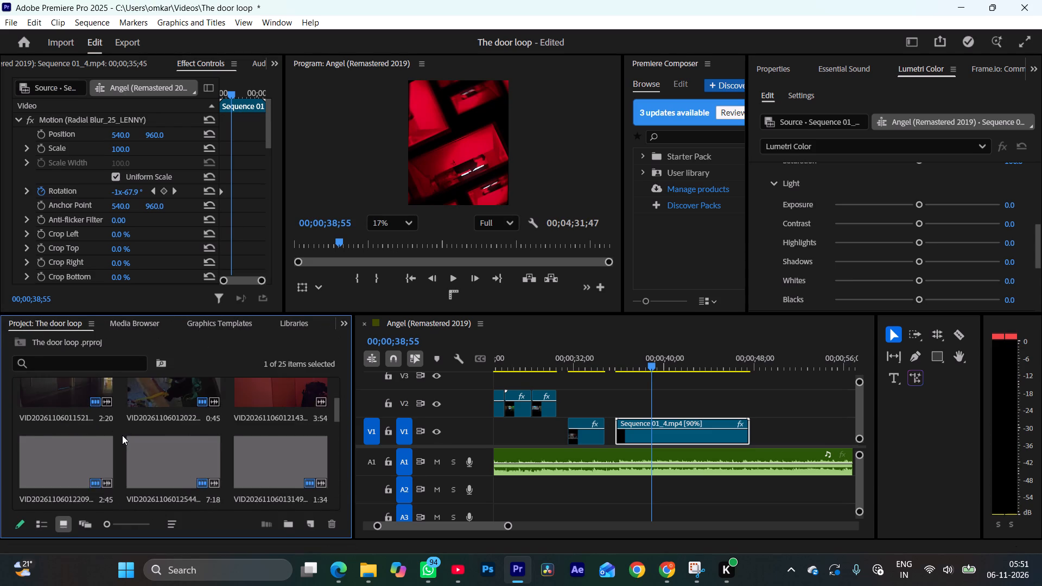
pyautogui.scroll(-4, 142, 421)
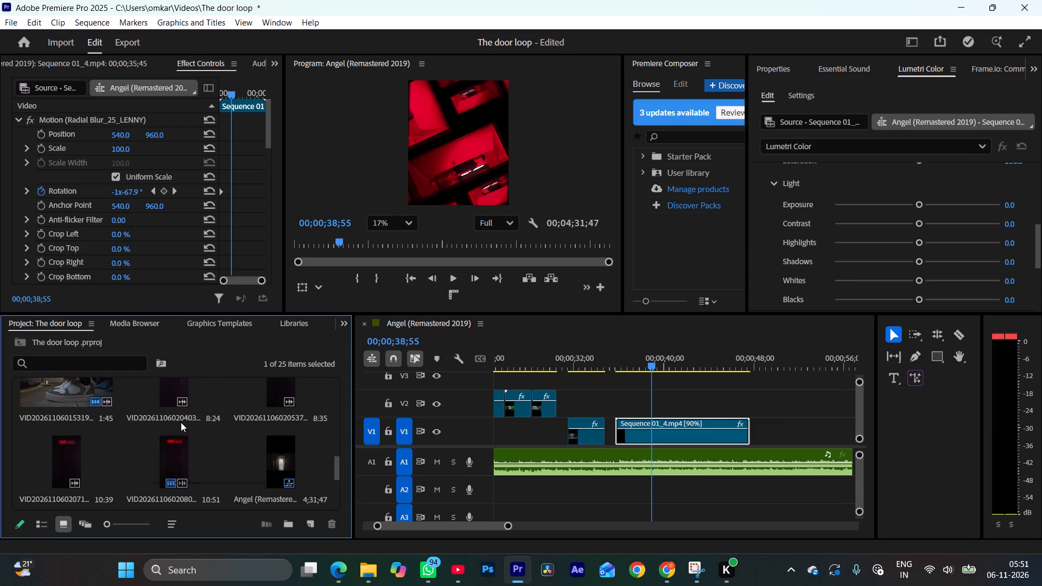
pyautogui.scroll(1, 181, 422)
pyautogui.click(304, 464)
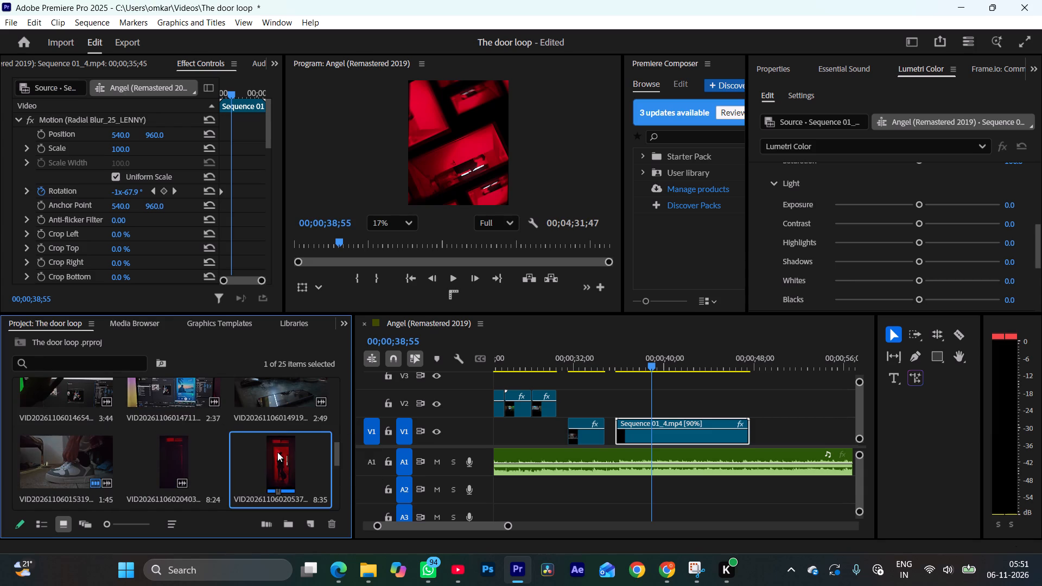
pyautogui.scroll(-1, 277, 452)
pyautogui.scroll(-1, 134, 447)
pyautogui.doubleClick(66, 458)
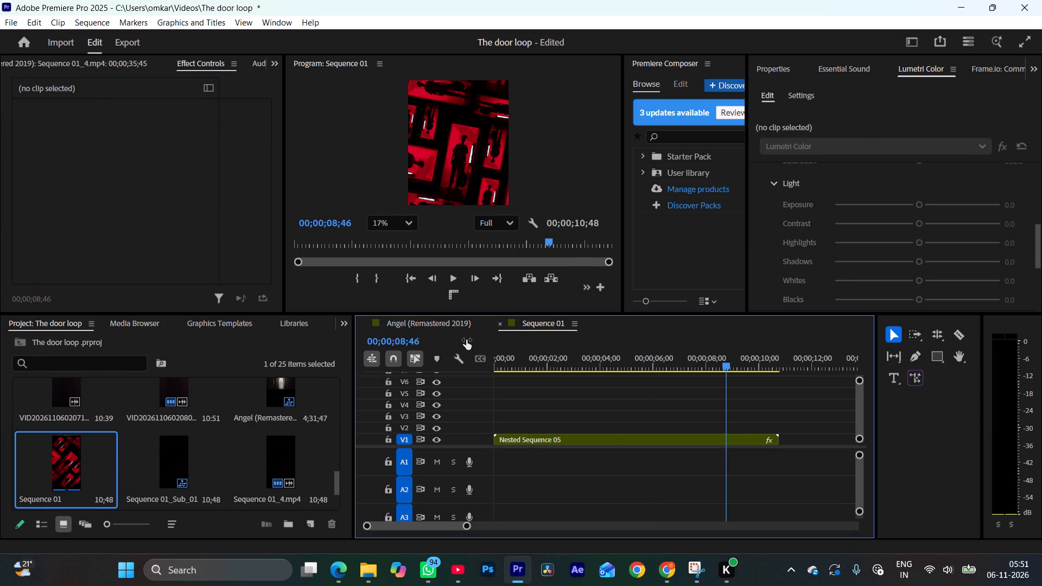
pyautogui.click(417, 324)
# Look through the project's recorded clips to find the source of the red door footage.
pyautogui.scroll(-2, 203, 439)
pyautogui.scroll(4, 204, 438)
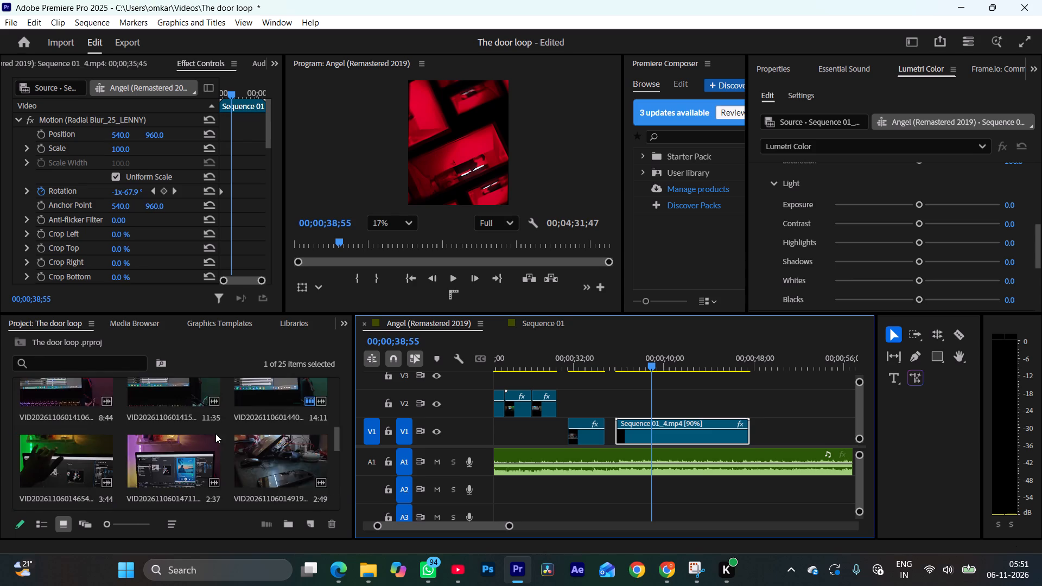
pyautogui.scroll(6, 213, 426)
pyautogui.click(72, 415)
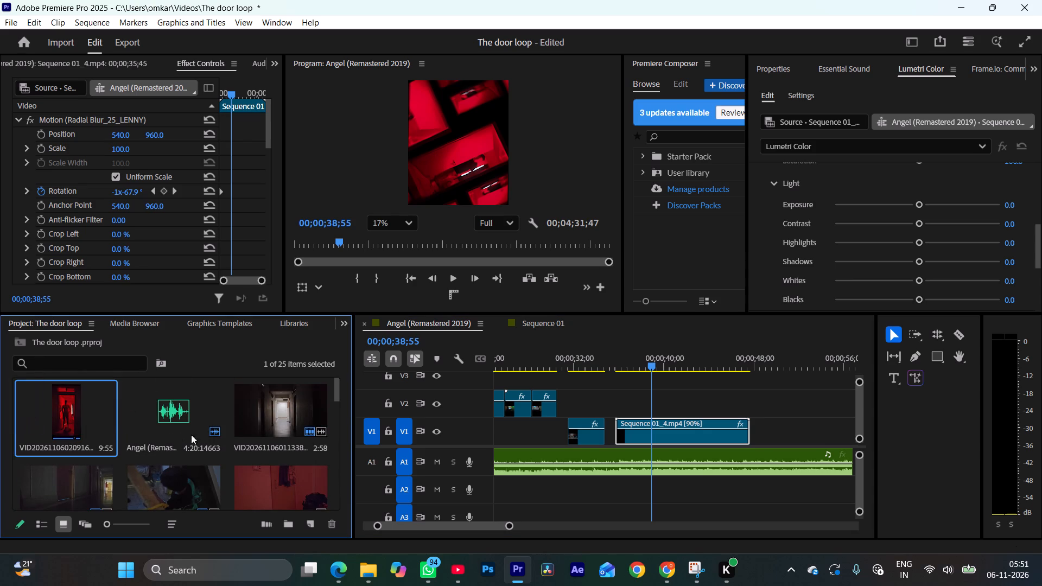
pyautogui.scroll(-1, 205, 444)
pyautogui.scroll(1, 173, 429)
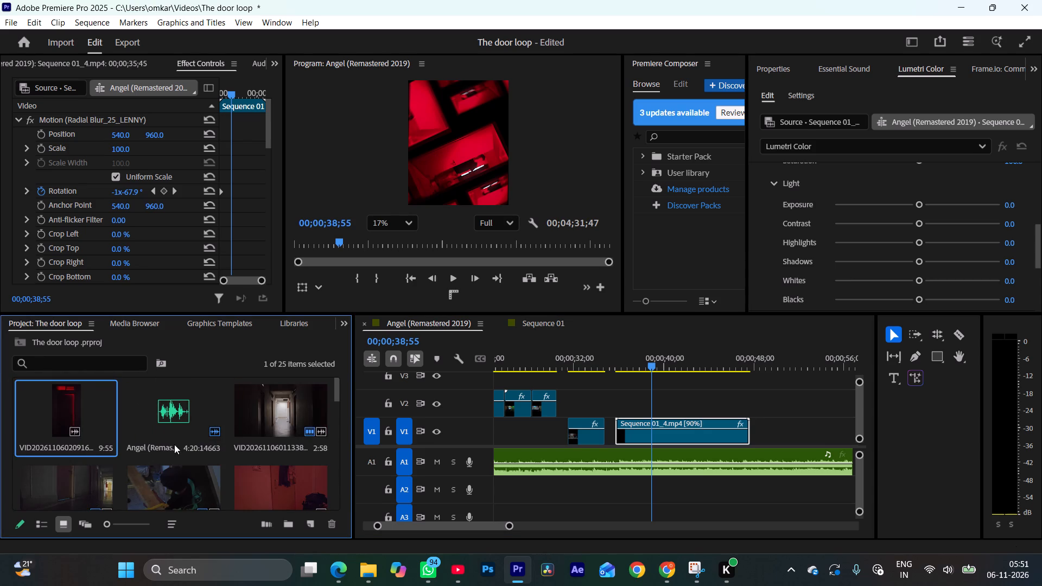
pyautogui.scroll(-4, 186, 449)
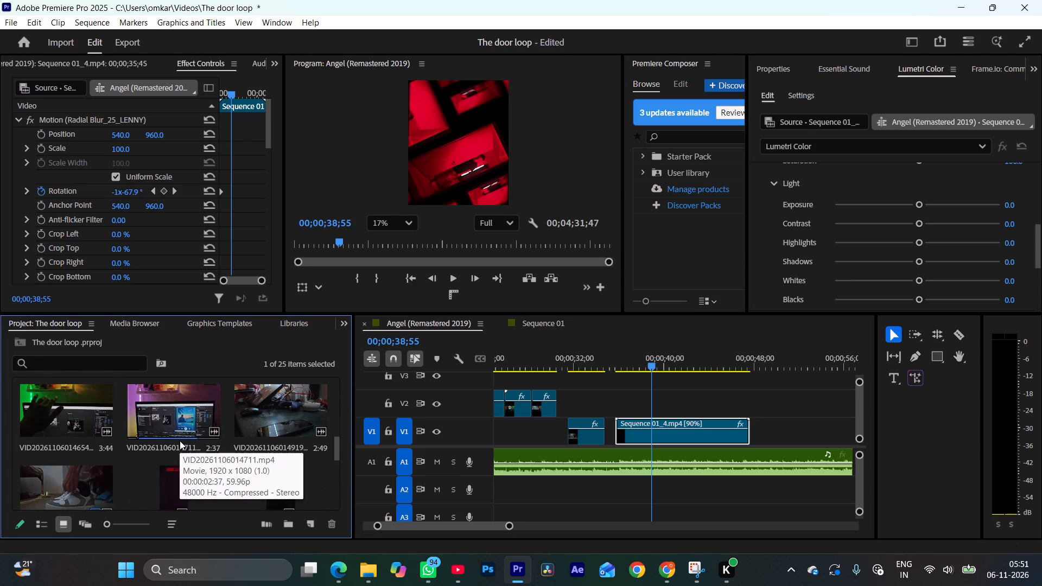
pyautogui.scroll(-1, 180, 441)
pyautogui.scroll(-1, 278, 418)
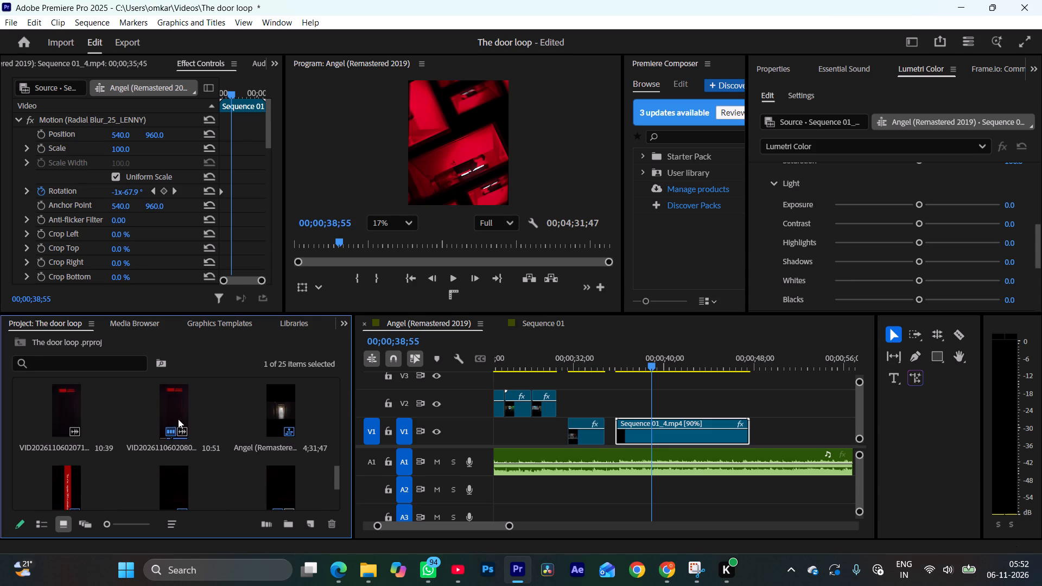
pyautogui.scroll(-1, 185, 413)
# Load Sequence 01_4.mp4 as source and place its video on V2, aligned with the start of the existing 90% copy.
pyautogui.doubleClick(274, 411)
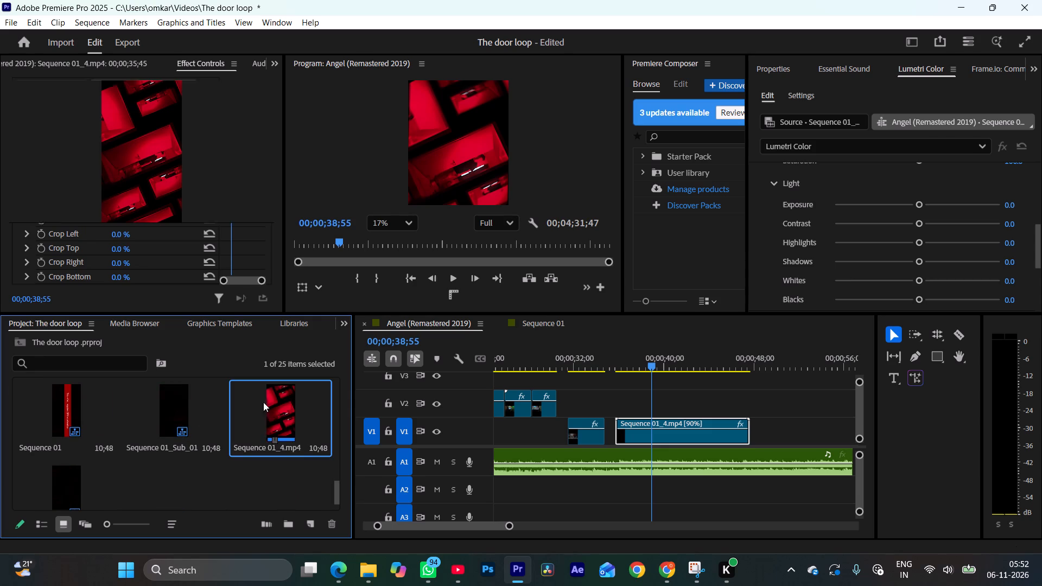
pyautogui.moveTo(69, 255); pyautogui.dragTo(15, 271)
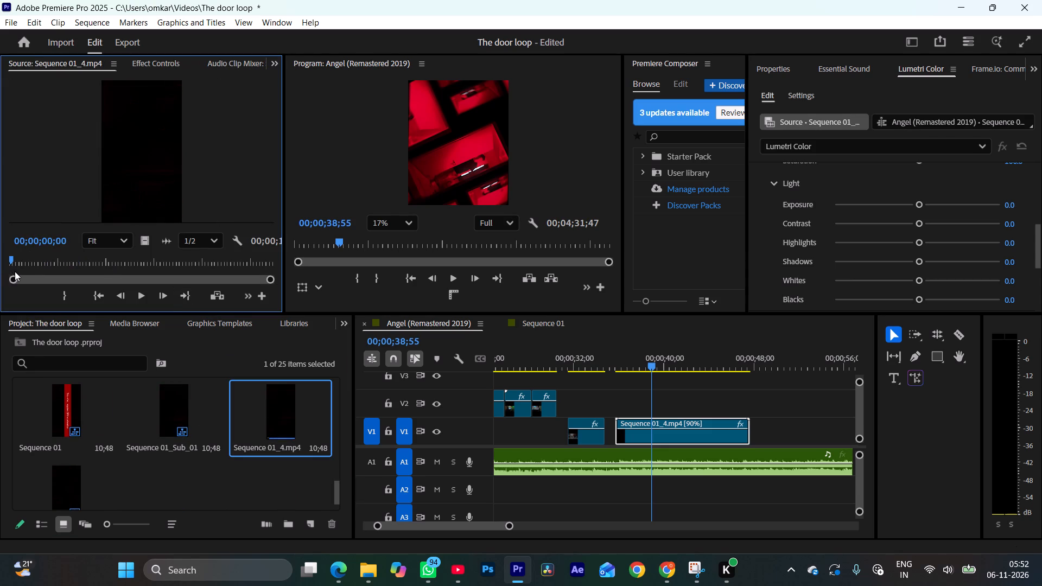
pyautogui.moveTo(15, 271); pyautogui.dragTo(0, 273)
pyautogui.moveTo(146, 239); pyautogui.dragTo(627, 391)
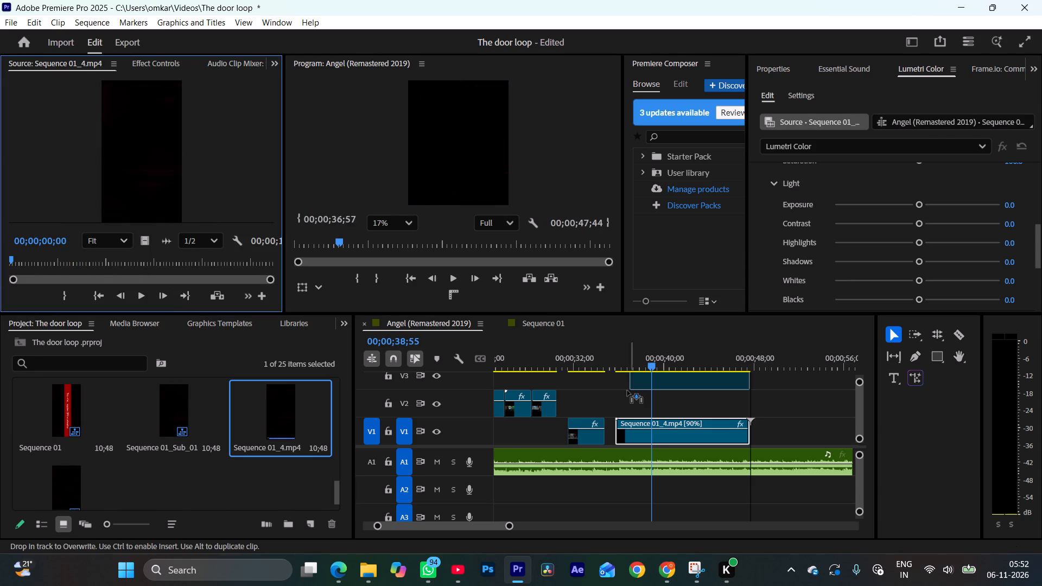
pyautogui.moveTo(627, 391); pyautogui.dragTo(615, 397)
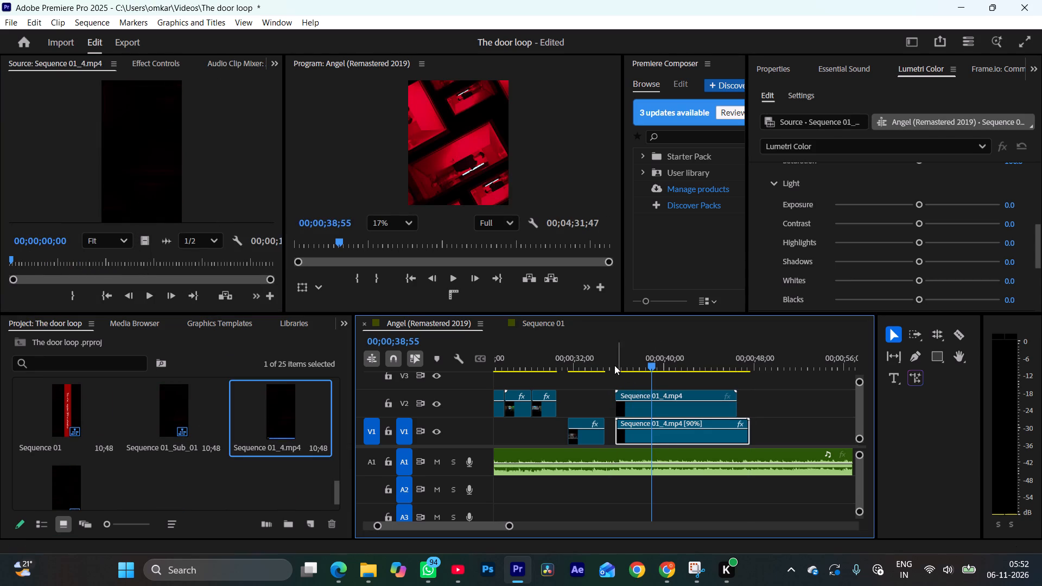
pyautogui.click(613, 364)
pyautogui.press('space')
pyautogui.press('space')
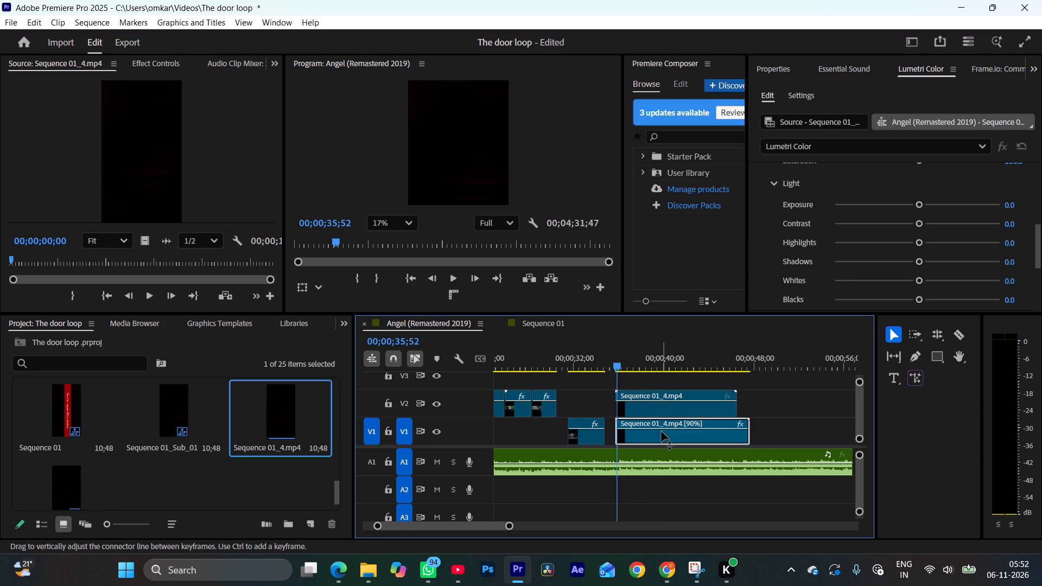
# Delete the 90% speed Sequence 01_4.mp4 clip from V1 and move the fresh copy down from V2, starting at about 00;00;35;52.
pyautogui.click(662, 431)
pyautogui.press('Delete')
pyautogui.moveTo(667, 404); pyautogui.dragTo(668, 429)
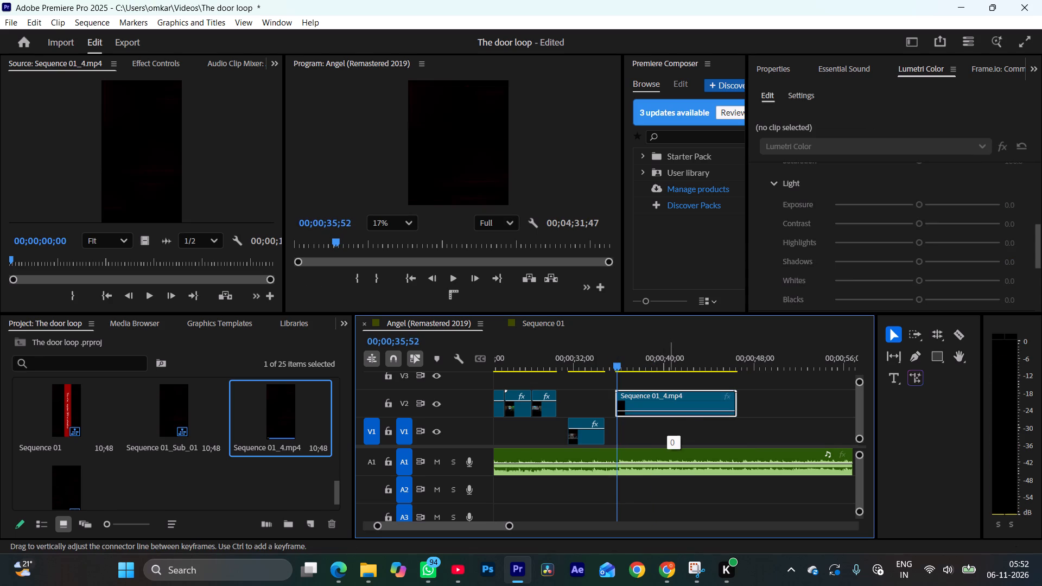
pyautogui.moveTo(668, 429); pyautogui.dragTo(666, 378)
pyautogui.moveTo(666, 413); pyautogui.dragTo(668, 426)
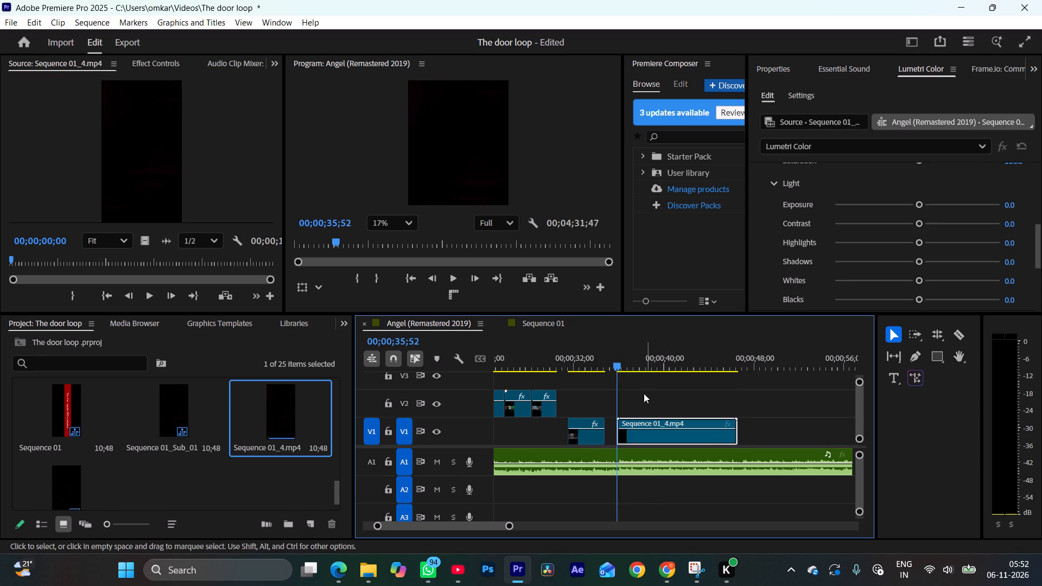
# Play the fresh Sequence 01_4.mp4 clip from its start to about 00;00;42;47, with the program preview zoom set to Fit.
pyautogui.click(614, 362)
pyautogui.press('space')
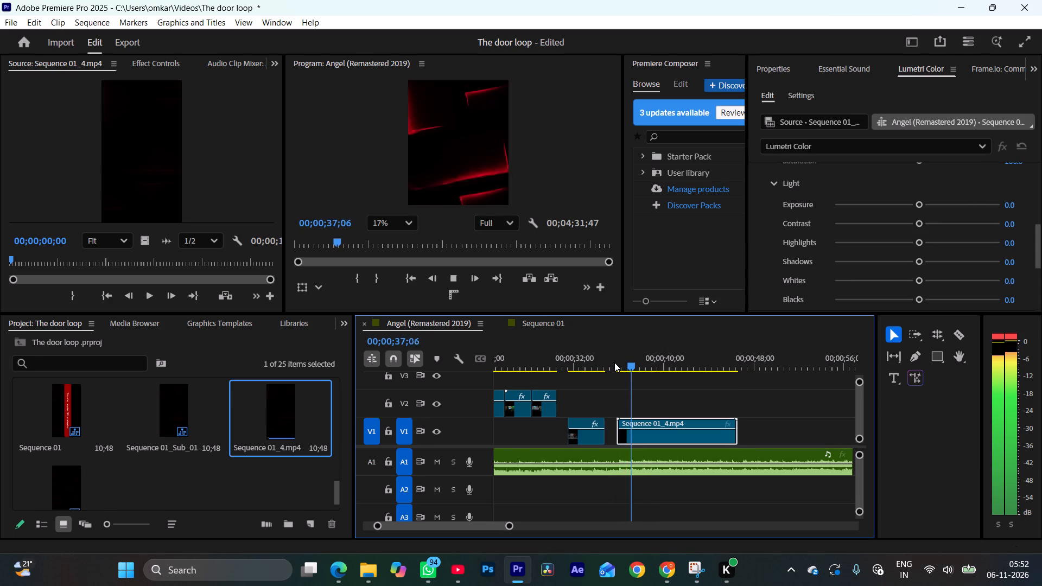
pyautogui.press('space')
pyautogui.scroll(-6, 476, 148)
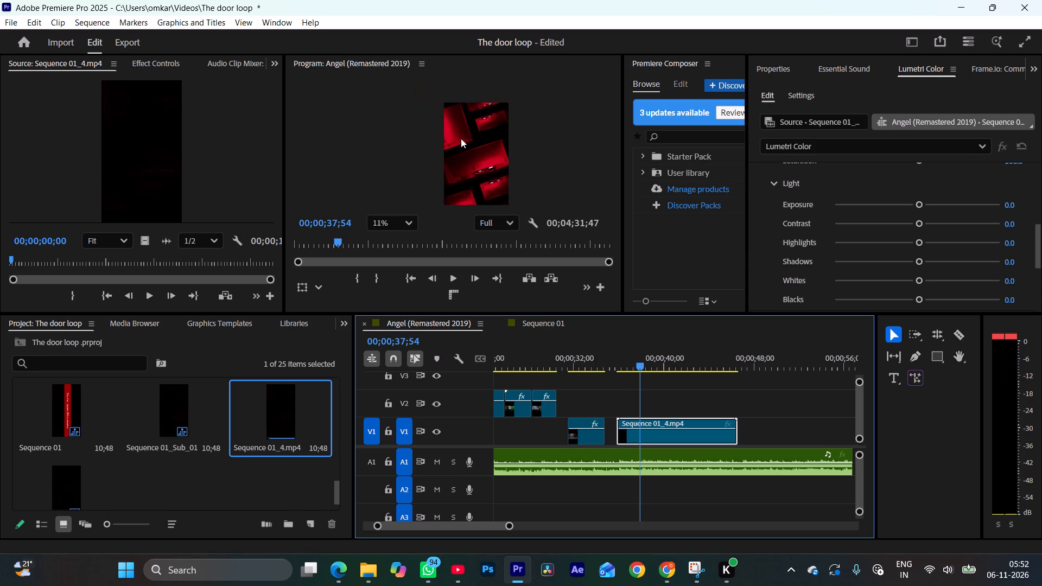
pyautogui.click(408, 224)
pyautogui.click(400, 238)
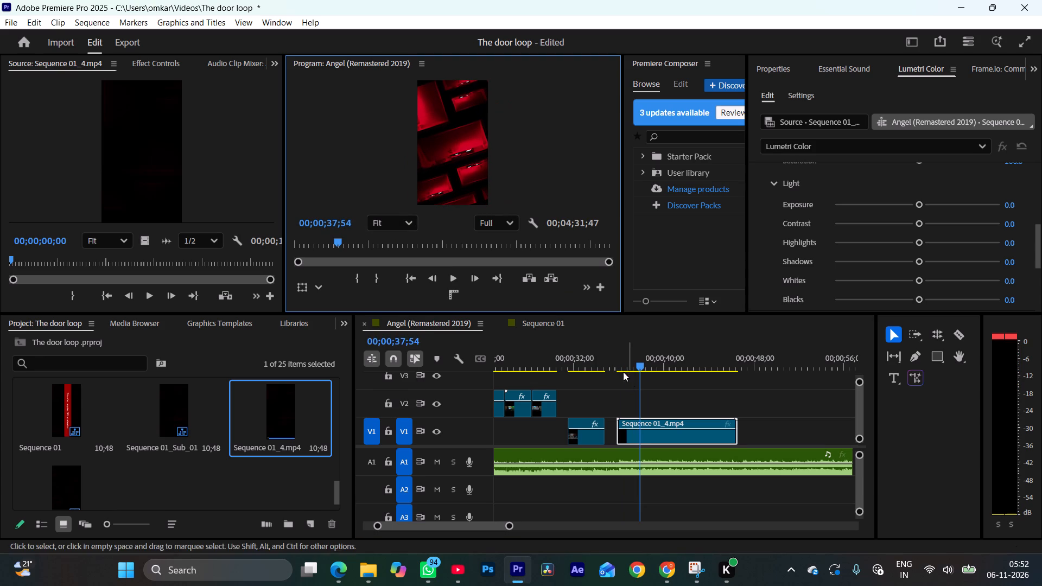
pyautogui.click(621, 368)
pyautogui.press('space')
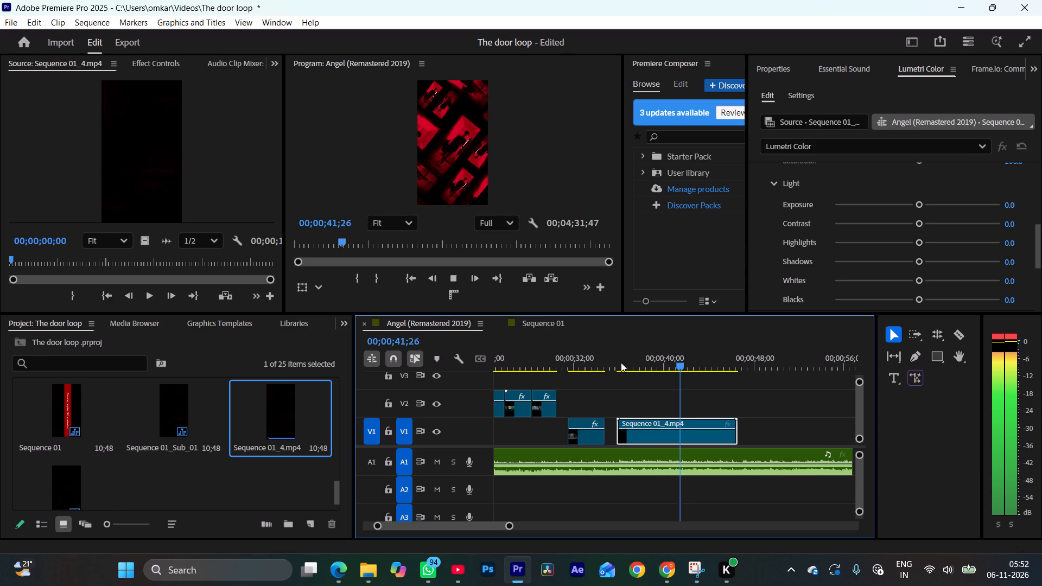
pyautogui.press('space')
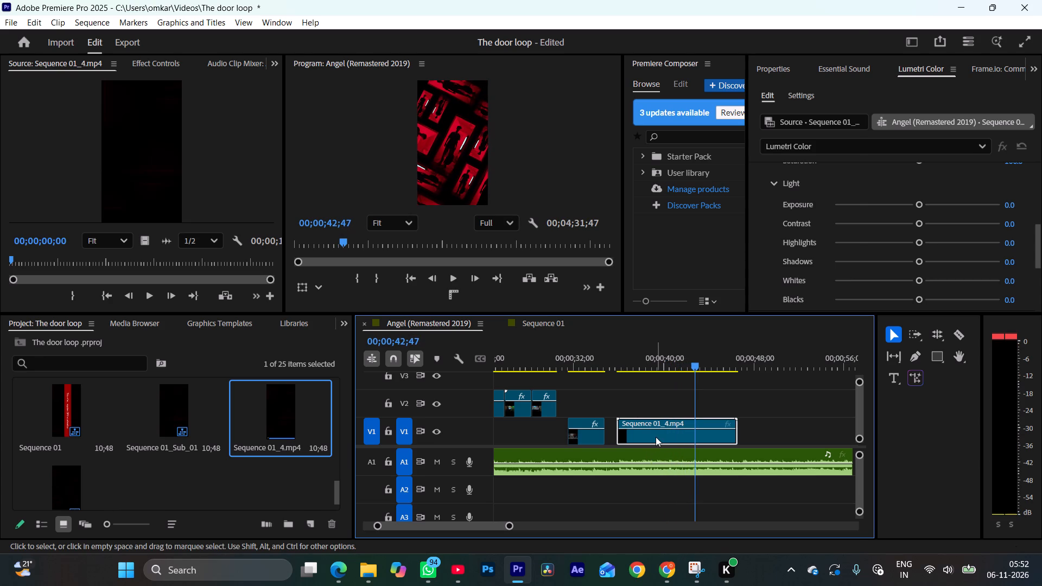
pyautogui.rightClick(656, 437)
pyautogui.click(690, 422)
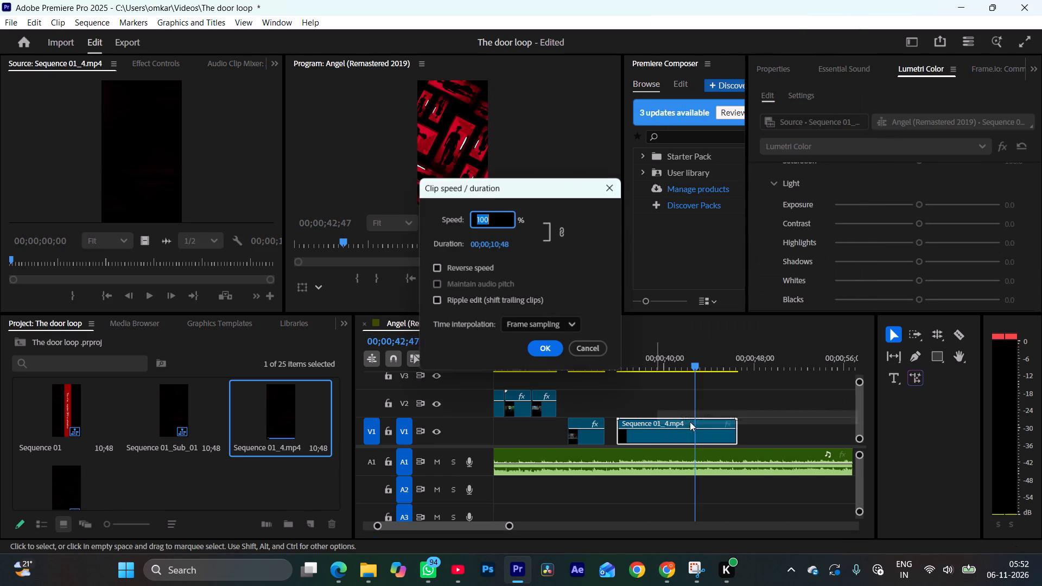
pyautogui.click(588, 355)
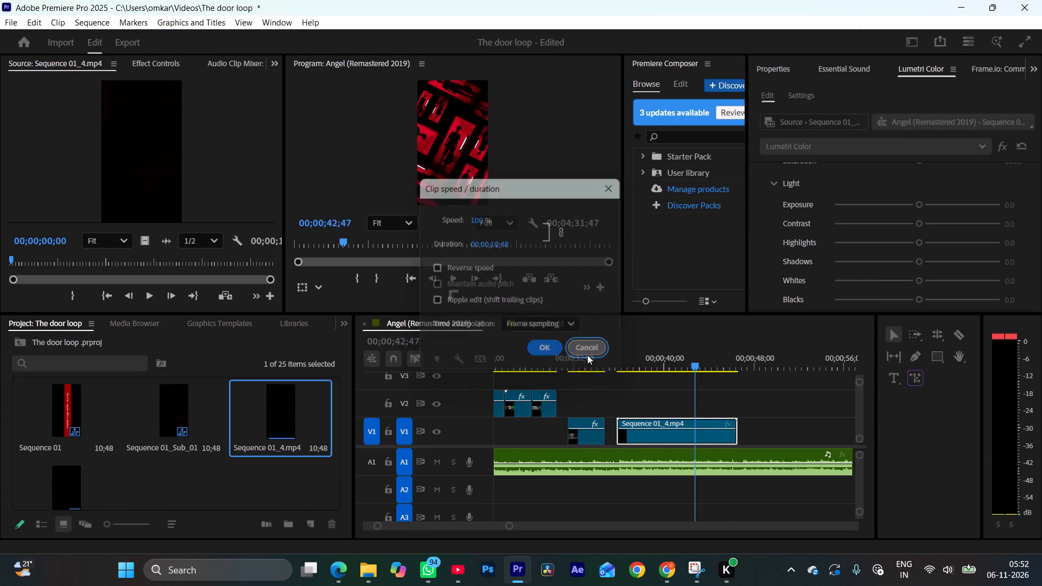
# Play the end of Sequence 01_4.mp4 and trim its tail slightly, to about 00;00;46;19.
pyautogui.press('space')
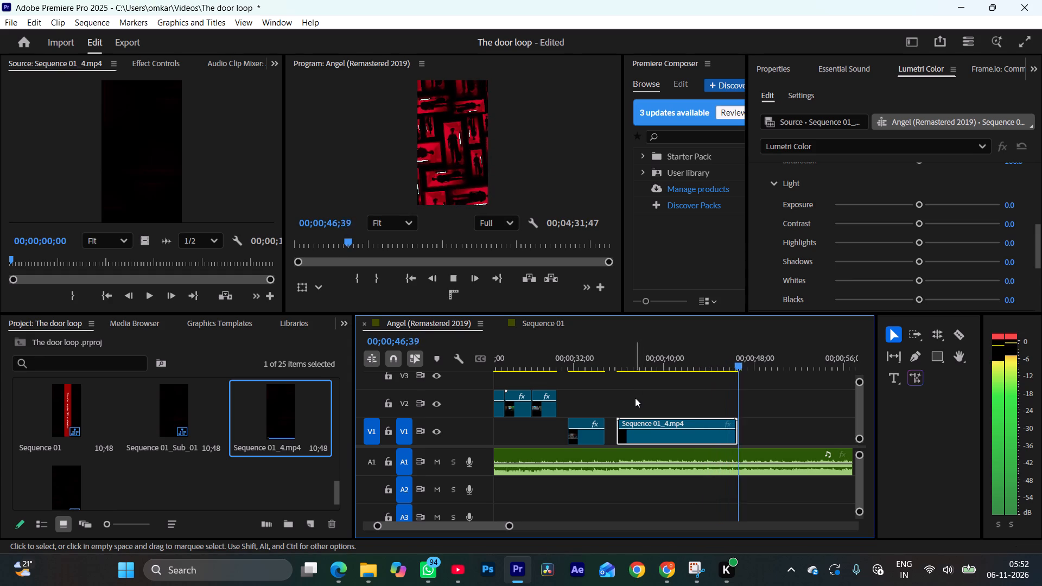
pyautogui.press('space')
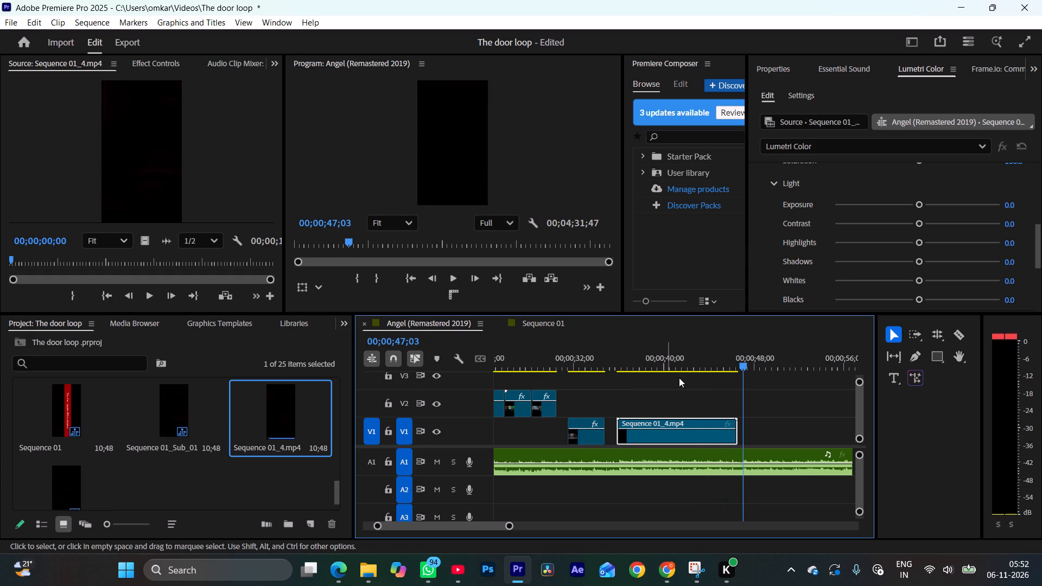
pyautogui.click(716, 368)
pyautogui.press('space')
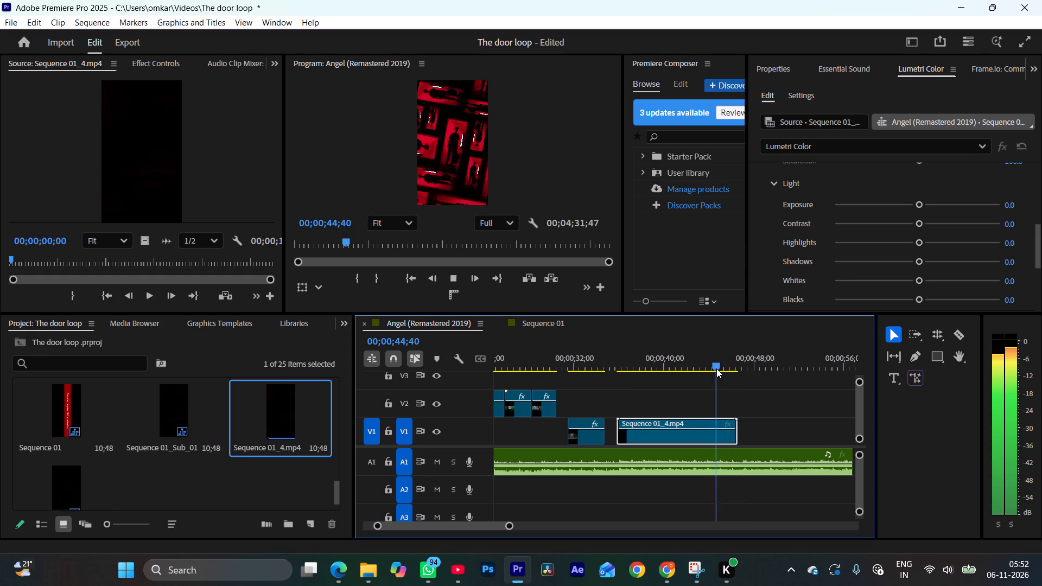
pyautogui.press('space')
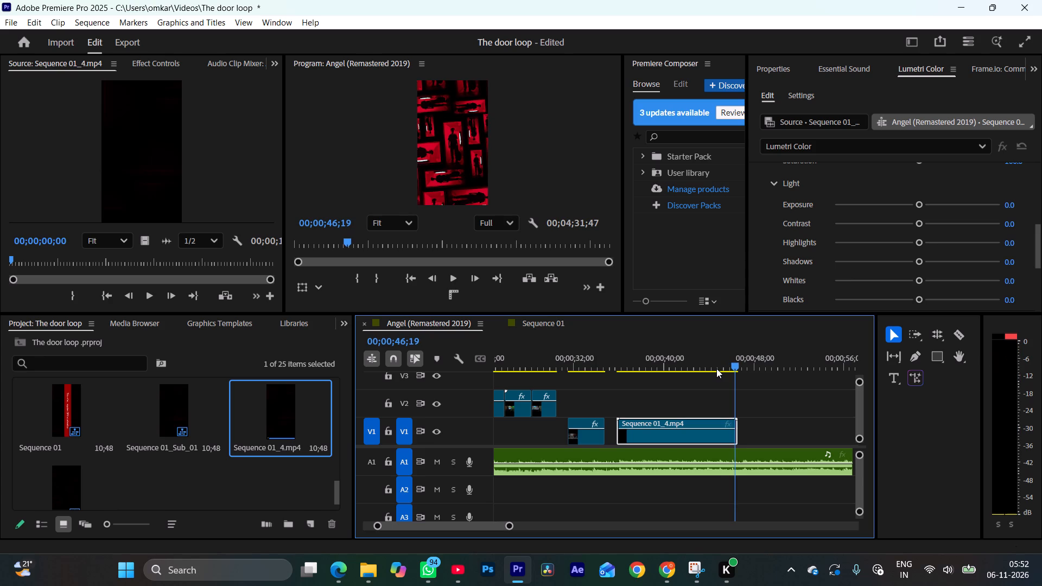
pyautogui.click(739, 435)
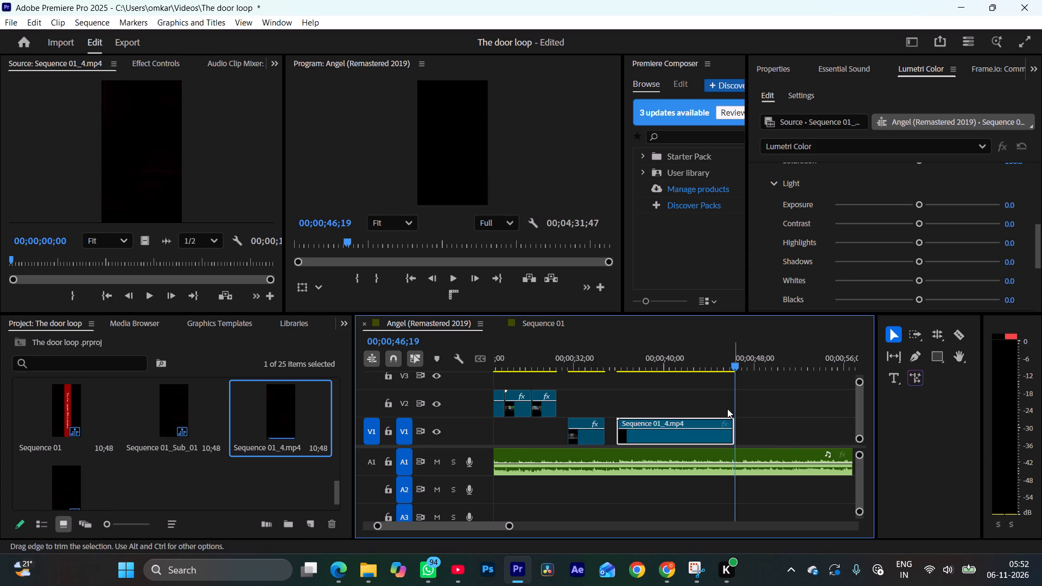
# Replay the last part of Sequence 01_4.mp4 to check the trimmed ending against the music.
pyautogui.click(723, 372)
pyautogui.press('space')
pyautogui.click(725, 371)
pyautogui.press('space')
pyautogui.click(725, 368)
pyautogui.press('space')
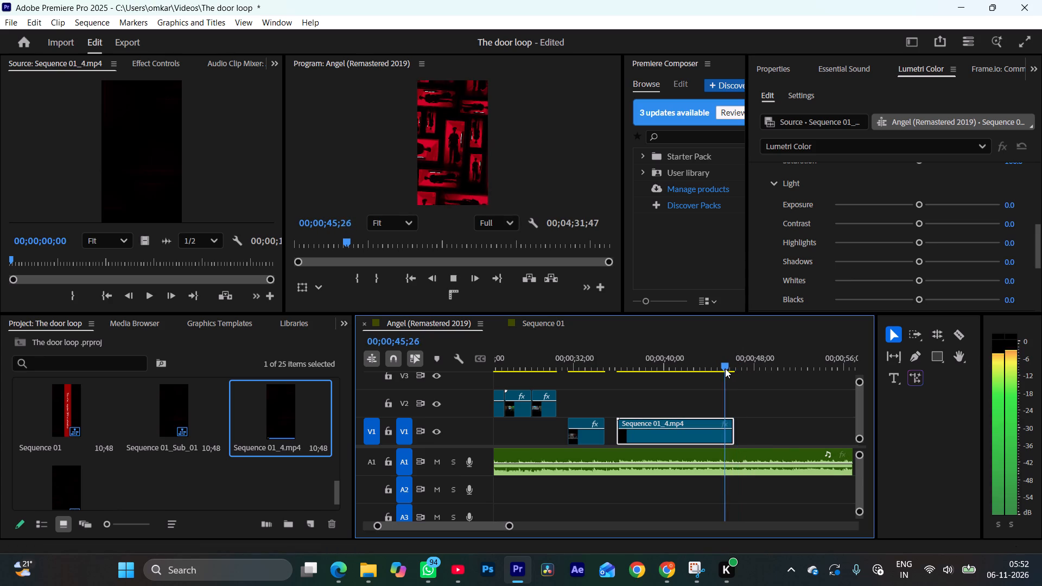
# Play Sequence 01_4.mp4 from its start through its end, and scrub its opening again to about 00;00;38;18.
pyautogui.click(613, 362)
pyautogui.press('space')
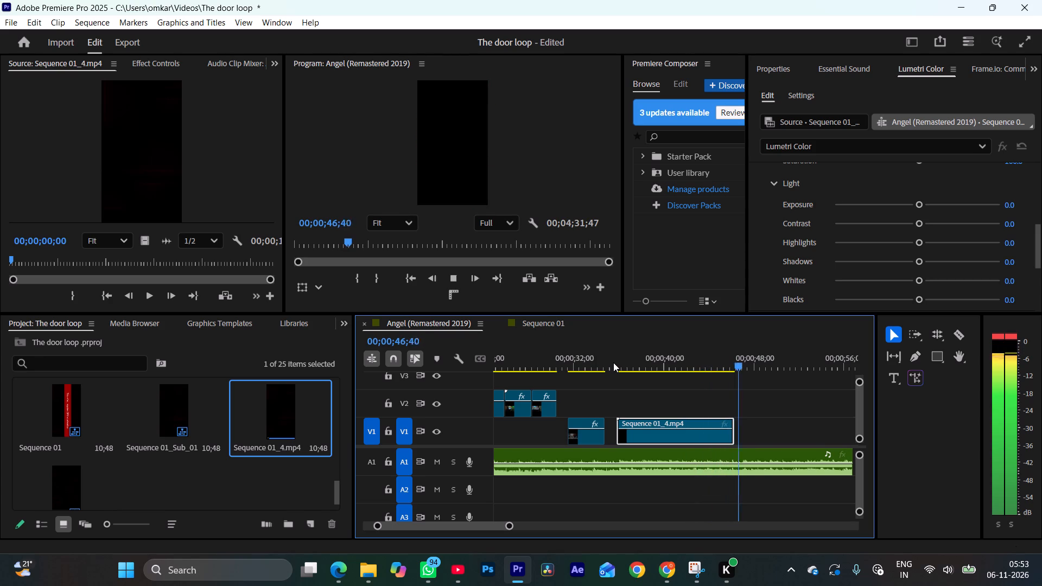
pyautogui.click(613, 362)
pyautogui.press('space')
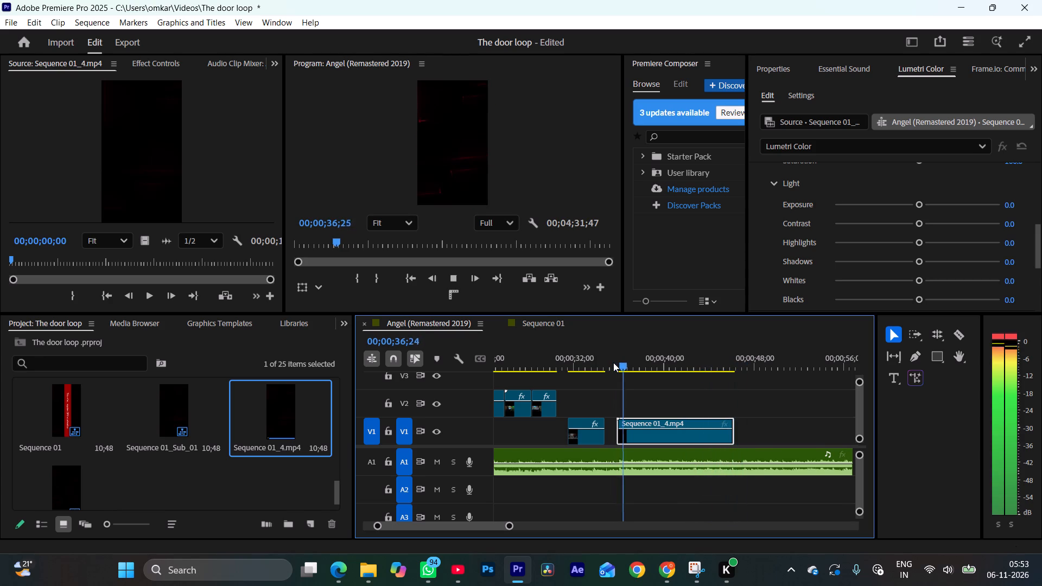
pyautogui.press('space')
pyautogui.rightClick(647, 430)
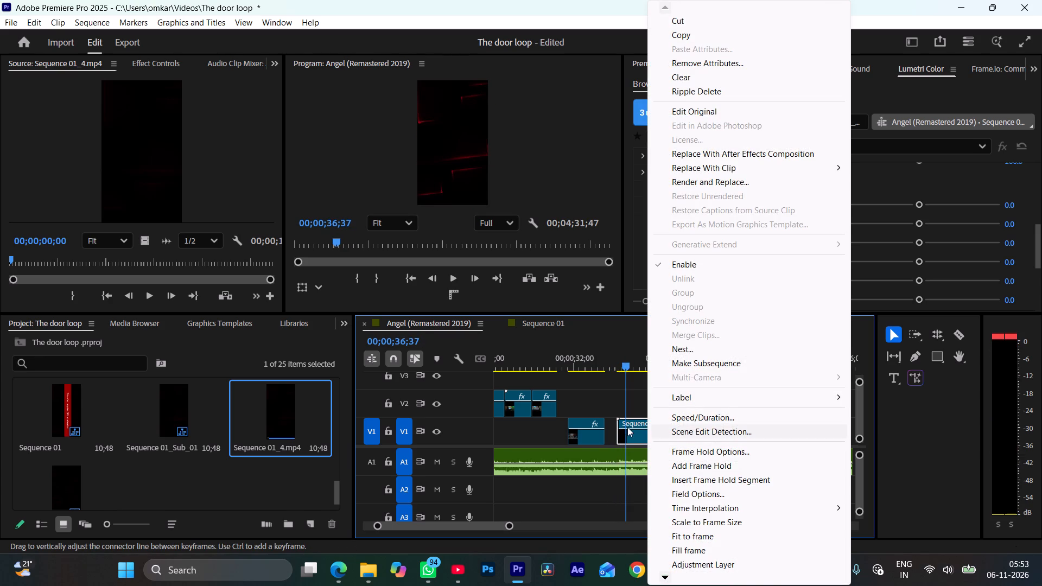
pyautogui.click(617, 368)
pyautogui.moveTo(617, 368); pyautogui.dragTo(657, 374)
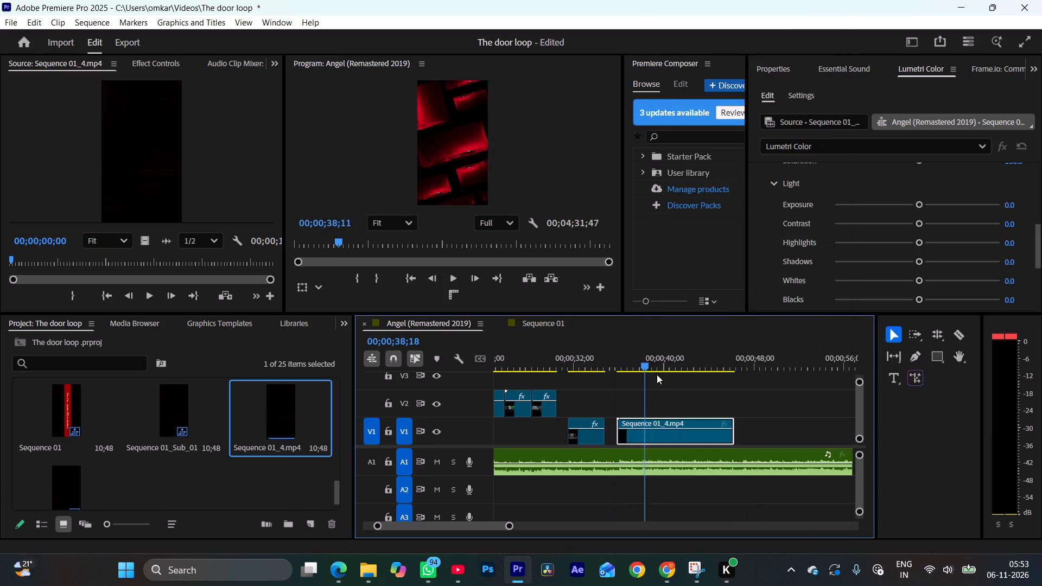
# Duplicate the Sequence 01_4.mp4 clip from V1 onto V2, directly above the original.
pyautogui.moveTo(657, 374); pyautogui.dragTo(733, 382)
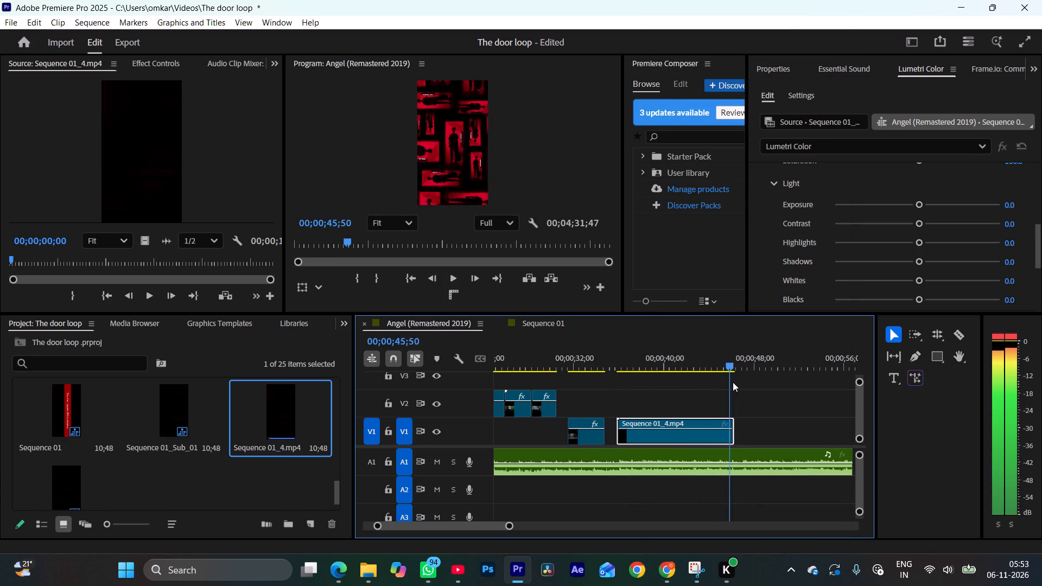
pyautogui.moveTo(733, 382); pyautogui.dragTo(630, 414)
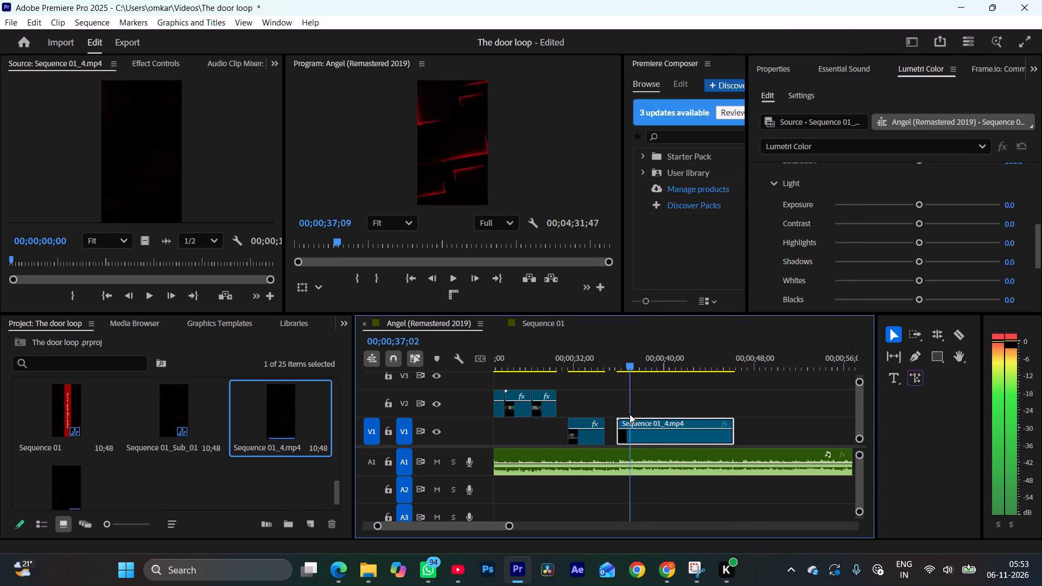
pyautogui.moveTo(630, 414); pyautogui.dragTo(643, 418)
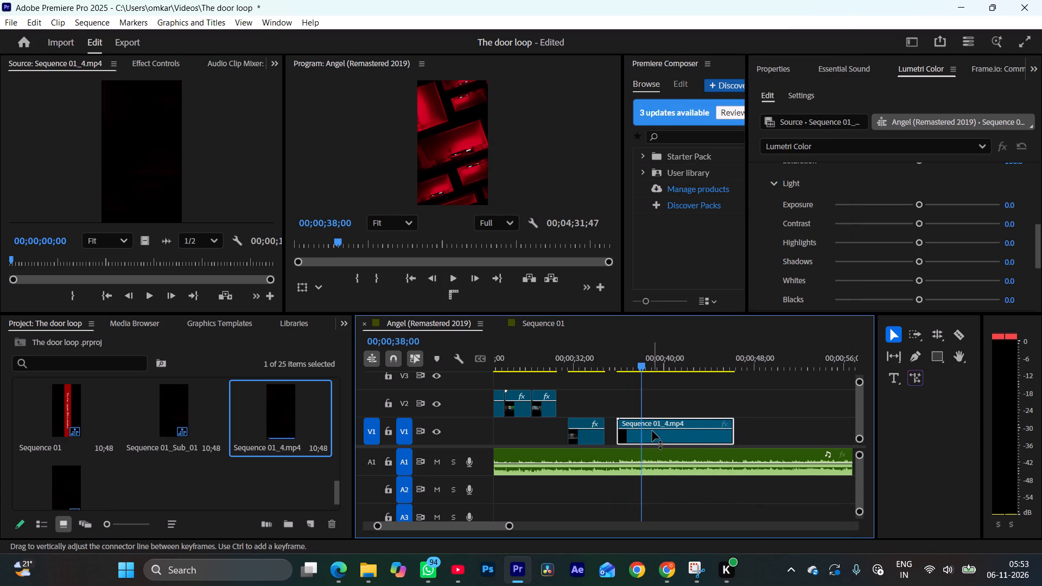
pyautogui.keyDown('alt'); pyautogui.moveTo(653, 433); pyautogui.dragTo(655, 402); pyautogui.keyUp('alt')
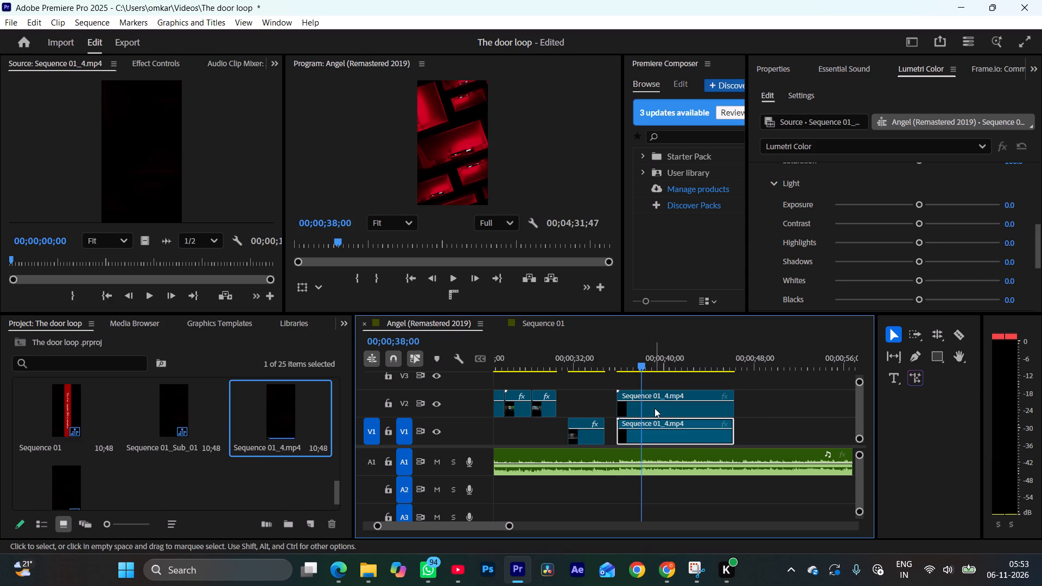
# With the V2 copy of Sequence 01_4.mp4 selected, search the effects library for "ra".
pyautogui.click(655, 409)
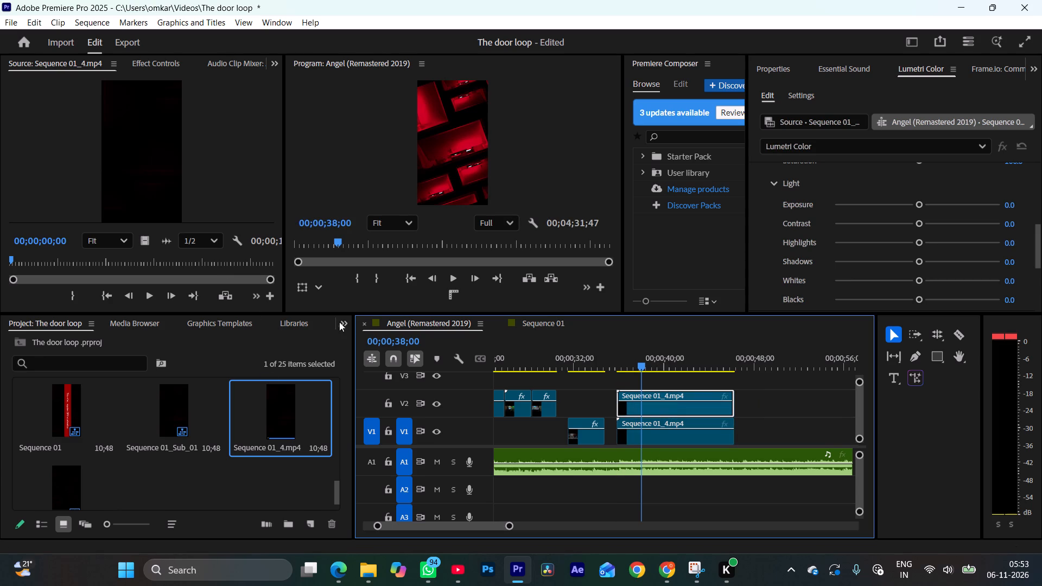
pyautogui.click(344, 319)
pyautogui.click(364, 424)
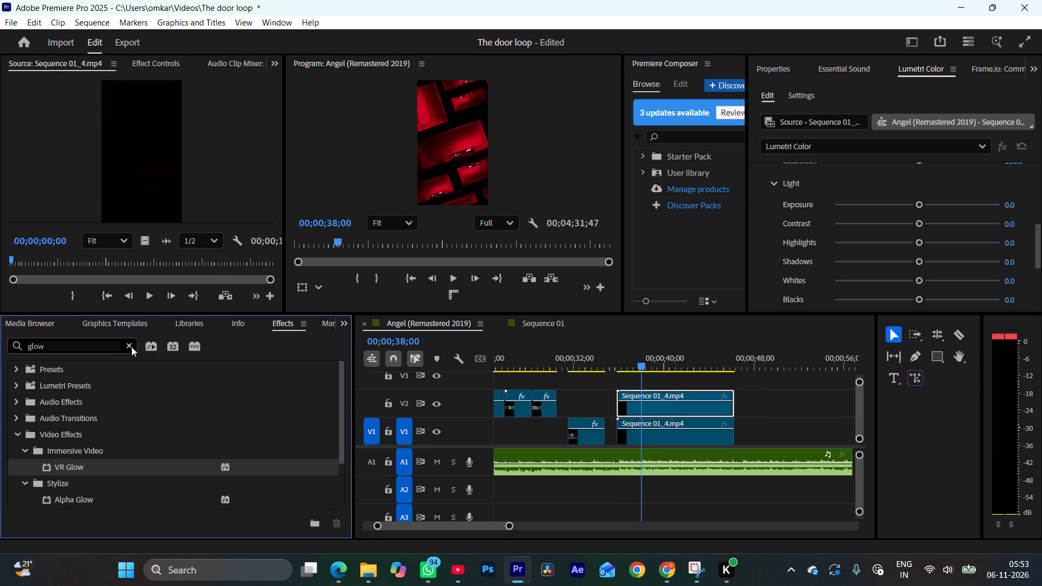
pyautogui.click(134, 343)
pyautogui.click(125, 348)
pyautogui.write('ra')
pyautogui.click(105, 345)
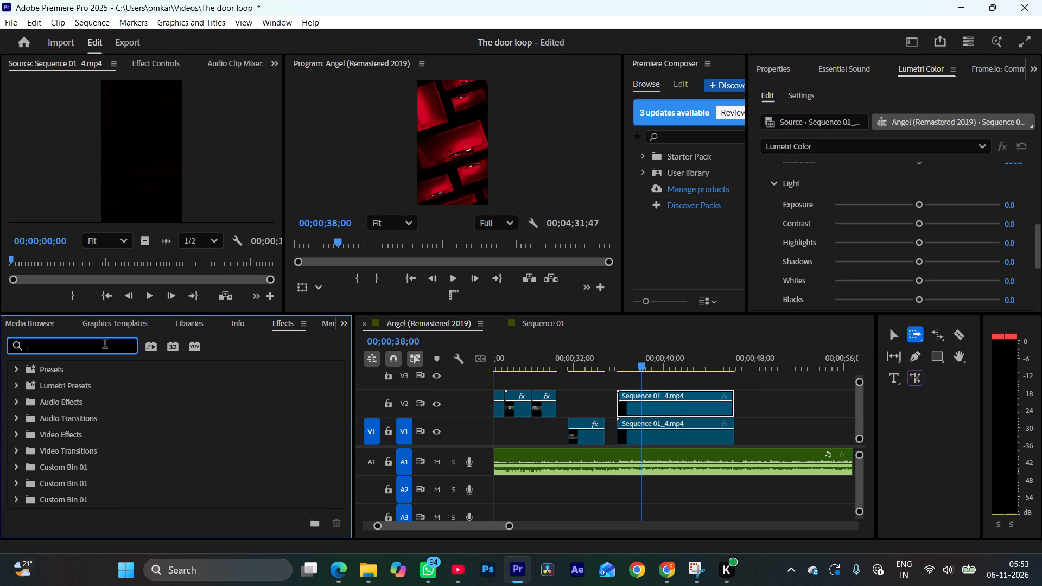
pyautogui.write('ra')
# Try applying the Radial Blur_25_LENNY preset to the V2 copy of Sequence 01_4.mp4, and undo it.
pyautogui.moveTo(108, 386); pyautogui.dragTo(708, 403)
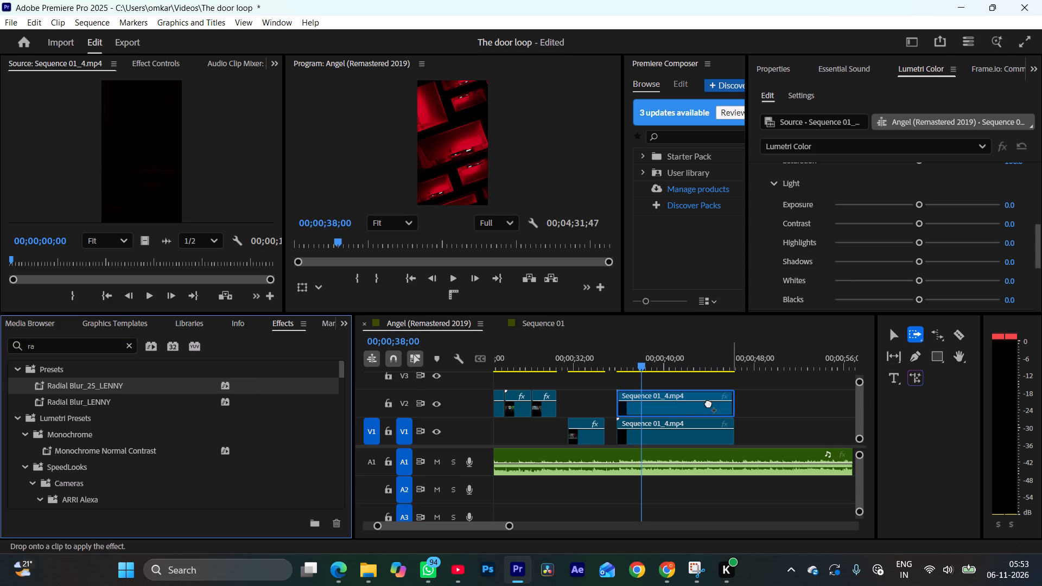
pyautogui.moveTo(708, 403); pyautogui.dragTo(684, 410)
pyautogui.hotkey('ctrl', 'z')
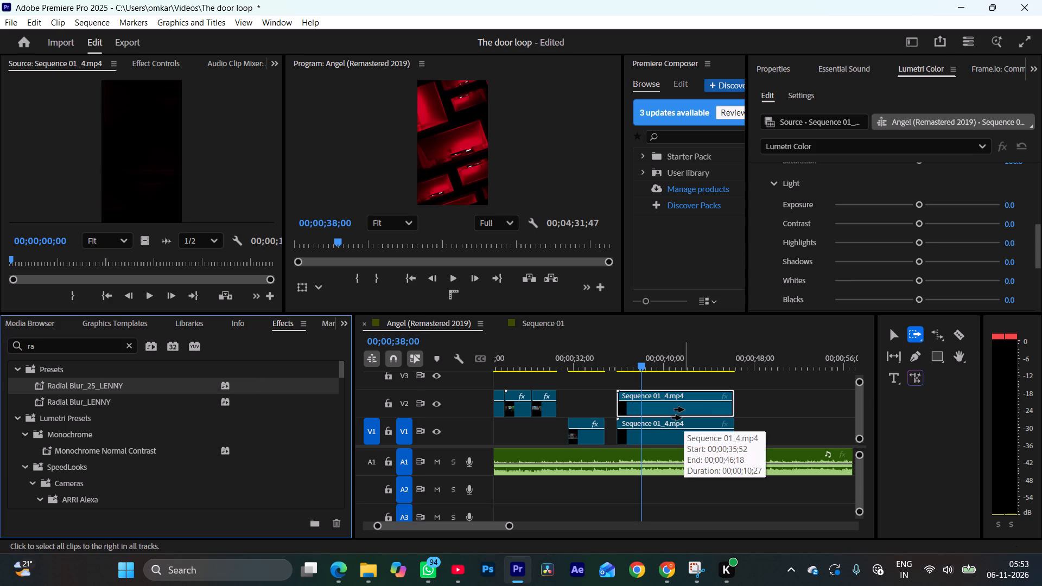
# Nest the V2 copy of Sequence 01_4.mp4, keeping the suggested nested sequence name.
pyautogui.press('v')
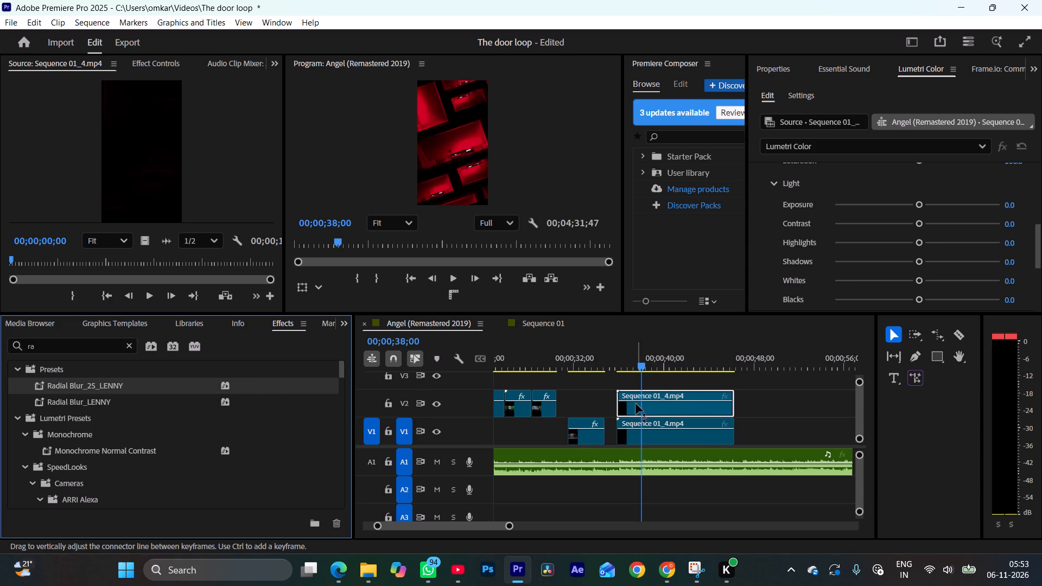
pyautogui.rightClick(636, 404)
pyautogui.click(684, 347)
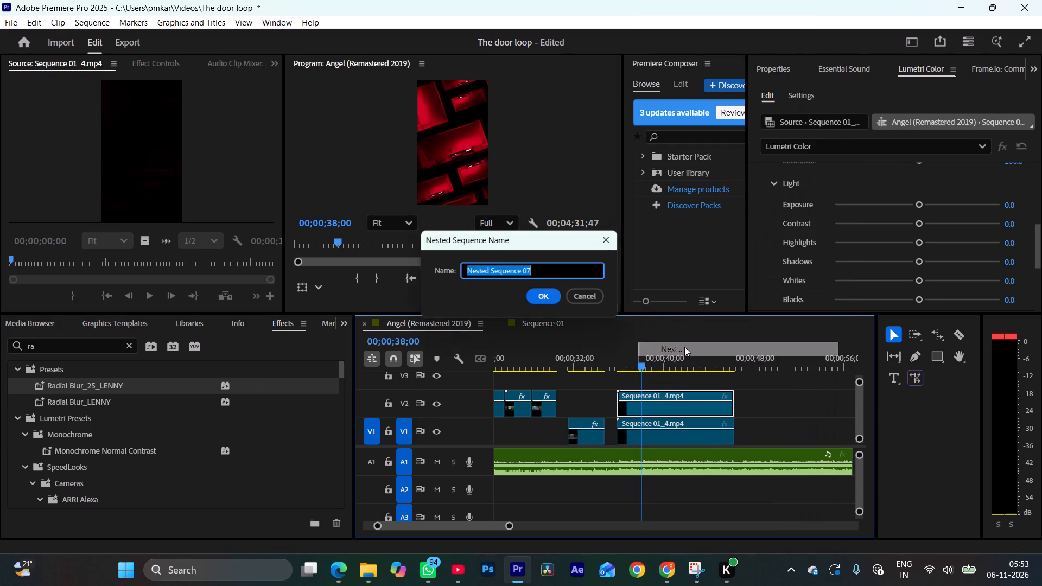
pyautogui.click(552, 303)
# Apply the Radial Blur_25_LENNY preset to the nested clip on V2 and scrub it to 00;00;39;41.
pyautogui.moveTo(146, 380); pyautogui.dragTo(259, 385)
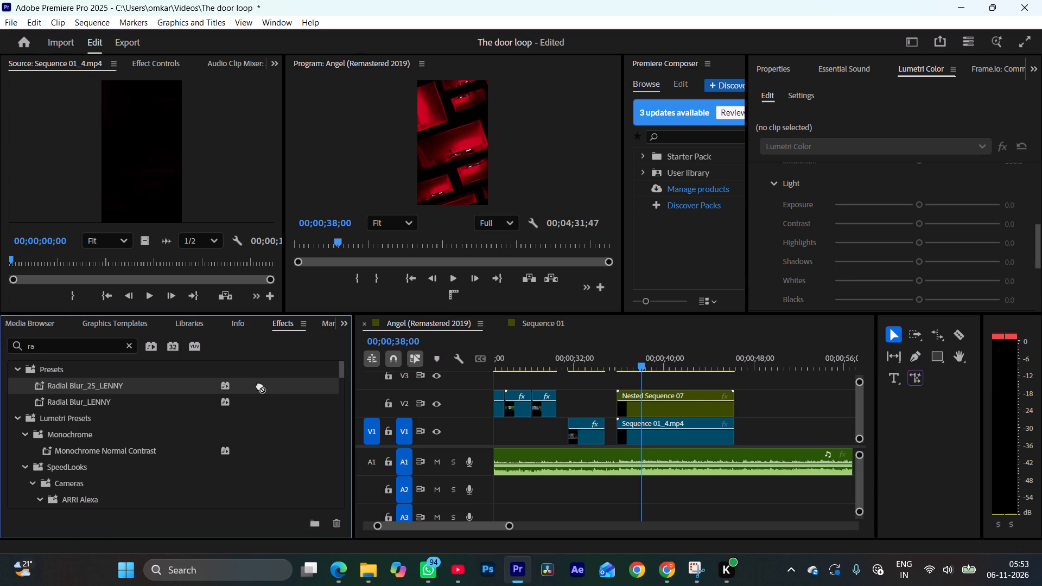
pyautogui.moveTo(259, 385); pyautogui.dragTo(684, 404)
pyautogui.moveTo(633, 363); pyautogui.dragTo(662, 373)
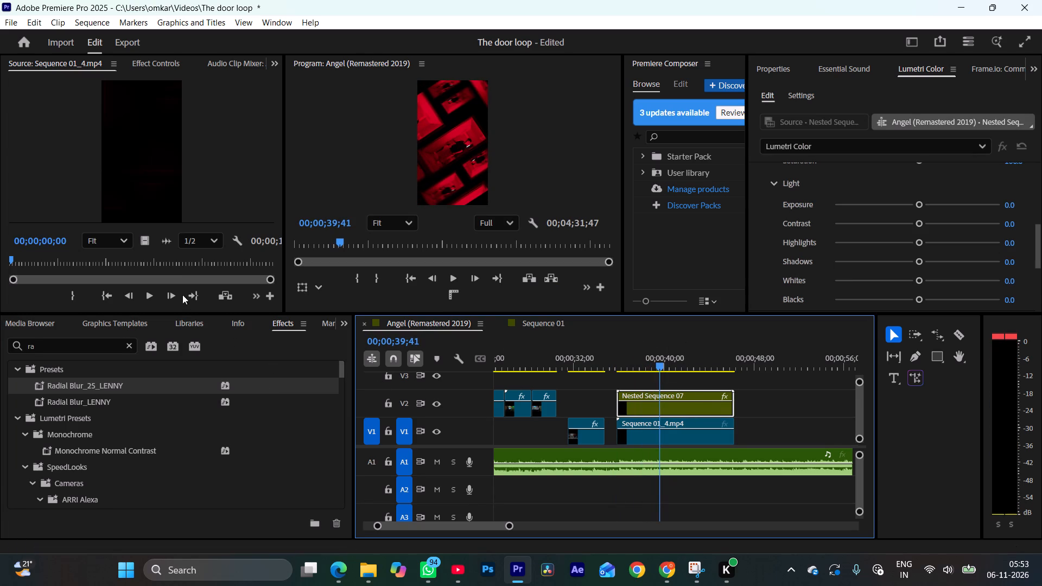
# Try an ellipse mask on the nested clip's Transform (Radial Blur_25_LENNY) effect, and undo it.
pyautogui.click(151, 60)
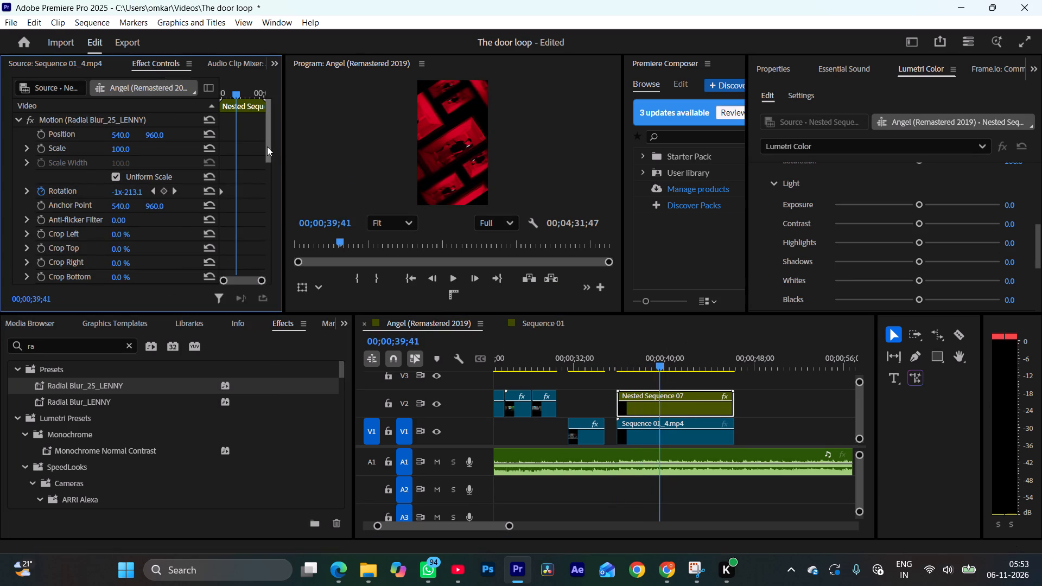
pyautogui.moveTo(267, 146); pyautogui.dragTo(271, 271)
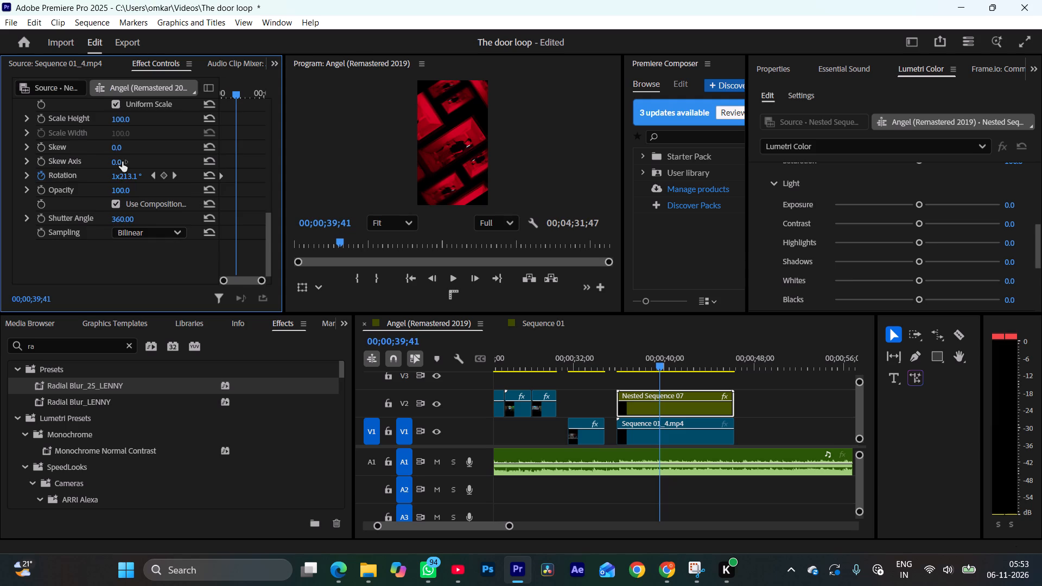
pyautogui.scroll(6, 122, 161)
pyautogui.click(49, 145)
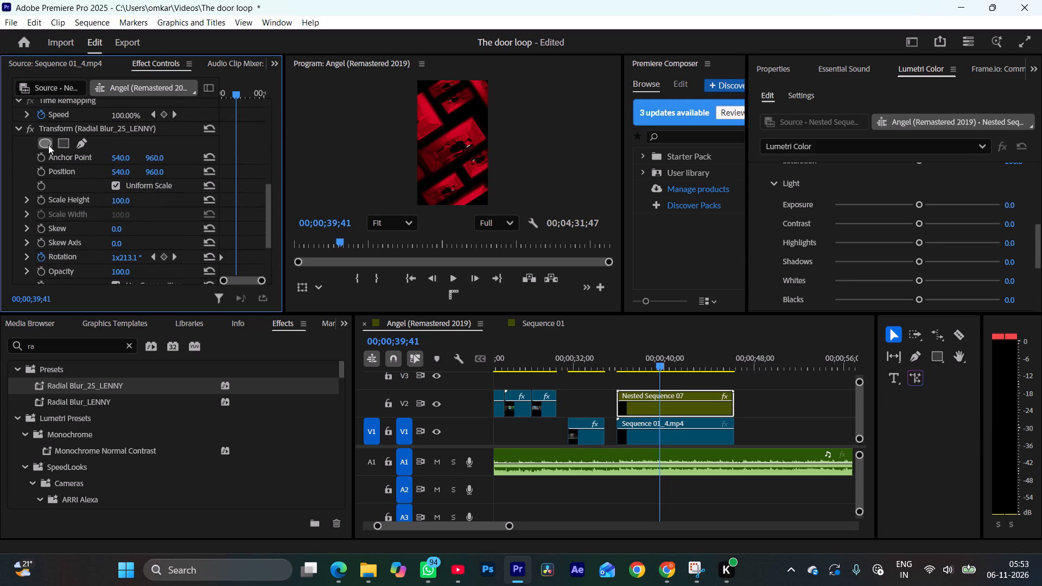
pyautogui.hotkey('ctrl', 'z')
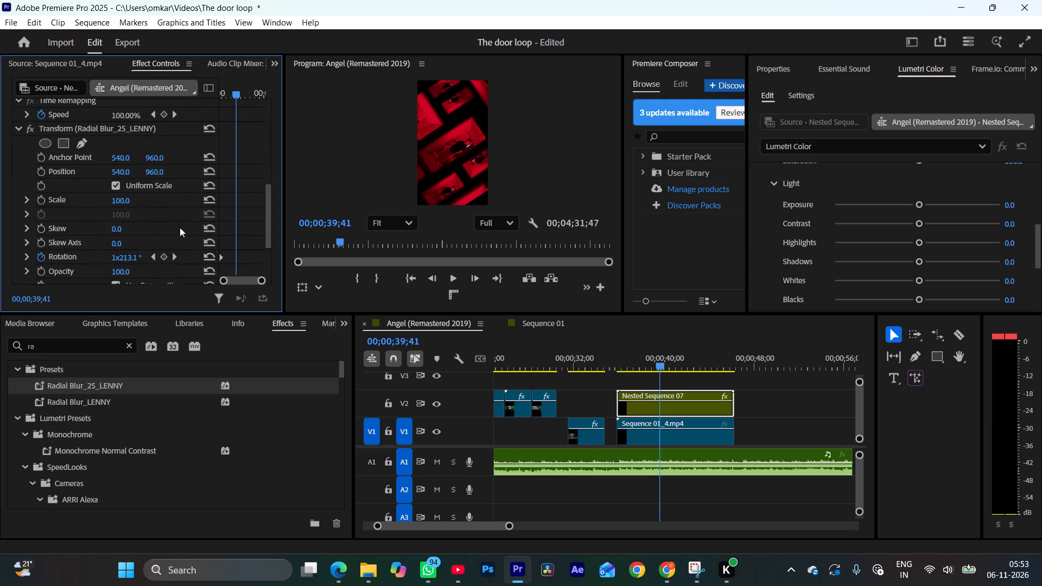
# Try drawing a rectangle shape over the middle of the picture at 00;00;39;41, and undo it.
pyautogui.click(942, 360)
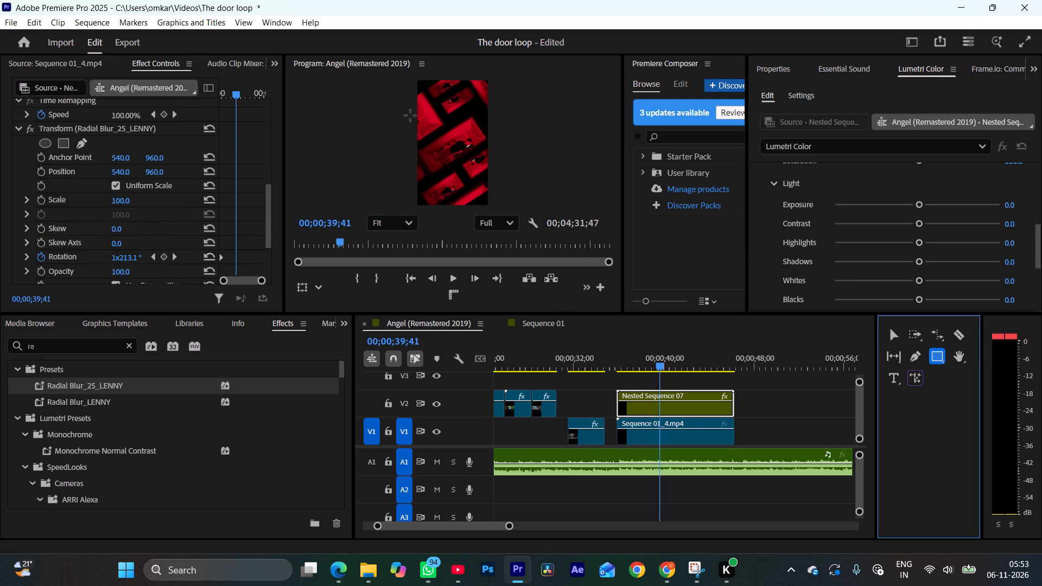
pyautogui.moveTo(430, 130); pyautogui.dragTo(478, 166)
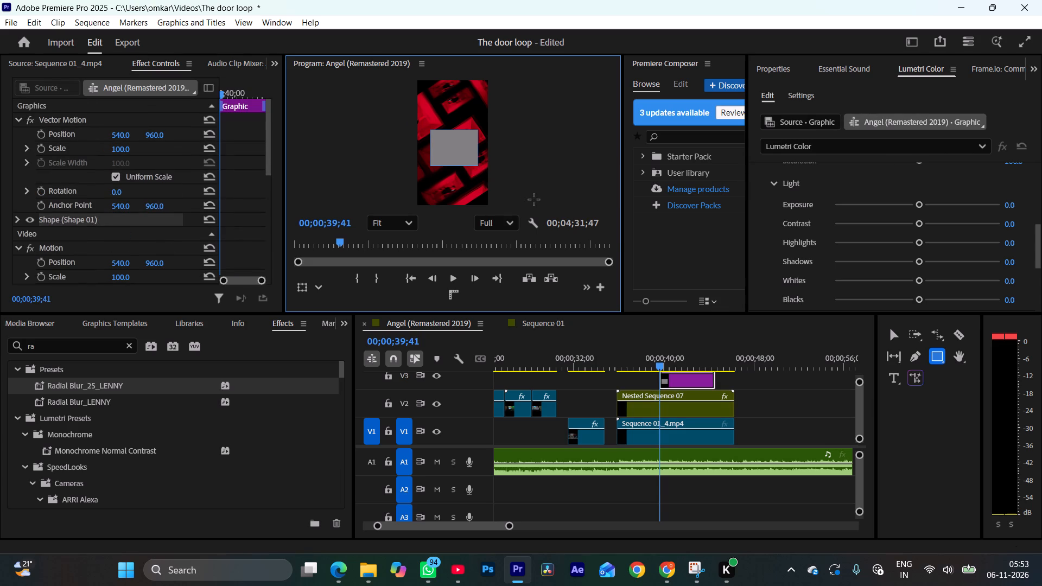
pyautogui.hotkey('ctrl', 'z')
# Draw a closed seven-point Pen shape around the central door area of the picture at 00;00;39;41.
pyautogui.click(912, 363)
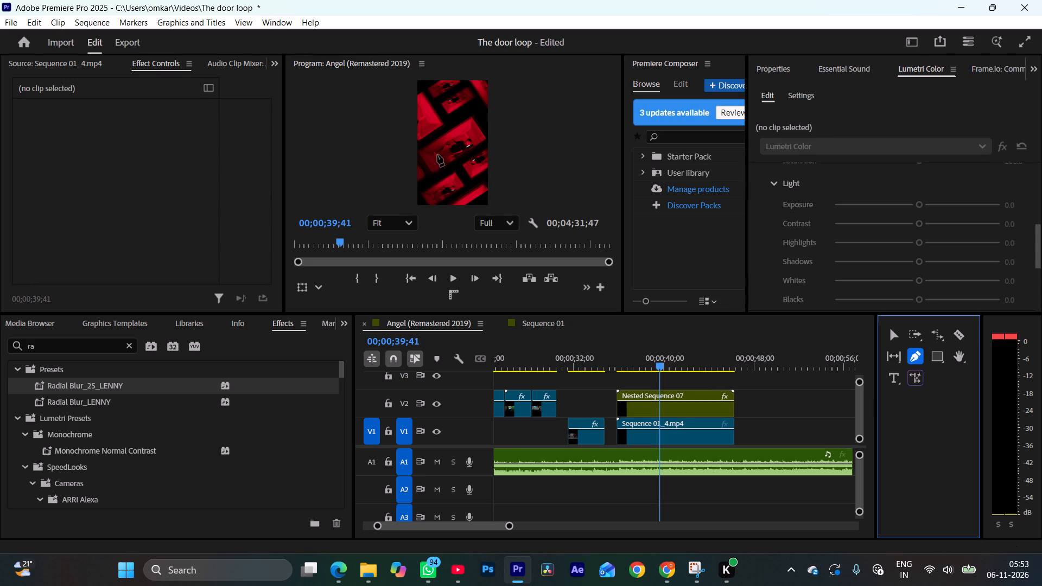
pyautogui.click(463, 114)
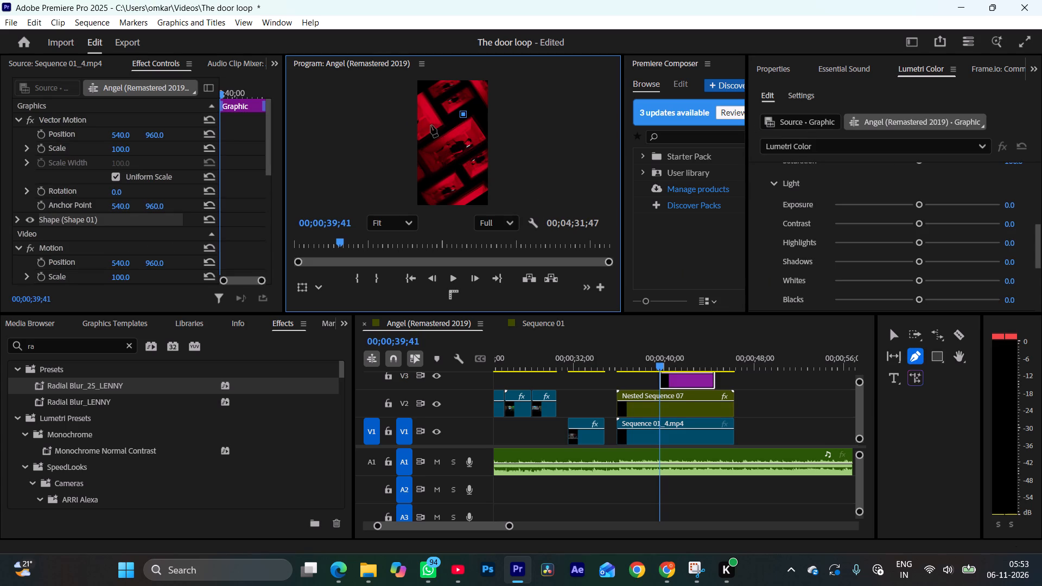
pyautogui.click(432, 123)
pyautogui.click(423, 146)
pyautogui.click(425, 168)
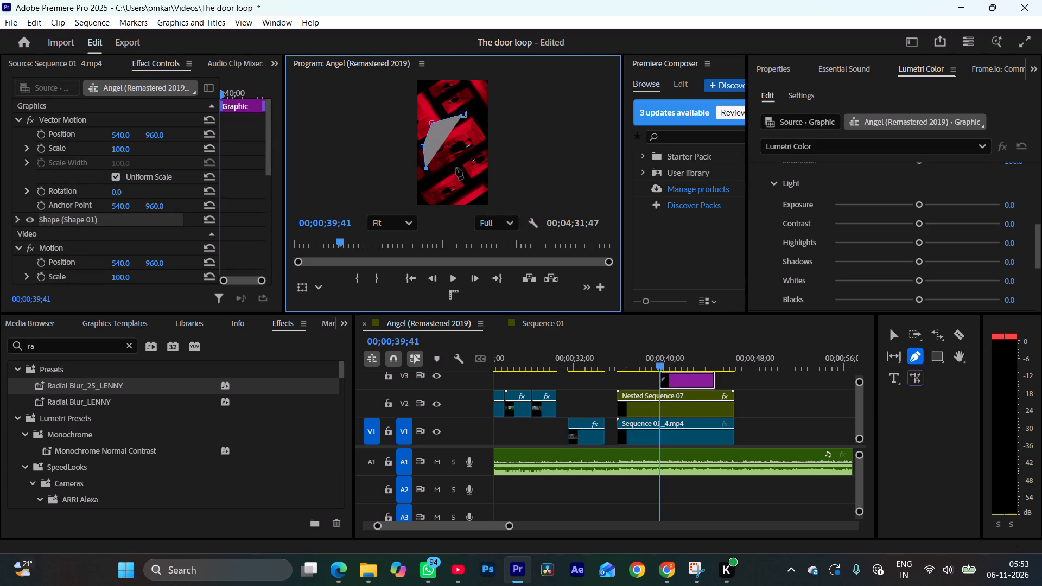
pyautogui.click(457, 168)
pyautogui.click(475, 154)
pyautogui.click(486, 143)
pyautogui.click(465, 114)
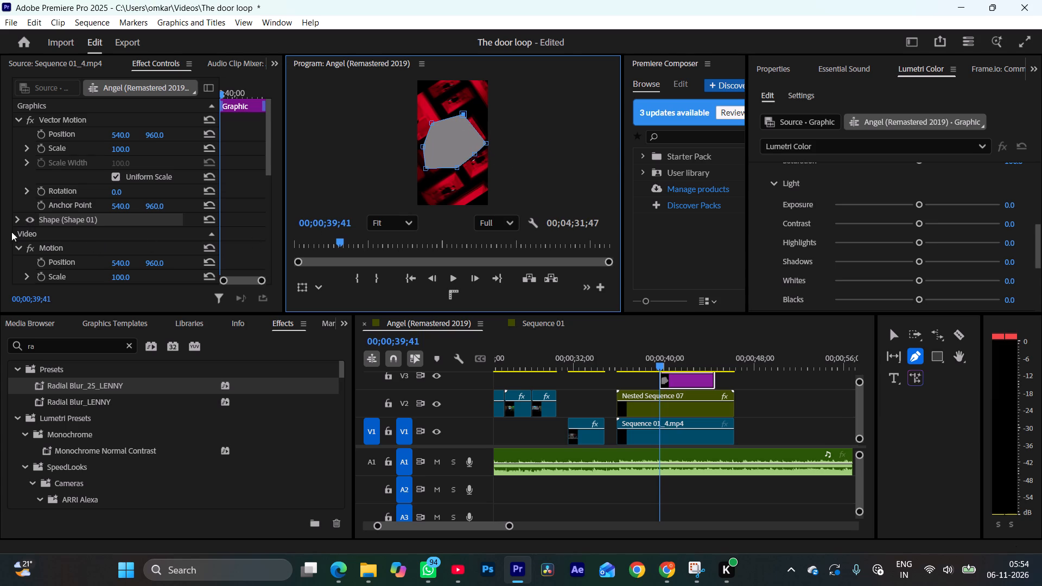
# Turn off the fill of the pen-drawn shape.
pyautogui.click(12, 218)
pyautogui.click(17, 215)
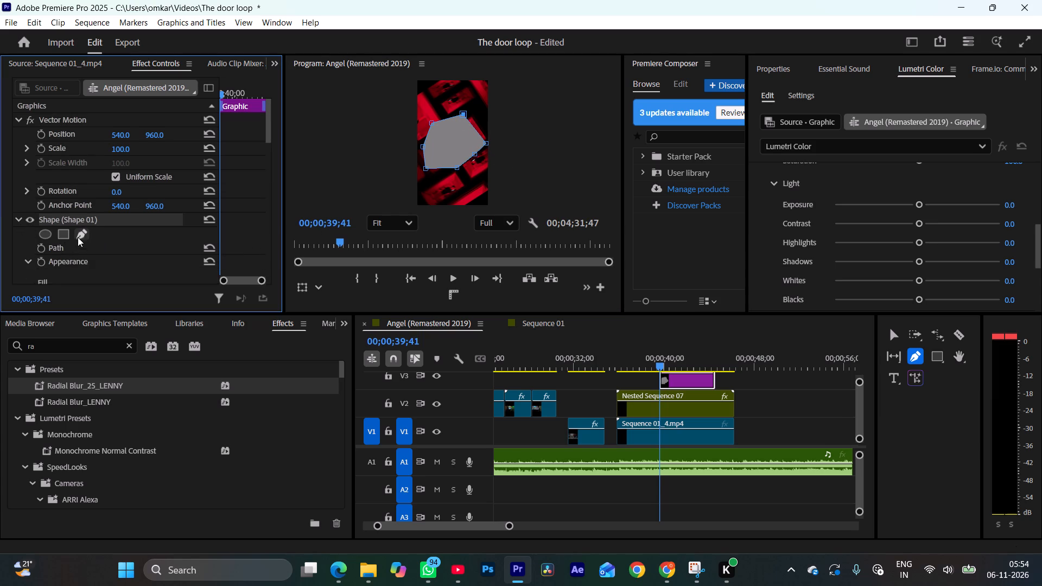
pyautogui.scroll(-5, 86, 240)
pyautogui.click(36, 236)
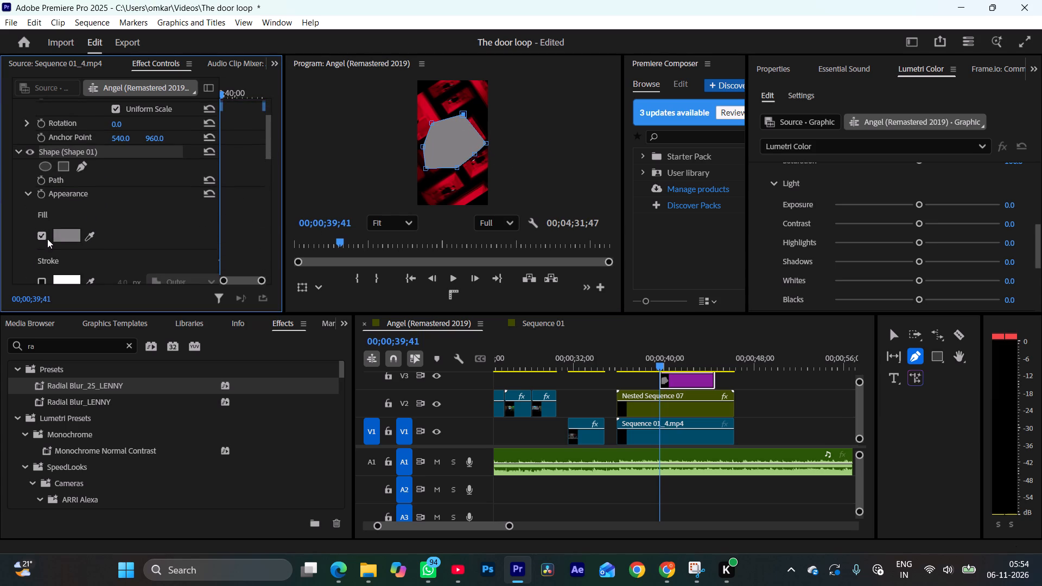
pyautogui.click(47, 239)
pyautogui.click(41, 235)
# Enable Mask with Shape for the pen-drawn shape.
pyautogui.scroll(-2, 103, 226)
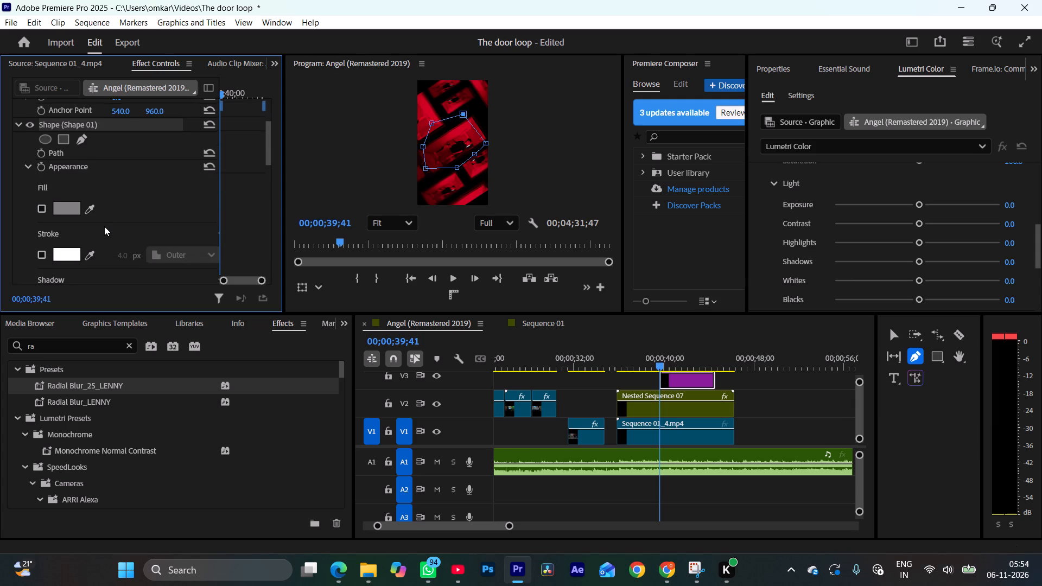
pyautogui.scroll(-2, 104, 226)
pyautogui.scroll(1, 104, 230)
pyautogui.scroll(-2, 104, 234)
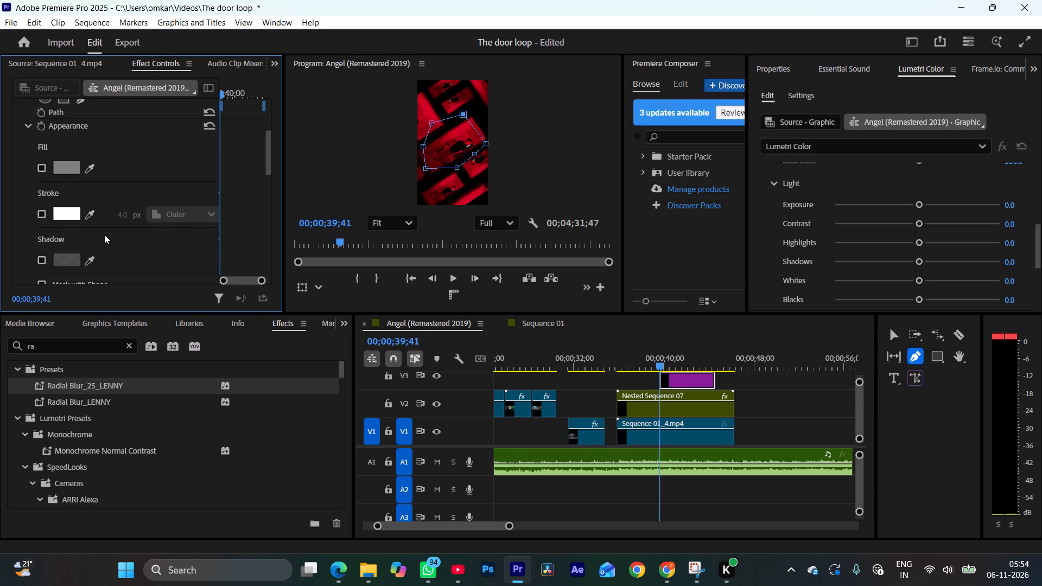
pyautogui.scroll(-5, 104, 234)
pyautogui.click(35, 221)
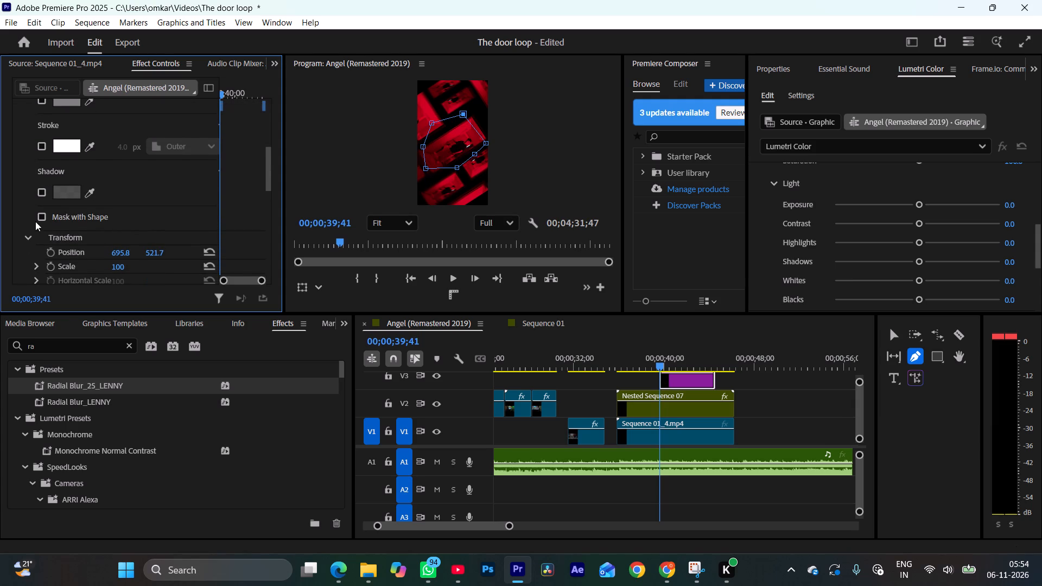
pyautogui.click(37, 218)
pyautogui.click(42, 218)
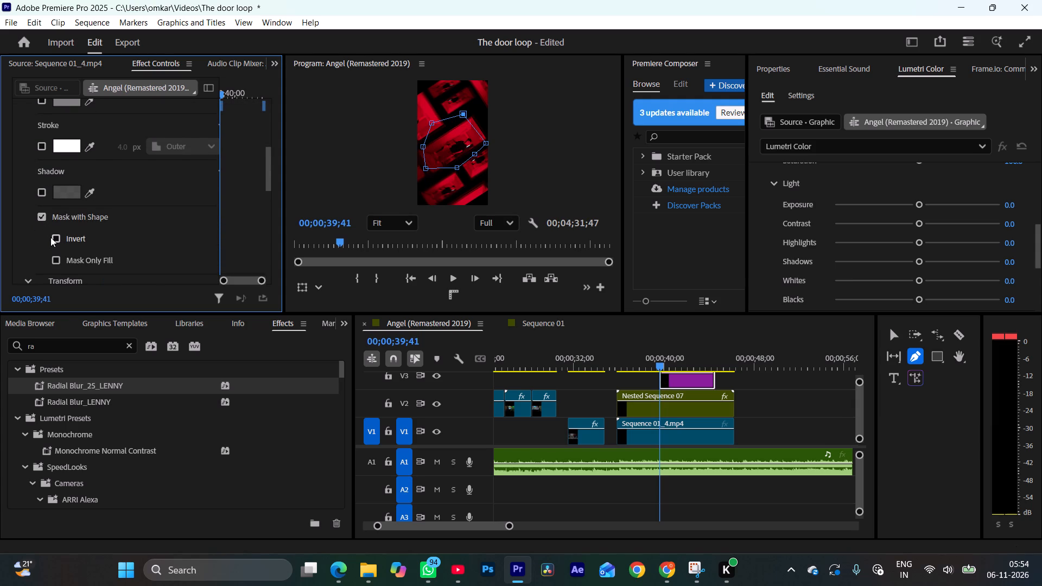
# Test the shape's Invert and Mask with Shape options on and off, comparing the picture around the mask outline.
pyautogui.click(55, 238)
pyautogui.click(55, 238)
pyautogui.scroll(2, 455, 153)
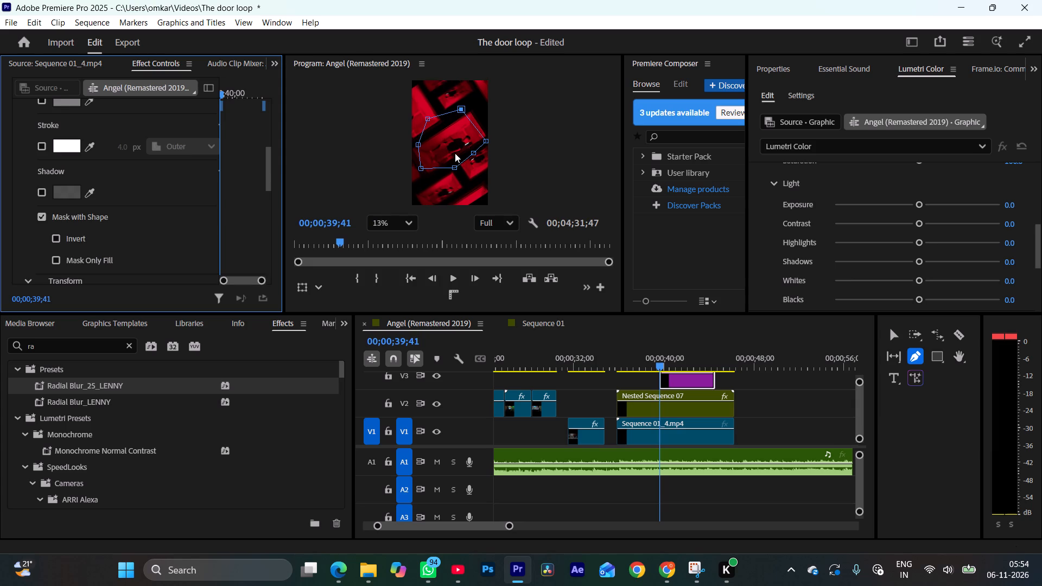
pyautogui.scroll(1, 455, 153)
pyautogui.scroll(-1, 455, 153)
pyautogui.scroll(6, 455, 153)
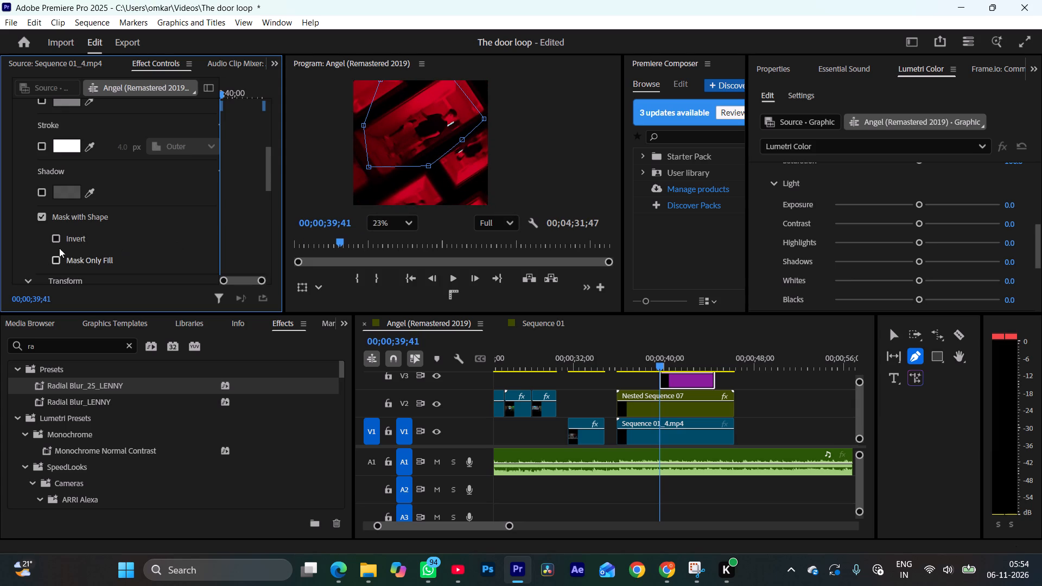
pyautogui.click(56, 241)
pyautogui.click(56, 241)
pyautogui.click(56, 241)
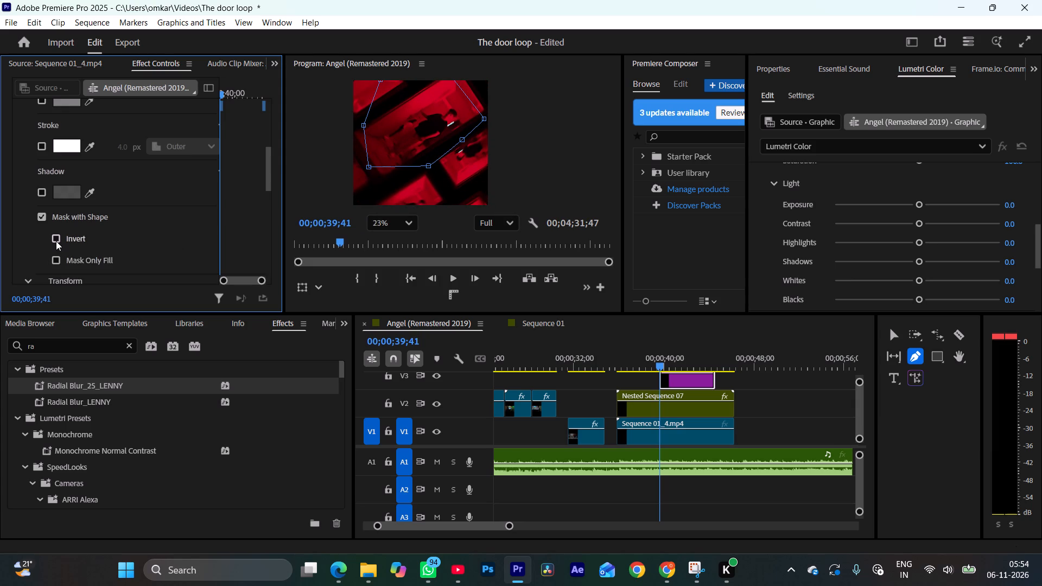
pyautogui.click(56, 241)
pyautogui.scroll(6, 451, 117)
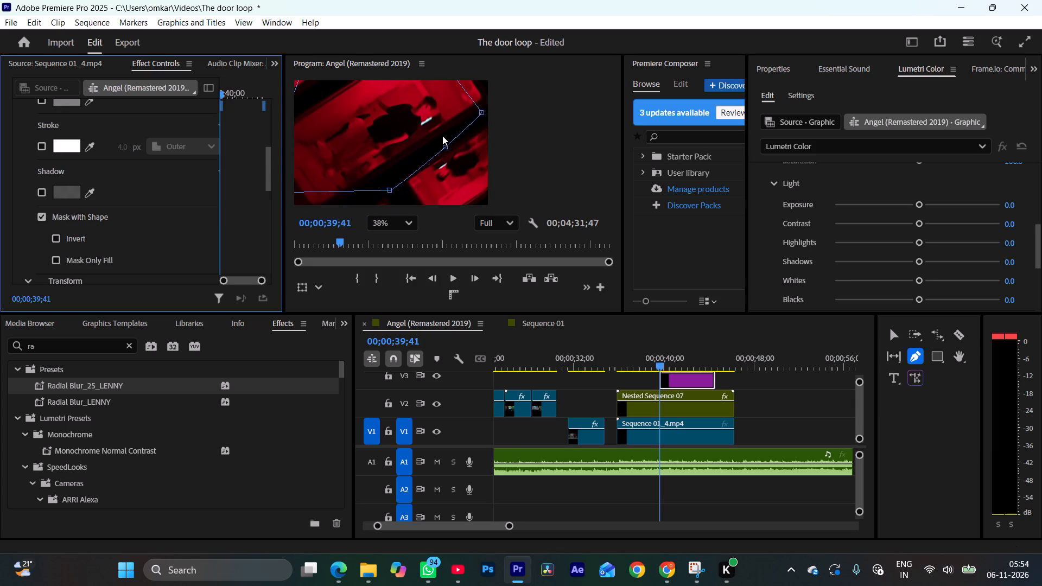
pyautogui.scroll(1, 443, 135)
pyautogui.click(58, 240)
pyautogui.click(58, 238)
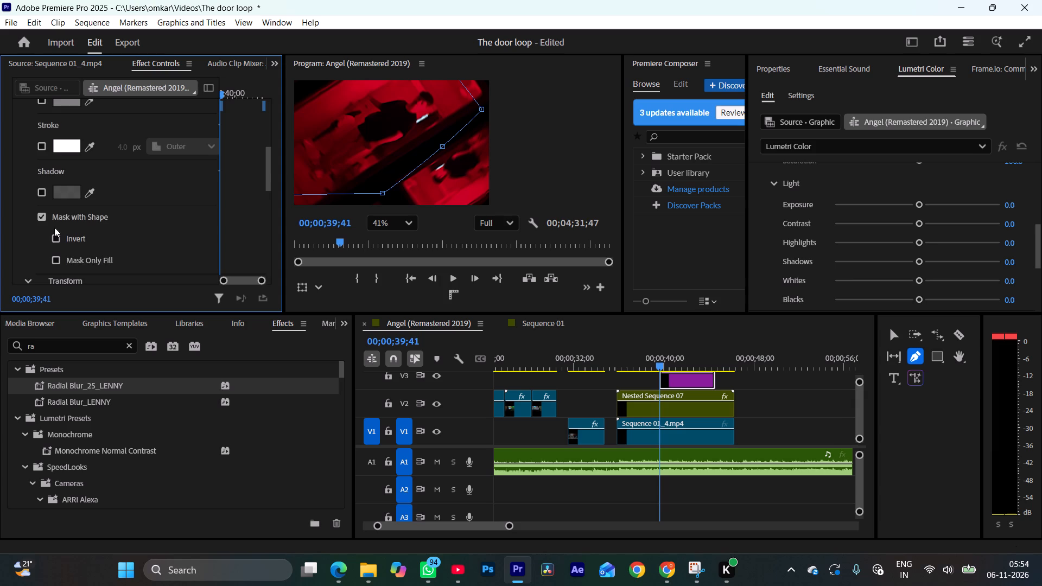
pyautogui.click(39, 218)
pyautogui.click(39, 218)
# Delete the mask graphic clip from track V3 above Nested Sequence 07.
pyautogui.scroll(-10, 430, 131)
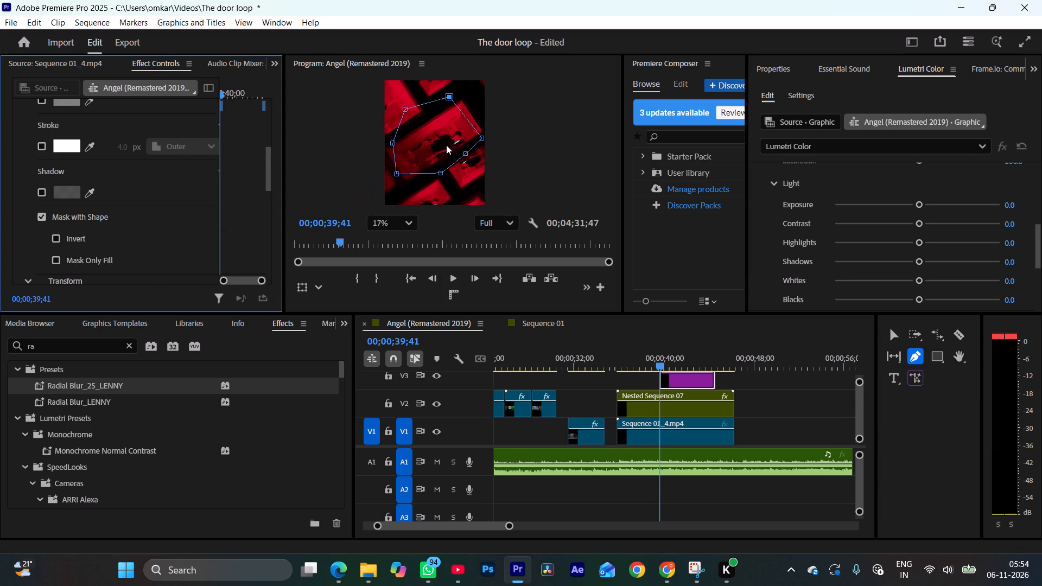
pyautogui.press('v')
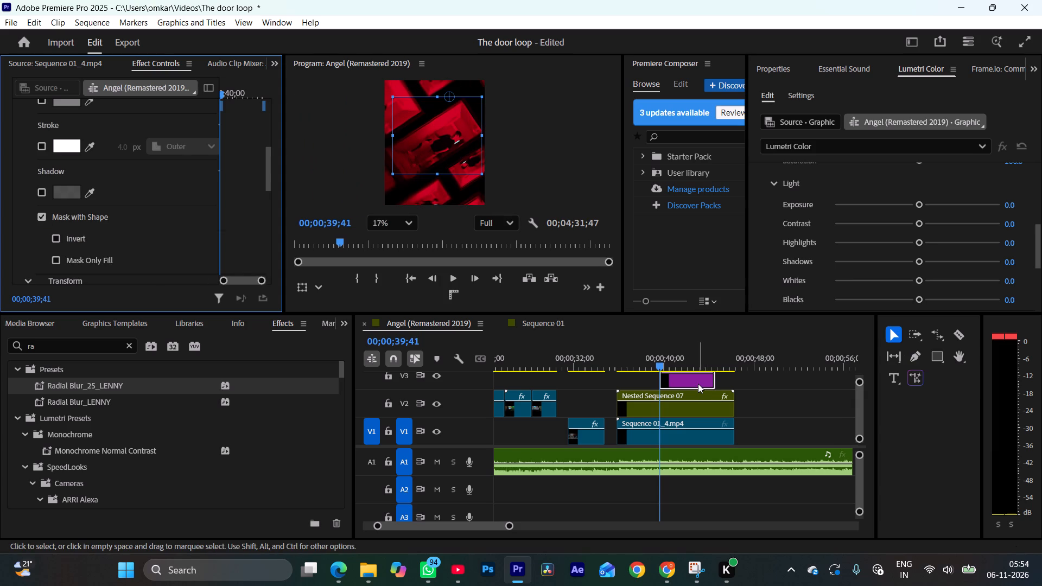
pyautogui.click(697, 381)
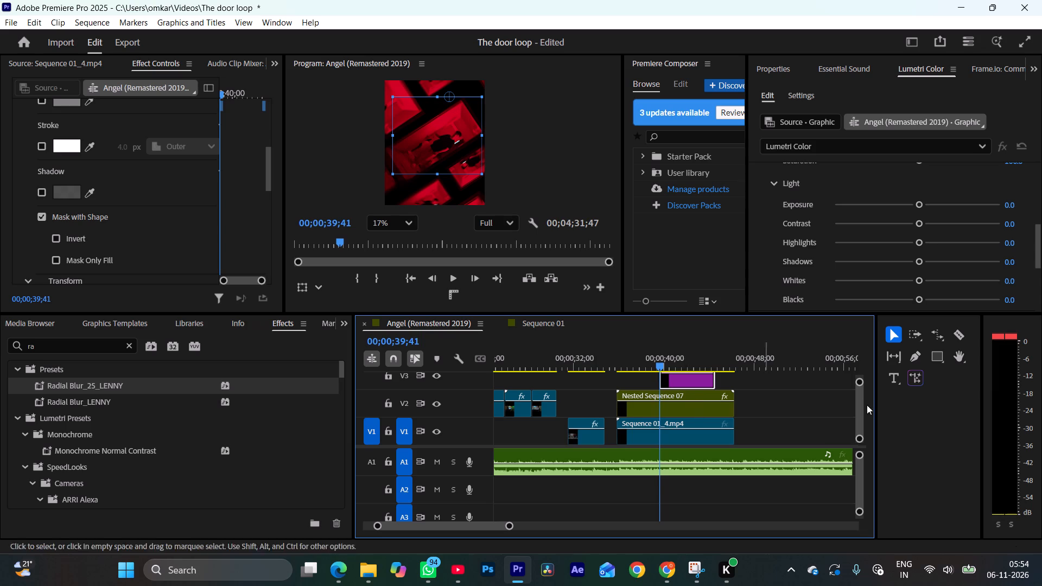
pyautogui.click(860, 405)
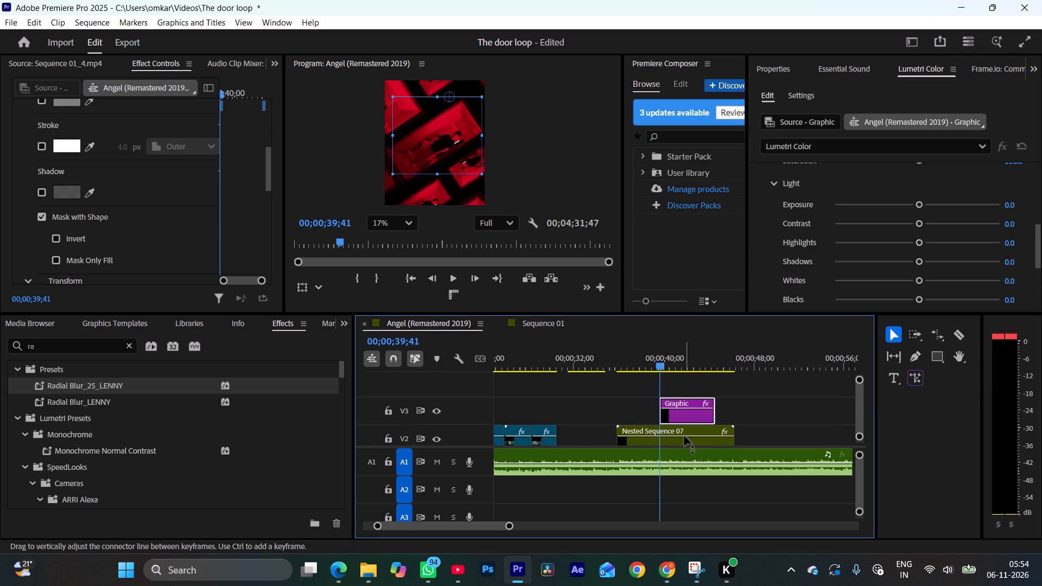
pyautogui.moveTo(684, 437); pyautogui.dragTo(683, 378)
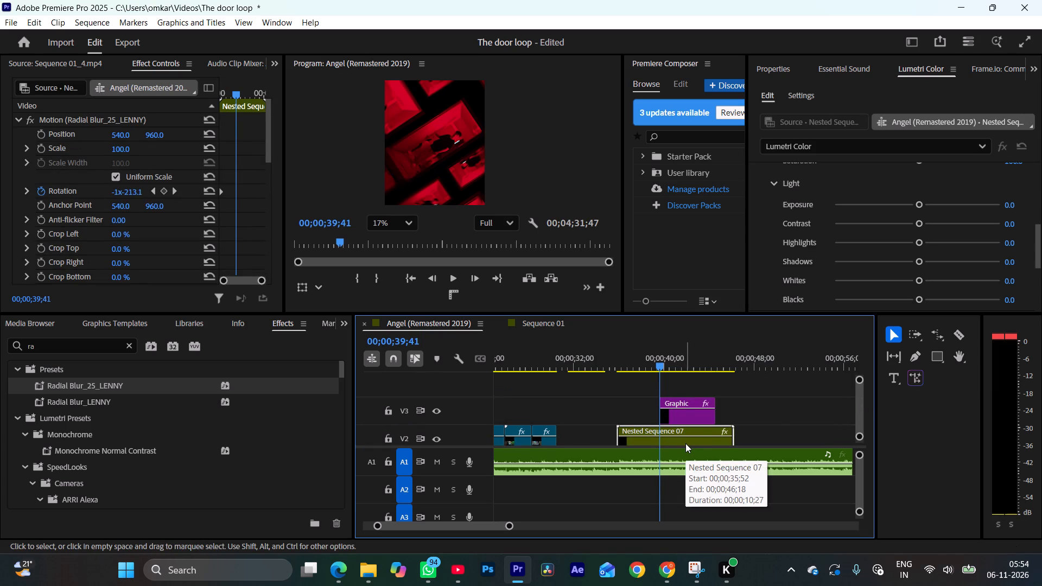
pyautogui.click(858, 409)
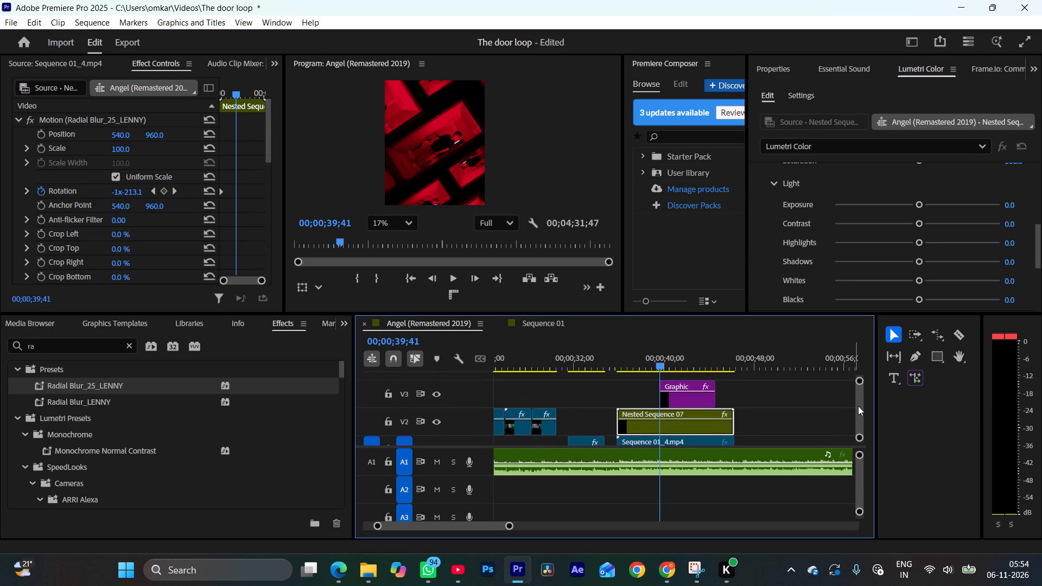
pyautogui.click(694, 406)
pyautogui.press('Delete')
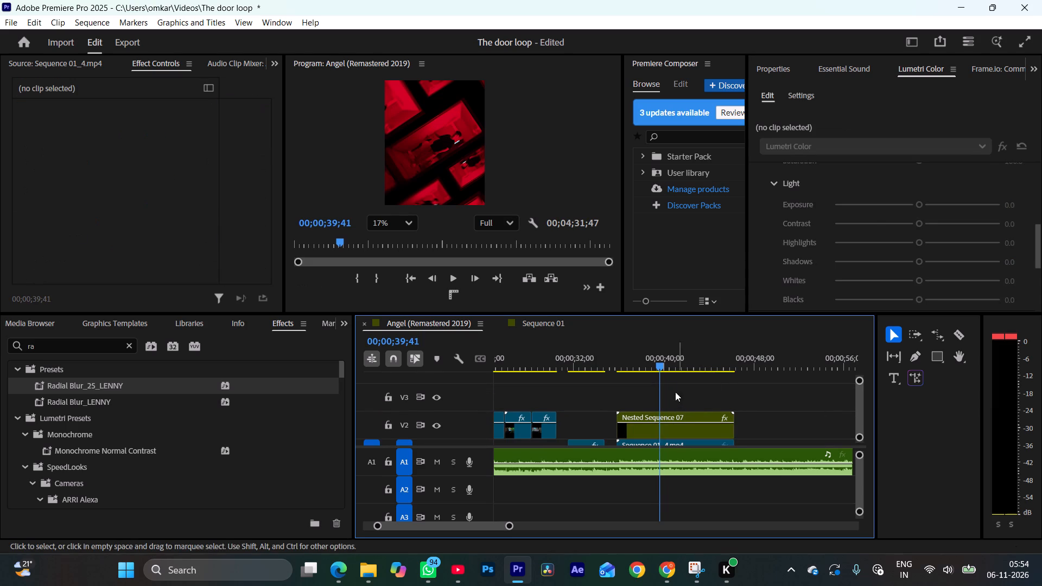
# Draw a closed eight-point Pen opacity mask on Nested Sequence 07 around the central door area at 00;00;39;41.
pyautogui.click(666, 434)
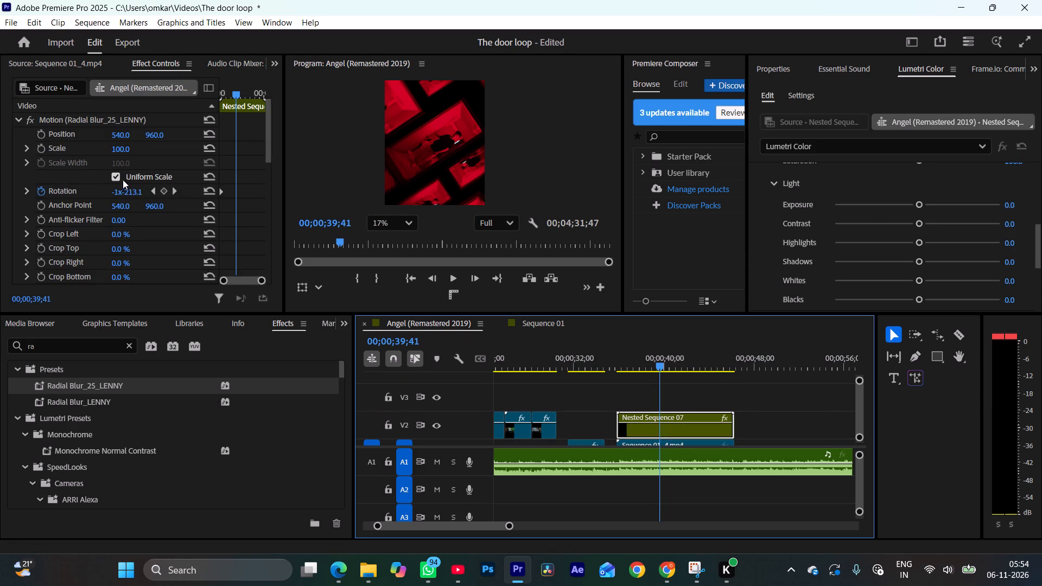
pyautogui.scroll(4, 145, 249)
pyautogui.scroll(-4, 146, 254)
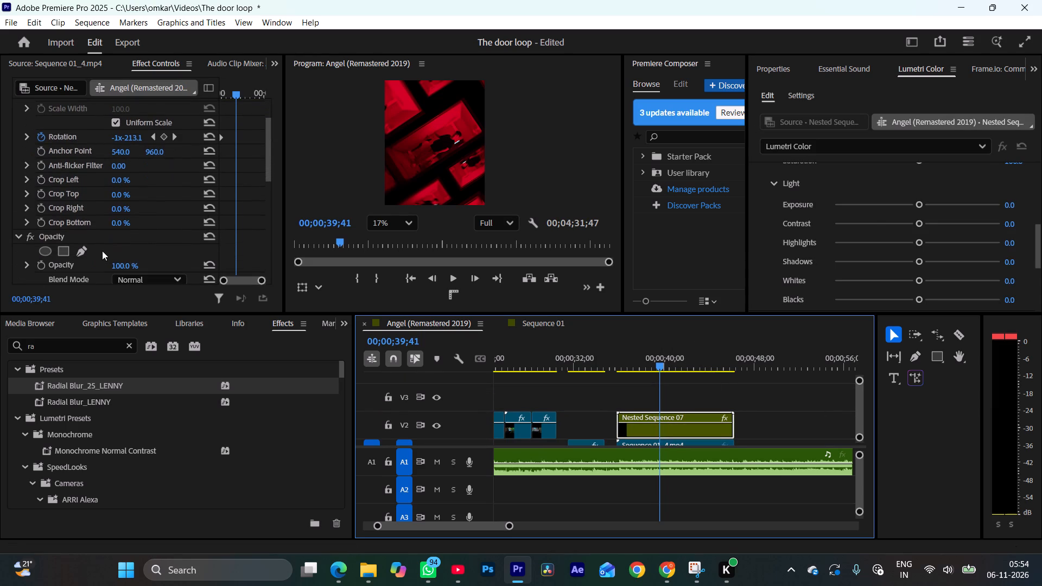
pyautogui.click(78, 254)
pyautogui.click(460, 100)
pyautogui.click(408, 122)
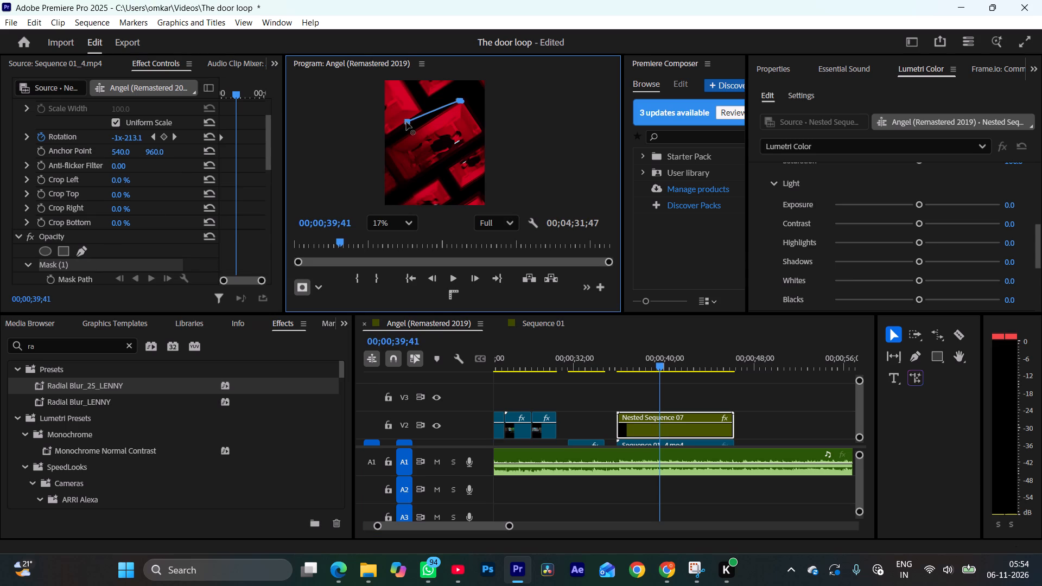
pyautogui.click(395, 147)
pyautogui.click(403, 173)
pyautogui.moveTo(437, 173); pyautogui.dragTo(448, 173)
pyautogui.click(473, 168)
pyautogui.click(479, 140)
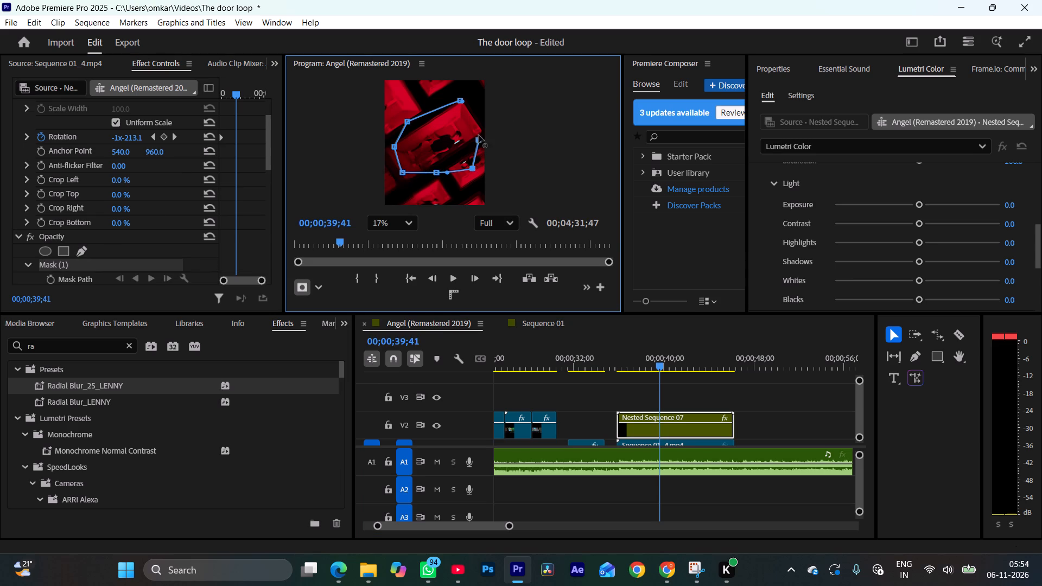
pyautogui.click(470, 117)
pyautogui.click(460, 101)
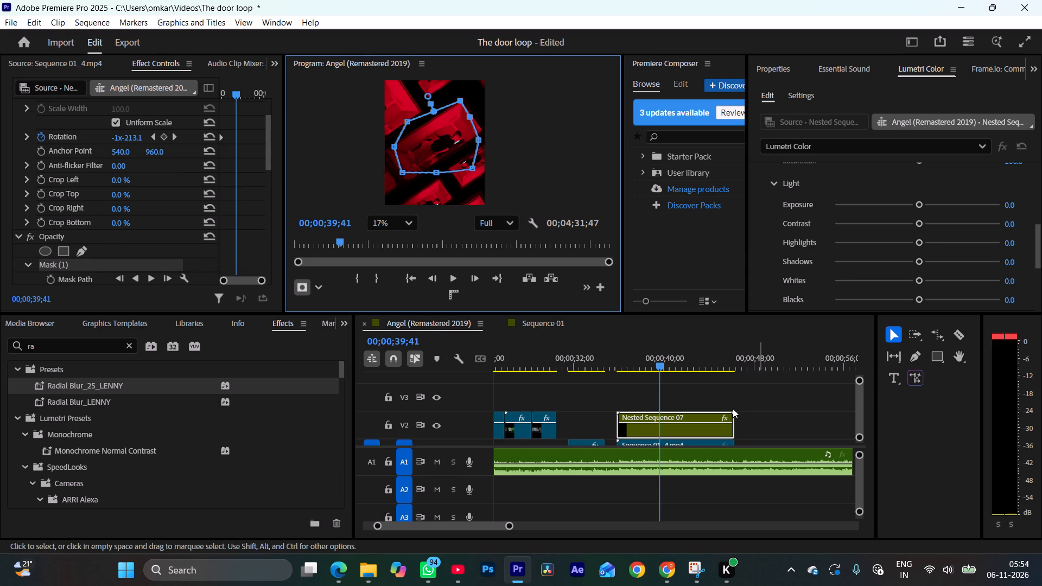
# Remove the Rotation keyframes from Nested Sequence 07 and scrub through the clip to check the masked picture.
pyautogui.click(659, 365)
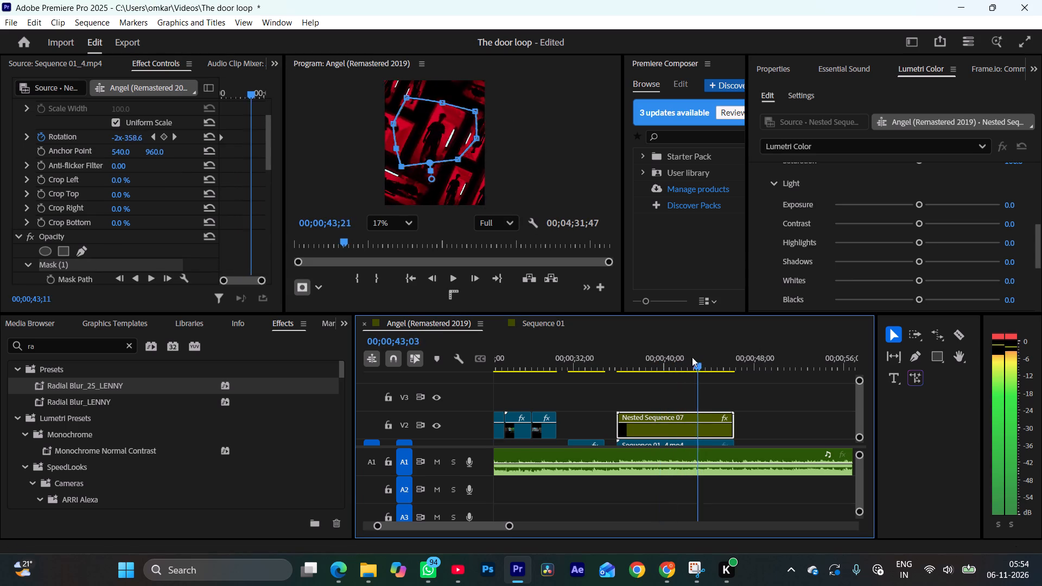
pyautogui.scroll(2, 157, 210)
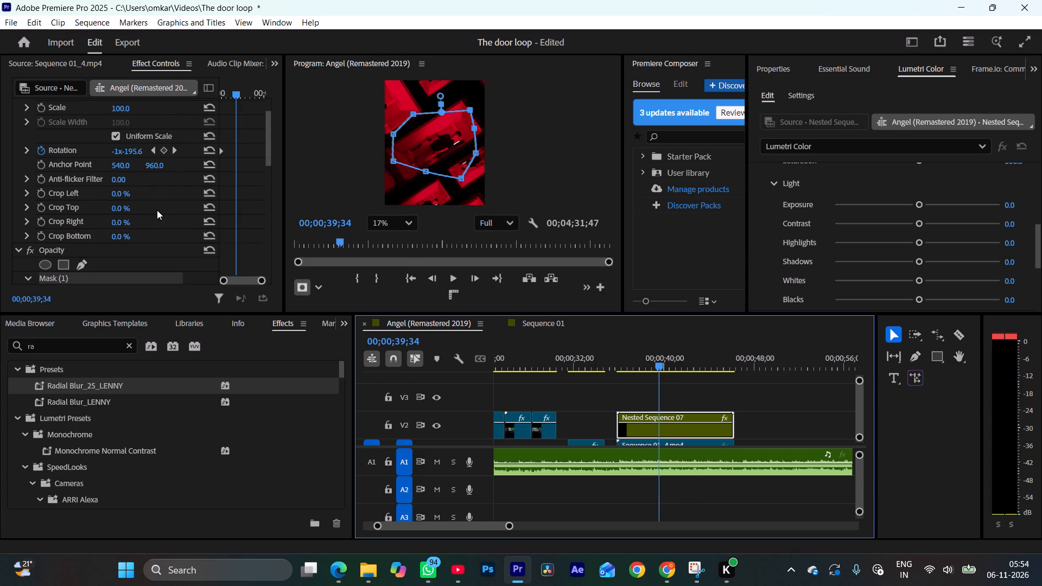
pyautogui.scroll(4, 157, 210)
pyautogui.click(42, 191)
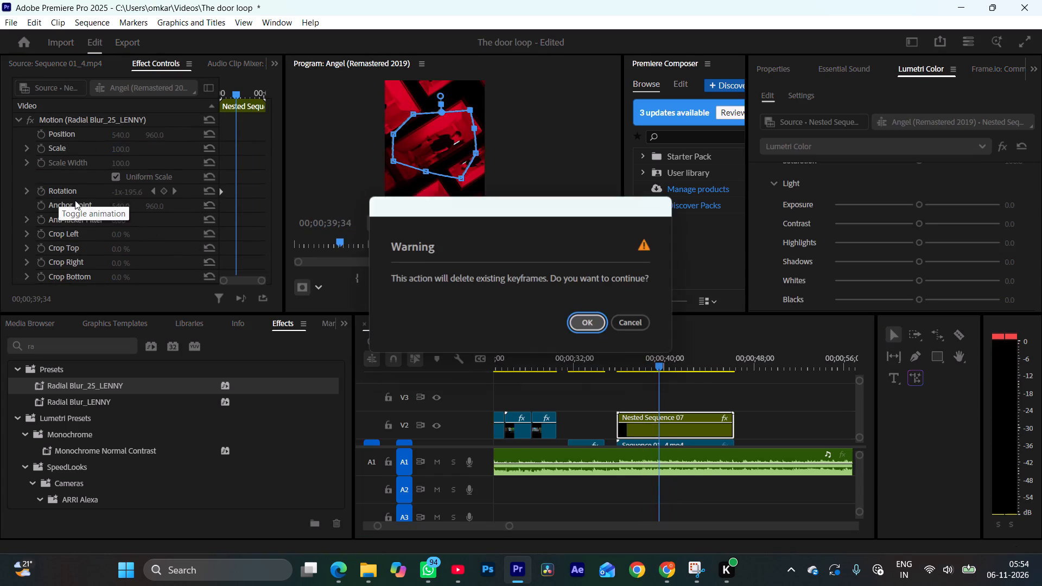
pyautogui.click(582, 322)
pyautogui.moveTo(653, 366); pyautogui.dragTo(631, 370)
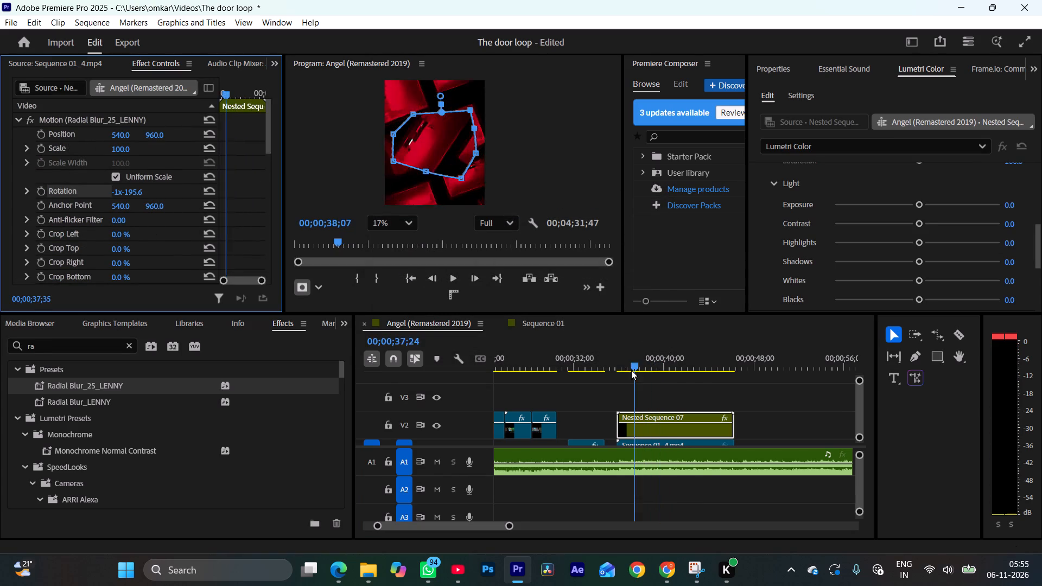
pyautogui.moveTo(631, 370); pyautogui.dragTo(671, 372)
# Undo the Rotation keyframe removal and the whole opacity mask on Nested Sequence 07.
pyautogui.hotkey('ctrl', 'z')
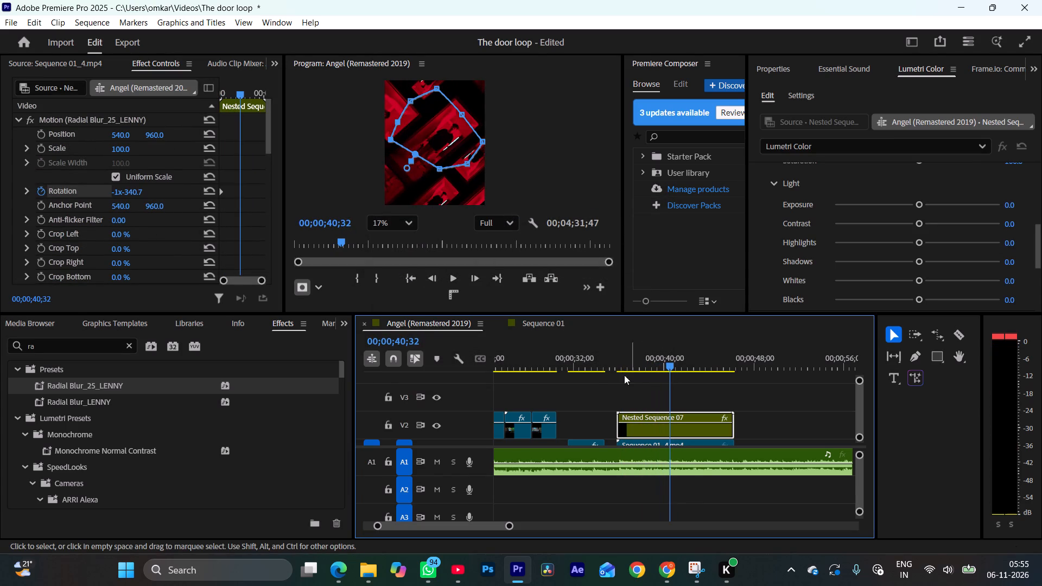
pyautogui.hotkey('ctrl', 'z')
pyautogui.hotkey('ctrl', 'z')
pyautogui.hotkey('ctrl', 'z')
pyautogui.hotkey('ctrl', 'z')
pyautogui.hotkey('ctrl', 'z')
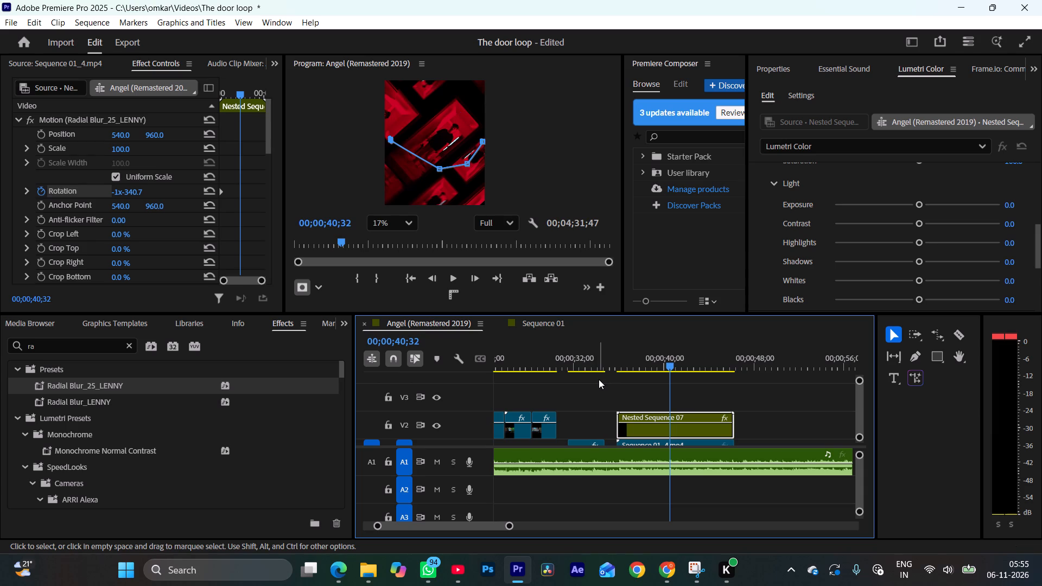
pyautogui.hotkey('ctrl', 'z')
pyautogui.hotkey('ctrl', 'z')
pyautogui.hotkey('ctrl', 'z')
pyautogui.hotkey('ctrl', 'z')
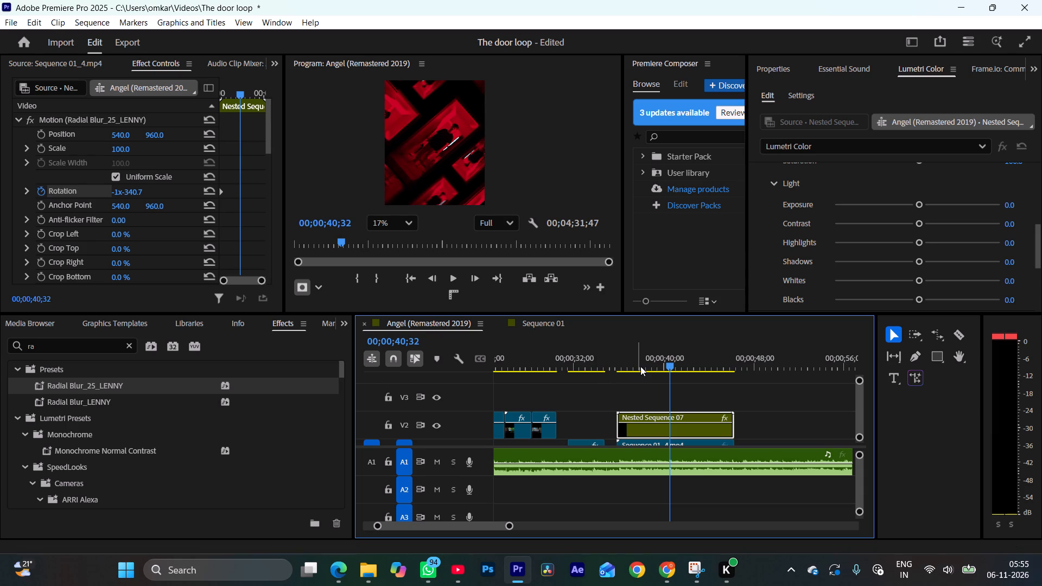
# Scrub through the second half of Nested Sequence 07 to examine how its rotating picture sits over the clip below.
pyautogui.moveTo(640, 366); pyautogui.dragTo(697, 379)
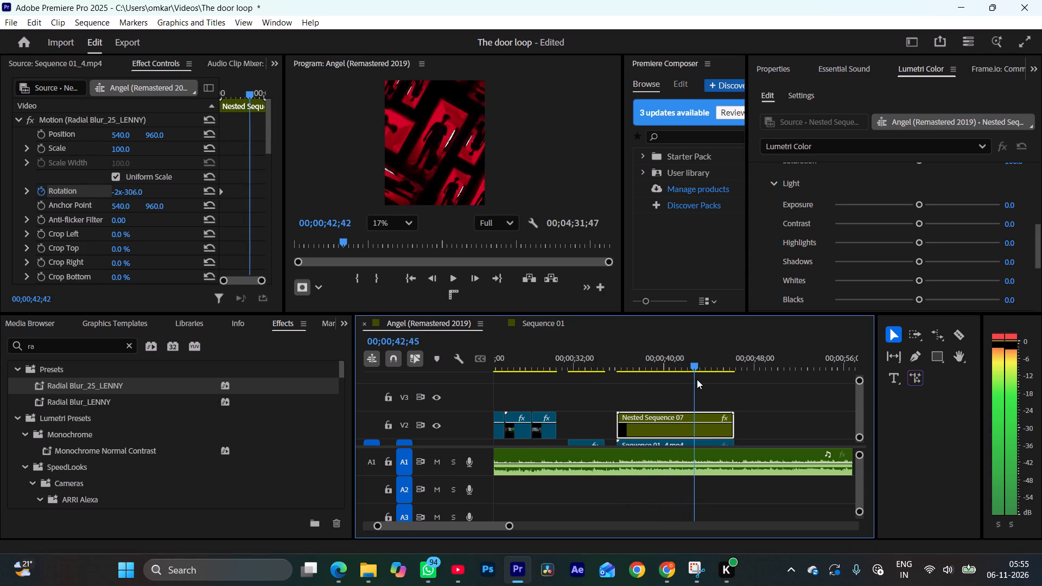
pyautogui.moveTo(697, 379); pyautogui.dragTo(714, 394)
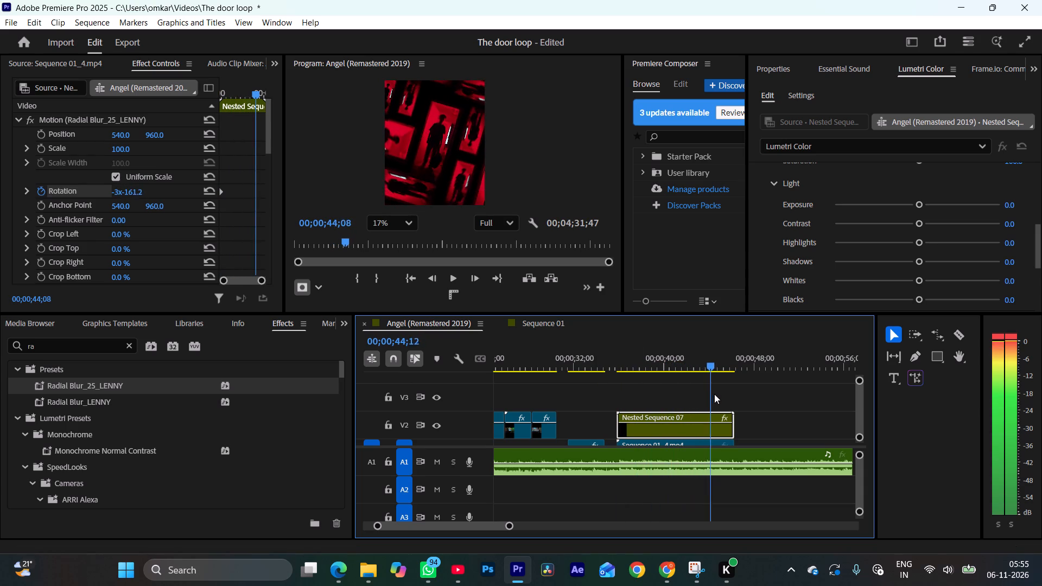
pyautogui.moveTo(714, 394); pyautogui.dragTo(703, 399)
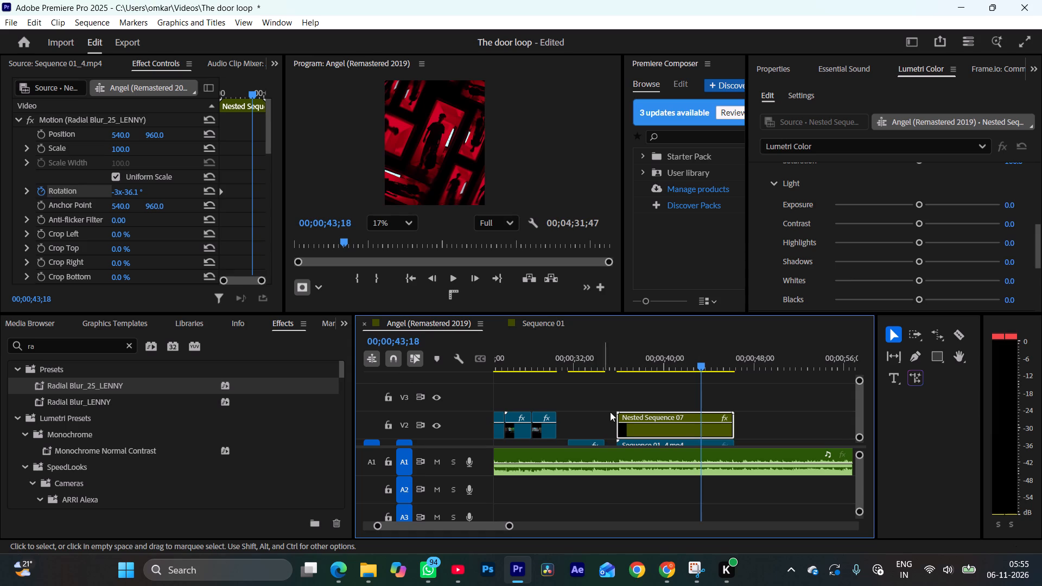
pyautogui.moveTo(684, 367); pyautogui.dragTo(704, 383)
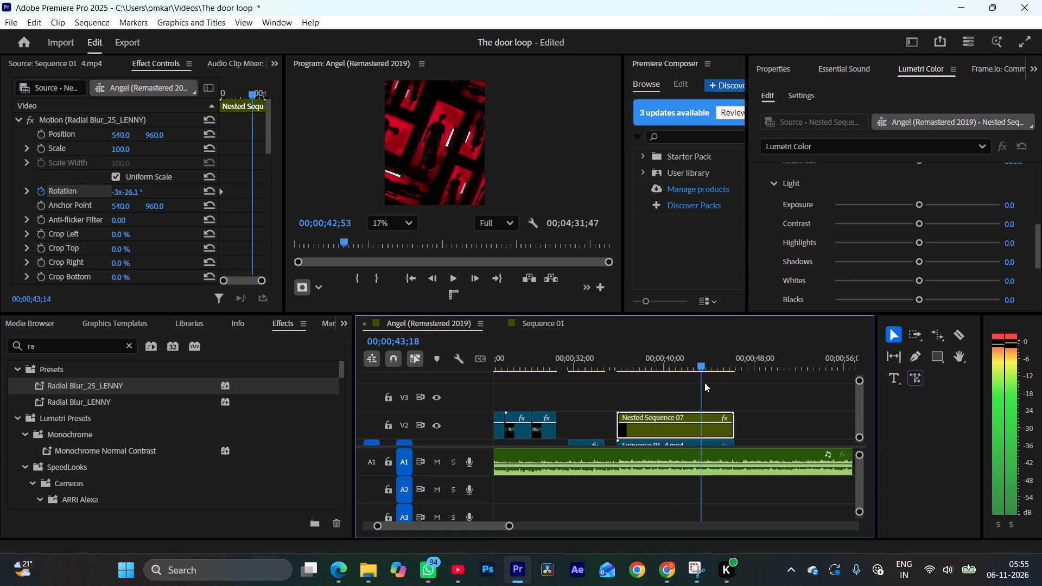
pyautogui.moveTo(704, 383); pyautogui.dragTo(714, 383)
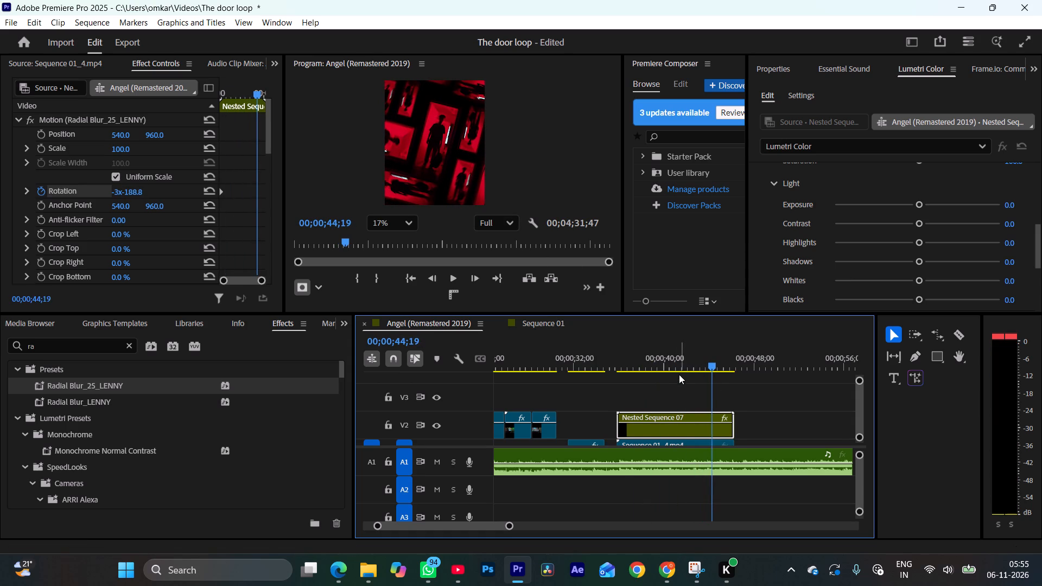
pyautogui.scroll(-1, 678, 379)
pyautogui.scroll(-5, 482, 159)
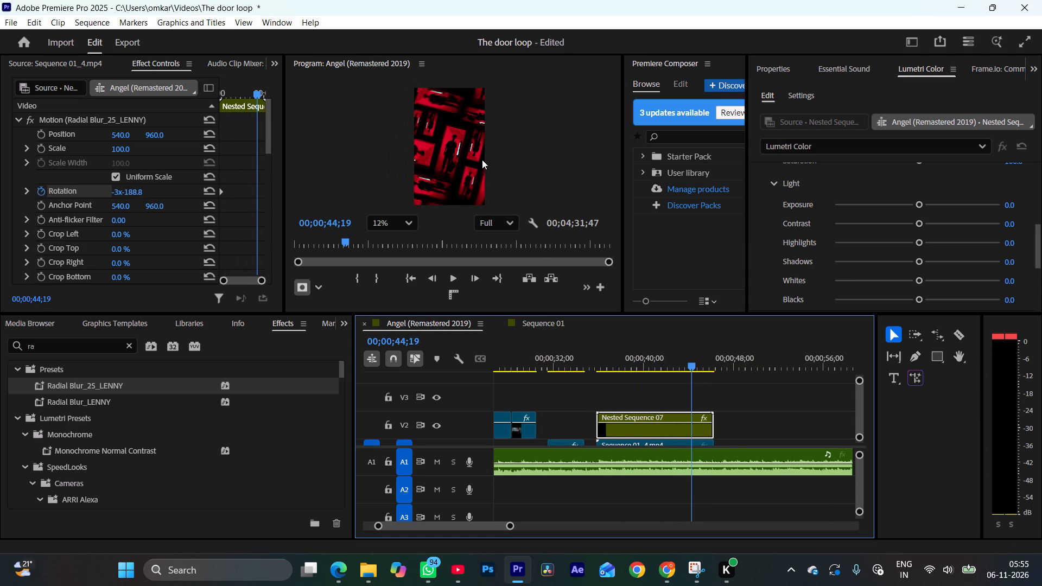
pyautogui.scroll(-1, 484, 161)
pyautogui.scroll(1, 484, 164)
pyautogui.press('v')
# Set Crop Bottom of Nested Sequence 07 to 58%, checking the picture at 00;00;39;01.
pyautogui.moveTo(126, 278); pyautogui.dragTo(157, 296)
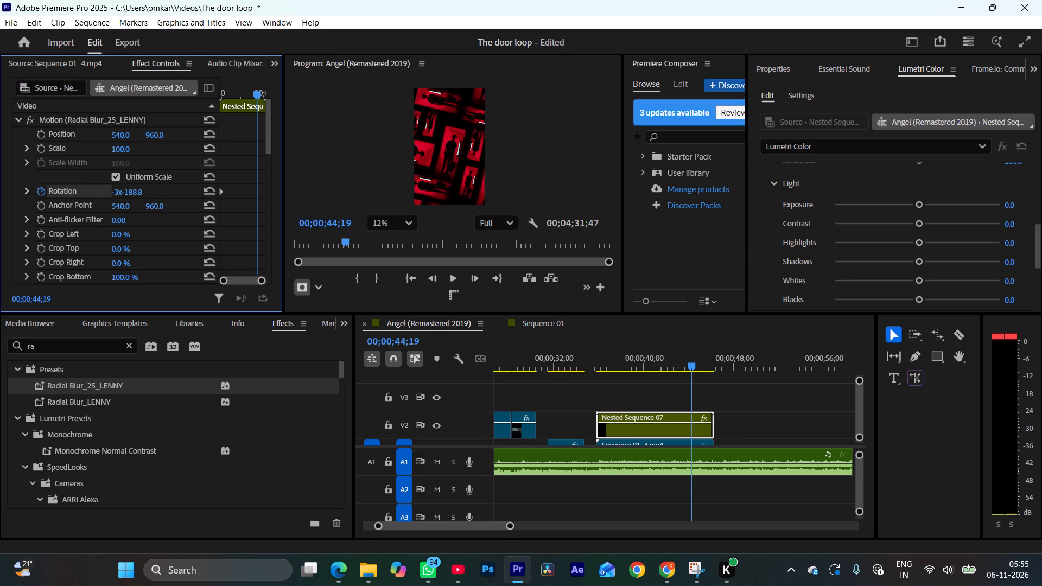
pyautogui.moveTo(157, 296); pyautogui.dragTo(237, 291)
pyautogui.moveTo(641, 366); pyautogui.dragTo(628, 368)
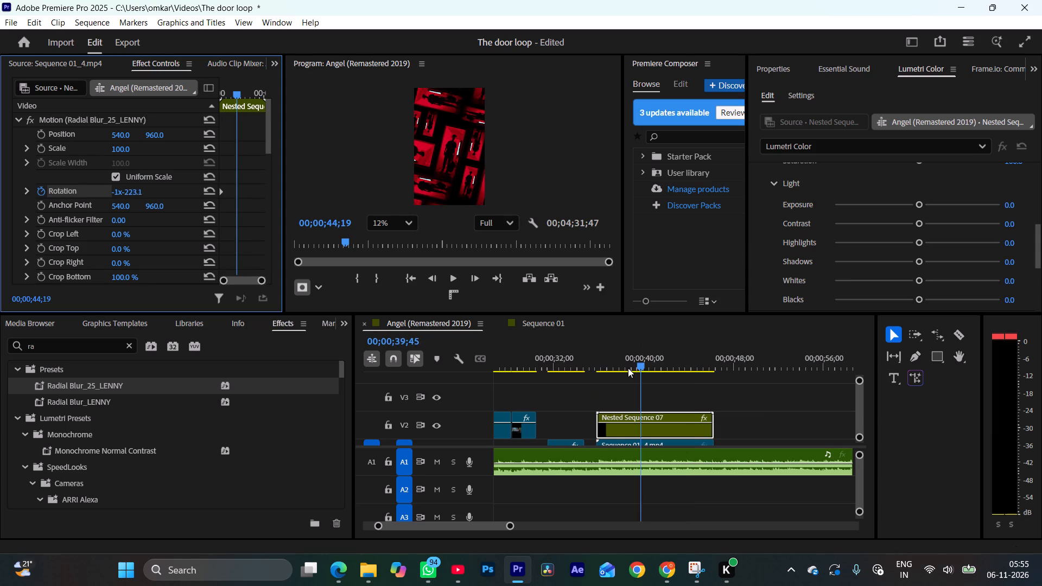
pyautogui.moveTo(628, 368); pyautogui.dragTo(634, 367)
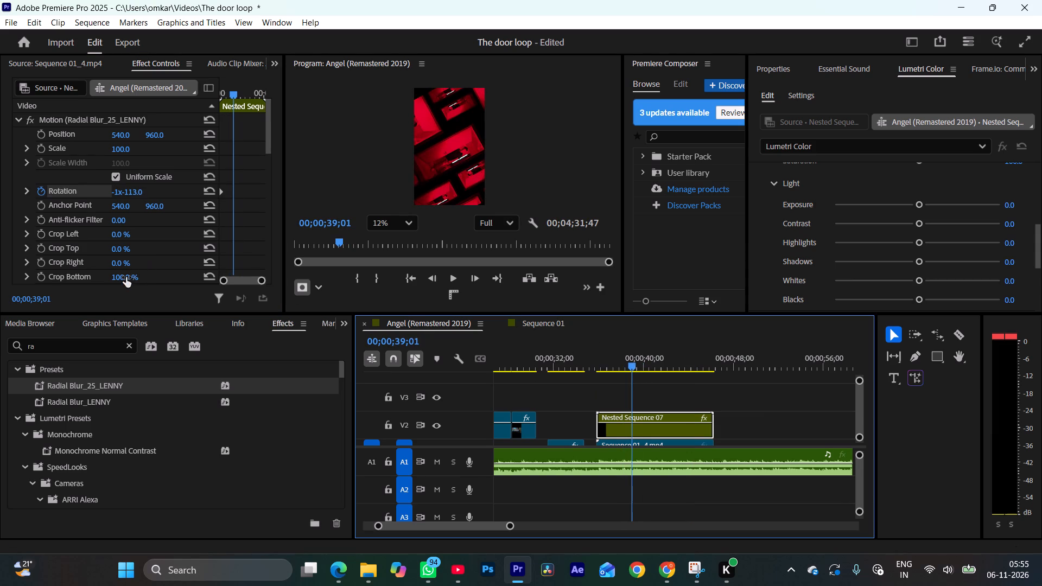
pyautogui.moveTo(126, 277); pyautogui.dragTo(139, 299)
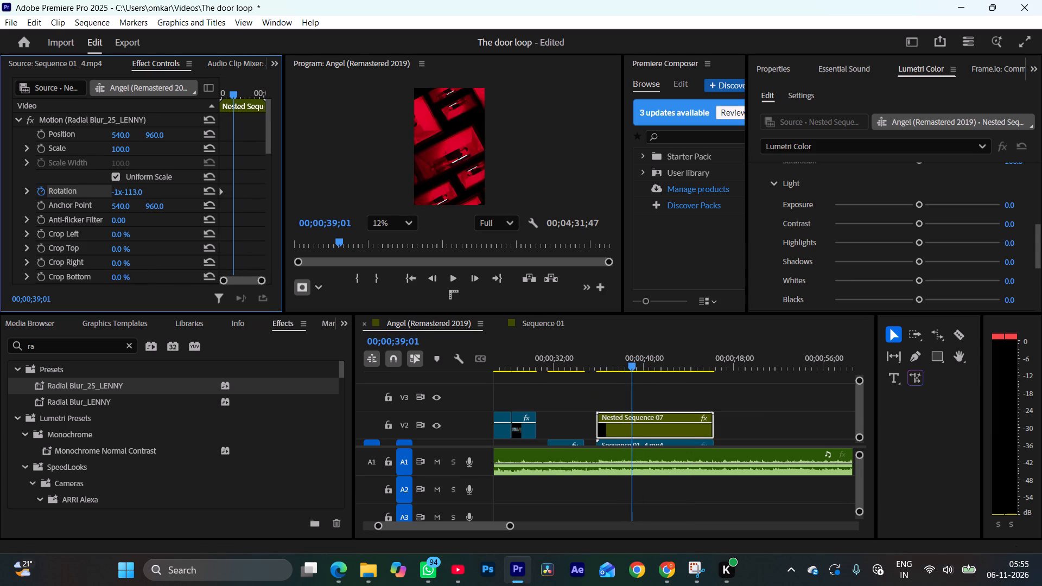
pyautogui.moveTo(139, 299); pyautogui.dragTo(141, 303)
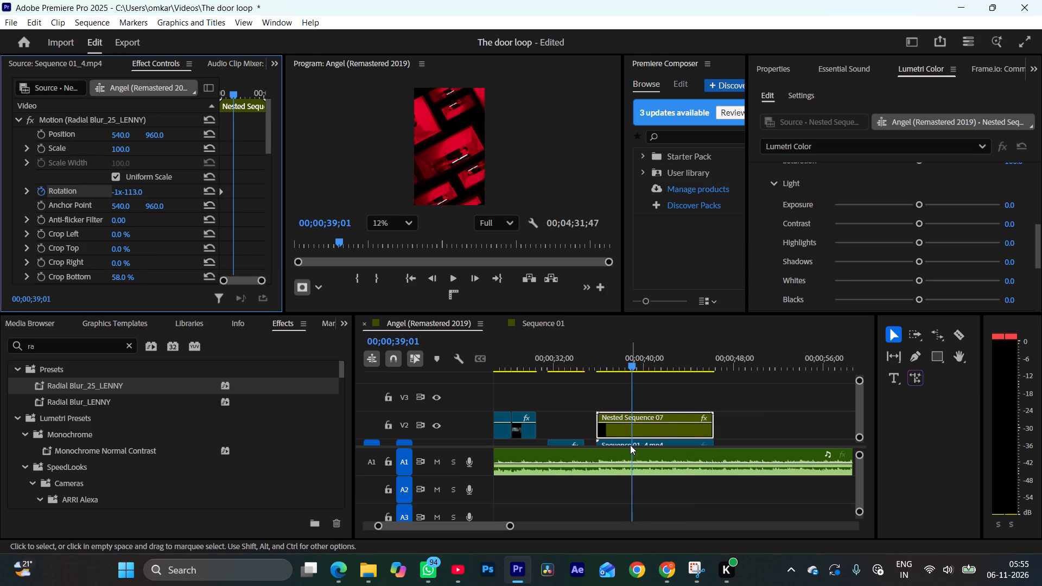
# Select the Sequence 01_4.mp4 clip and turn off track V1's output to isolate the nested layer above it.
pyautogui.click(630, 445)
pyautogui.scroll(-1, 458, 426)
pyautogui.scroll(1, 458, 426)
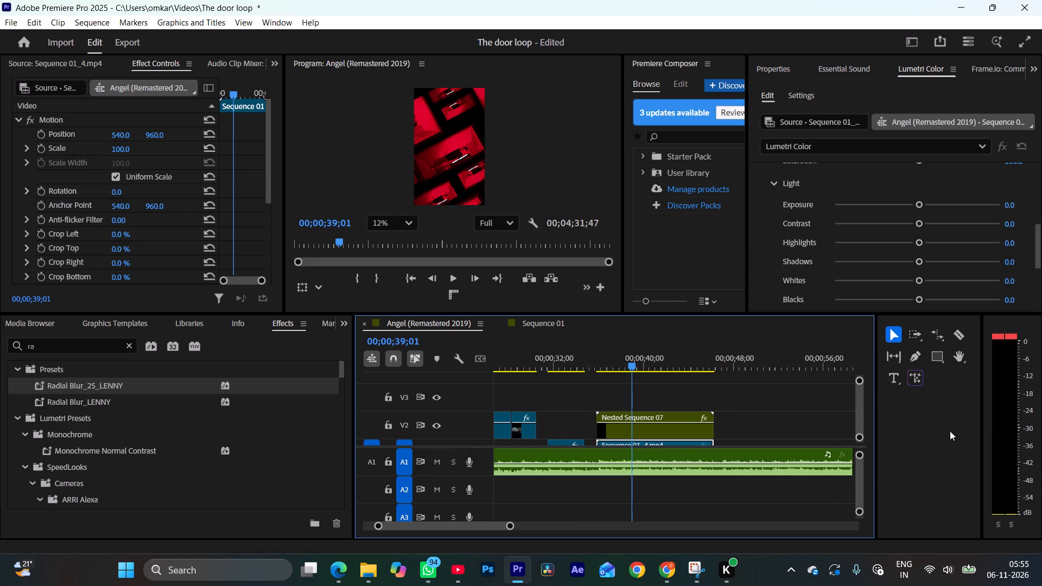
pyautogui.click(860, 406)
pyautogui.click(443, 429)
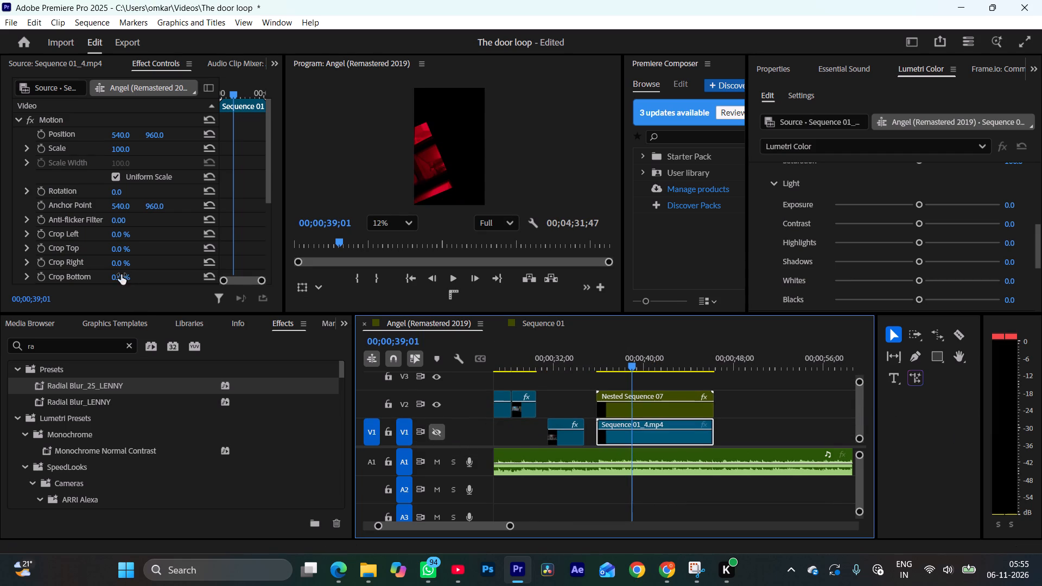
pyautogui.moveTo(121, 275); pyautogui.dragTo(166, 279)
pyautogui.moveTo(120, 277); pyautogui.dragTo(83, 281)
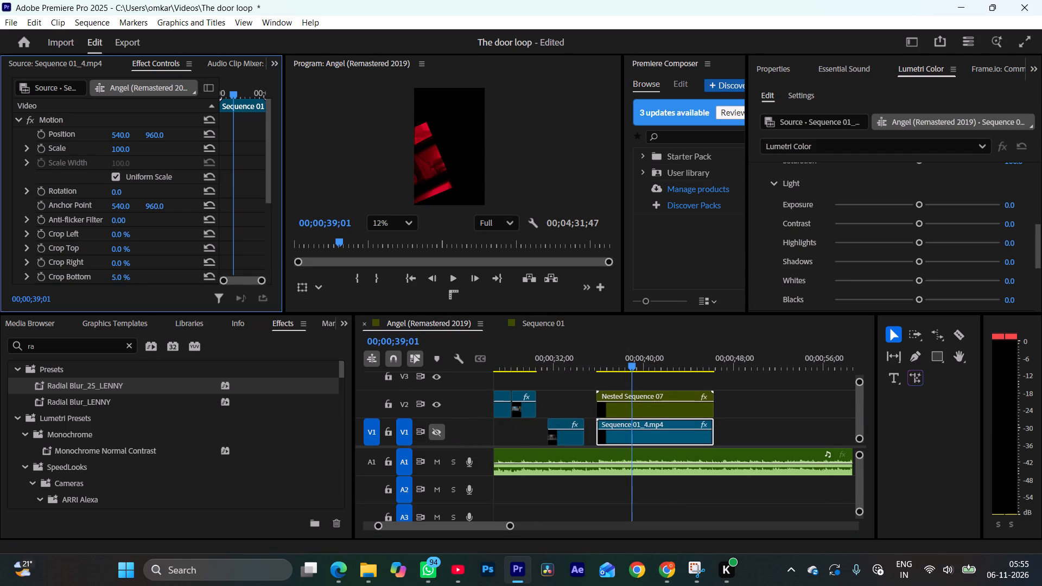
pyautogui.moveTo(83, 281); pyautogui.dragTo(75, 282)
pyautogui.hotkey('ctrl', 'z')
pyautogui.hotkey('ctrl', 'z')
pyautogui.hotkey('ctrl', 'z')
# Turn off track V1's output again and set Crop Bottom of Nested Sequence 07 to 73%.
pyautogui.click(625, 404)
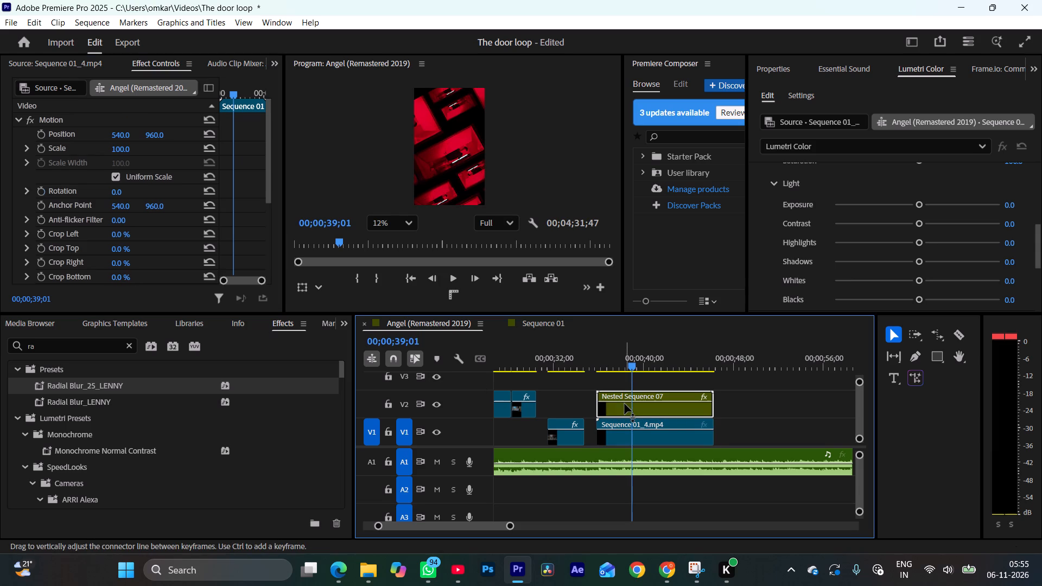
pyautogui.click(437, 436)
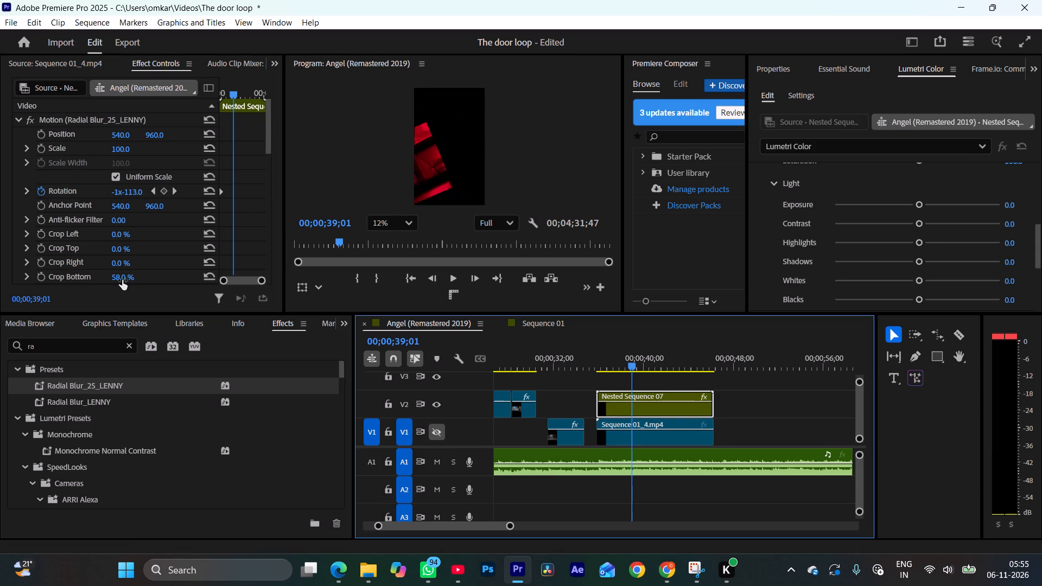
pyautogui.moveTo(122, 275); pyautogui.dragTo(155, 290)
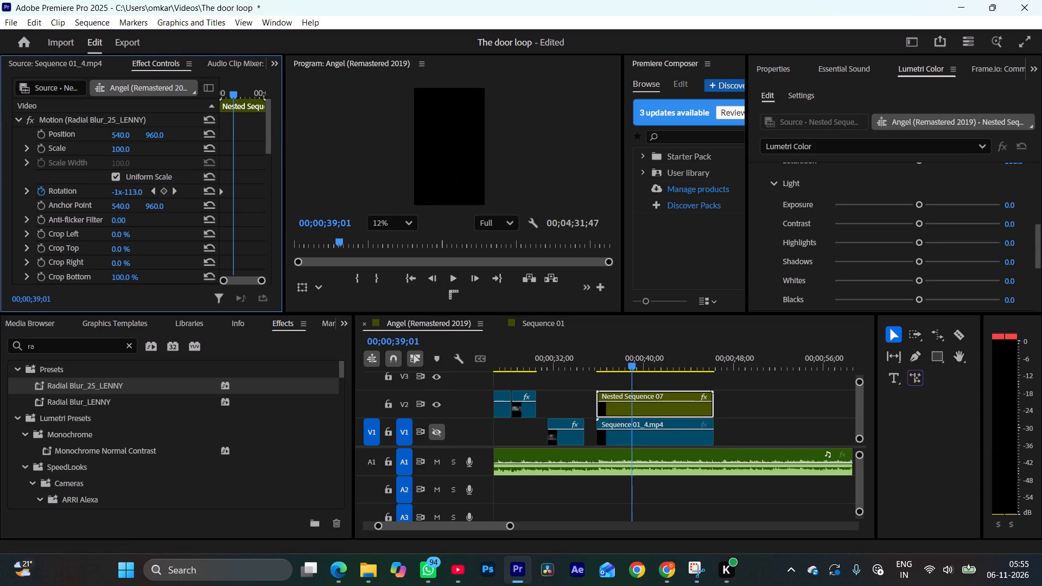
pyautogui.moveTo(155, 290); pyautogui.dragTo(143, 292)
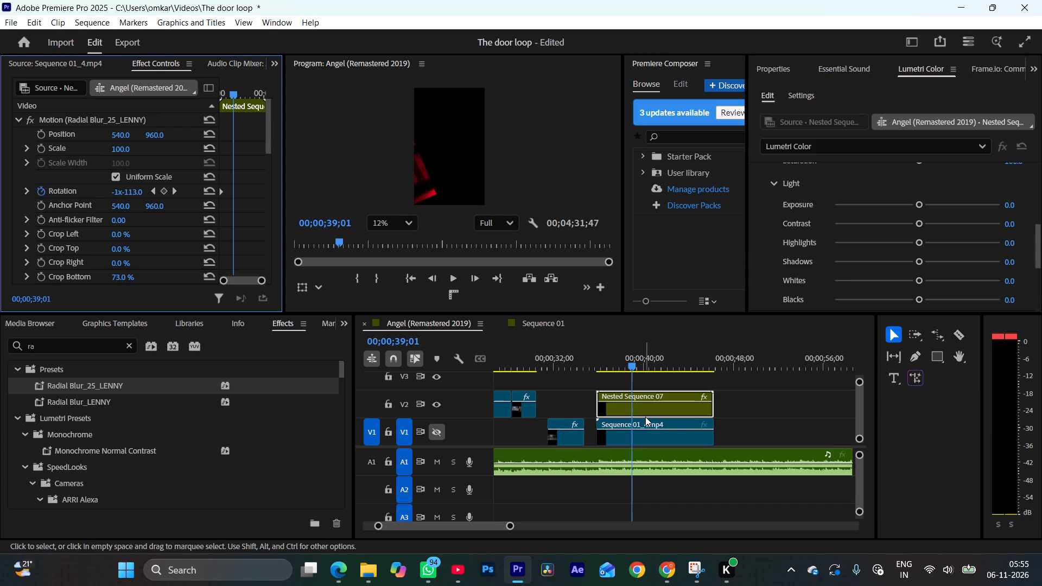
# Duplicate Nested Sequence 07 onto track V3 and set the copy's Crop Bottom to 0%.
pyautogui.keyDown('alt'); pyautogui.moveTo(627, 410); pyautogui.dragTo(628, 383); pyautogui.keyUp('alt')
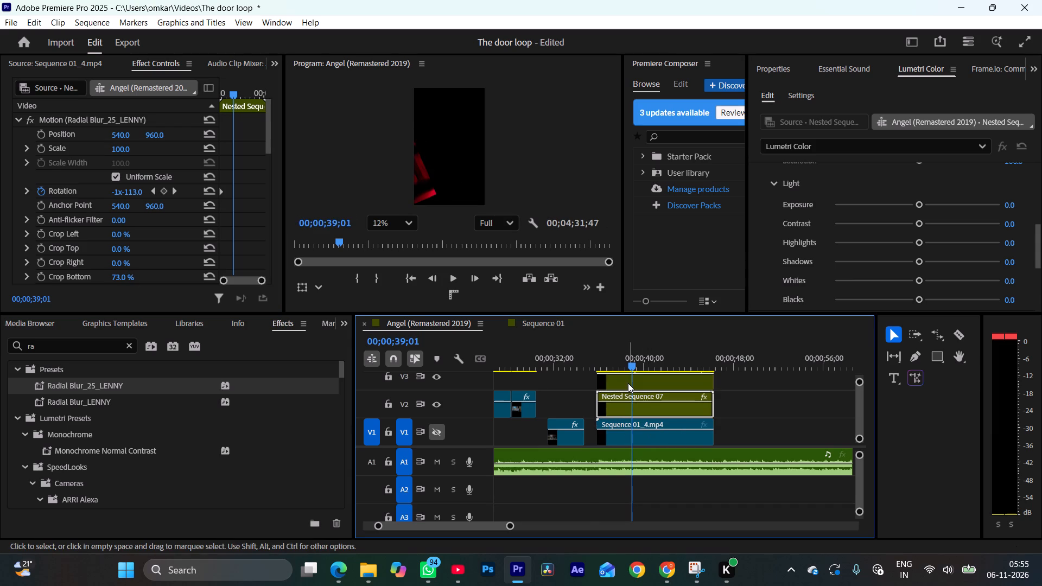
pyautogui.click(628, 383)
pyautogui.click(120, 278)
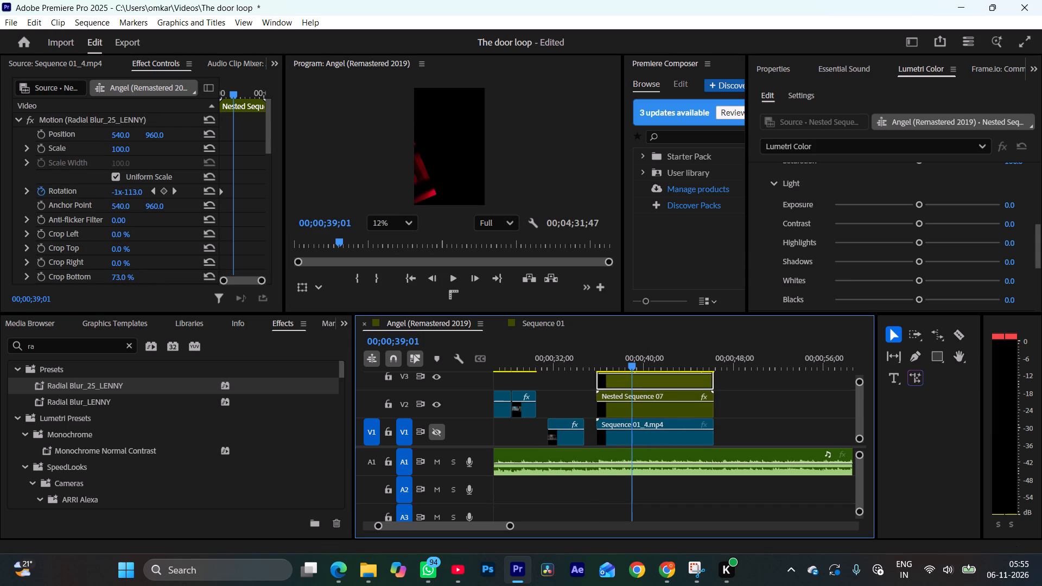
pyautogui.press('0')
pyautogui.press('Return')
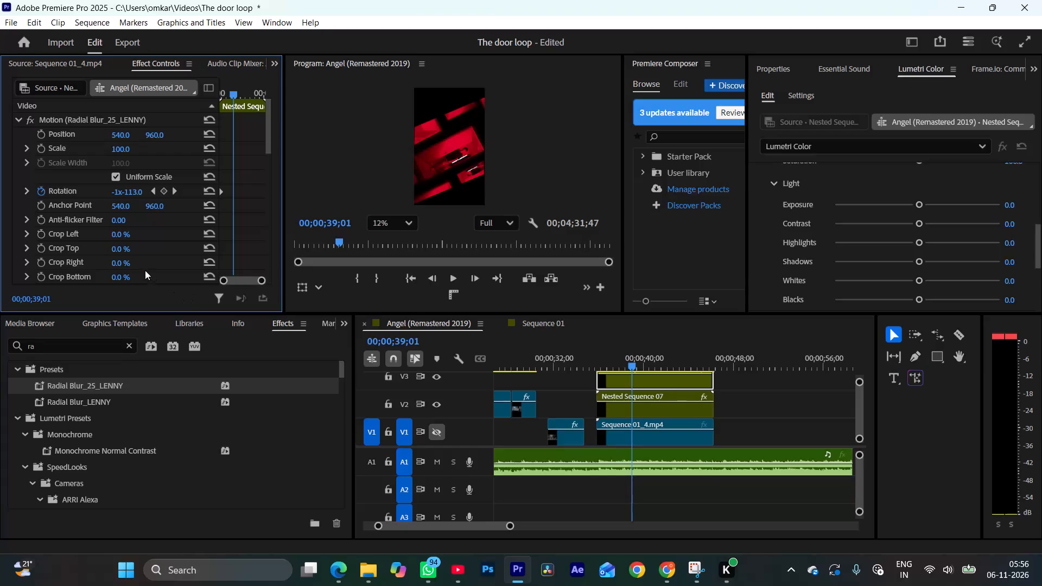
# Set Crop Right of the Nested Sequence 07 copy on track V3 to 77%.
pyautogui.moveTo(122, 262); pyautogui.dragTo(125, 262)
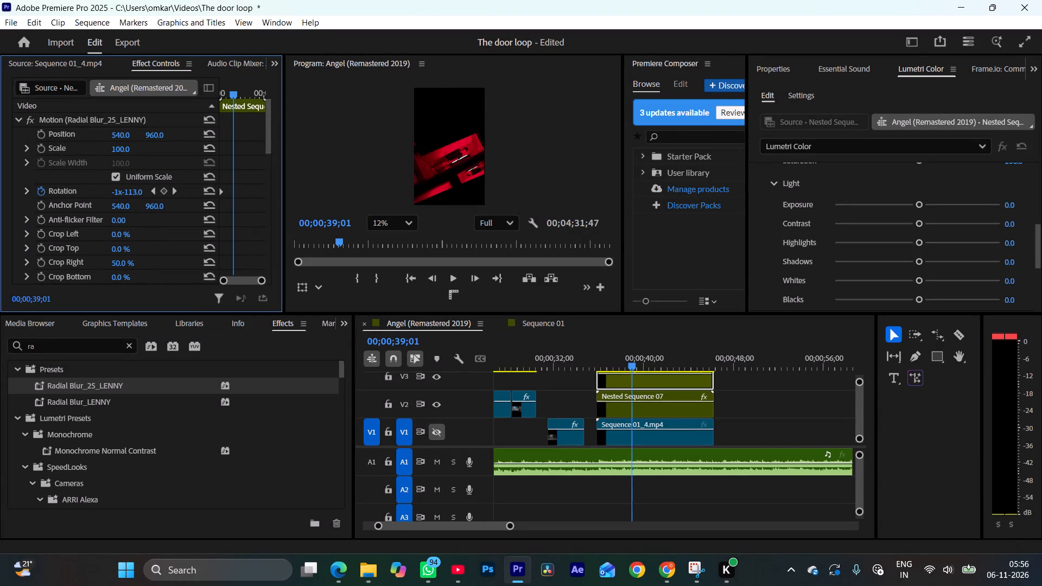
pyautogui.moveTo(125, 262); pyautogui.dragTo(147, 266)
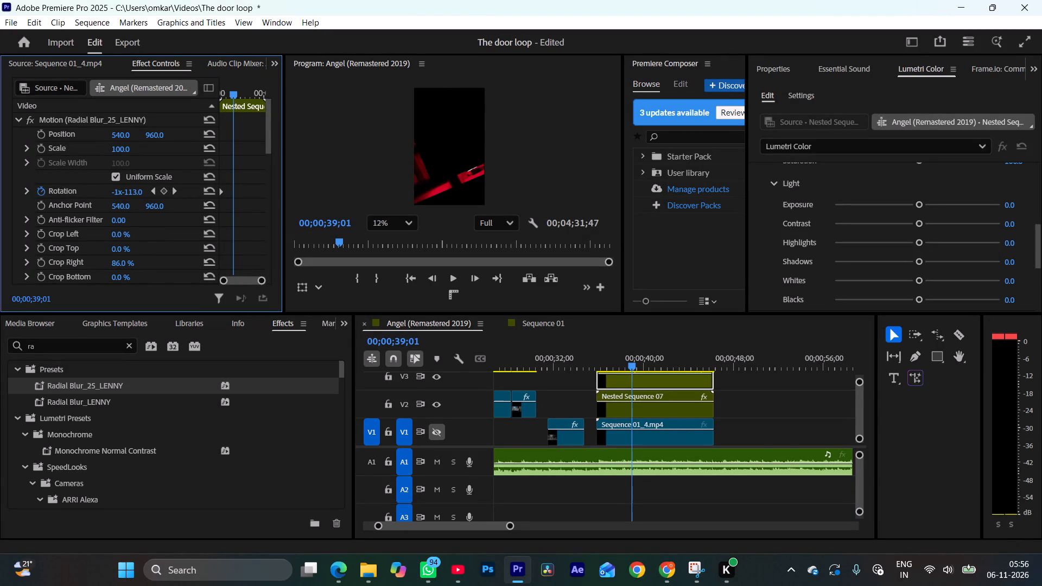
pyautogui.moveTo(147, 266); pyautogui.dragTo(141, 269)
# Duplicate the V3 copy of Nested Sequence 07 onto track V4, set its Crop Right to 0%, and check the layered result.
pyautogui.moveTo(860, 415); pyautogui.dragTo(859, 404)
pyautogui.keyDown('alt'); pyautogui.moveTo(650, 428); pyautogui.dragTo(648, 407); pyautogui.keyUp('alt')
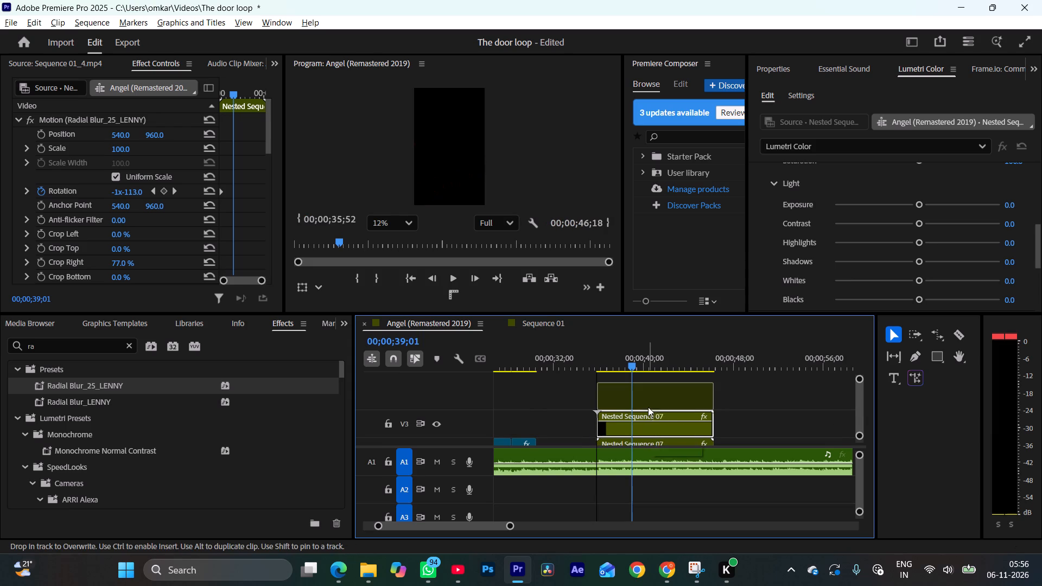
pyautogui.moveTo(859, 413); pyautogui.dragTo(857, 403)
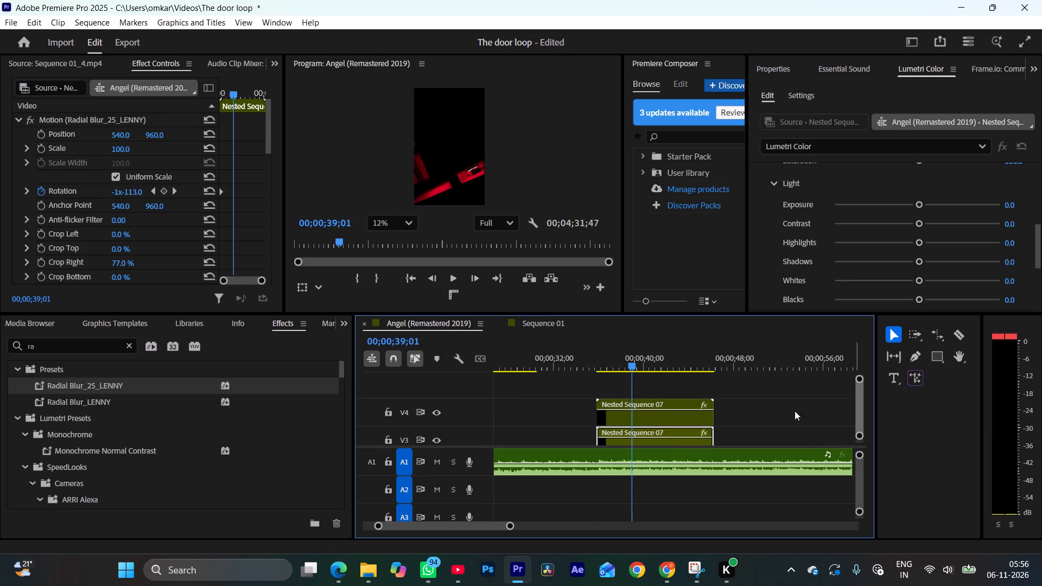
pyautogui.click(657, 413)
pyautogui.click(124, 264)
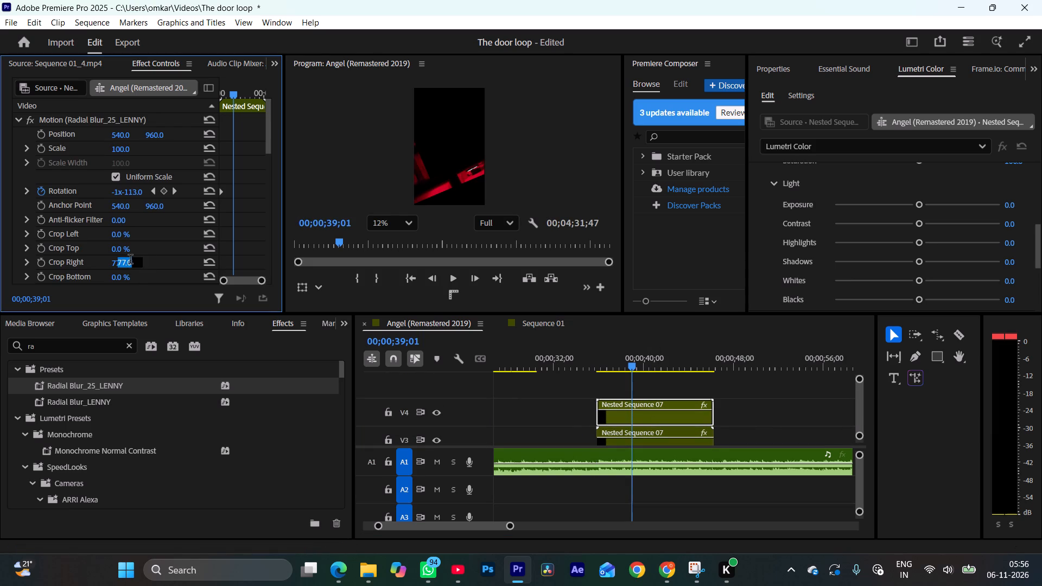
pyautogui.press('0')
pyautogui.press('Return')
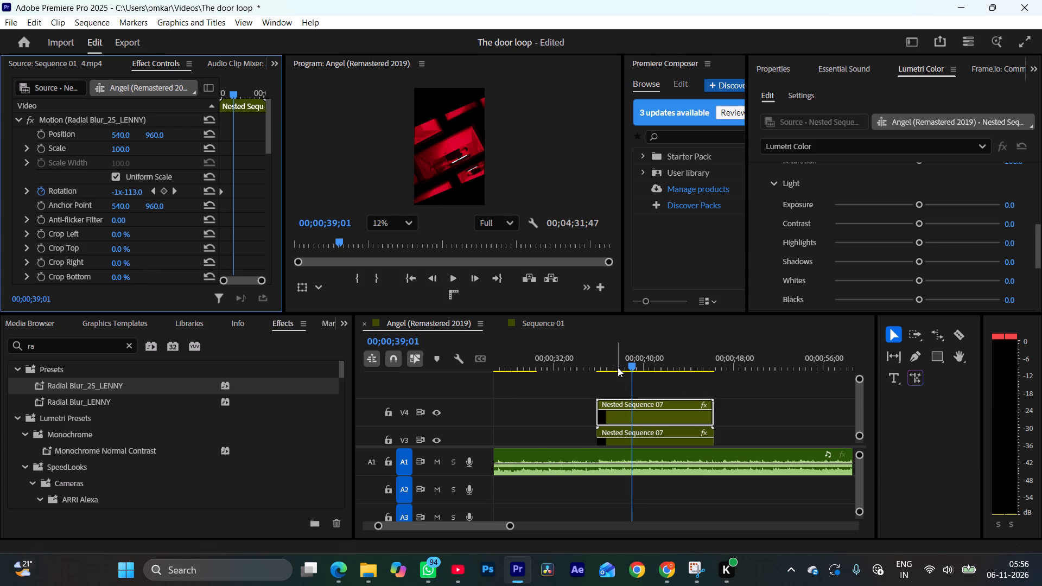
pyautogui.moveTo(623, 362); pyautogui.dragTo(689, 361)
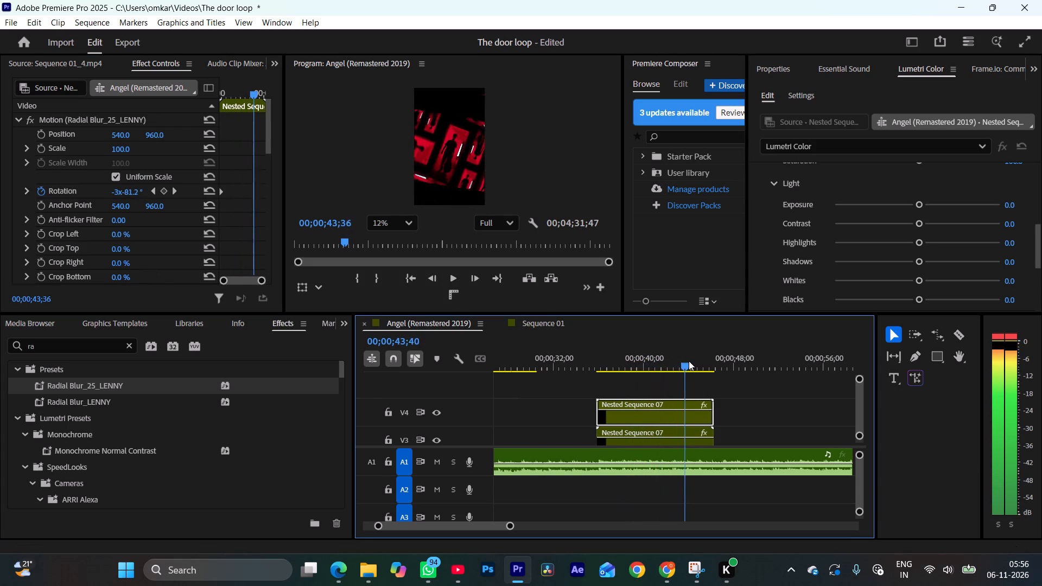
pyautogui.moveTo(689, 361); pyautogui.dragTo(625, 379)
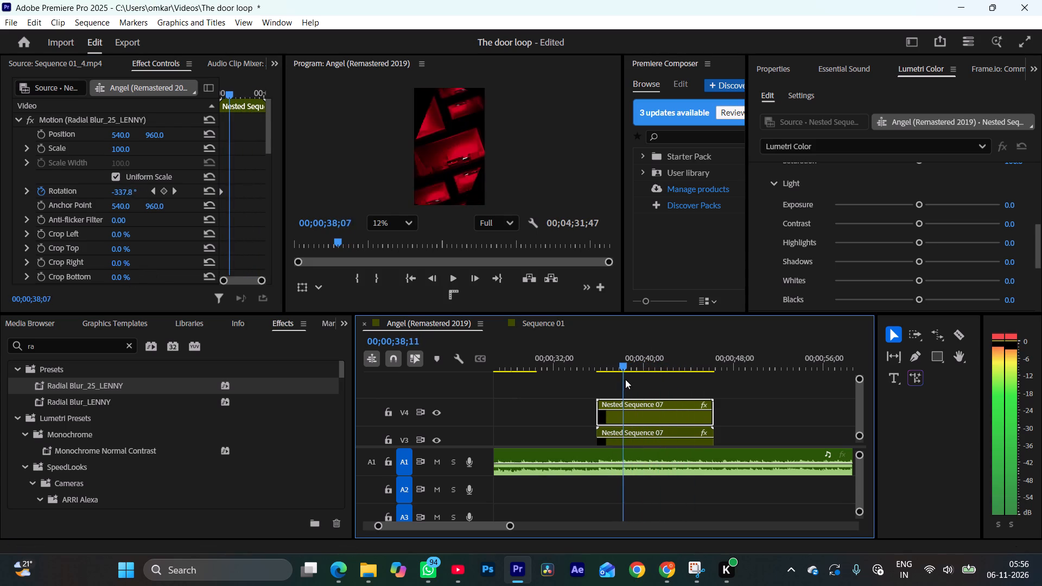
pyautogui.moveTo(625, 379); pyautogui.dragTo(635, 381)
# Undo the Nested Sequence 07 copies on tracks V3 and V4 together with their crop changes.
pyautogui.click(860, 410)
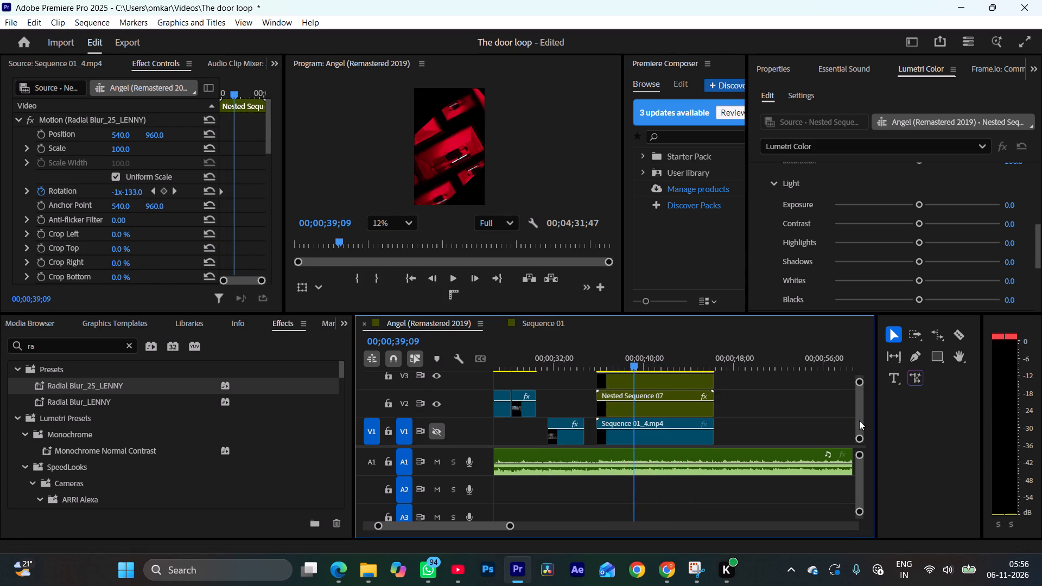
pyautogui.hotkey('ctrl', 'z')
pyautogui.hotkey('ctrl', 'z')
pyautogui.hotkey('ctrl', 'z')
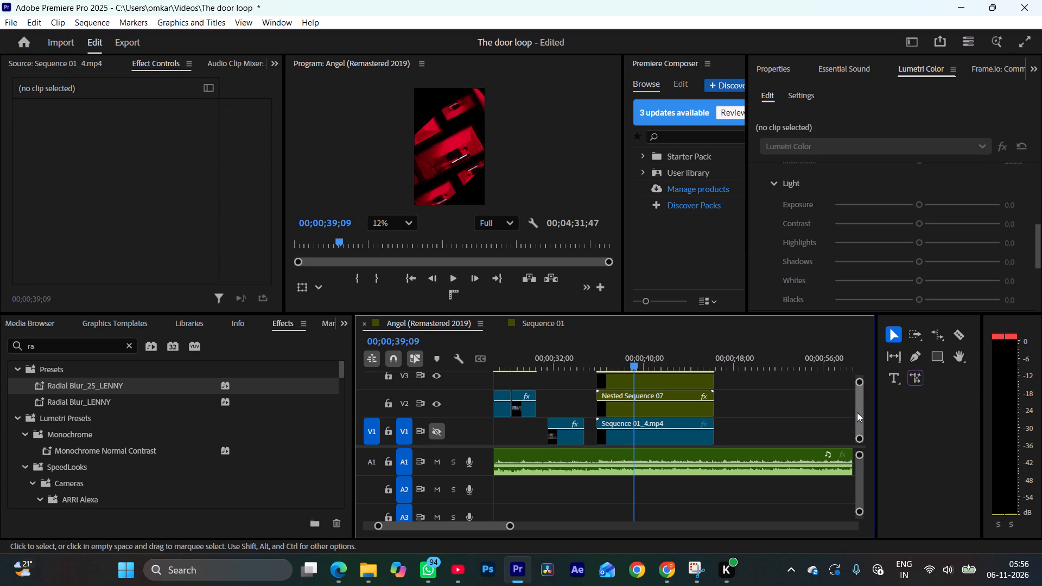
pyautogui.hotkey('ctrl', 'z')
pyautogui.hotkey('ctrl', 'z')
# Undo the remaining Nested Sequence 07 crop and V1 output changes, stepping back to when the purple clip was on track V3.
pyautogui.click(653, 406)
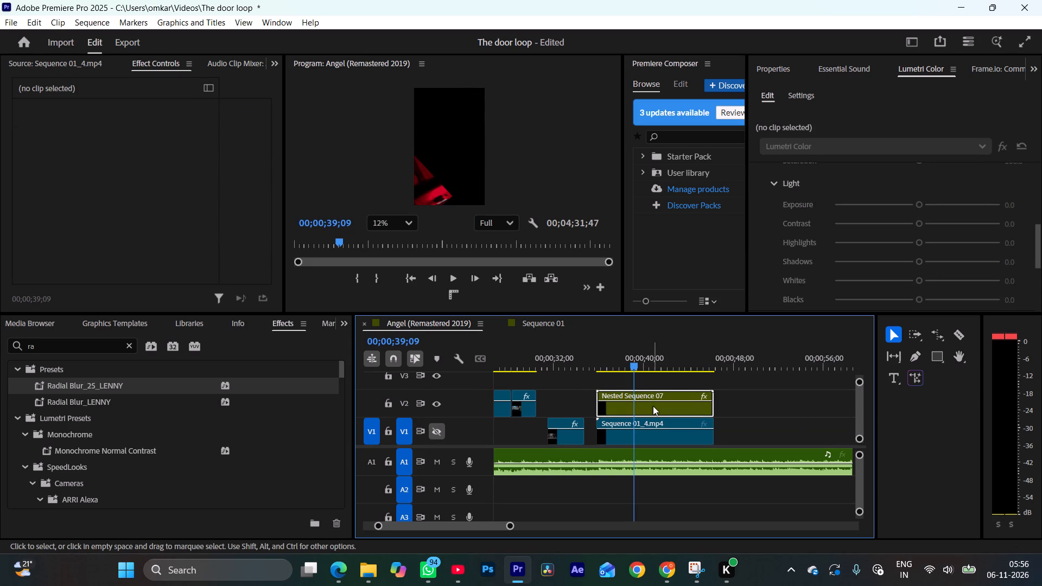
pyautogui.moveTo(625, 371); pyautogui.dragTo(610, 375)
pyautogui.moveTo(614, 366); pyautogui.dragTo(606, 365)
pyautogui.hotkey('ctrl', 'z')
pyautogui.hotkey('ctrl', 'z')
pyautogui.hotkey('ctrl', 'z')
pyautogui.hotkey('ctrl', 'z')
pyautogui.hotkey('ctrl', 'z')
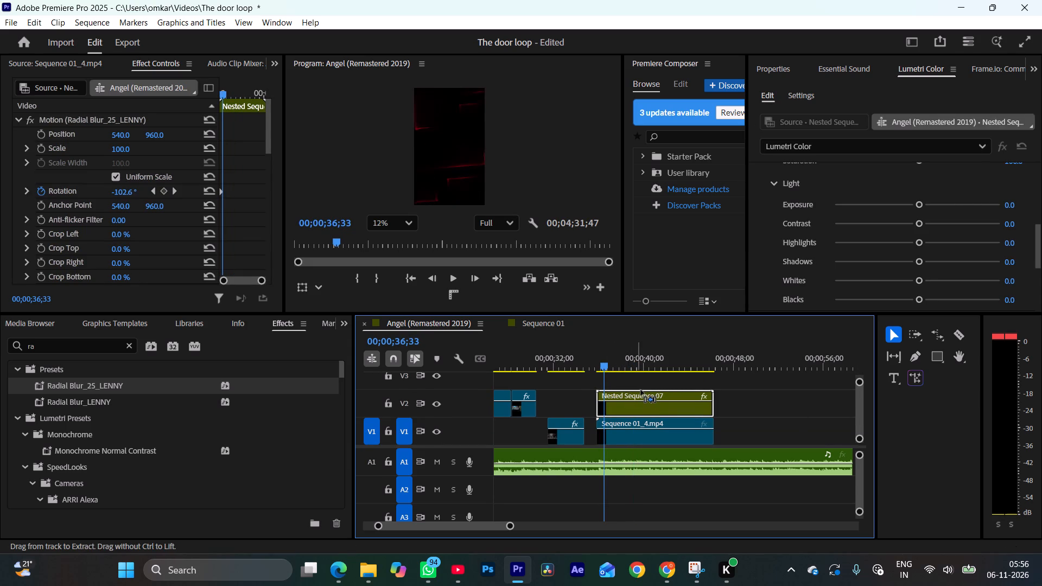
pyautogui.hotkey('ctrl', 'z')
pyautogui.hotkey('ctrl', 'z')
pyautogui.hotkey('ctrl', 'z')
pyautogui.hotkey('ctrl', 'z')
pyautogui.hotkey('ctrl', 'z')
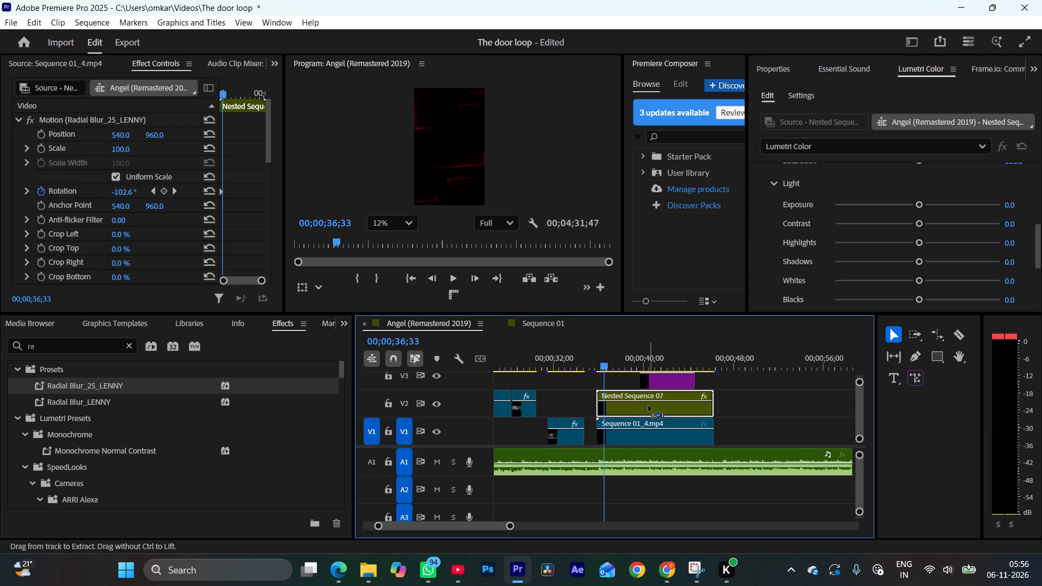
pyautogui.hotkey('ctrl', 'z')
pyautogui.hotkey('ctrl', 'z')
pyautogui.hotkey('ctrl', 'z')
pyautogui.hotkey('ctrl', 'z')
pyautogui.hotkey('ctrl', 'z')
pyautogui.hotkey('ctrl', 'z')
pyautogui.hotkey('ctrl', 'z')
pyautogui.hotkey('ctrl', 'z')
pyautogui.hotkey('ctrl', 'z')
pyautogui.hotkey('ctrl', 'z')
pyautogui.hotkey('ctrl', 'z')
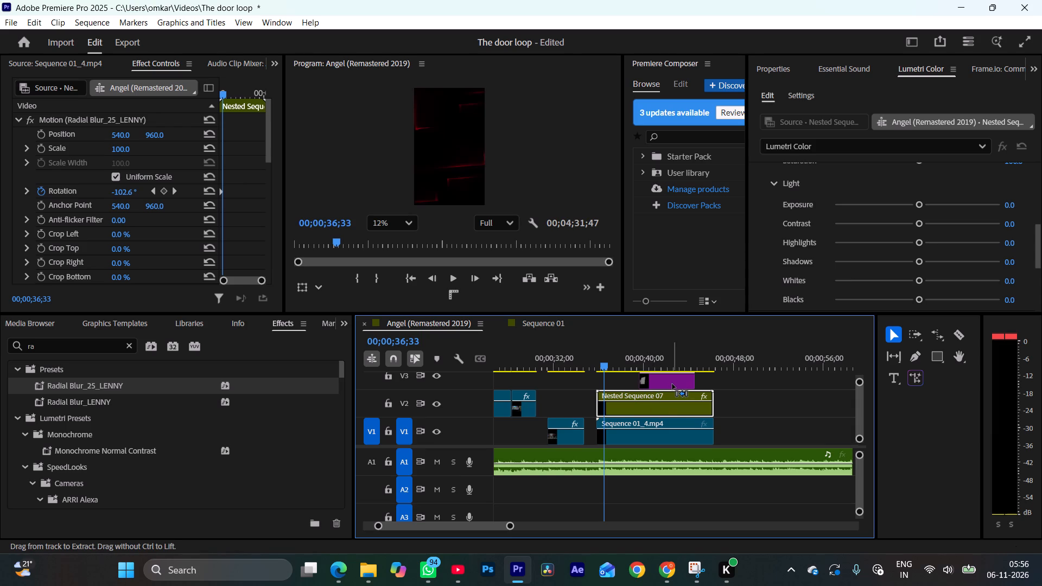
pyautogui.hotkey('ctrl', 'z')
# Delete the purple clip on track V3 and Nested Sequence 07 on track V2.
pyautogui.keyDown('ctrl'); pyautogui.click(671, 384); pyautogui.keyUp('ctrl')
pyautogui.press('Delete')
pyautogui.click(648, 407)
pyautogui.press('Delete')
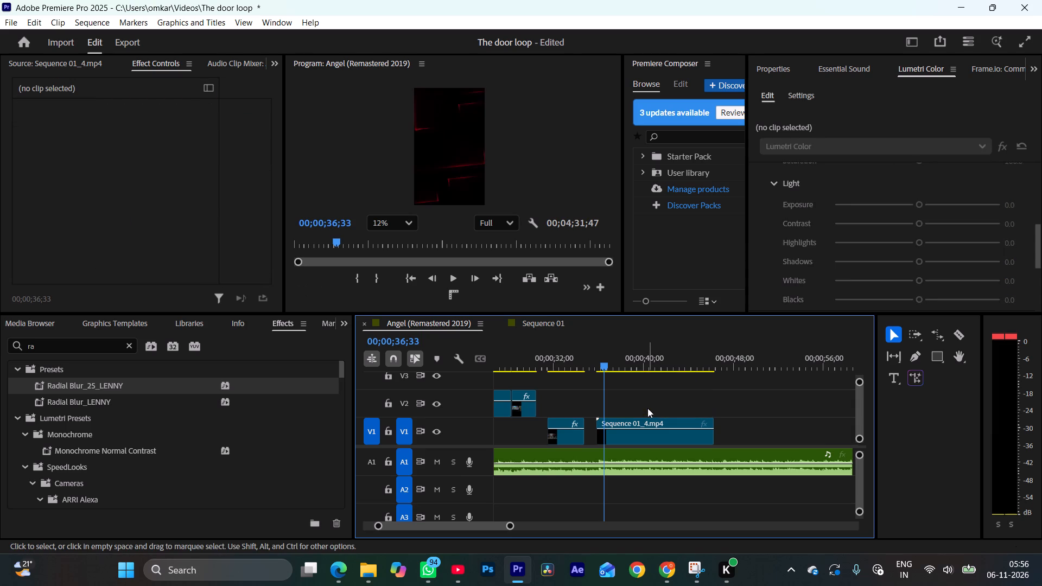
# Duplicate Sequence 01_4.mp4 onto track V2, apply the Radial Blur_25_LENNY preset to the copy, and check its rotation.
pyautogui.click(632, 435)
pyautogui.keyDown('alt'); pyautogui.moveTo(635, 437); pyautogui.dragTo(638, 415); pyautogui.keyUp('alt')
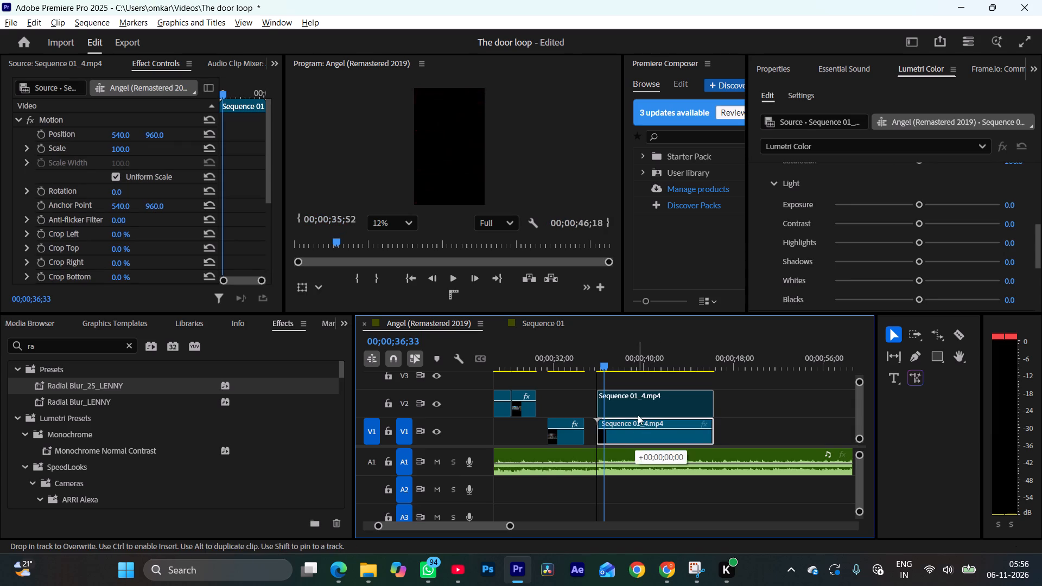
pyautogui.click(637, 414)
pyautogui.moveTo(75, 385); pyautogui.dragTo(600, 396)
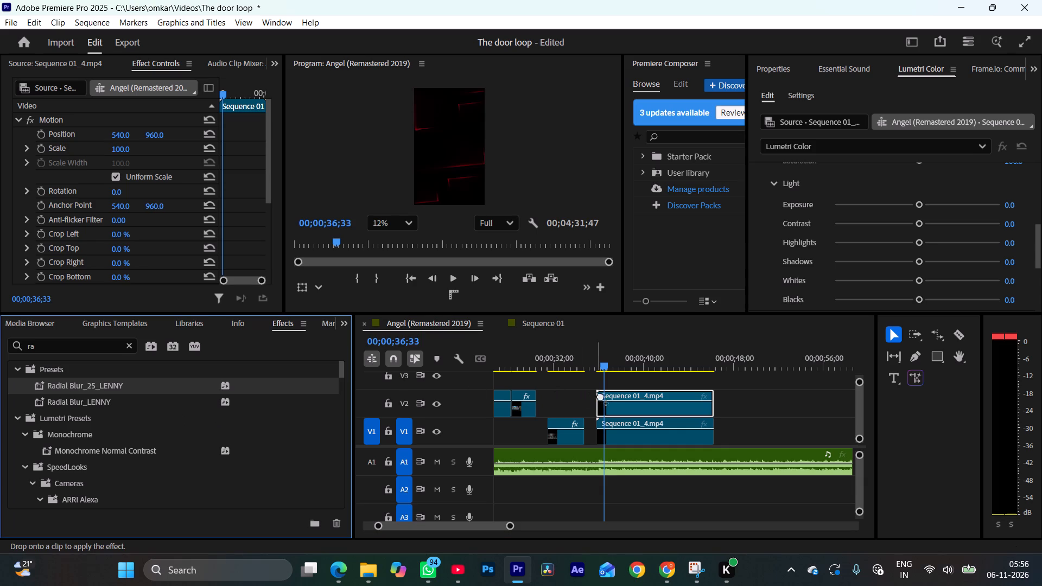
pyautogui.moveTo(600, 396); pyautogui.dragTo(613, 399)
pyautogui.moveTo(608, 365); pyautogui.dragTo(621, 375)
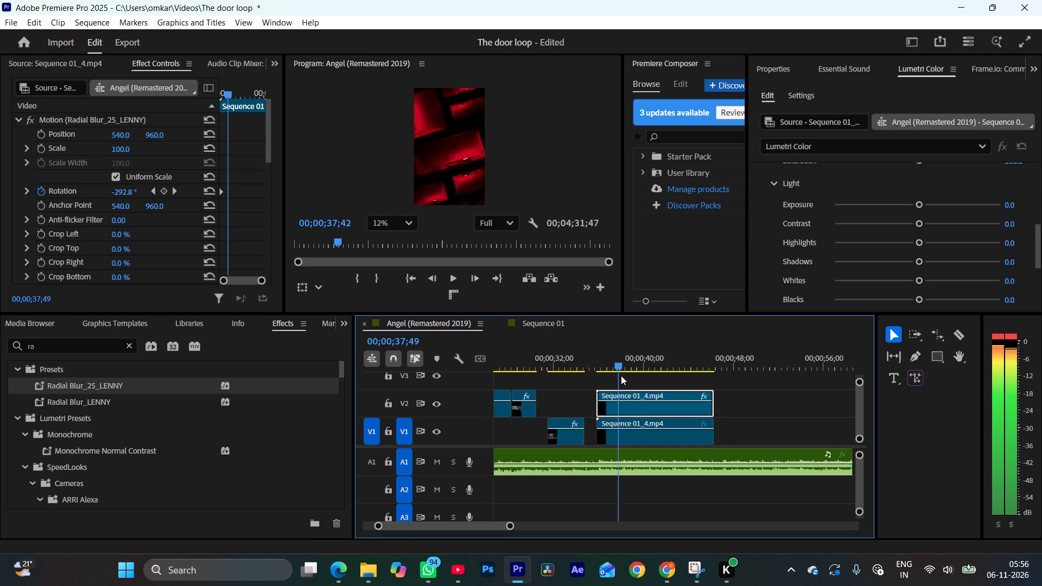
pyautogui.moveTo(621, 375); pyautogui.dragTo(623, 375)
# Nest the blurred Sequence 01_4.mp4 copy on track V2, keeping the default sequence name.
pyautogui.rightClick(633, 411)
pyautogui.click(685, 352)
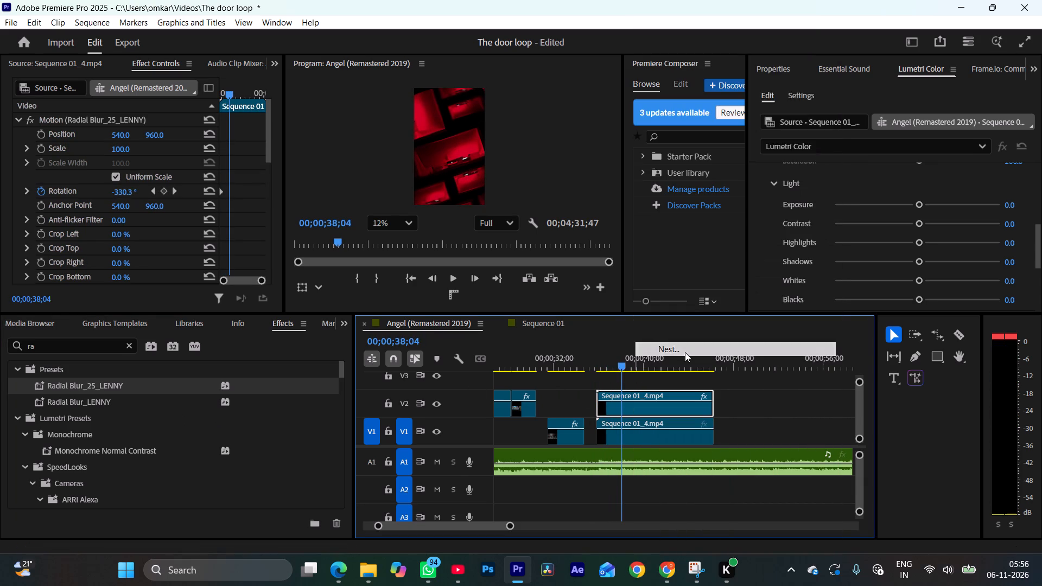
pyautogui.click(547, 295)
# Add an ellipse opacity mask to Nested Sequence 08 on track V2.
pyautogui.click(639, 406)
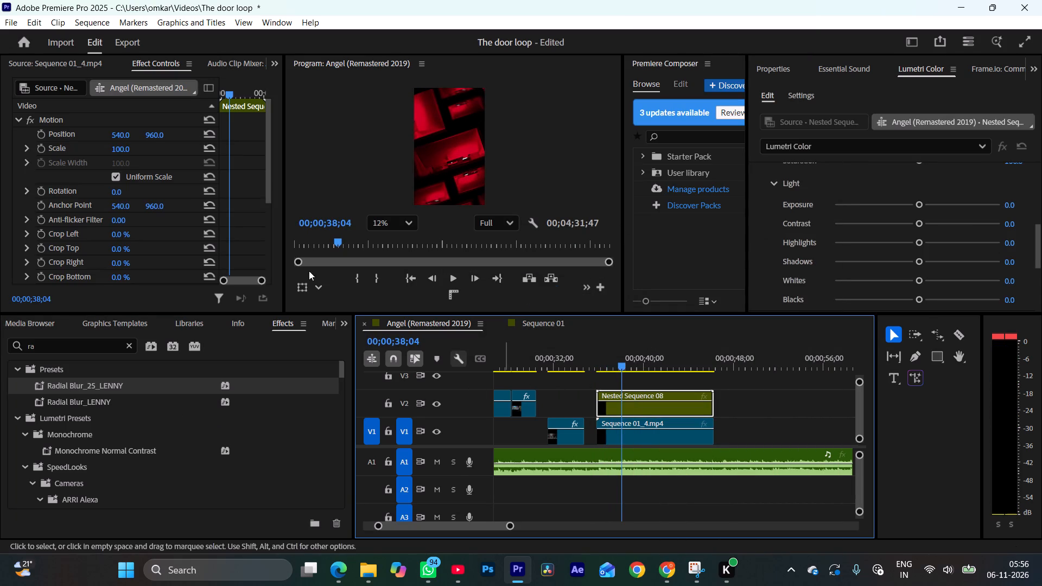
pyautogui.scroll(3, 80, 172)
pyautogui.scroll(-4, 87, 197)
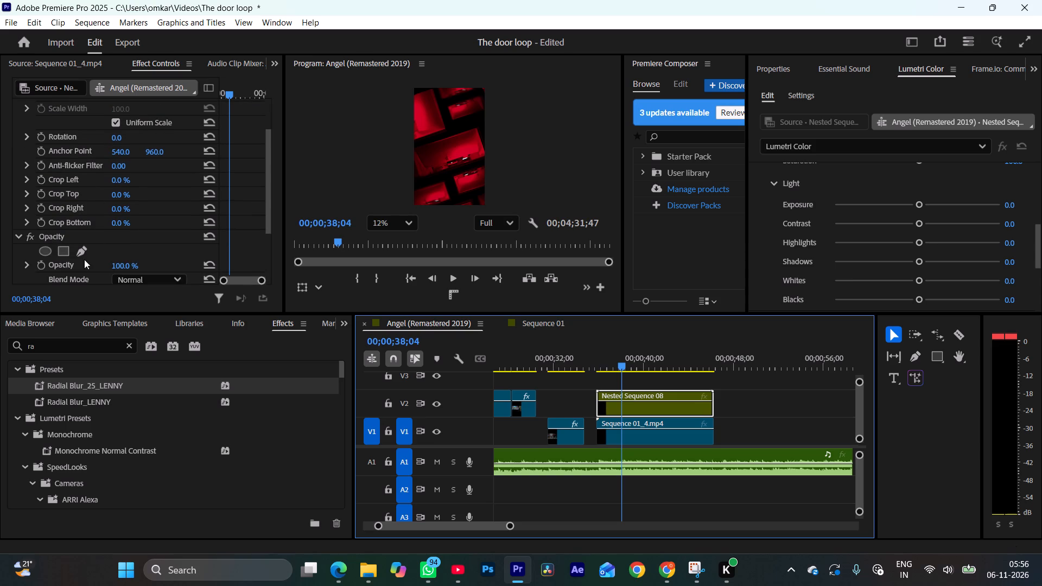
pyautogui.click(46, 253)
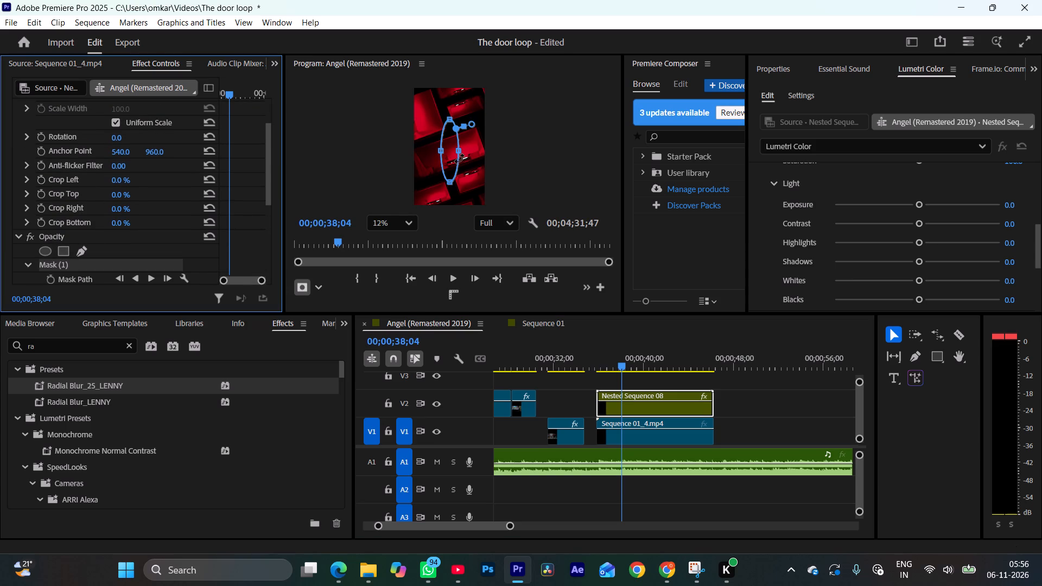
# Reshape the ellipse mask on Nested Sequence 08 into a wider, rounder oval around the central door and figure.
pyautogui.moveTo(622, 365); pyautogui.dragTo(657, 370)
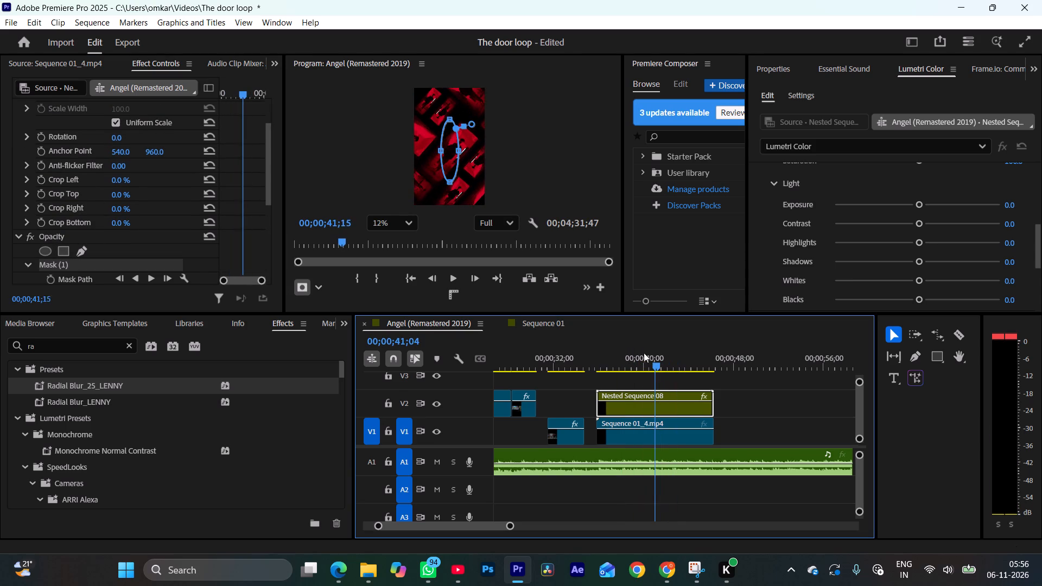
pyautogui.scroll(11, 465, 139)
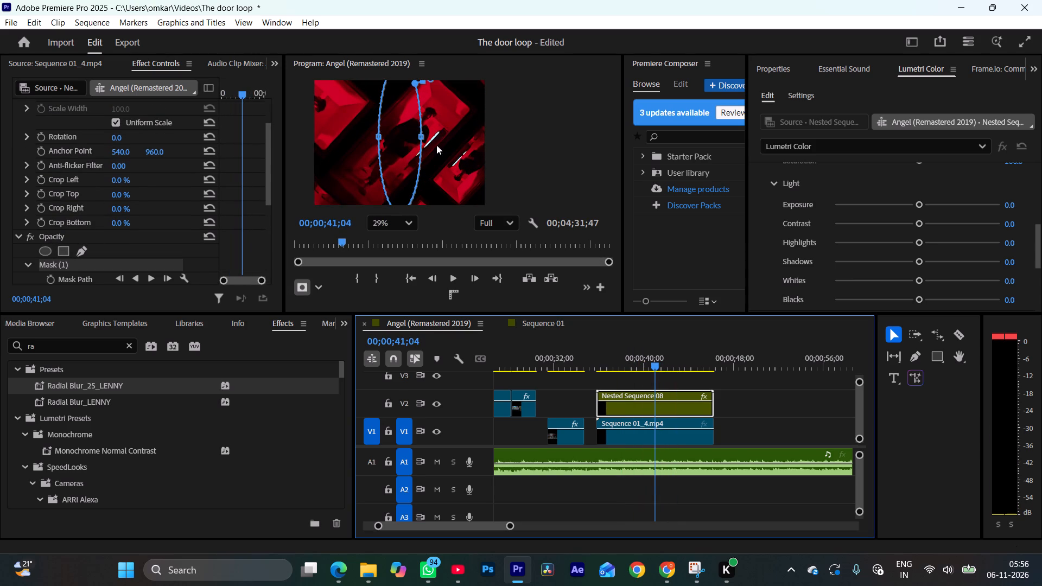
pyautogui.moveTo(422, 138); pyautogui.dragTo(465, 137)
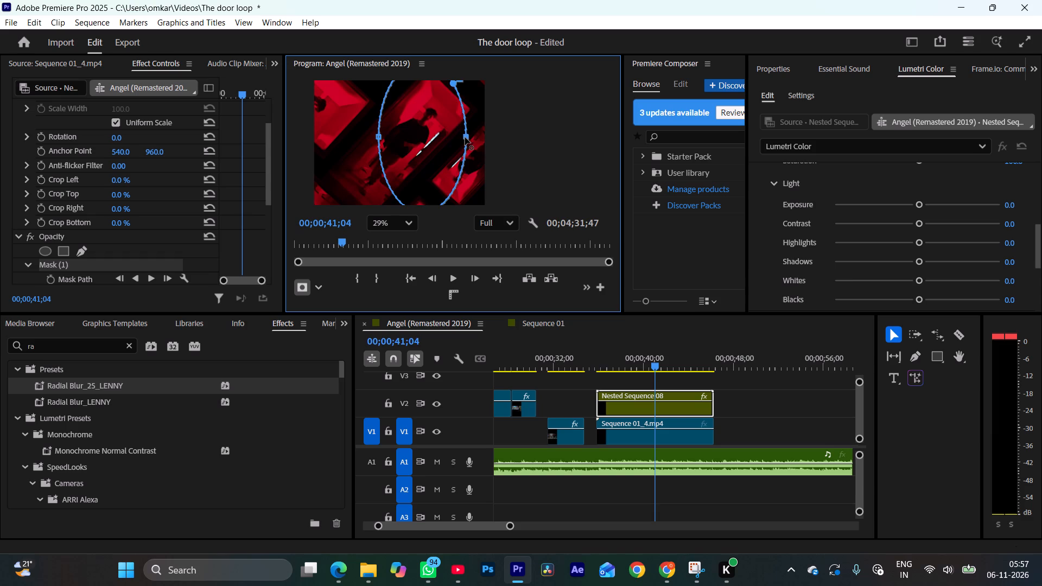
pyautogui.moveTo(465, 137); pyautogui.dragTo(472, 146)
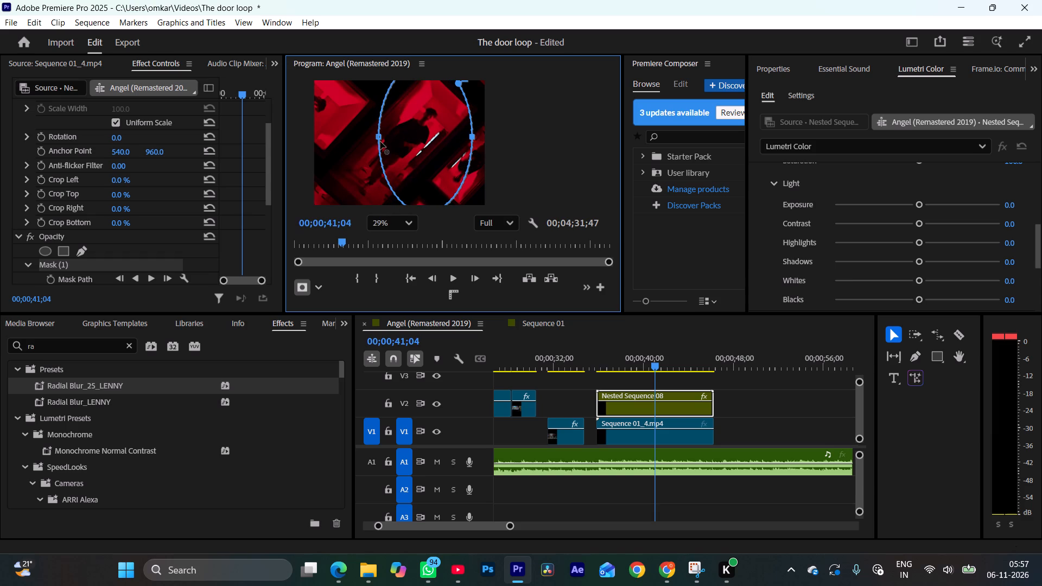
pyautogui.moveTo(381, 139); pyautogui.dragTo(344, 155)
pyautogui.scroll(-9, 435, 173)
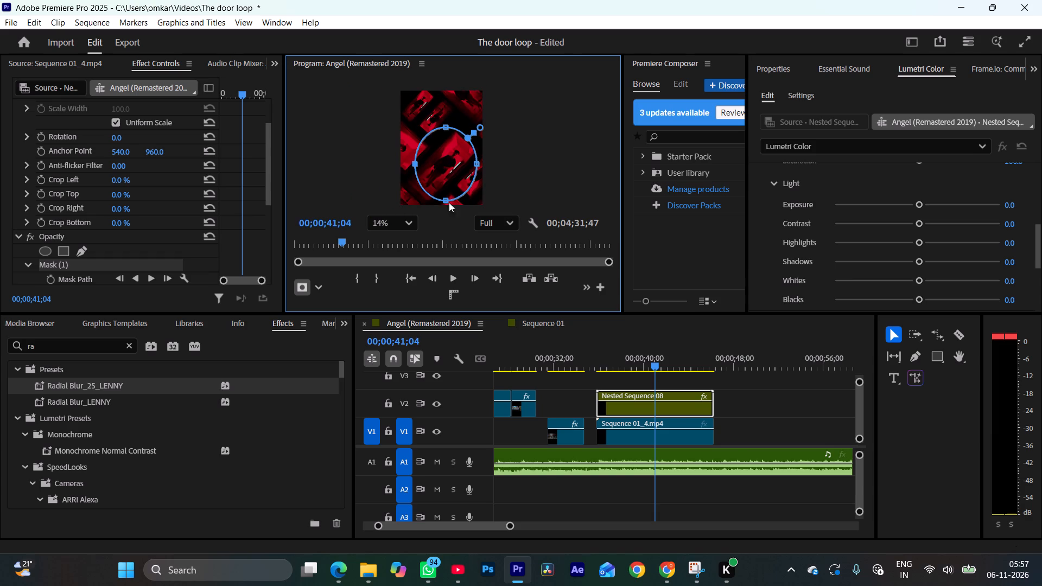
pyautogui.moveTo(444, 200); pyautogui.dragTo(444, 190)
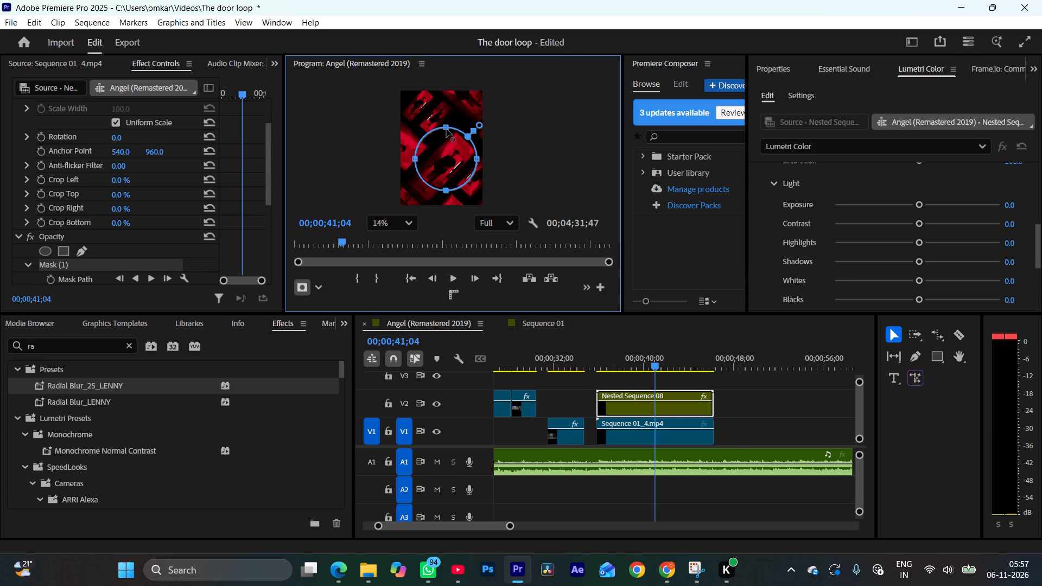
pyautogui.moveTo(447, 128); pyautogui.dragTo(452, 138)
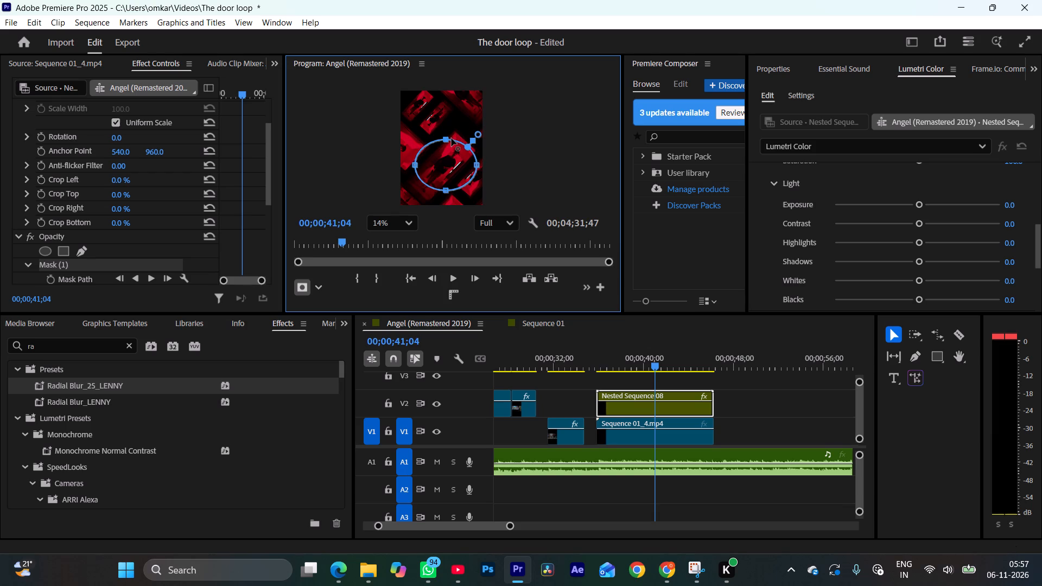
pyautogui.moveTo(452, 138); pyautogui.dragTo(452, 134)
pyautogui.moveTo(447, 190); pyautogui.dragTo(447, 191)
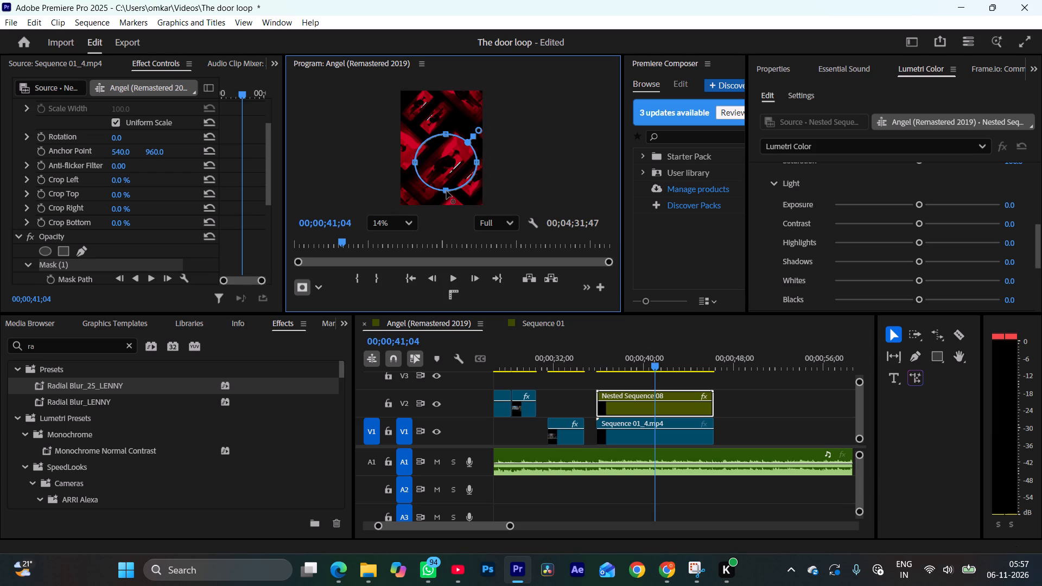
pyautogui.moveTo(447, 191); pyautogui.dragTo(445, 206)
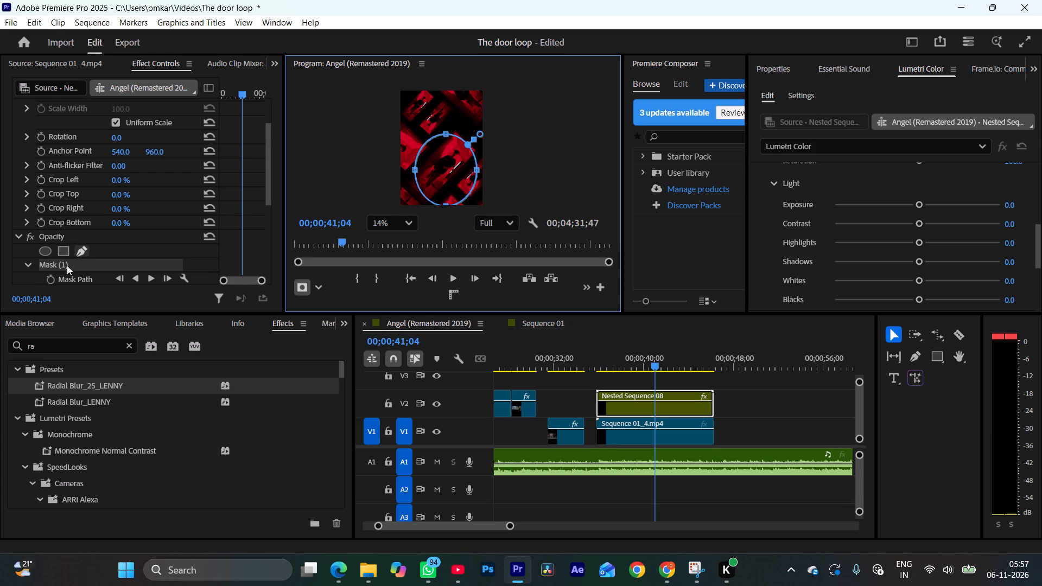
# Soften the ellipse mask's edge with a feather of about 457.5 and an expansion of about 146.
pyautogui.scroll(-5, 123, 254)
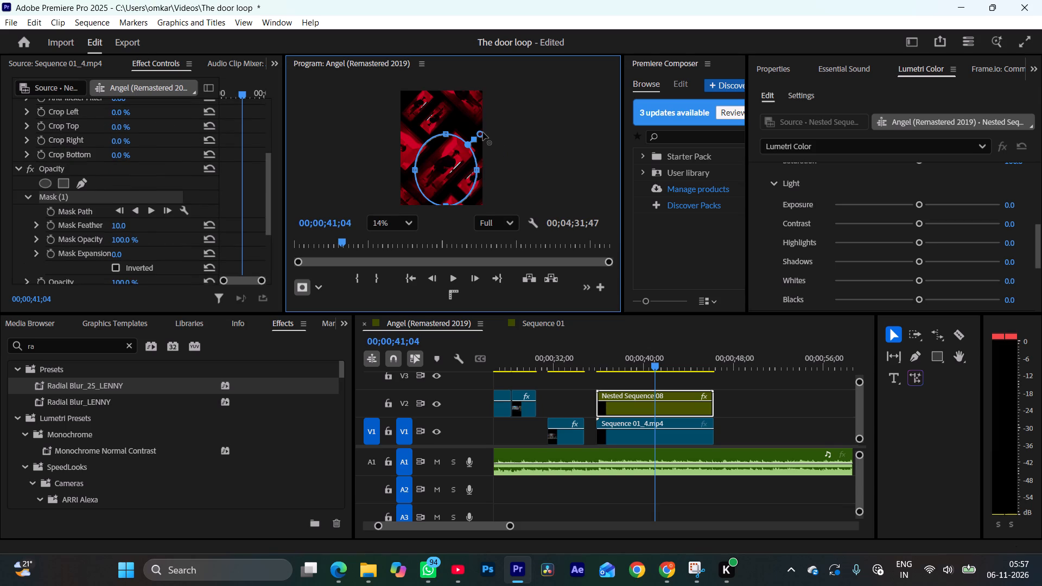
pyautogui.moveTo(480, 132); pyautogui.dragTo(486, 119)
pyautogui.moveTo(476, 141); pyautogui.dragTo(478, 140)
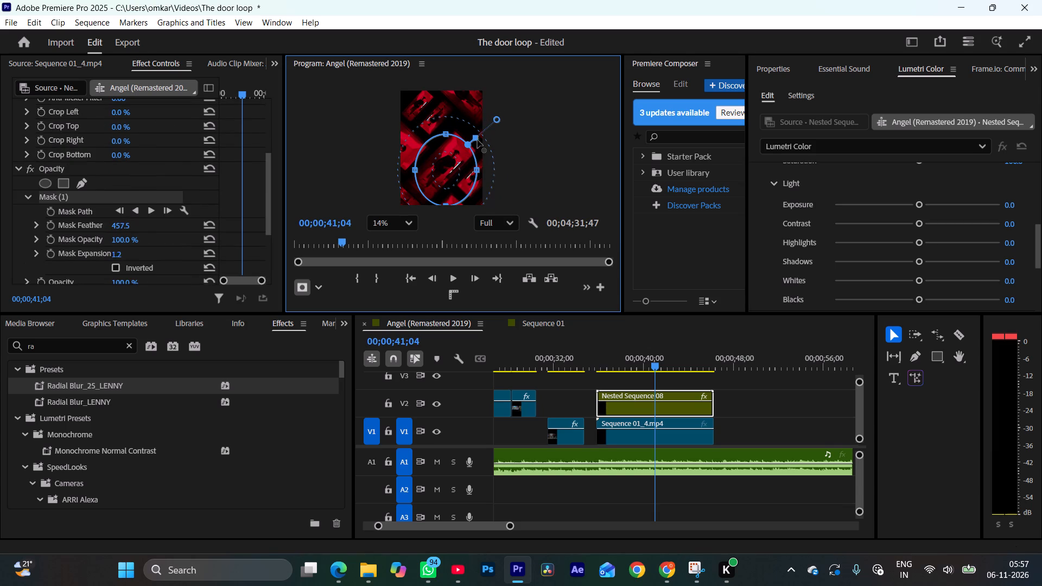
pyautogui.moveTo(478, 140); pyautogui.dragTo(492, 124)
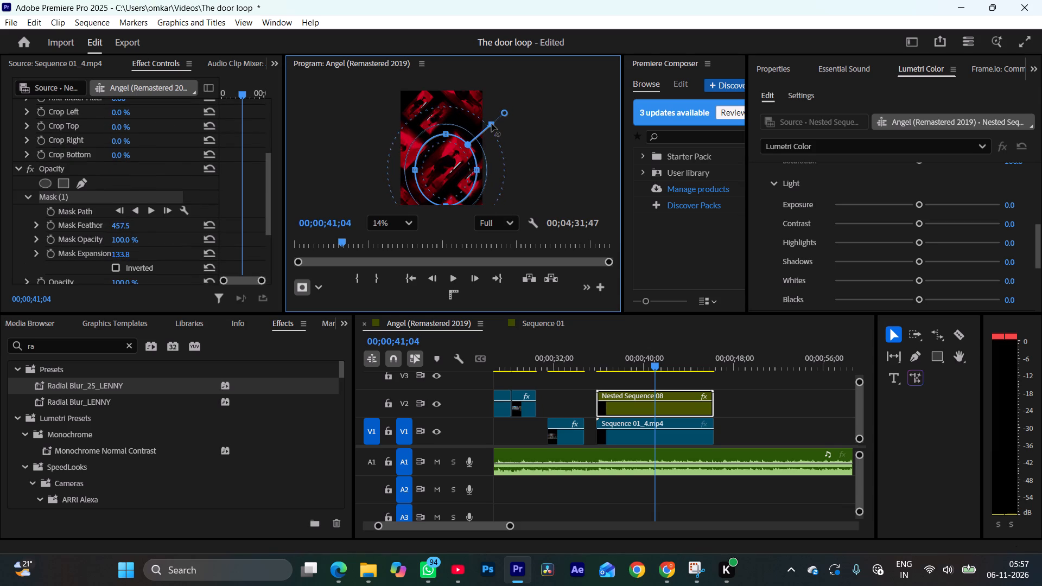
pyautogui.moveTo(492, 124); pyautogui.dragTo(492, 124)
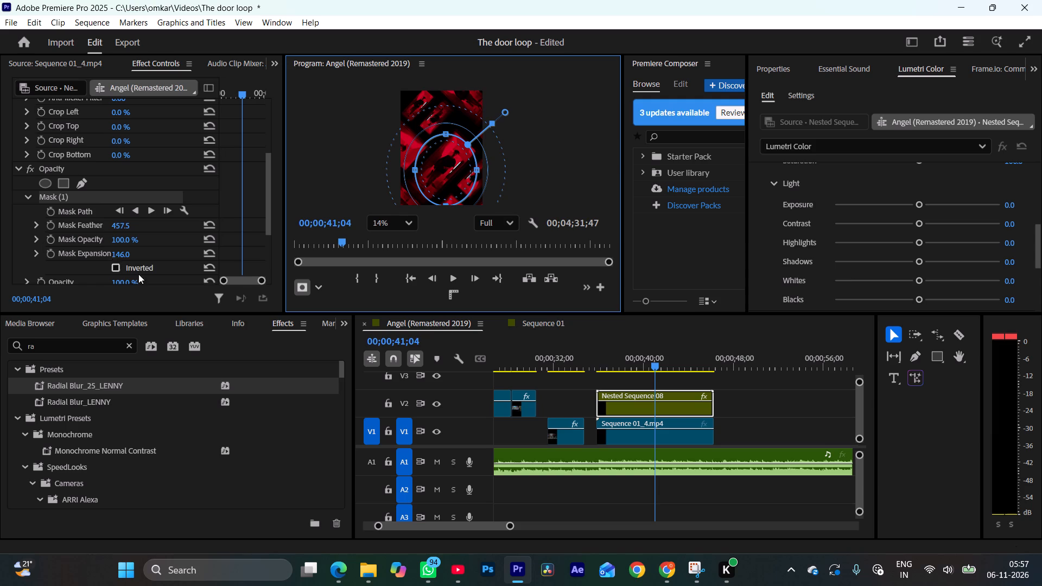
# Invert the opacity mask on Nested Sequence 08 and enlarge its expansion to about 212.1.
pyautogui.scroll(-1, 125, 253)
pyautogui.click(116, 252)
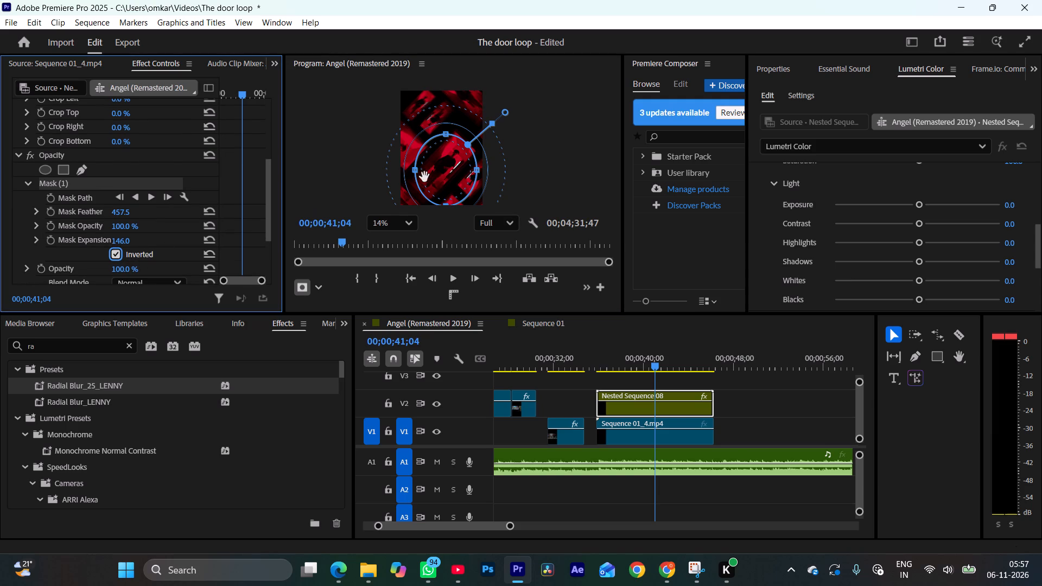
pyautogui.scroll(6, 429, 173)
pyautogui.scroll(-4, 429, 173)
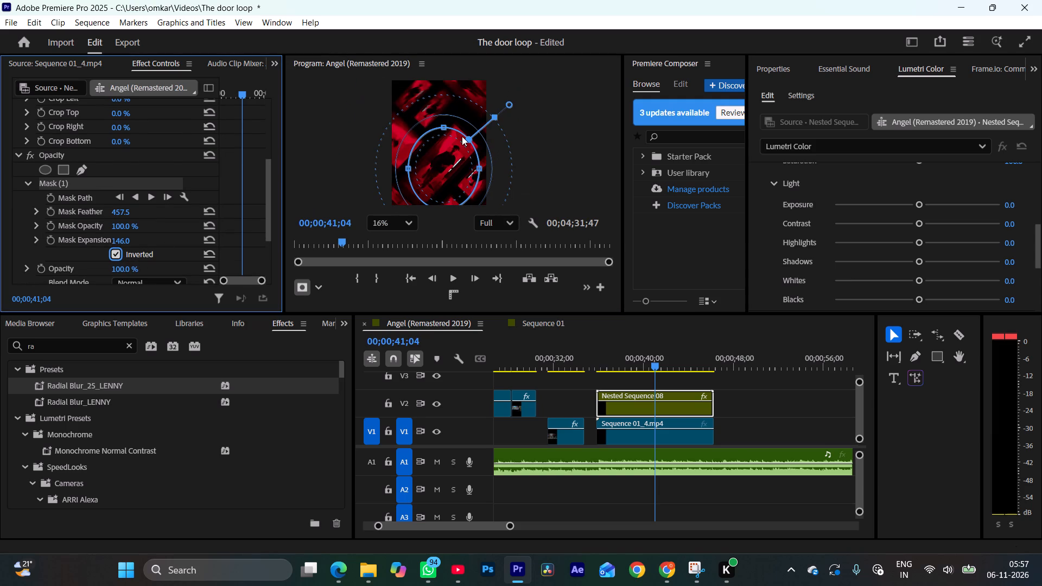
pyautogui.moveTo(467, 138); pyautogui.dragTo(472, 136)
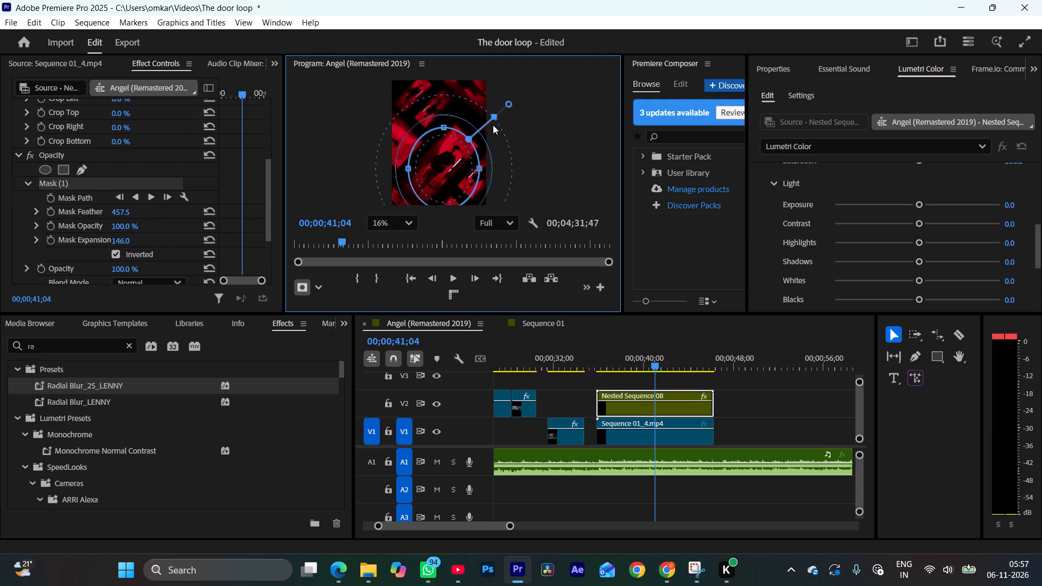
pyautogui.click(495, 118)
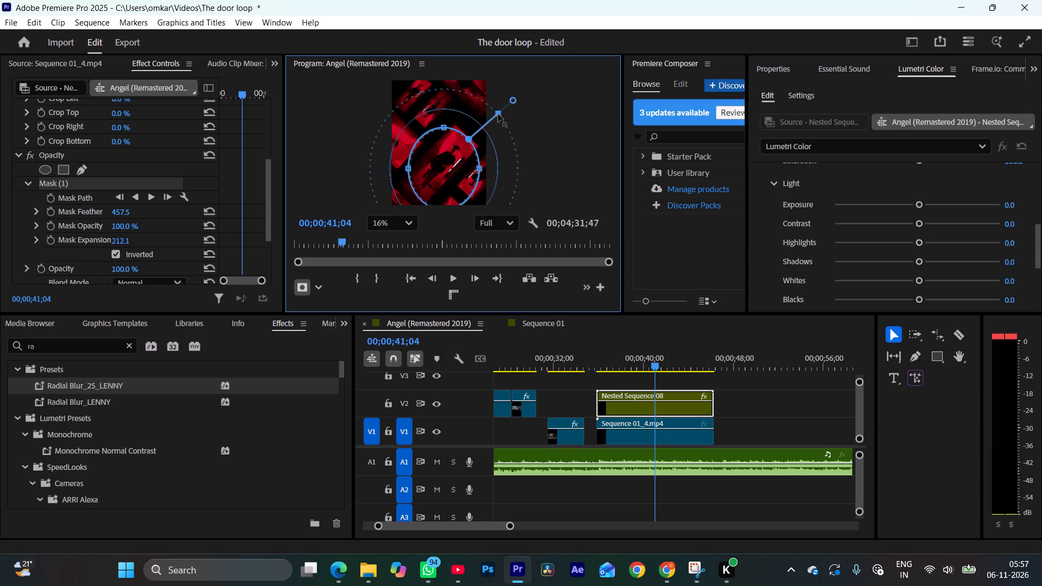
# Extend the ellipse mask slightly upward and sideways around the figure near 00;00;45;39, and reduce its expansion to about 100.5.
pyautogui.moveTo(649, 361); pyautogui.dragTo(626, 376)
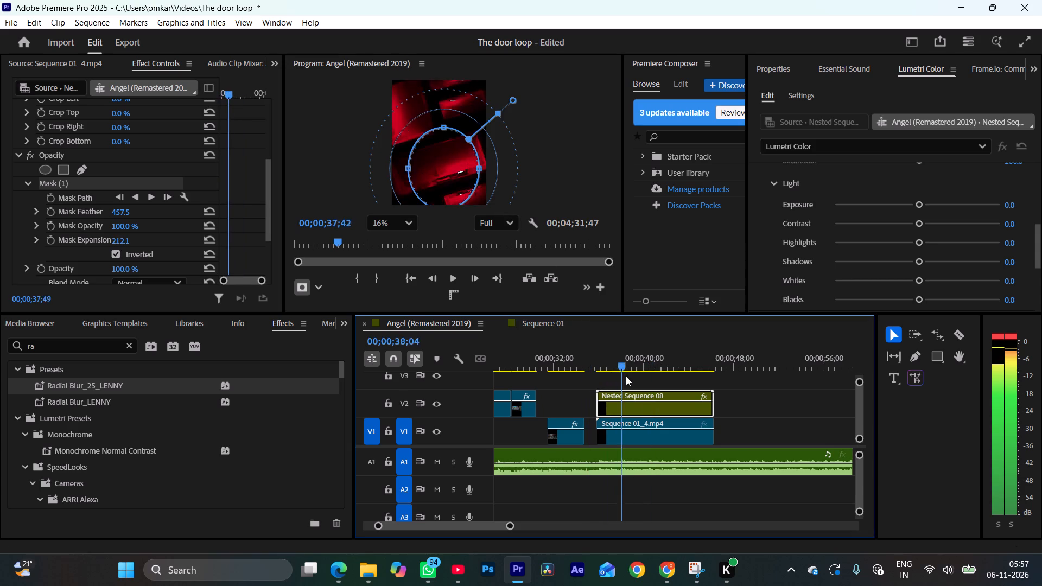
pyautogui.moveTo(626, 376); pyautogui.dragTo(689, 365)
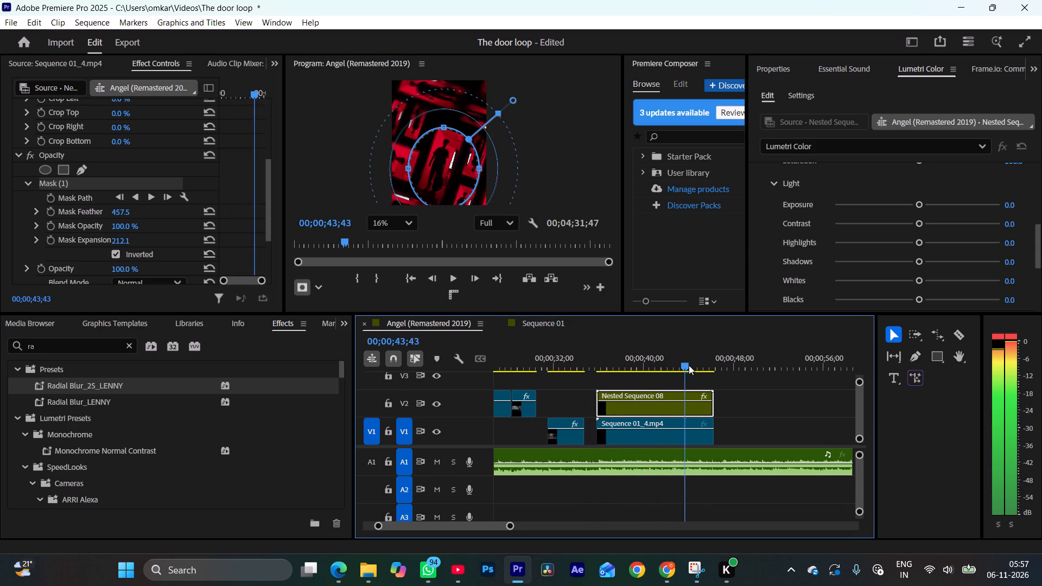
pyautogui.moveTo(689, 365); pyautogui.dragTo(708, 368)
pyautogui.moveTo(444, 130); pyautogui.dragTo(444, 125)
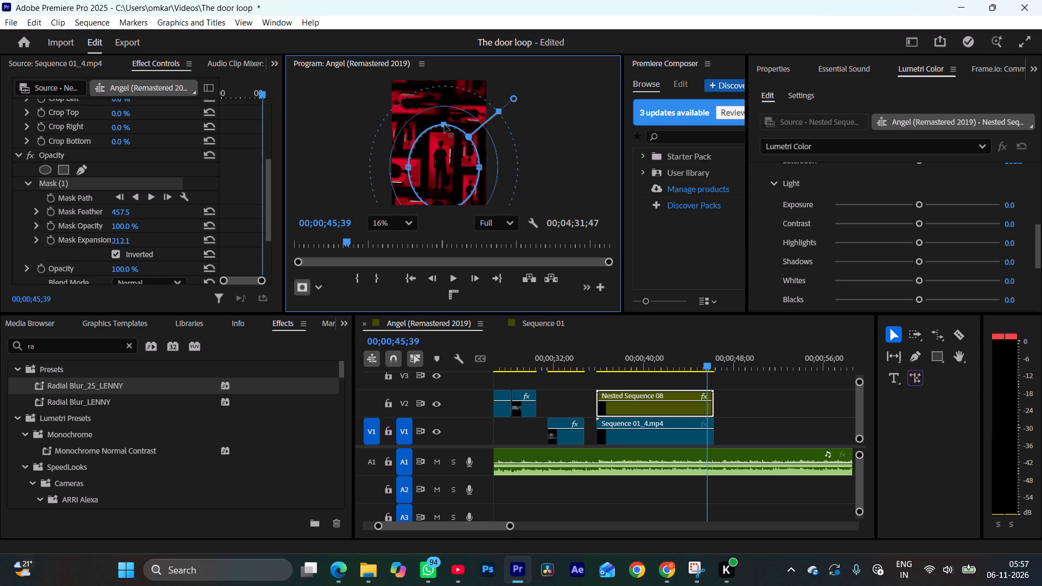
pyautogui.moveTo(444, 125); pyautogui.dragTo(444, 122)
pyautogui.click(410, 168)
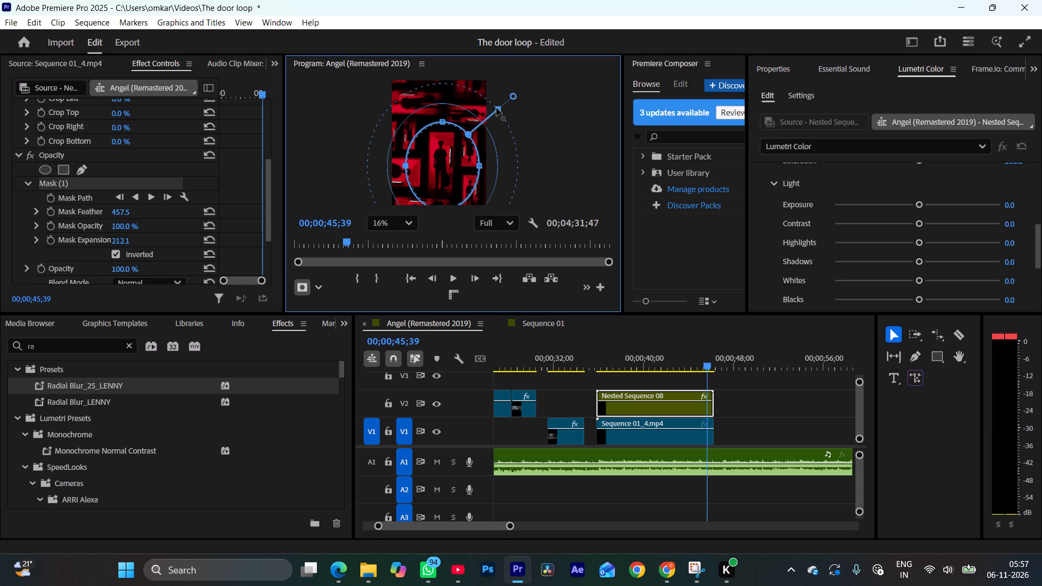
pyautogui.moveTo(497, 108); pyautogui.dragTo(487, 112)
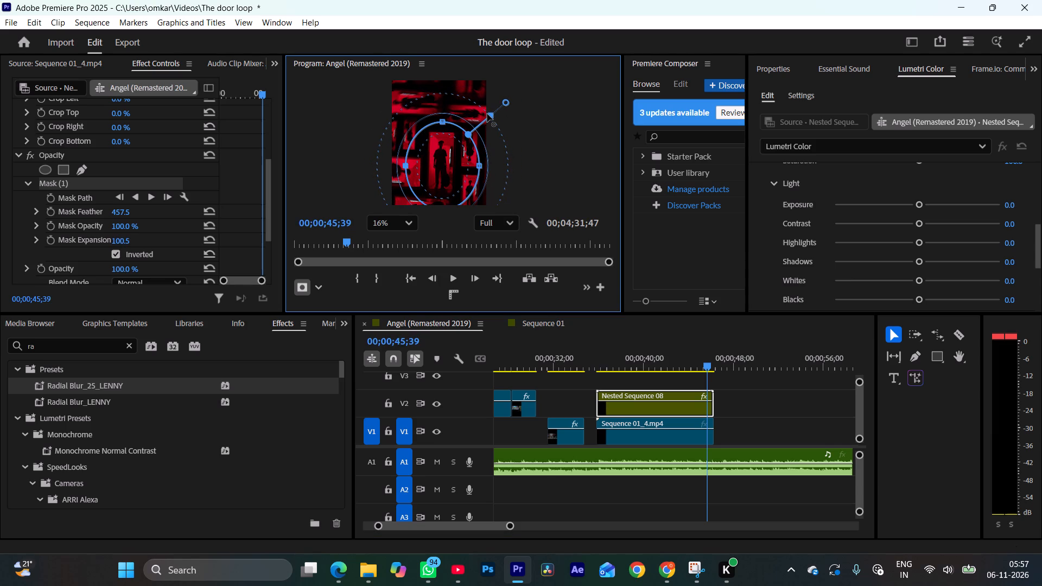
# Review the masked blur across Nested Sequence 08 in an enlarged program view, and return to the normal layout.
pyautogui.moveTo(684, 362); pyautogui.dragTo(638, 373)
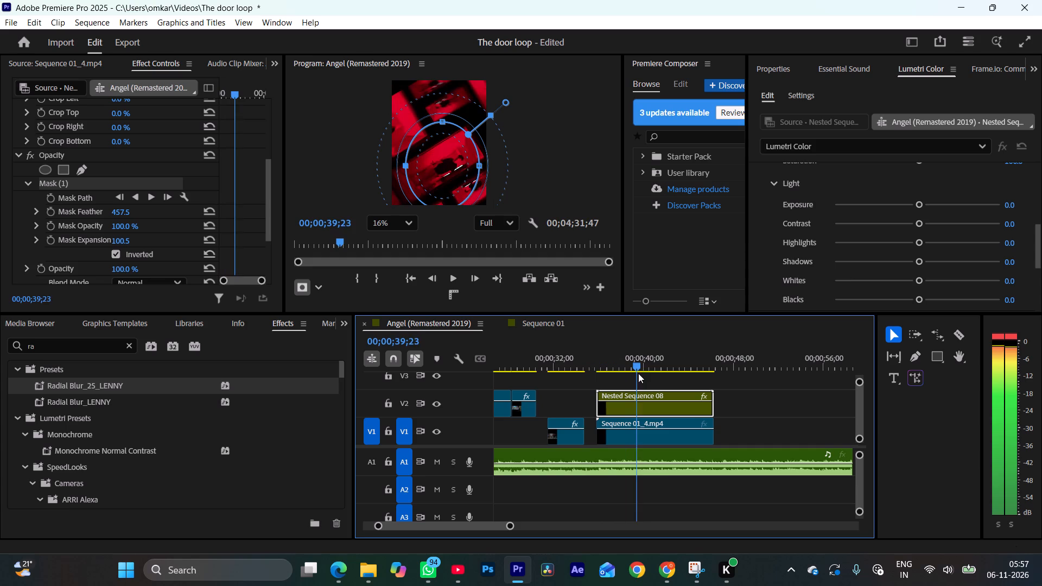
pyautogui.moveTo(638, 373); pyautogui.dragTo(677, 361)
pyautogui.scroll(-4, 510, 142)
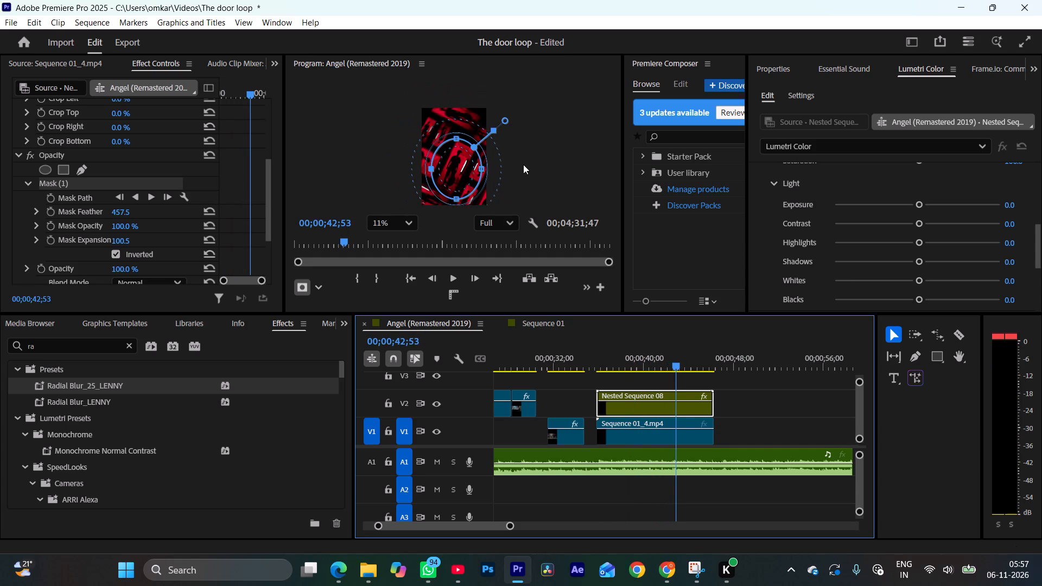
pyautogui.scroll(-2, 523, 164)
pyautogui.doubleClick(383, 68)
pyautogui.doubleClick(382, 66)
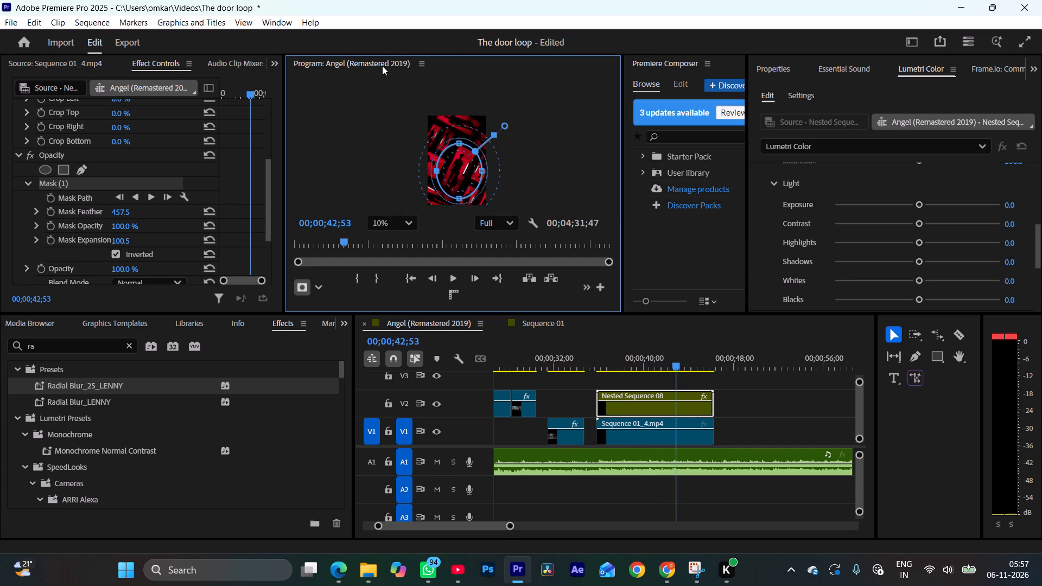
pyautogui.scroll(5, 554, 342)
pyautogui.scroll(-1, 552, 341)
pyautogui.scroll(2, 552, 341)
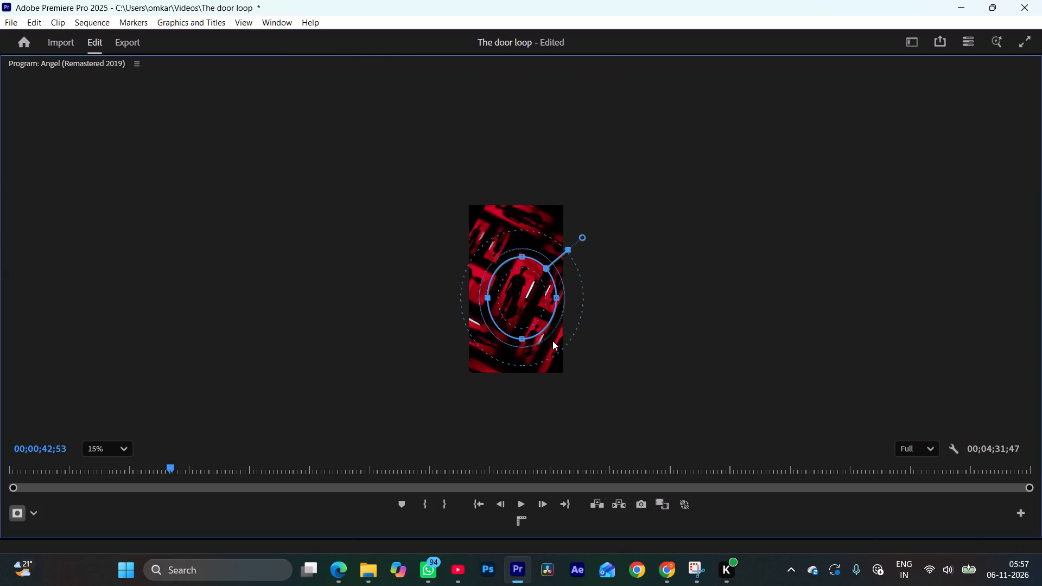
pyautogui.scroll(6, 552, 341)
pyautogui.moveTo(171, 467); pyautogui.dragTo(139, 473)
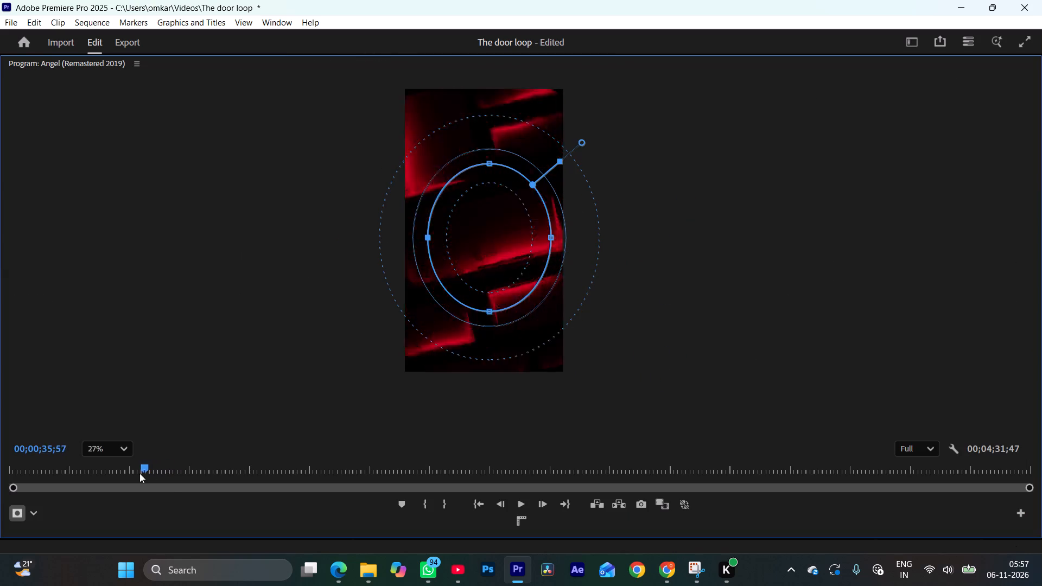
pyautogui.moveTo(139, 473); pyautogui.dragTo(185, 479)
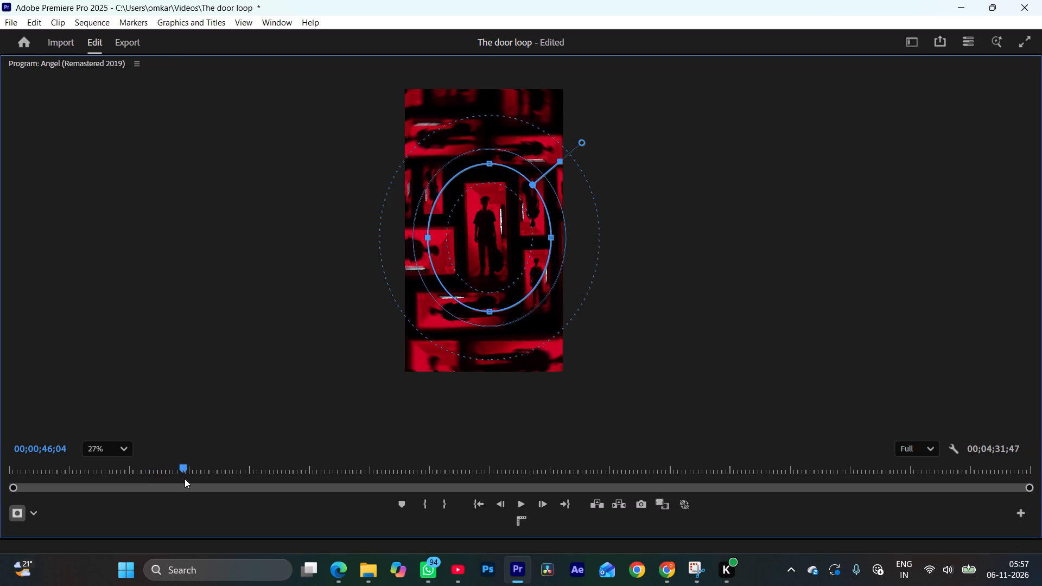
pyautogui.moveTo(185, 479); pyautogui.dragTo(180, 480)
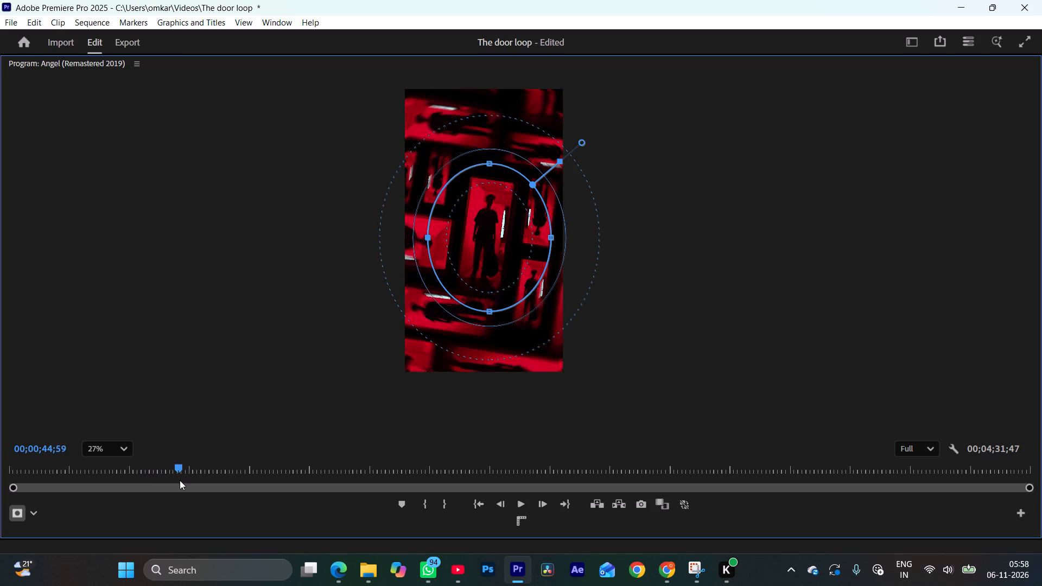
pyautogui.moveTo(180, 480); pyautogui.dragTo(185, 480)
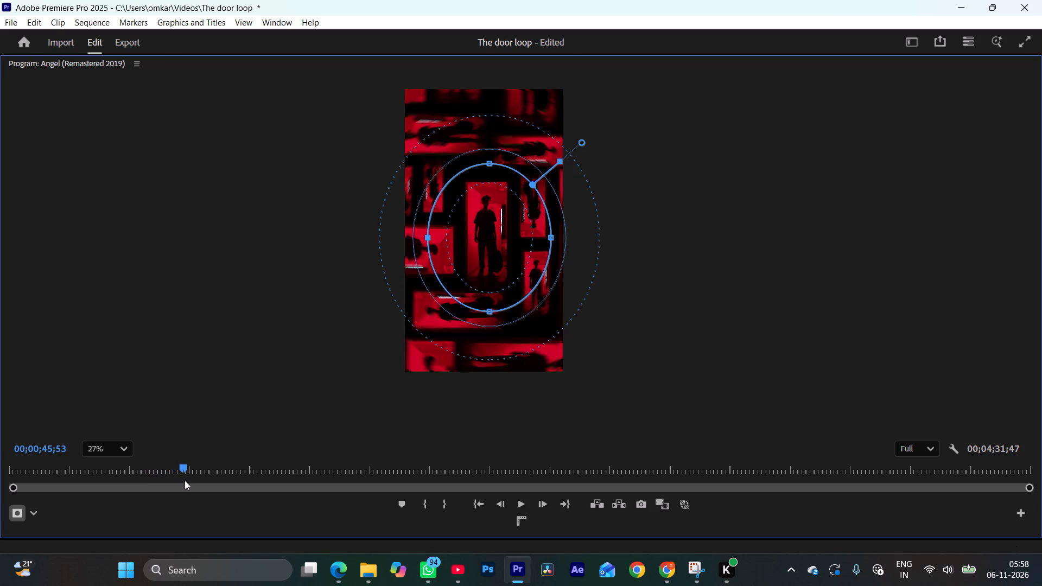
pyautogui.moveTo(185, 480); pyautogui.dragTo(151, 485)
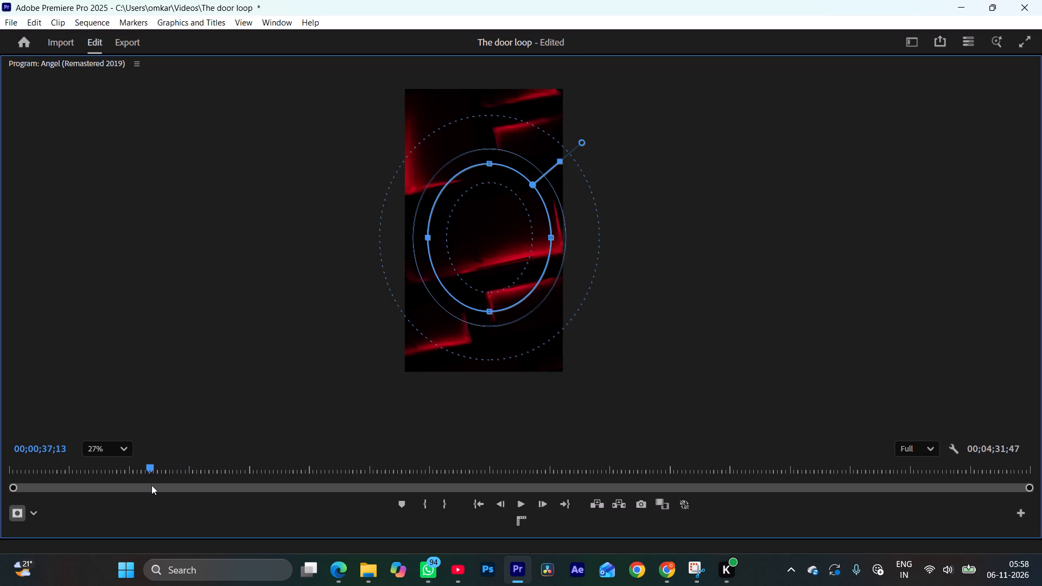
pyautogui.moveTo(151, 485); pyautogui.dragTo(162, 484)
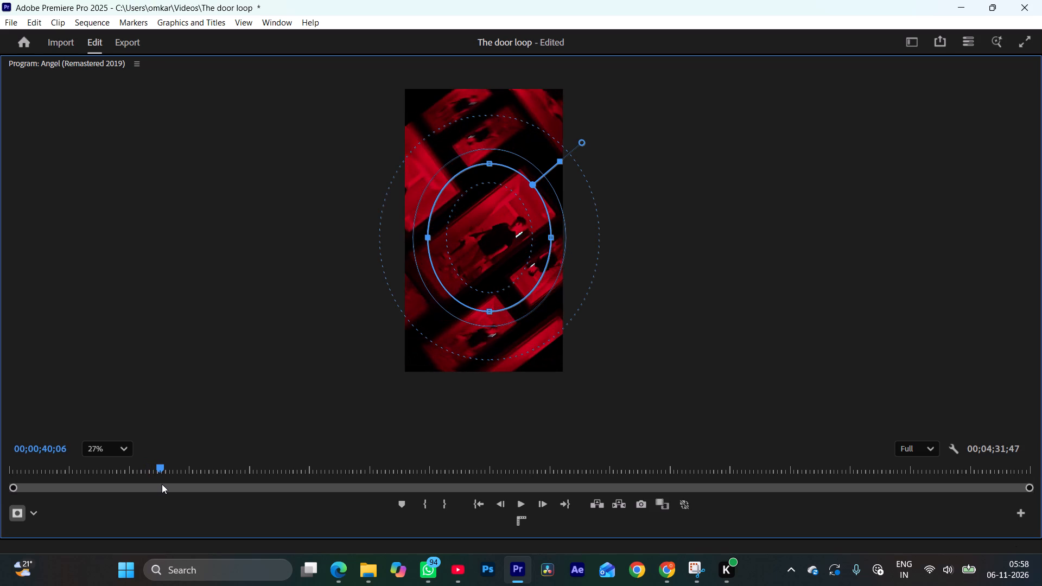
pyautogui.moveTo(162, 484); pyautogui.dragTo(152, 484)
pyautogui.tripleClick(69, 64)
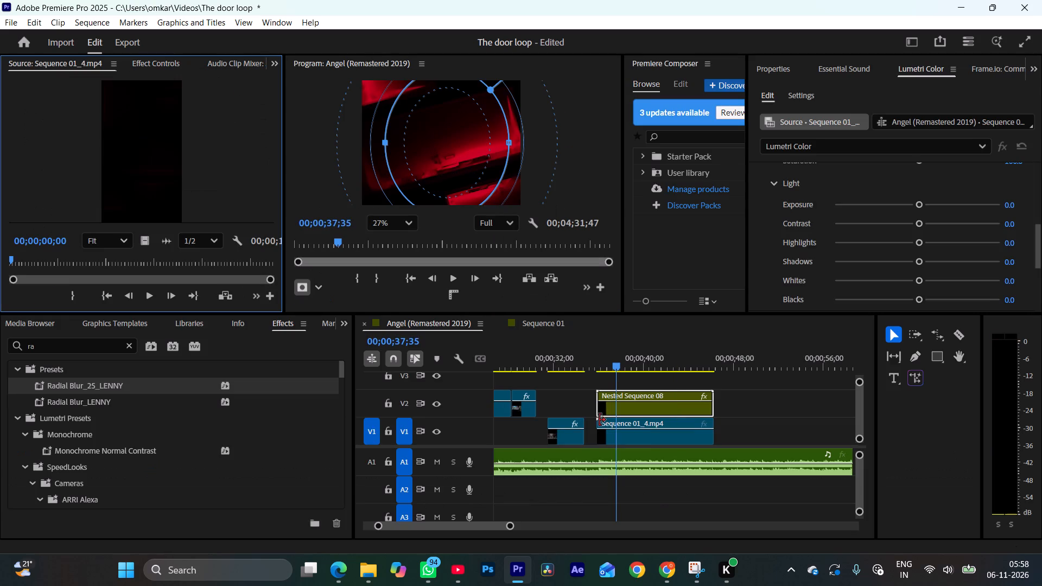
# Show the Time Remapping speed line on the Sequence 01_4.mp4 clip on track V1.
pyautogui.click(643, 430)
pyautogui.rightClick(707, 423)
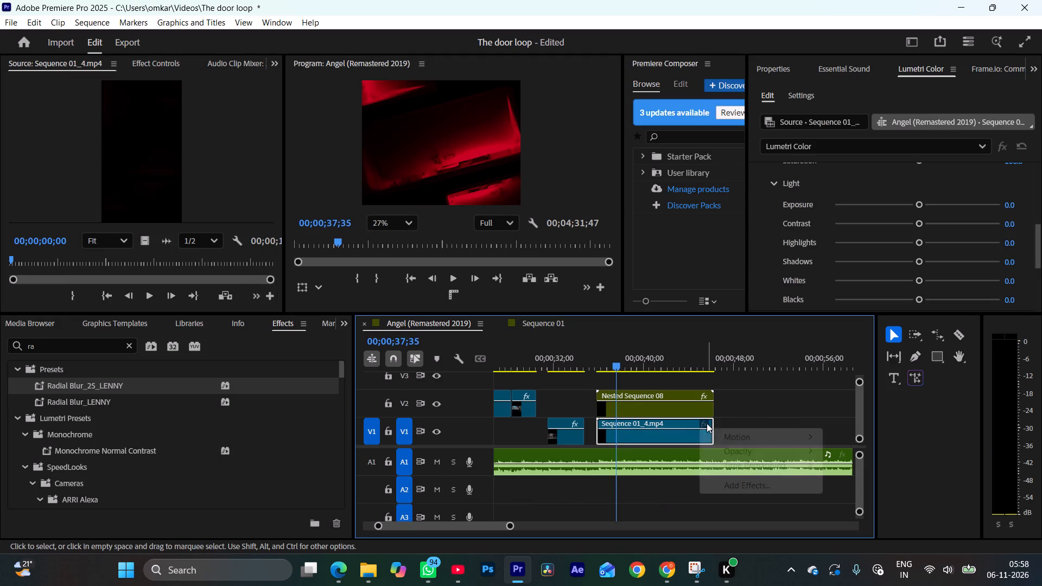
pyautogui.click(741, 467)
pyautogui.click(849, 468)
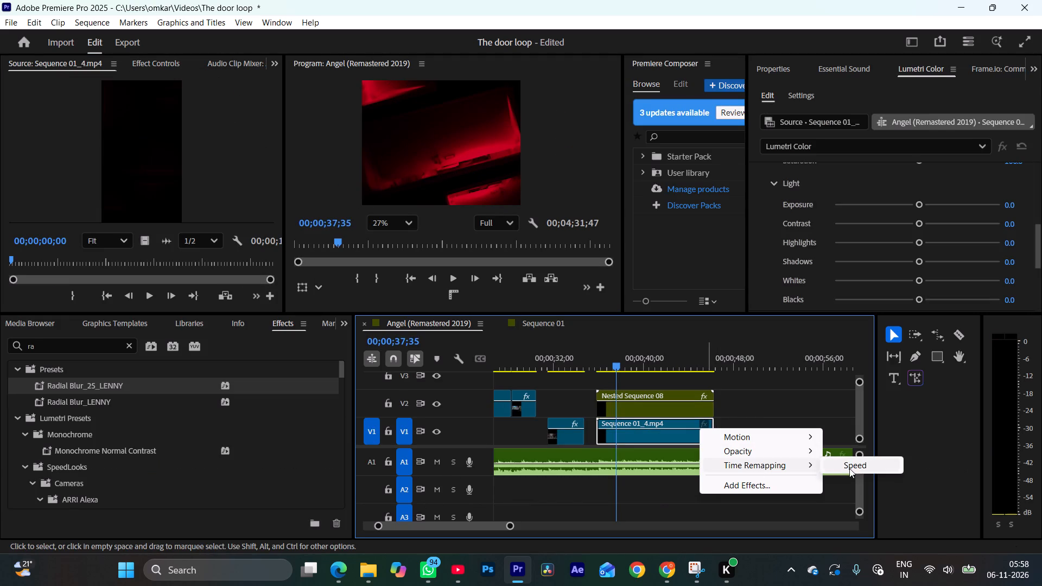
# Set the speed of the Sequence 01_4.mp4 clip on track V1 to 90% and play it back in an enlarged program view.
pyautogui.rightClick(703, 425)
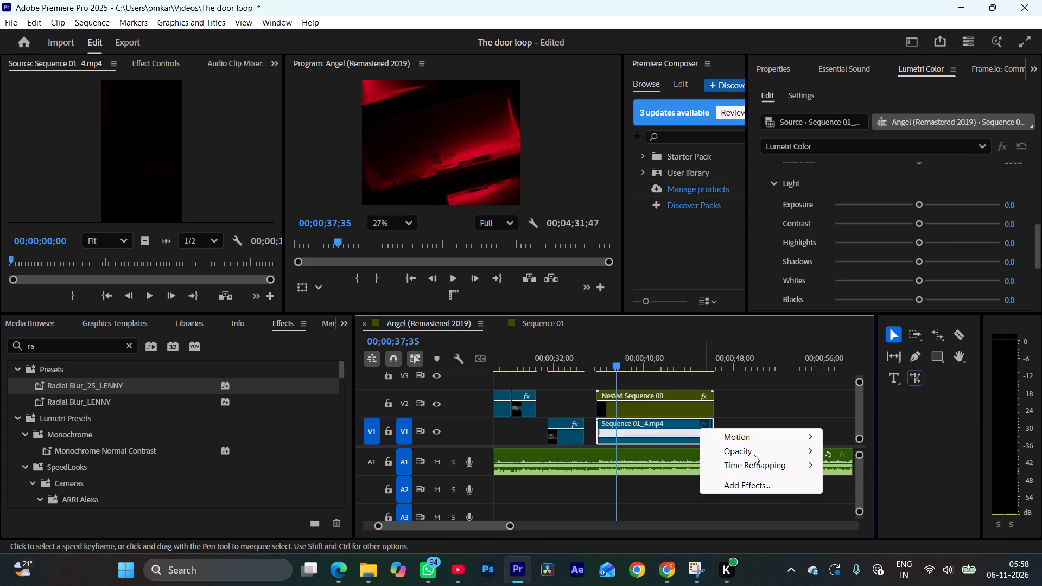
pyautogui.rightClick(671, 431)
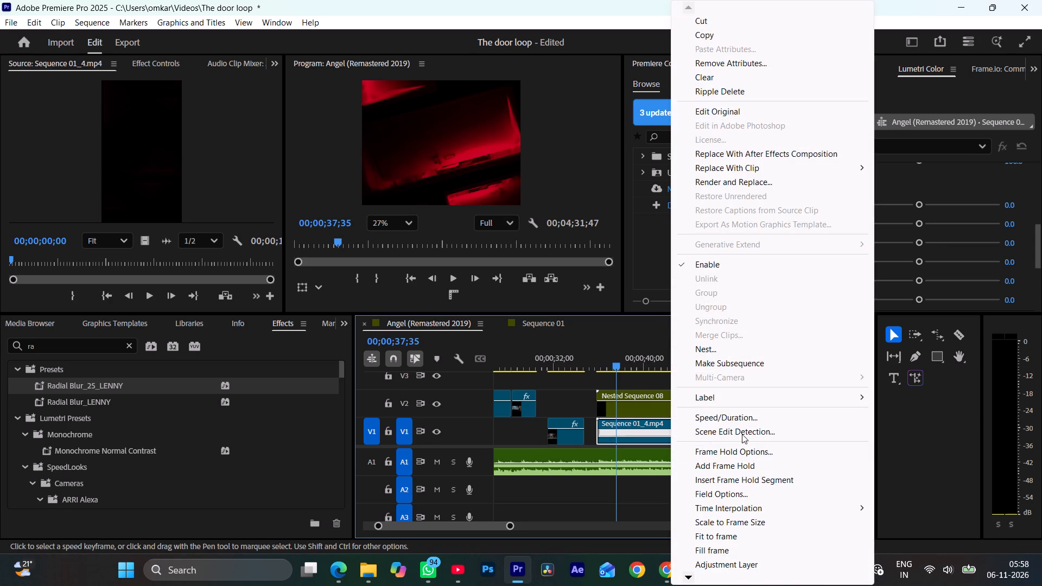
pyautogui.click(732, 413)
pyautogui.write('90')
pyautogui.press('Return')
pyautogui.press('space')
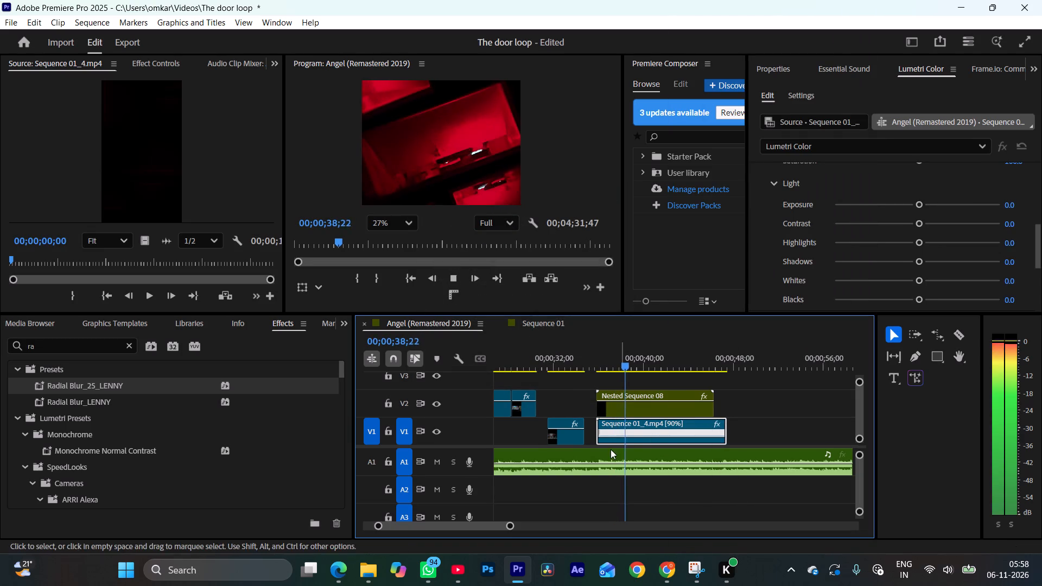
pyautogui.doubleClick(364, 58)
pyautogui.doubleClick(368, 61)
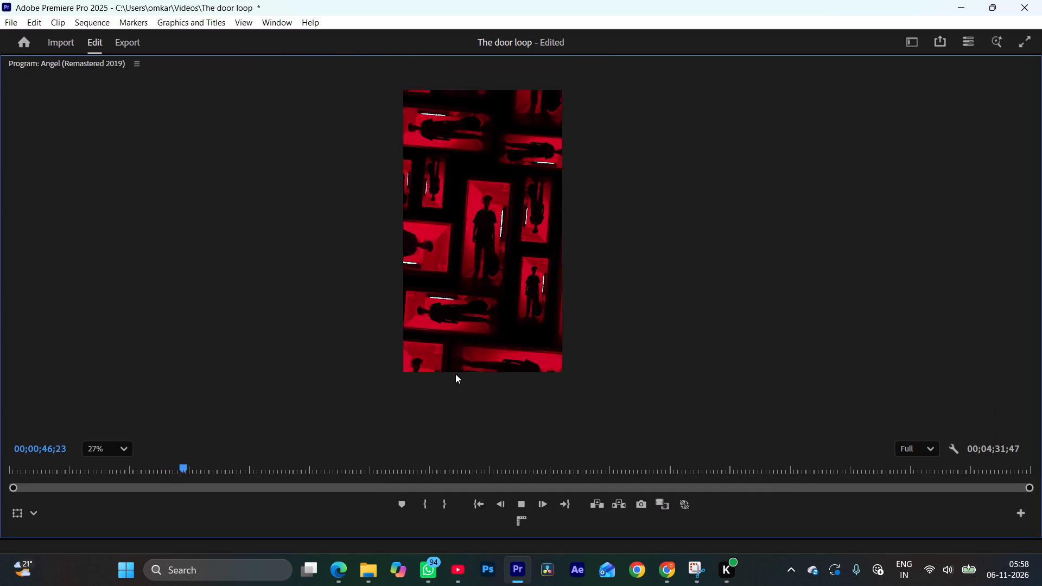
pyautogui.press('space')
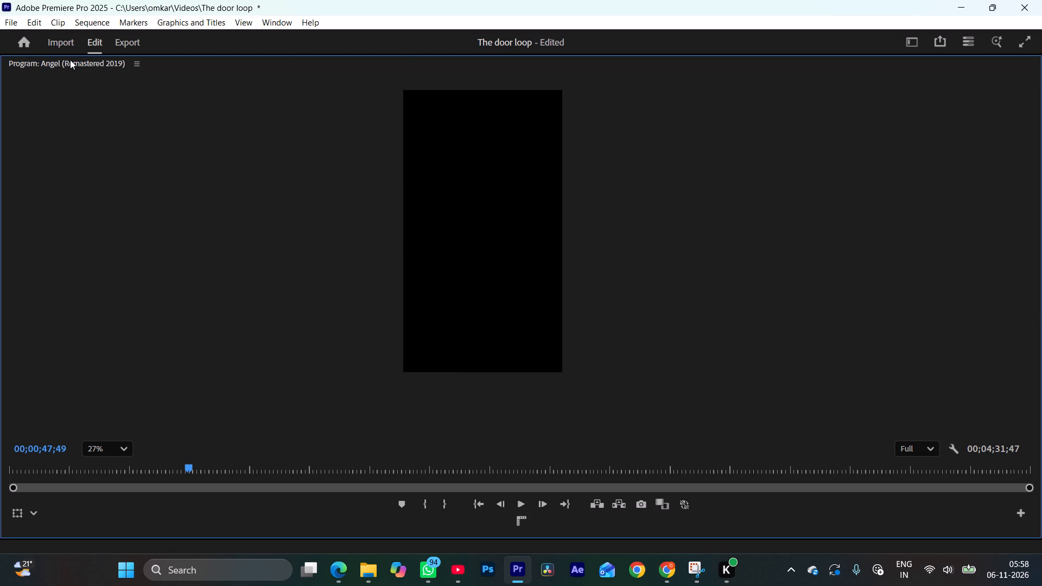
pyautogui.doubleClick(70, 60)
# Set the speed of Nested Sequence 08 on track V2 to 90% to match the clip below it.
pyautogui.rightClick(659, 405)
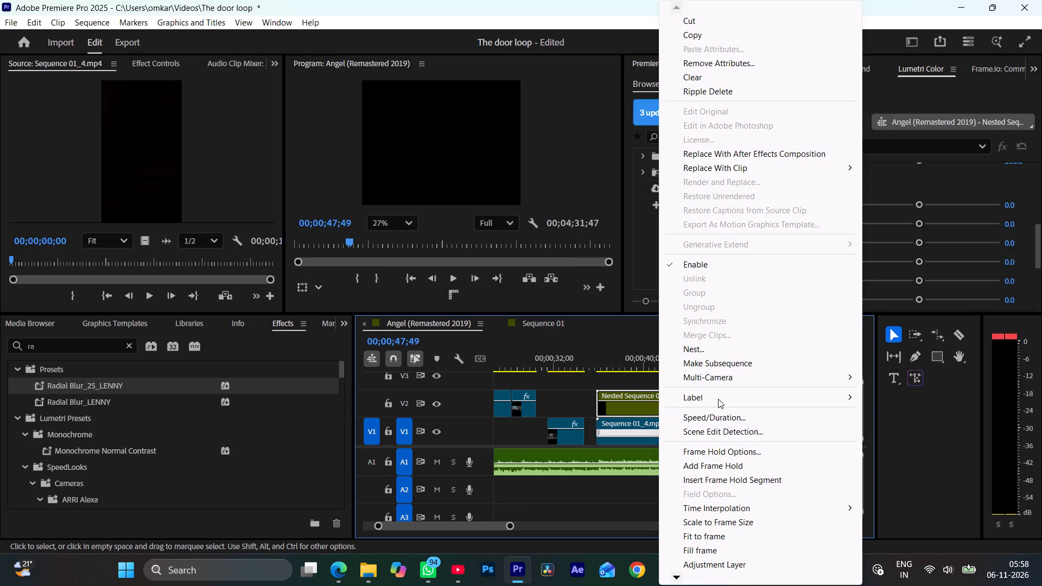
pyautogui.click(721, 421)
pyautogui.write('90')
pyautogui.press('Return')
# Play Nested Sequence 08 from about 00;00;42 and set the program view zoom to Fit.
pyautogui.click(675, 368)
pyautogui.press('space')
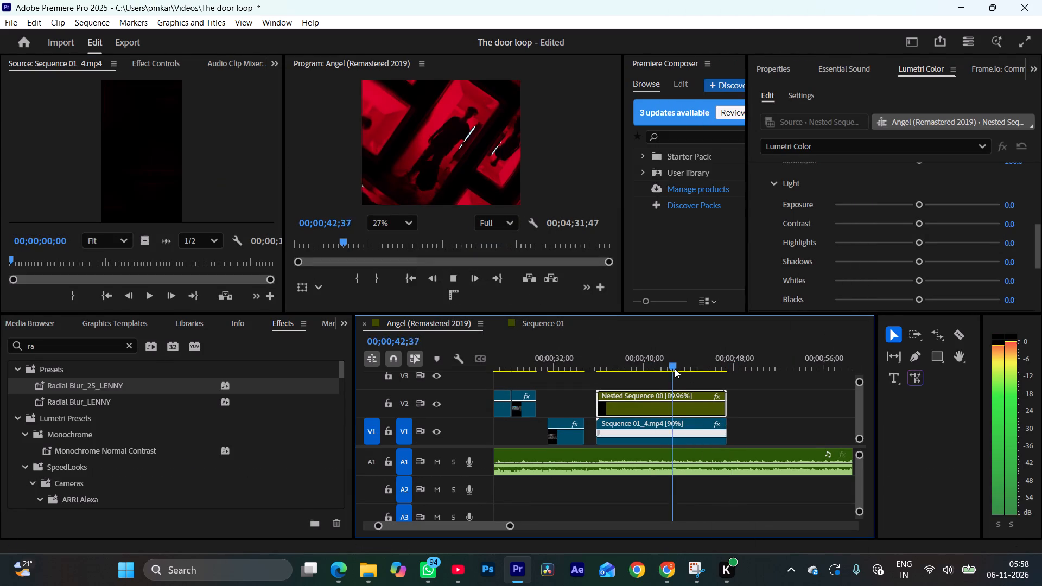
pyautogui.click(411, 220)
pyautogui.click(413, 236)
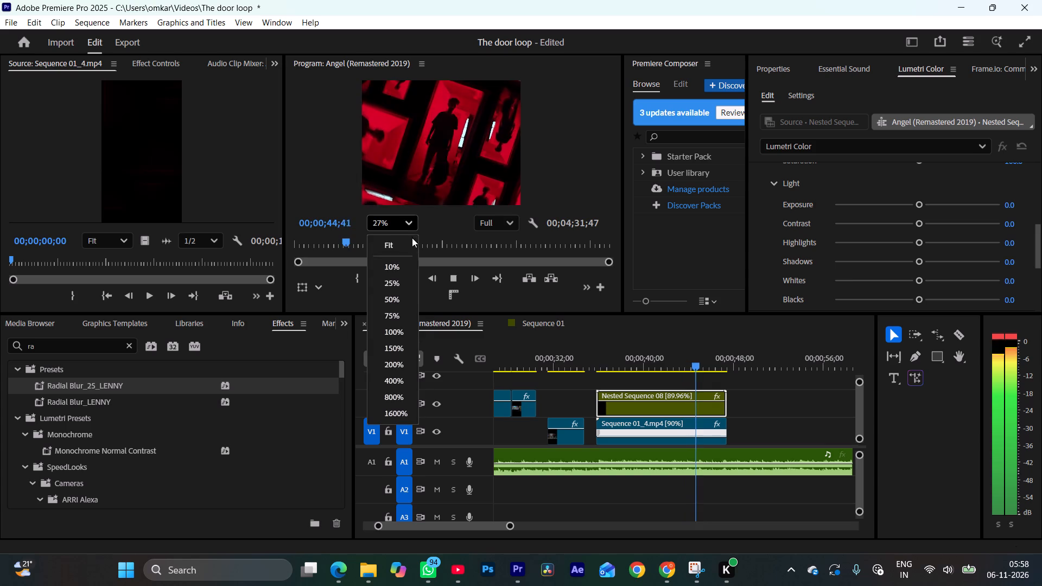
pyautogui.click(409, 241)
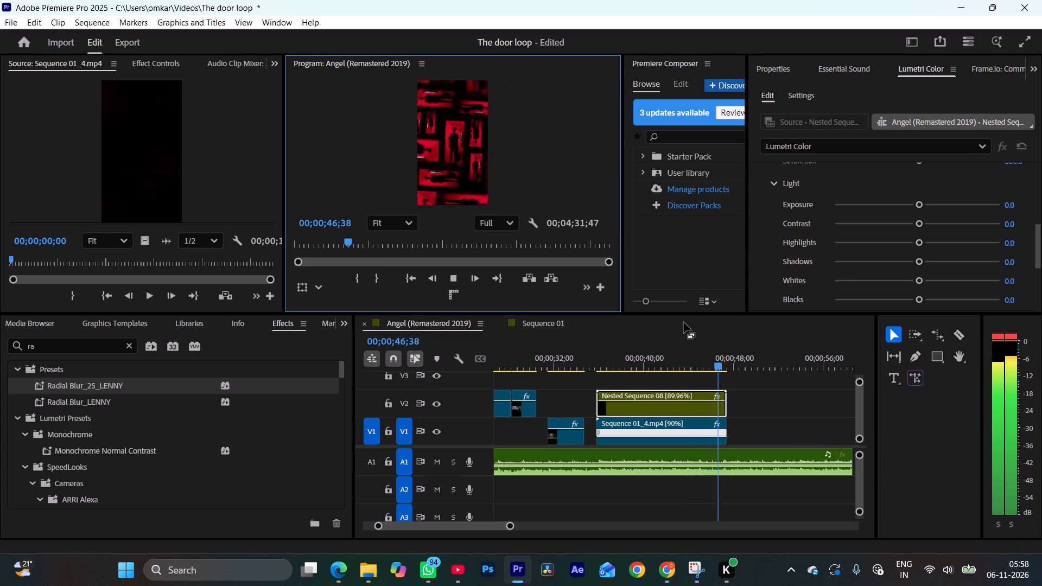
# Replay the last seconds of Nested Sequence 08 and Sequence 01_4.mp4 repeatedly to examine where they should end against the music.
pyautogui.press('space')
pyautogui.click(698, 365)
pyautogui.press('space')
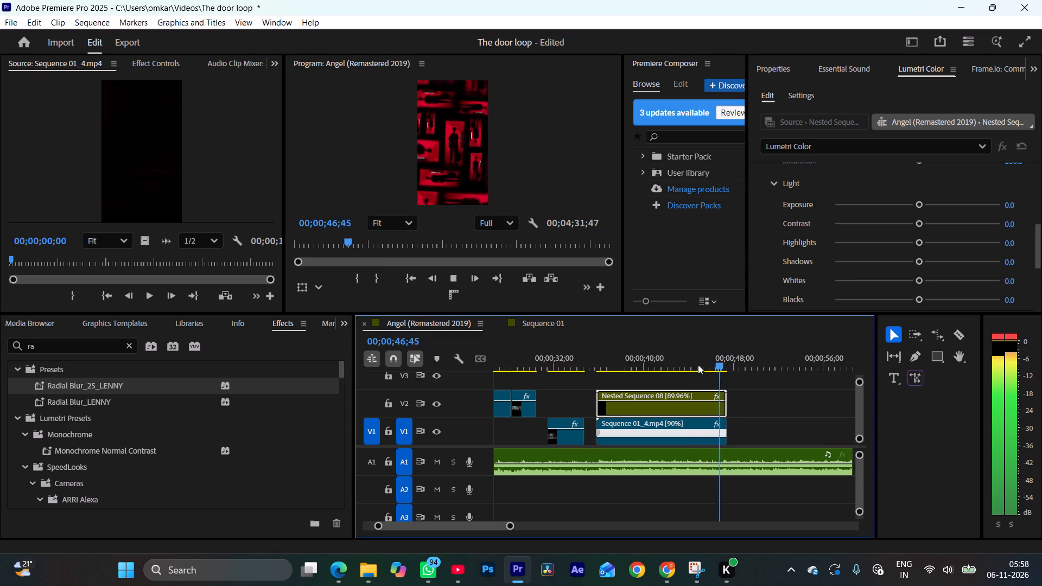
pyautogui.press('space')
pyautogui.click(706, 364)
pyautogui.press('space')
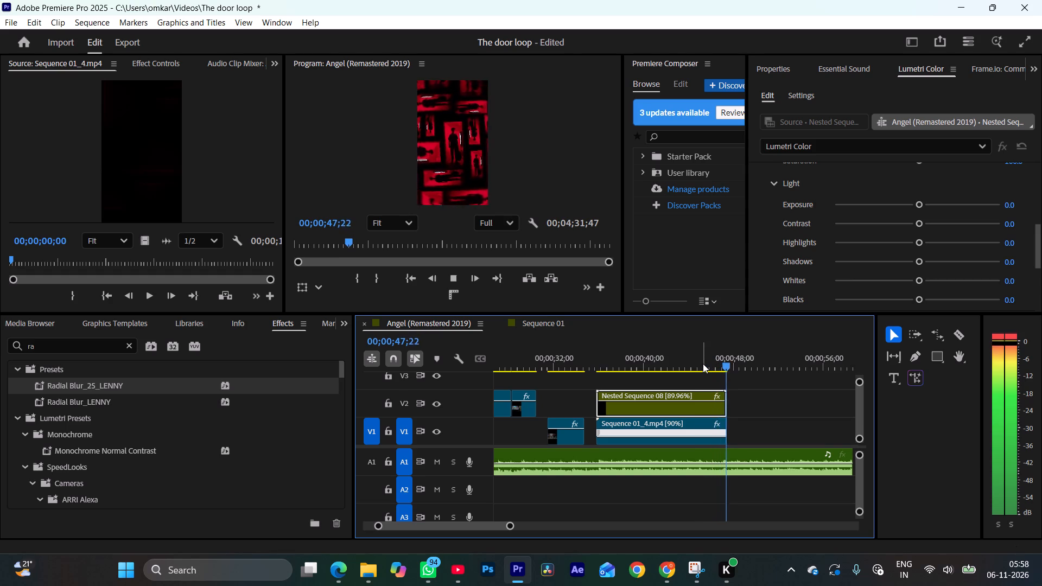
pyautogui.press('space')
pyautogui.click(722, 366)
pyautogui.press('space')
pyautogui.press('space')
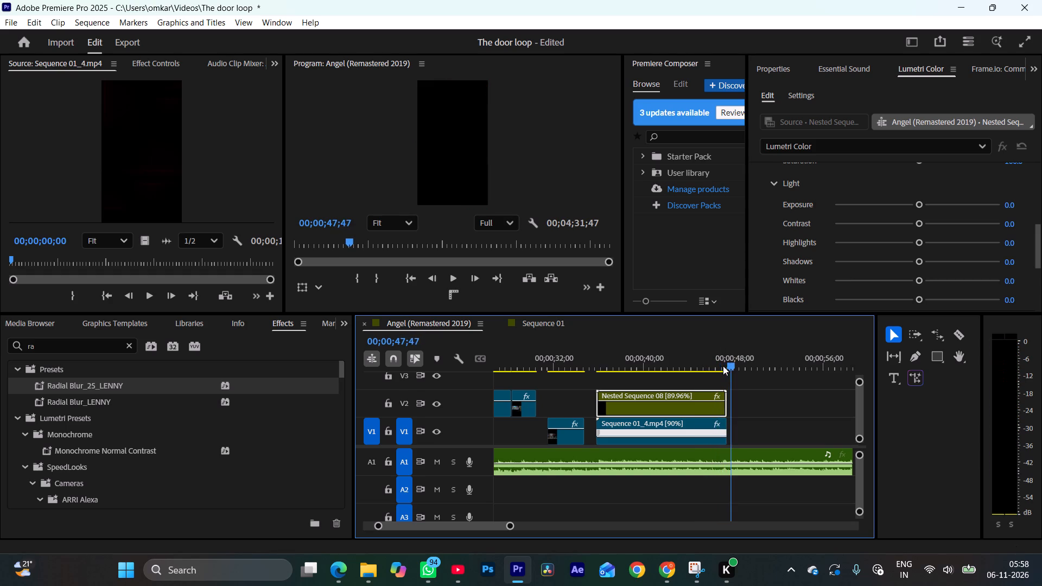
pyautogui.click(723, 366)
pyautogui.press('space')
pyautogui.press('space')
pyautogui.click(723, 365)
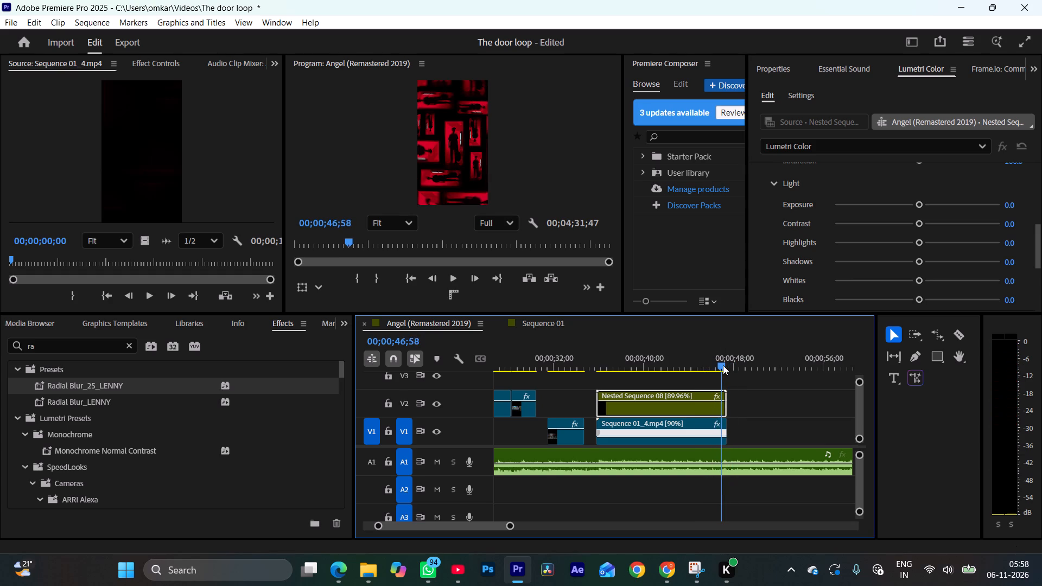
pyautogui.press('space')
pyautogui.press('space')
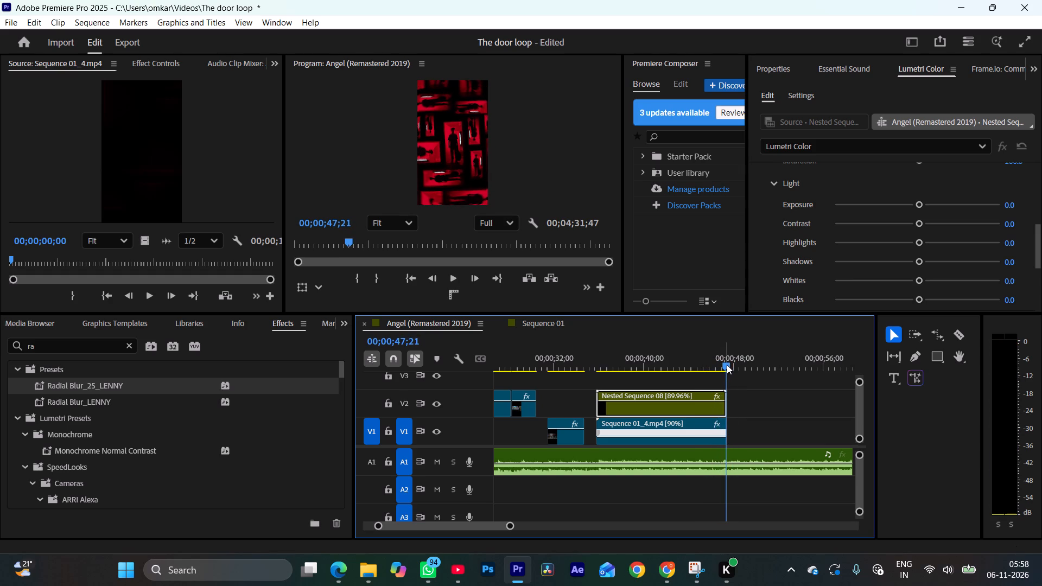
# Trim the ends of Nested Sequence 08 and Sequence 01_4.mp4 to the playhead at 00;00;47;09.
pyautogui.click(723, 368)
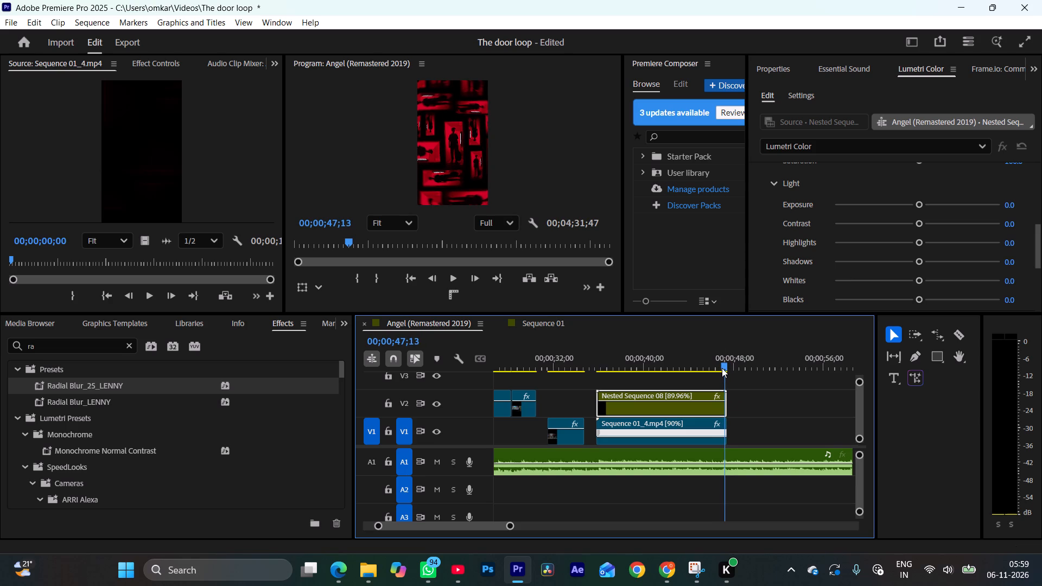
pyautogui.click(725, 407)
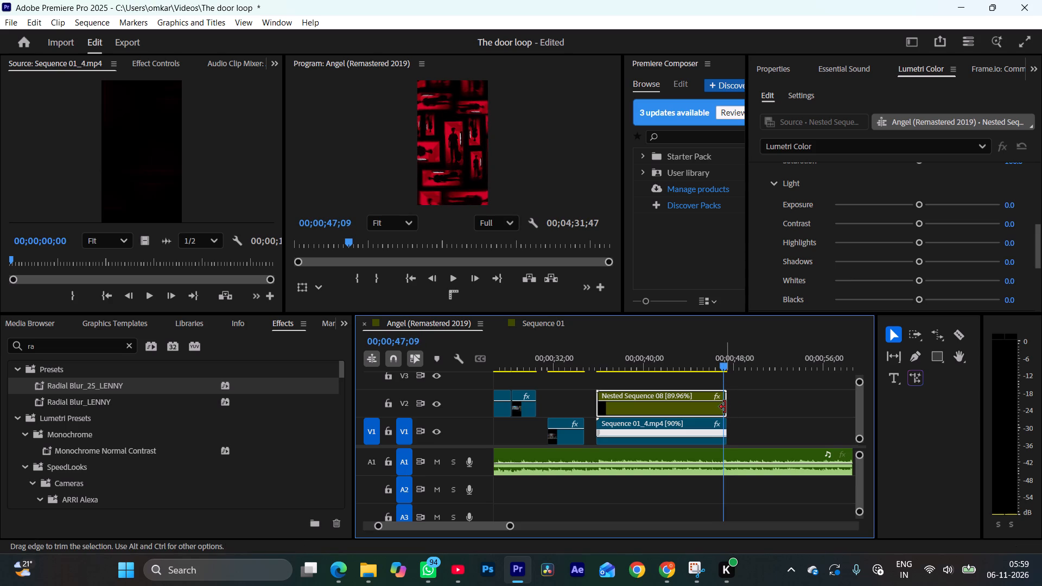
pyautogui.click(727, 436)
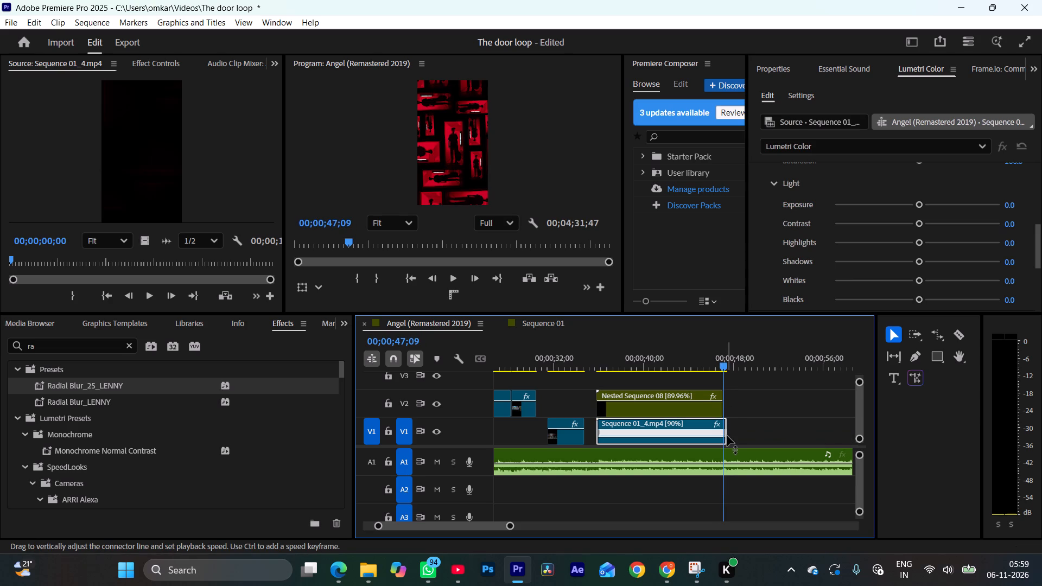
pyautogui.click(729, 436)
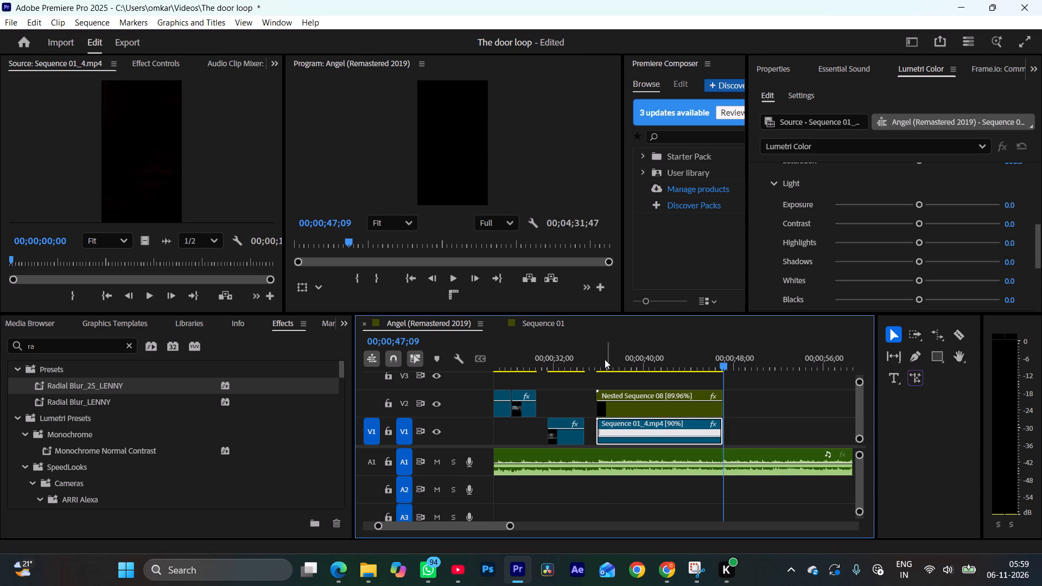
# Play and scrub through the trimmed Nested Sequence 08 section from its start to its new end.
pyautogui.click(601, 360)
pyautogui.press('space')
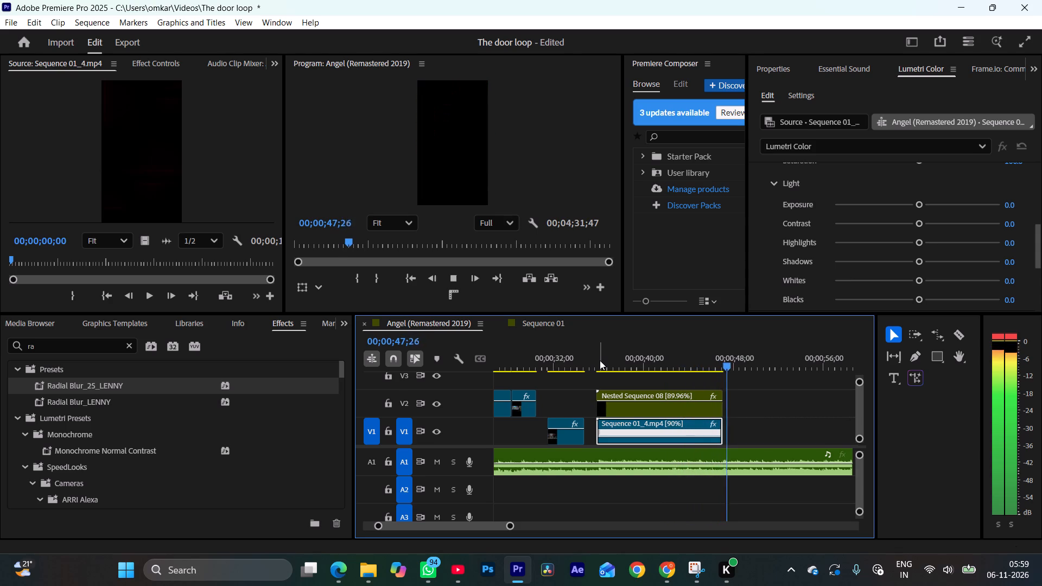
pyautogui.moveTo(690, 364); pyautogui.dragTo(606, 371)
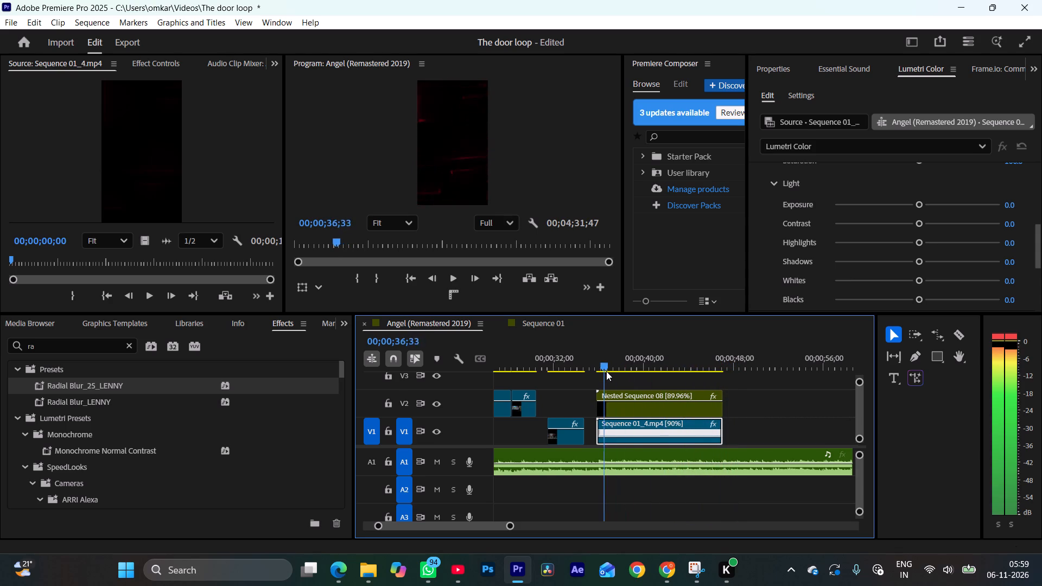
pyautogui.moveTo(606, 371); pyautogui.dragTo(700, 386)
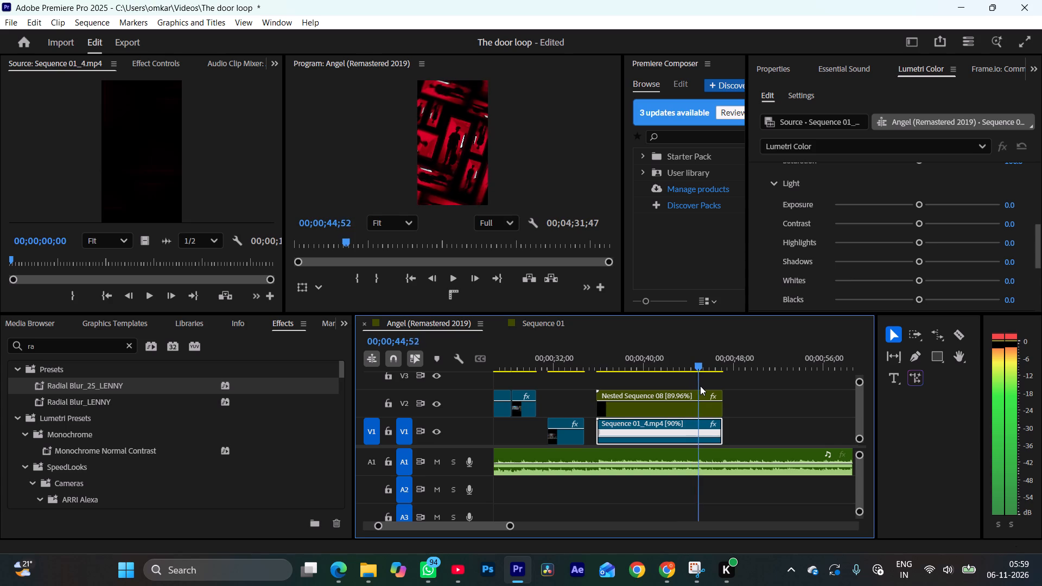
pyautogui.moveTo(700, 386); pyautogui.dragTo(721, 386)
pyautogui.press('space')
pyautogui.press('space')
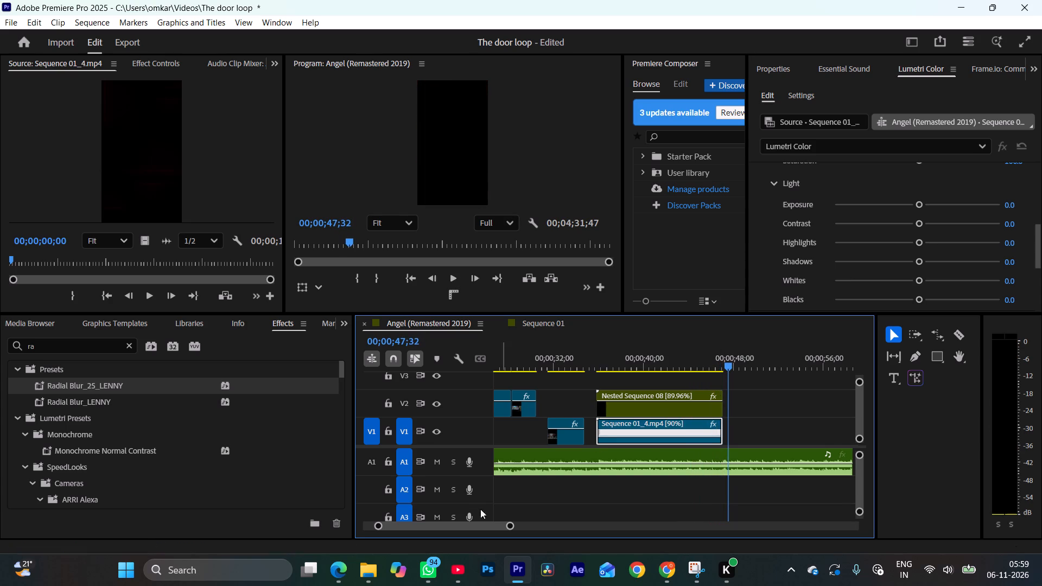
# Go back to the opening of the sequence and play from the start of VID20261106011338.mp4 into the following clip.
pyautogui.click(524, 526)
pyautogui.moveTo(523, 524); pyautogui.dragTo(497, 529)
pyautogui.moveTo(479, 527); pyautogui.dragTo(454, 527)
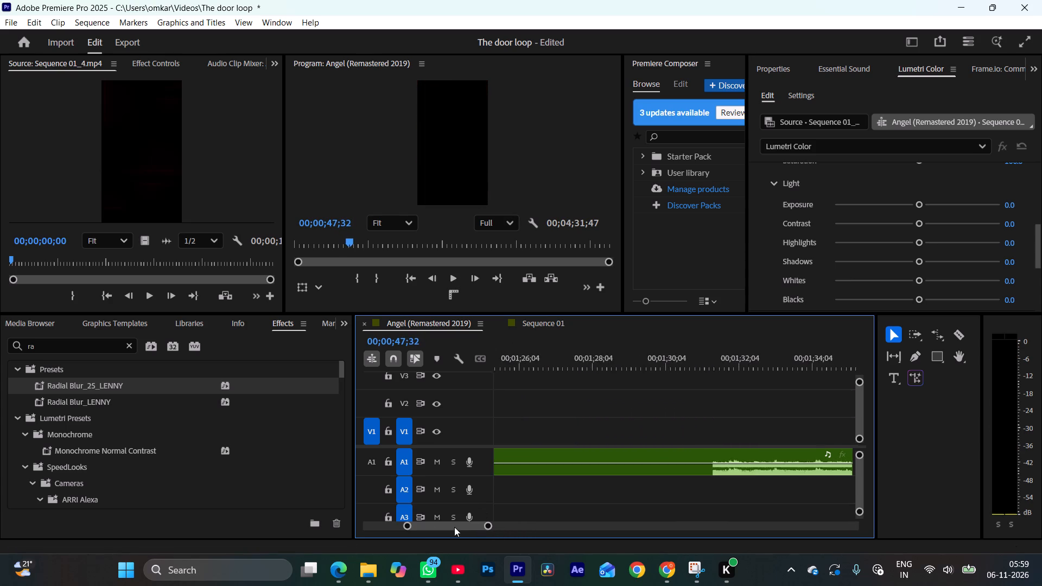
pyautogui.moveTo(454, 527); pyautogui.dragTo(432, 524)
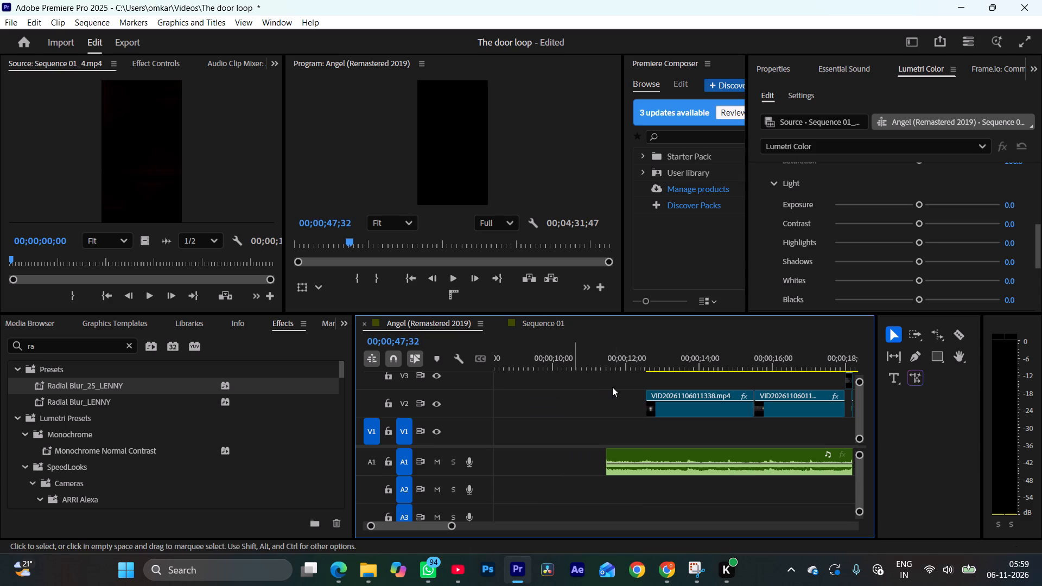
pyautogui.click(643, 361)
pyautogui.press('space')
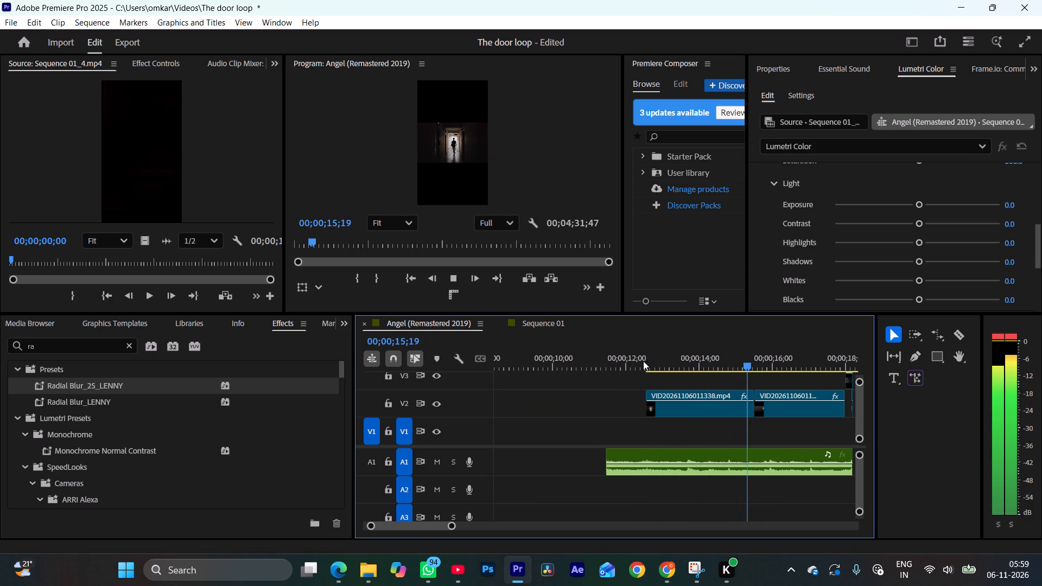
pyautogui.press('space')
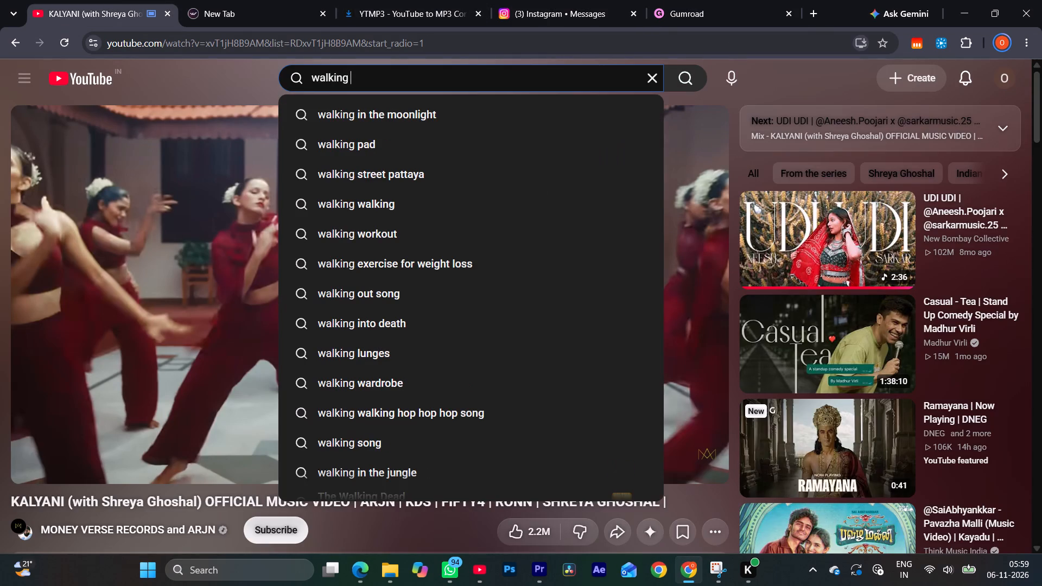
pyautogui.write('sfx')
pyautogui.press('Return')
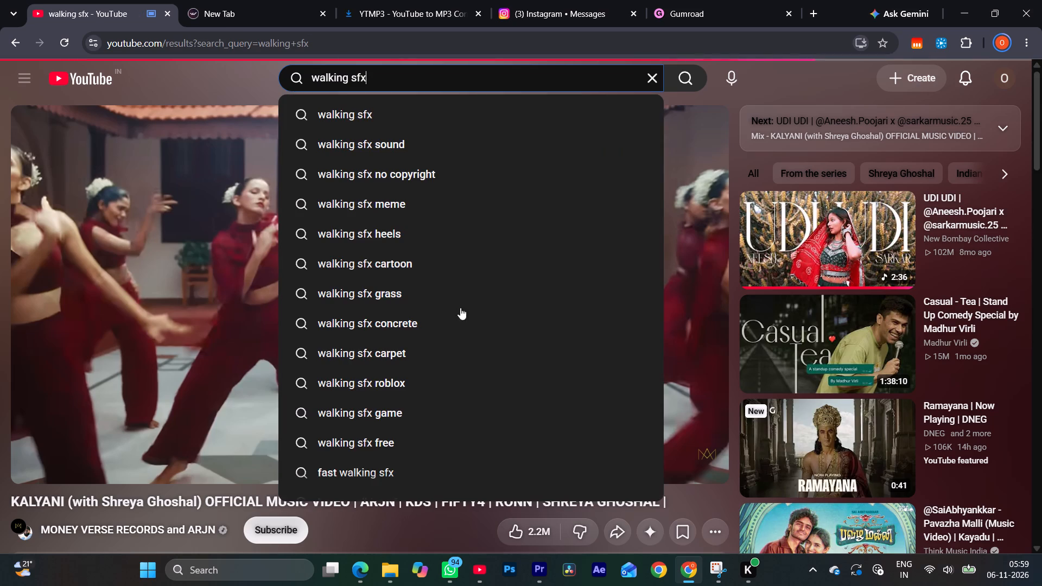
# Listen to the "Sound Effect Footsteps Grass 1", "Footsteps Sound Effect" and "Walking on Concrete" Shorts in the search results.
pyautogui.click(275, 346)
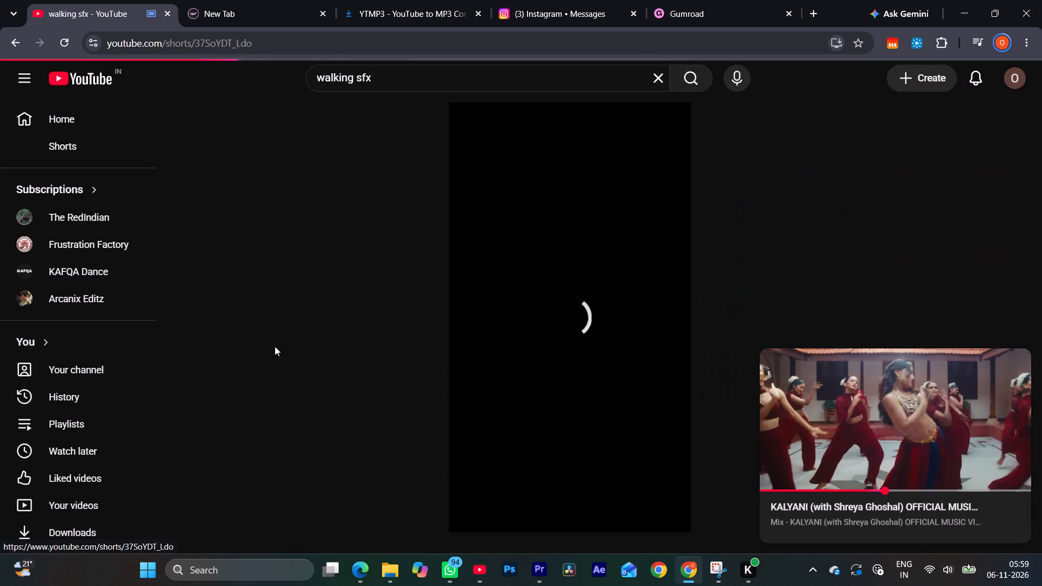
pyautogui.click(1015, 364)
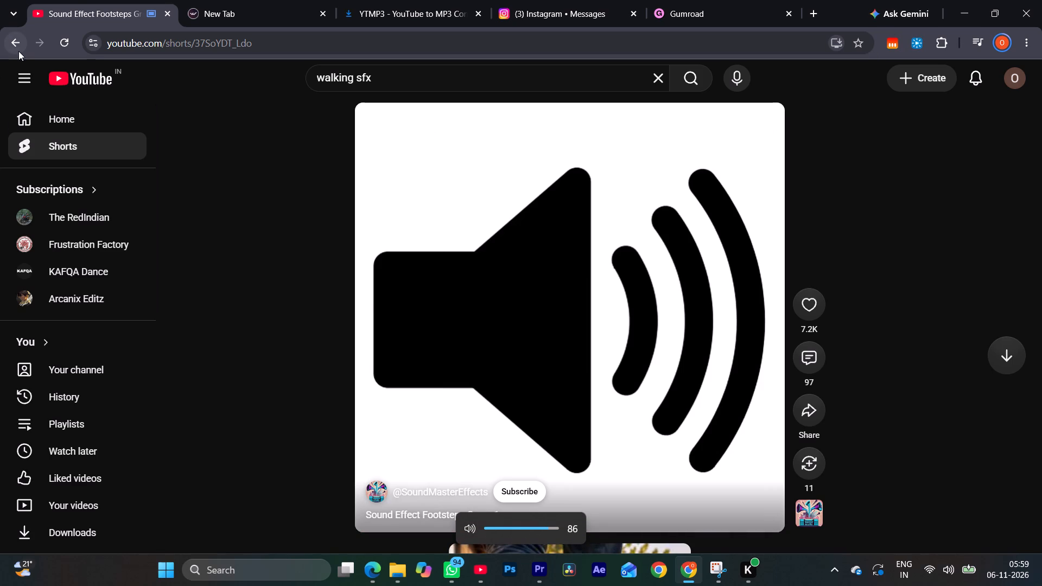
pyautogui.click(16, 43)
pyautogui.click(578, 309)
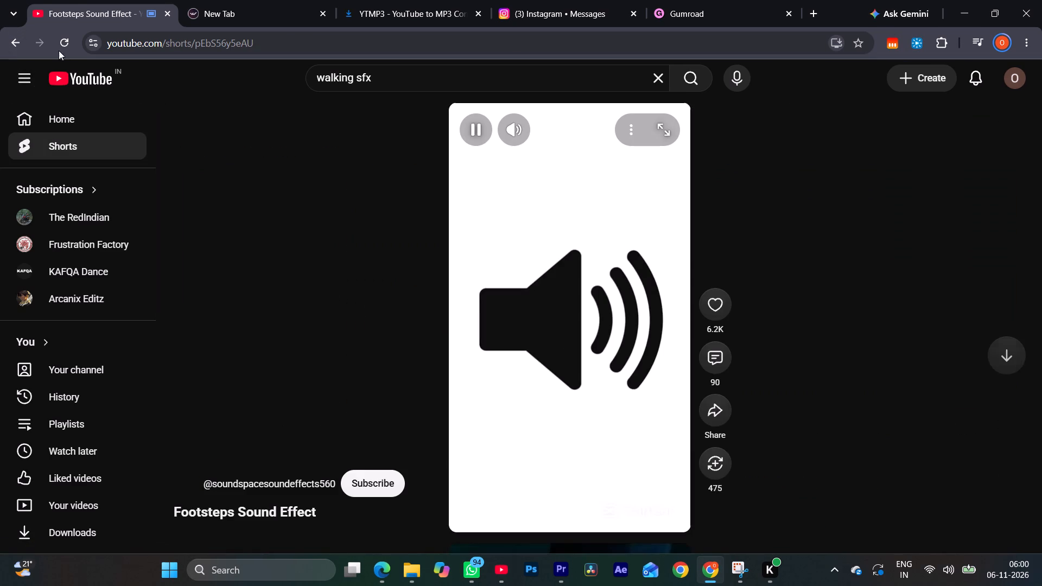
pyautogui.click(8, 43)
pyautogui.click(407, 307)
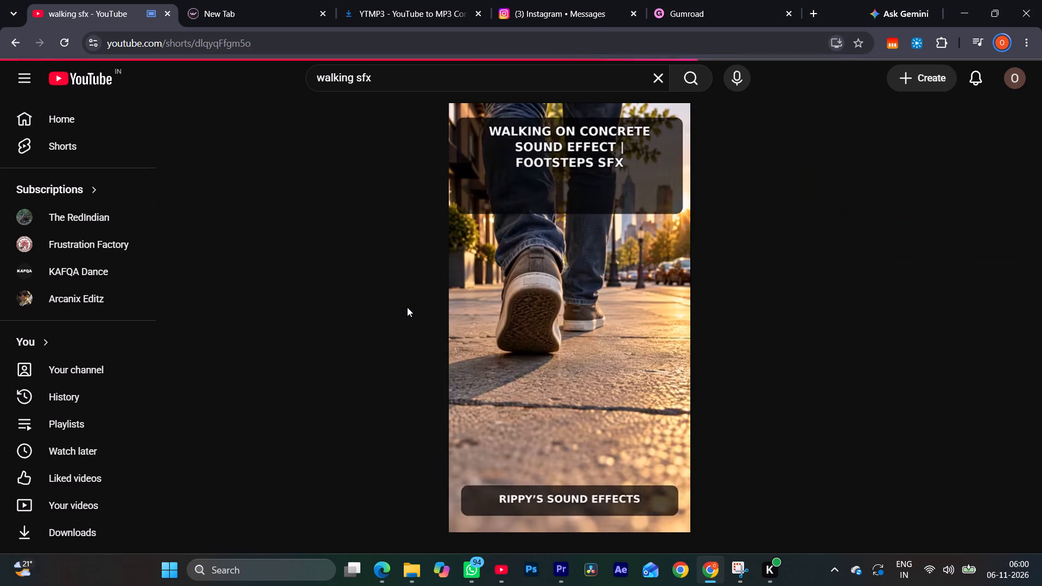
pyautogui.click(24, 47)
pyautogui.scroll(-2, 593, 299)
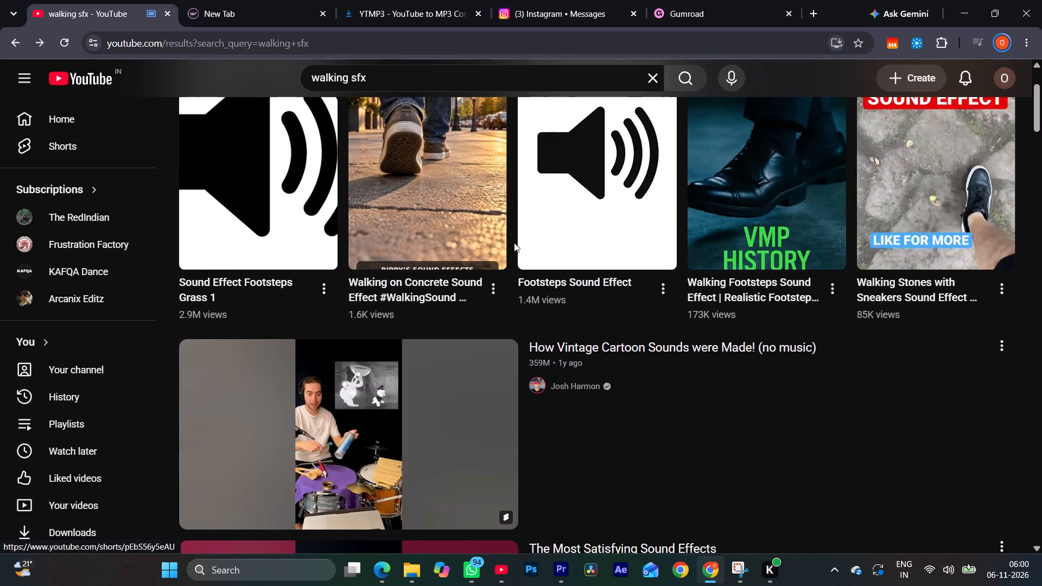
pyautogui.click(553, 225)
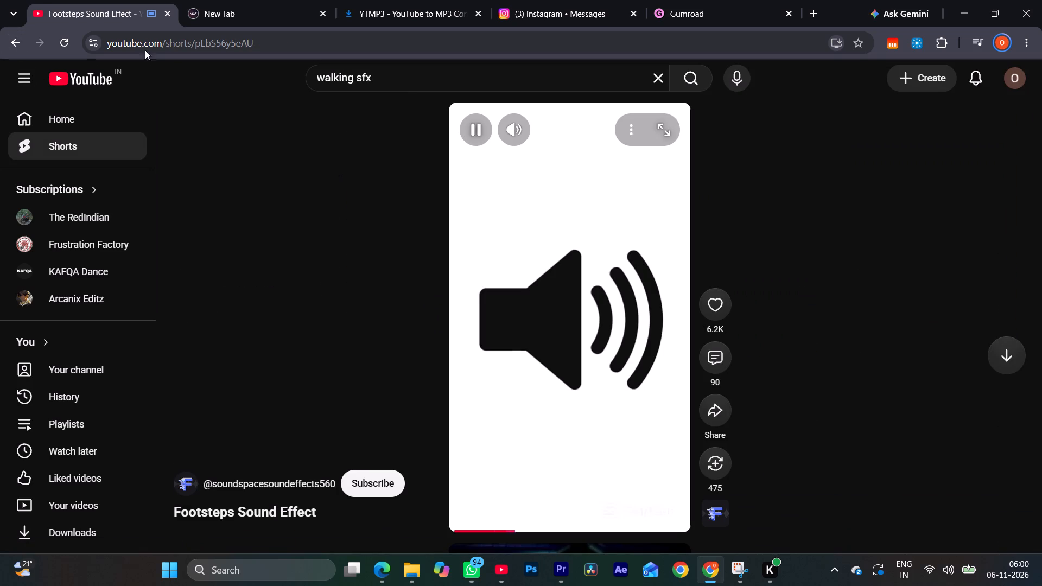
pyautogui.click(14, 46)
# Preview the "Sound Effects - Footsteps" video with sound and look through the remaining walking sfx results.
pyautogui.scroll(-6, 447, 333)
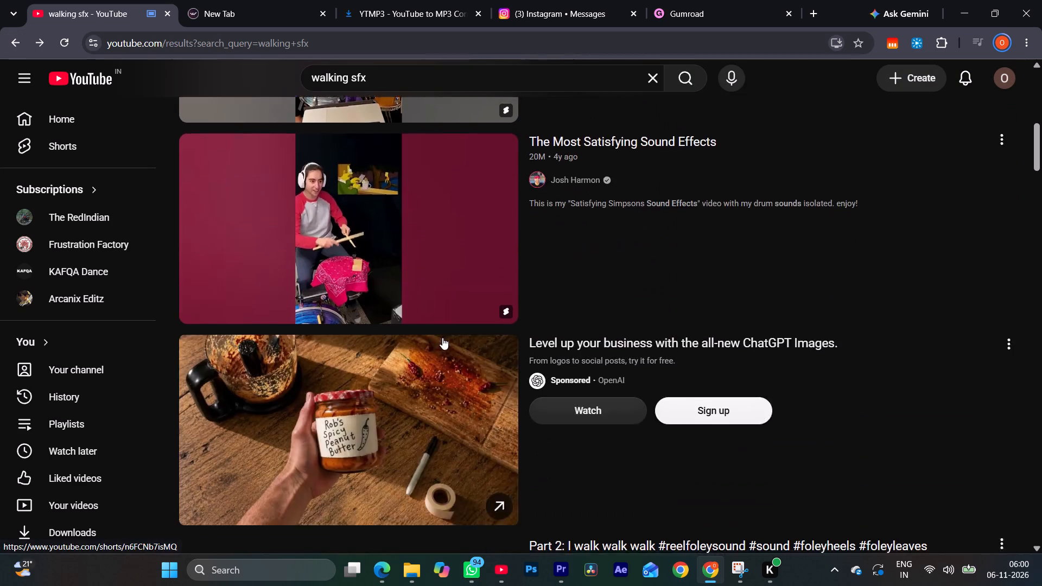
pyautogui.scroll(-8, 443, 337)
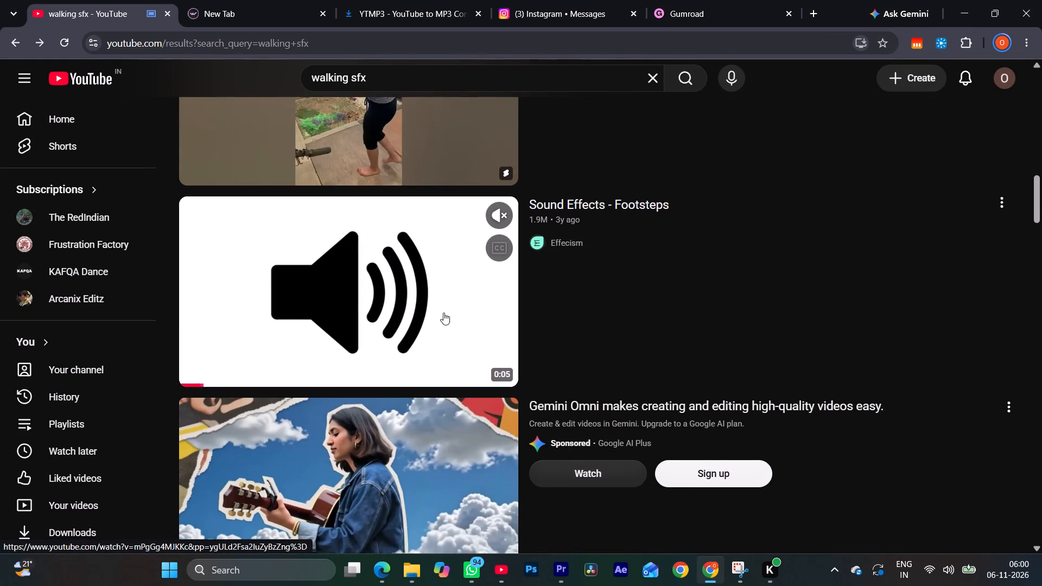
pyautogui.click(492, 212)
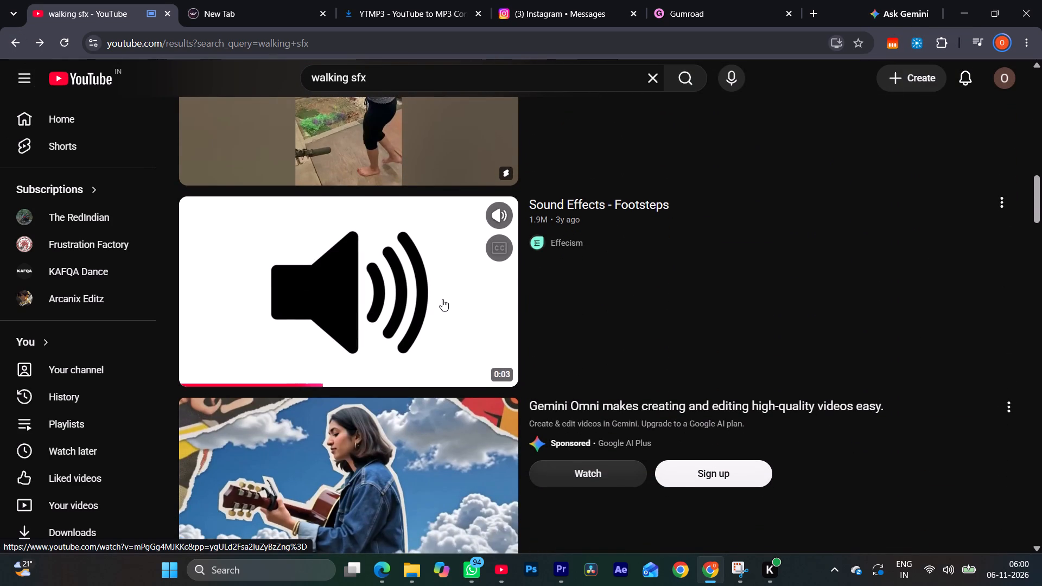
pyautogui.scroll(-5, 442, 300)
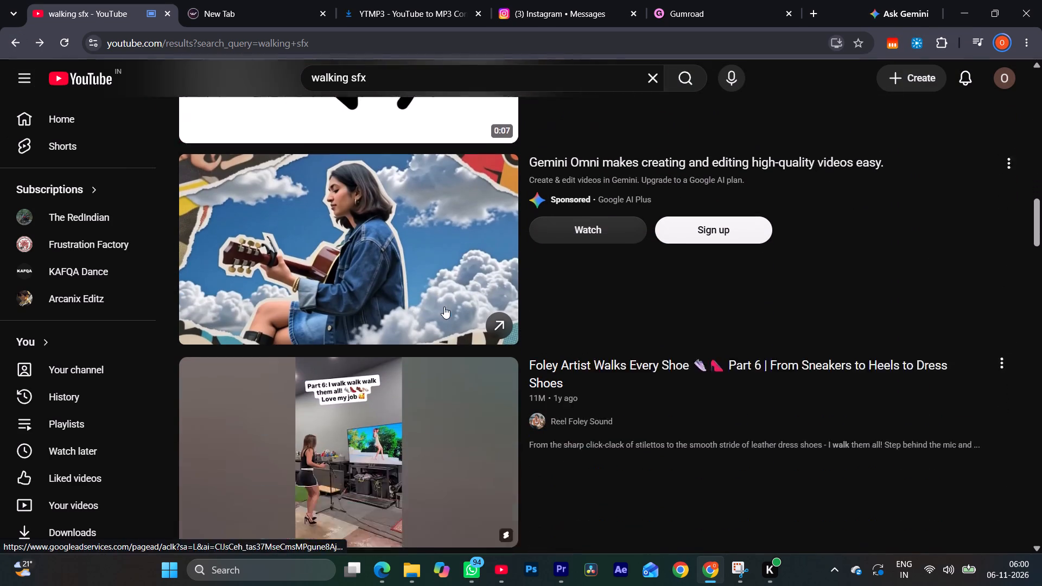
pyautogui.scroll(-2, 444, 310)
# Refine the YouTube search to "walking sfx slippers".
pyautogui.click(410, 81)
pyautogui.press('space')
pyautogui.write('slippers')
pyautogui.press('Return')
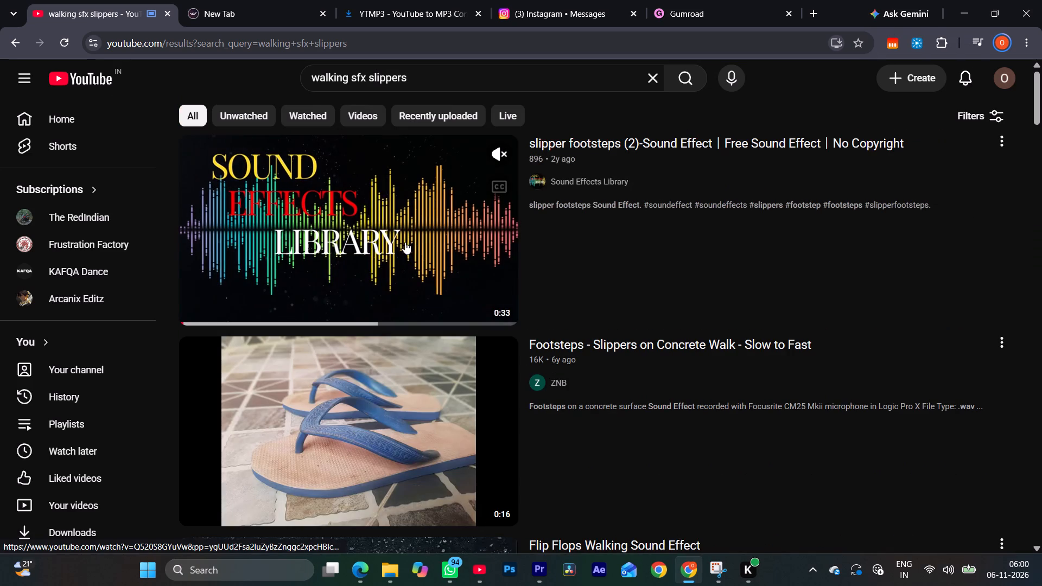
# Preview "slipper footsteps (2)-Sound Effect" with sound at several points along its length.
pyautogui.click(503, 160)
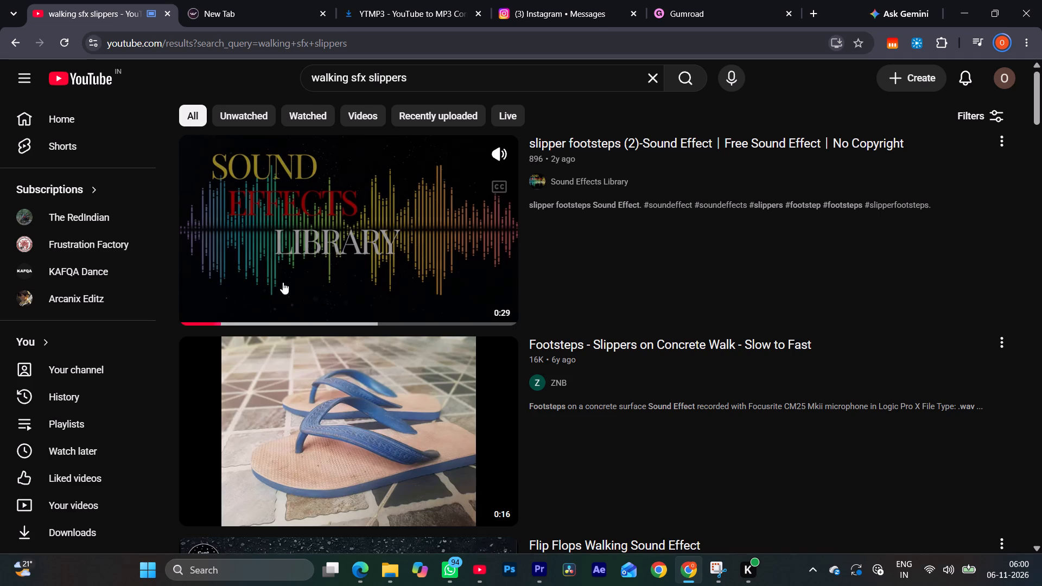
pyautogui.click(278, 312)
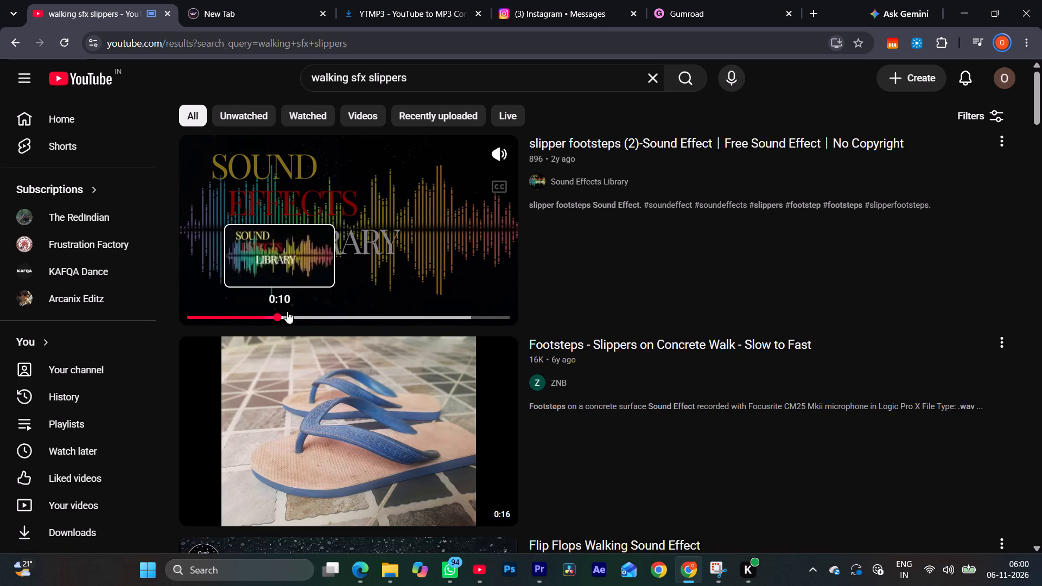
pyautogui.click(313, 313)
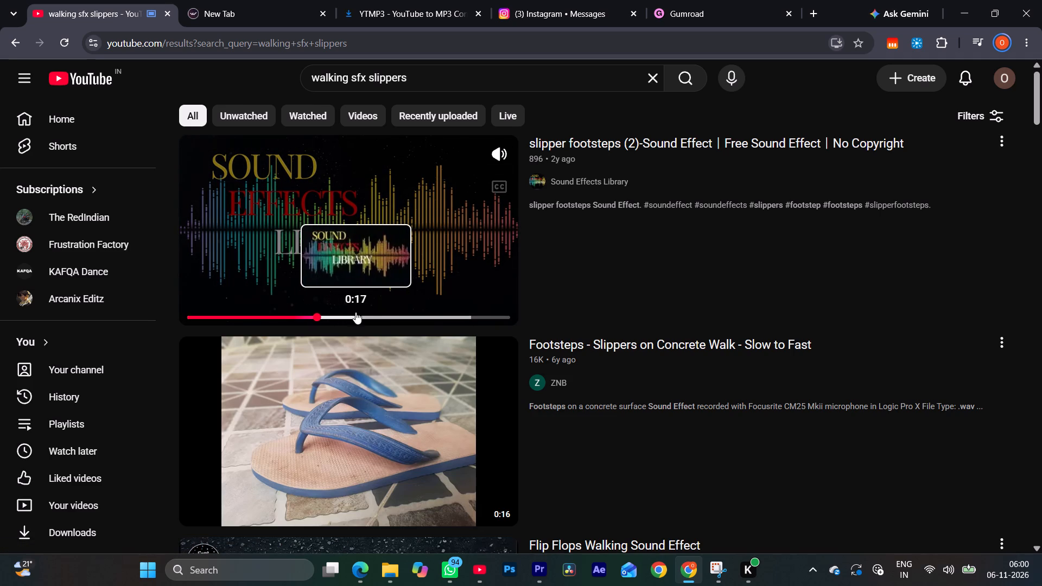
pyautogui.click(355, 312)
pyautogui.click(390, 311)
pyautogui.click(420, 312)
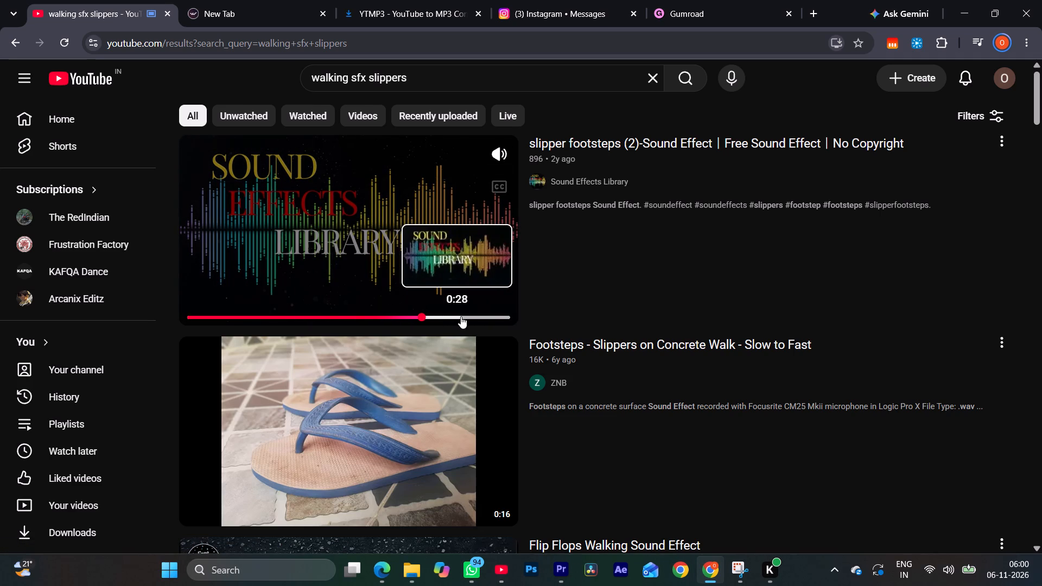
# Preview "Footsteps - Slippers on Concrete Walk - Slow to Fast" and "Flip Flops Walking Sound Effect", skipping through them.
pyautogui.scroll(-2, 373, 394)
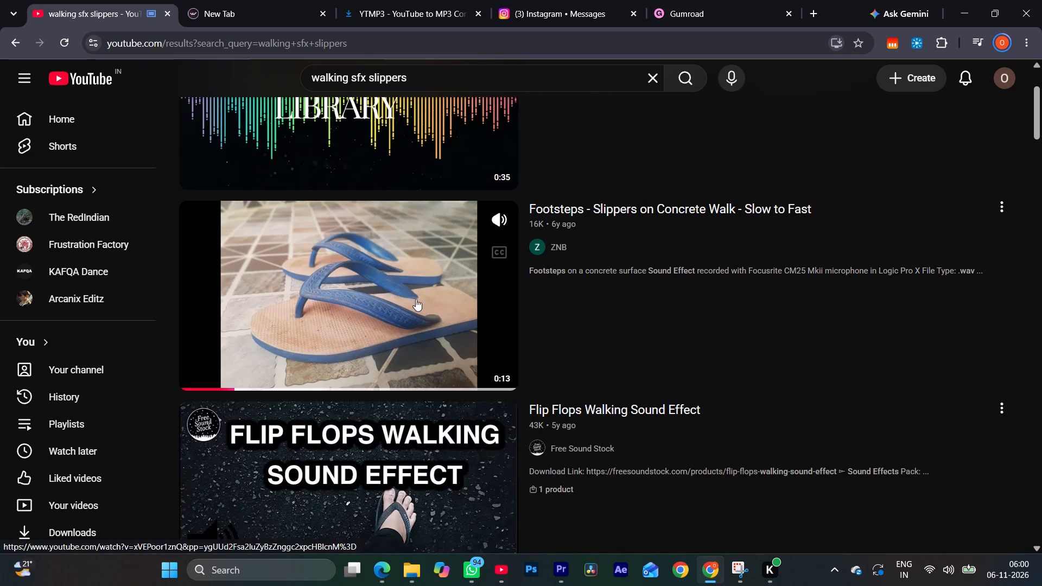
pyautogui.scroll(-1, 407, 288)
pyautogui.scroll(-1, 377, 238)
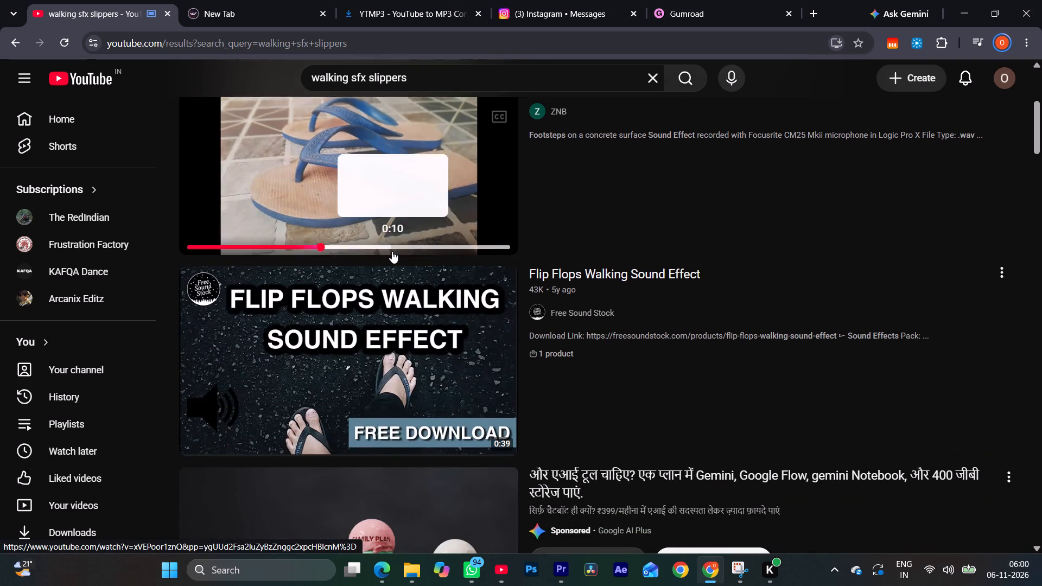
pyautogui.click(393, 241)
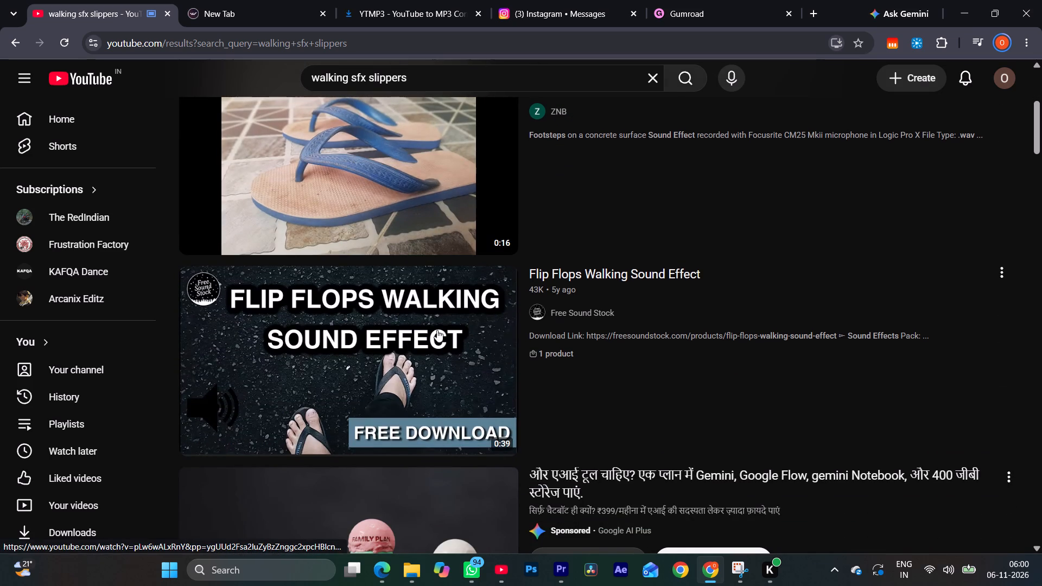
pyautogui.click(268, 449)
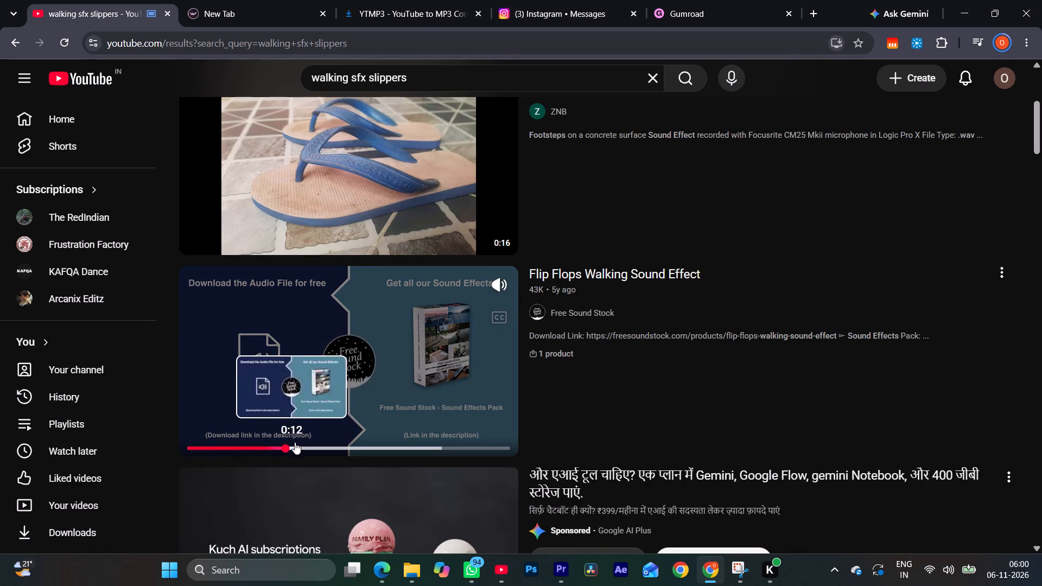
pyautogui.click(333, 446)
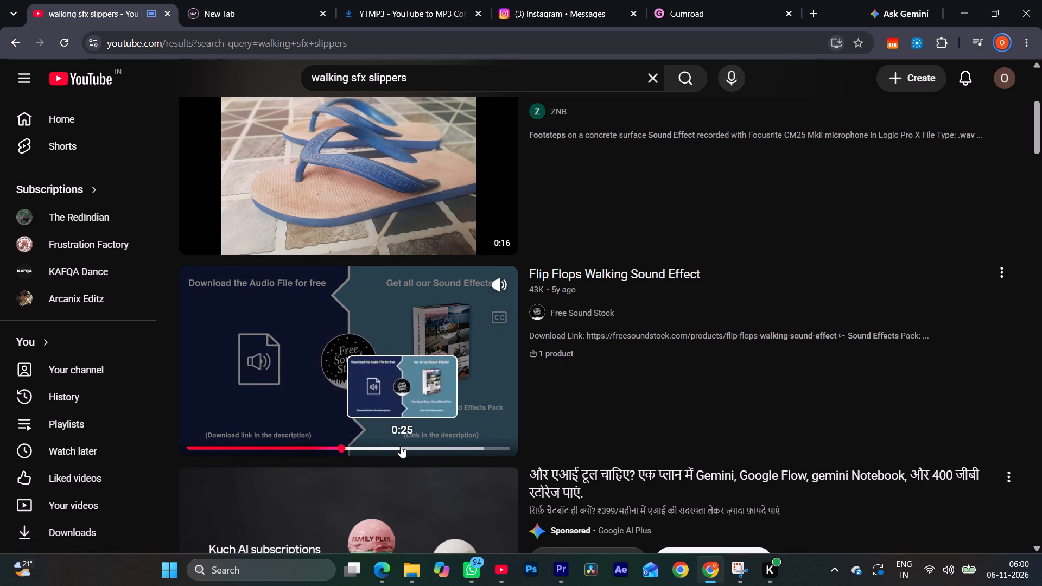
pyautogui.click(414, 444)
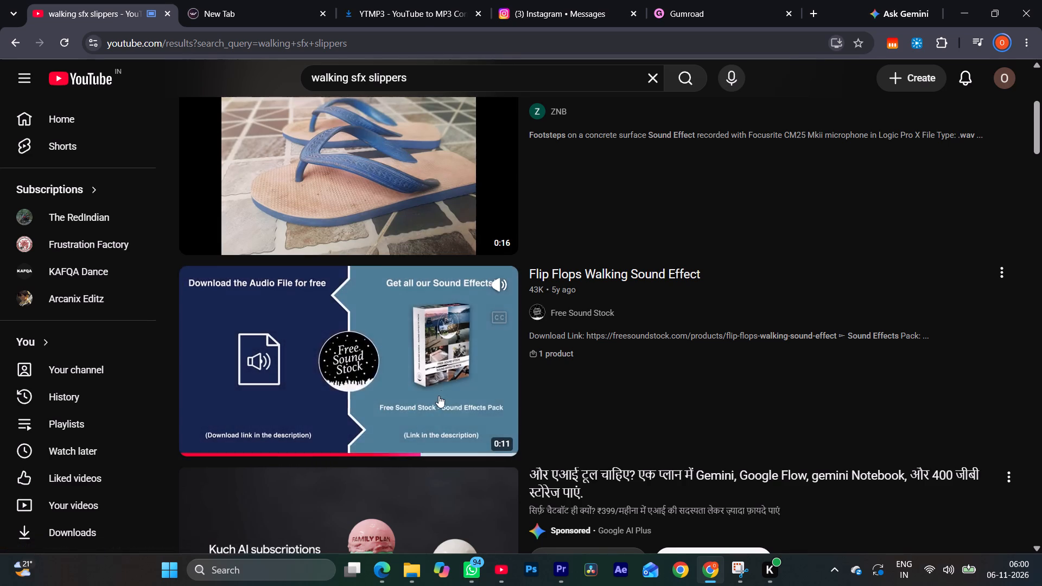
# Preview "Slippers Taking Off & Putting On Sound Effect" with sound.
pyautogui.scroll(-8, 442, 386)
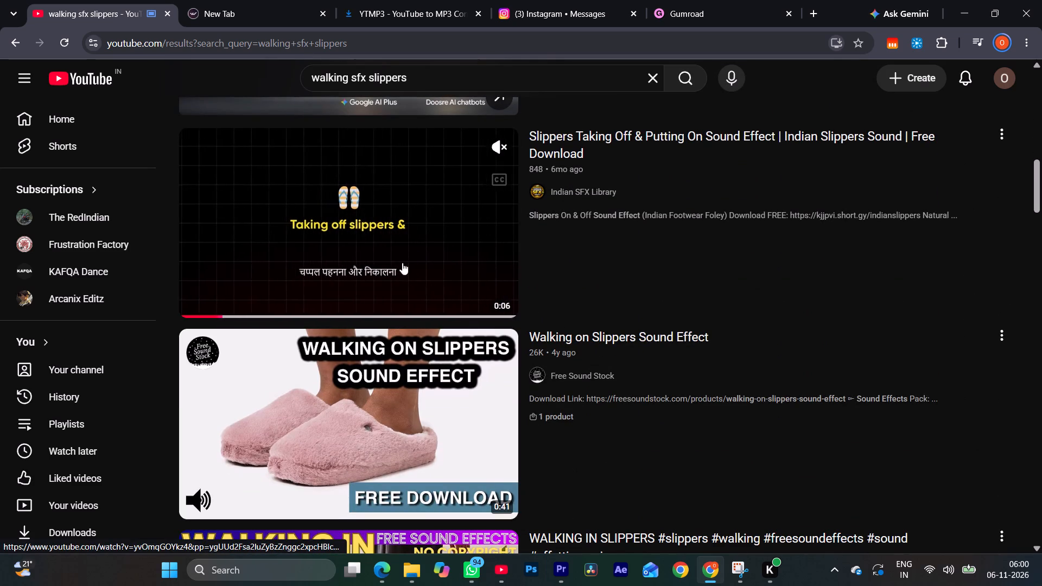
pyautogui.click(492, 150)
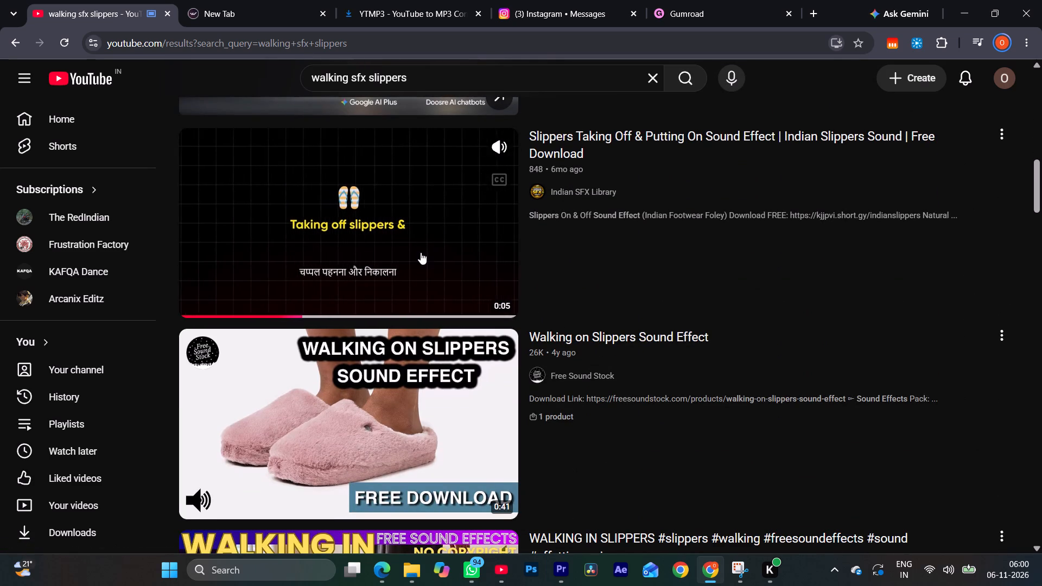
# Open the "WALKING IN SLIPPERS" free sound effects video in a new tab.
pyautogui.scroll(-4, 420, 253)
pyautogui.scroll(-2, 442, 348)
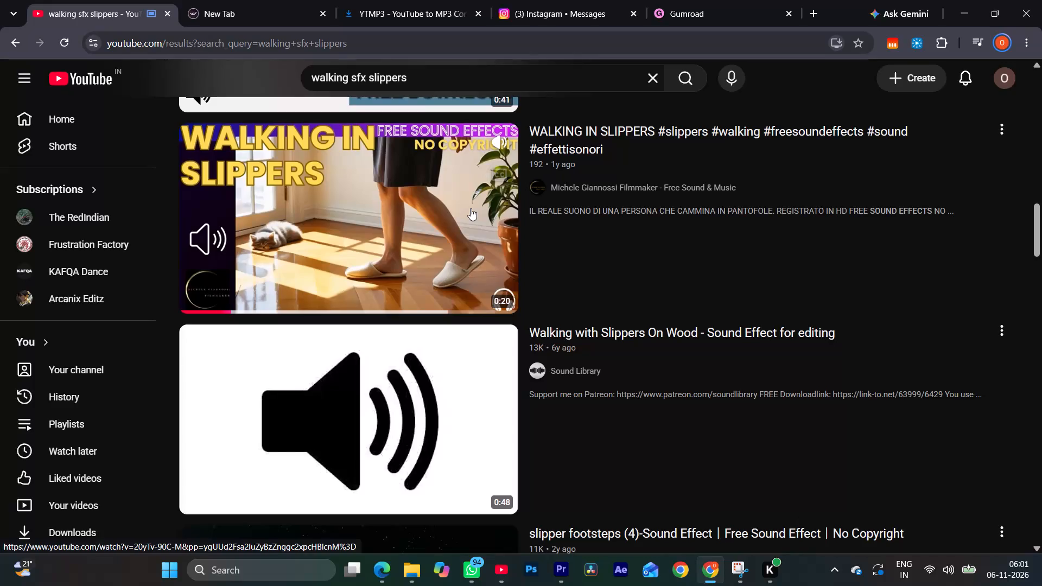
pyautogui.rightClick(471, 208)
pyautogui.click(510, 166)
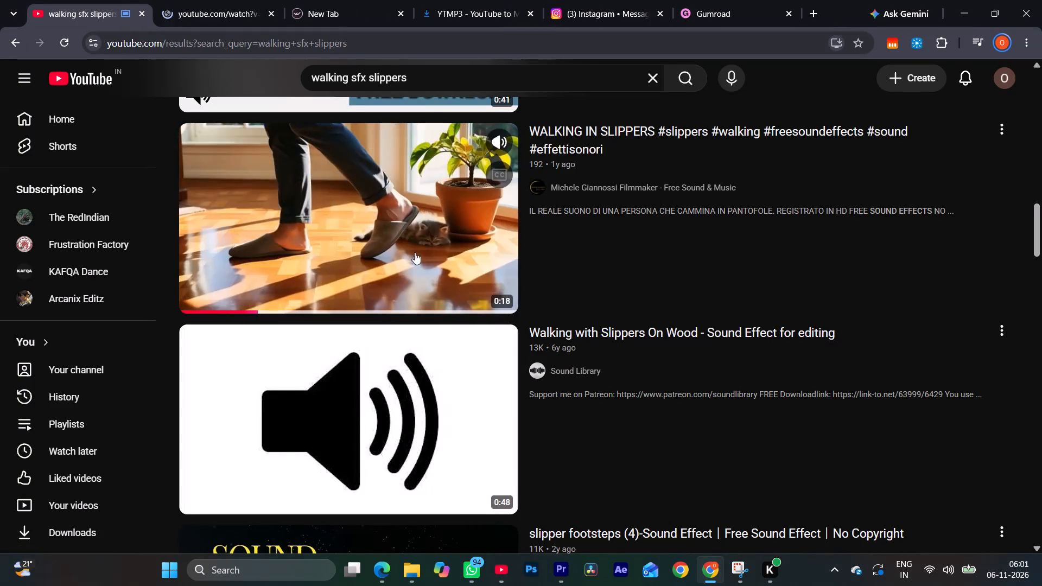
# Preview "Walking with Slippers On Wood - Sound Effect for editing" at several points, and continue to "slipper footsteps (4)-Sound Effect".
pyautogui.scroll(-1, 355, 396)
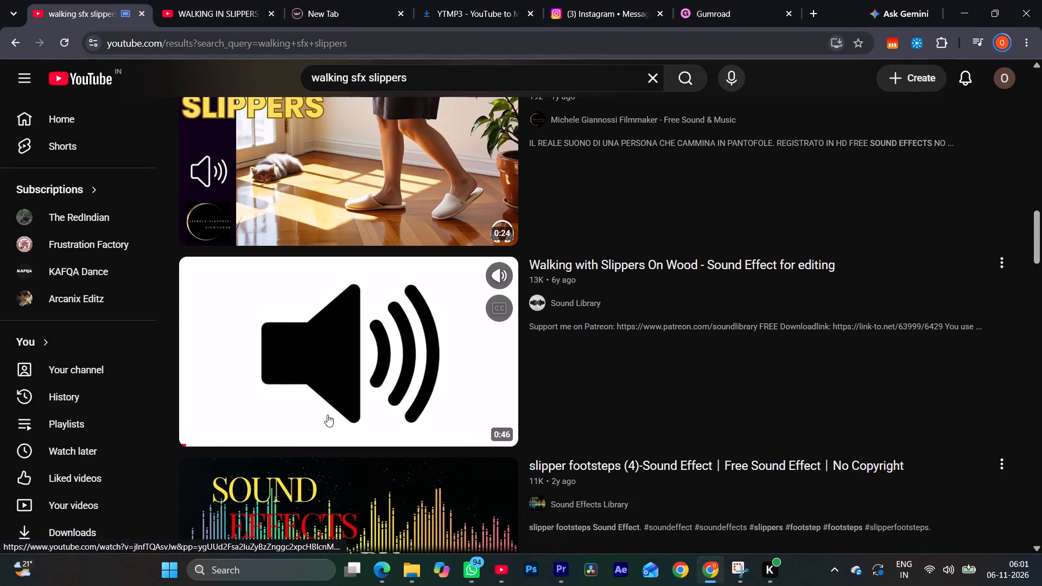
pyautogui.click(253, 439)
pyautogui.click(309, 436)
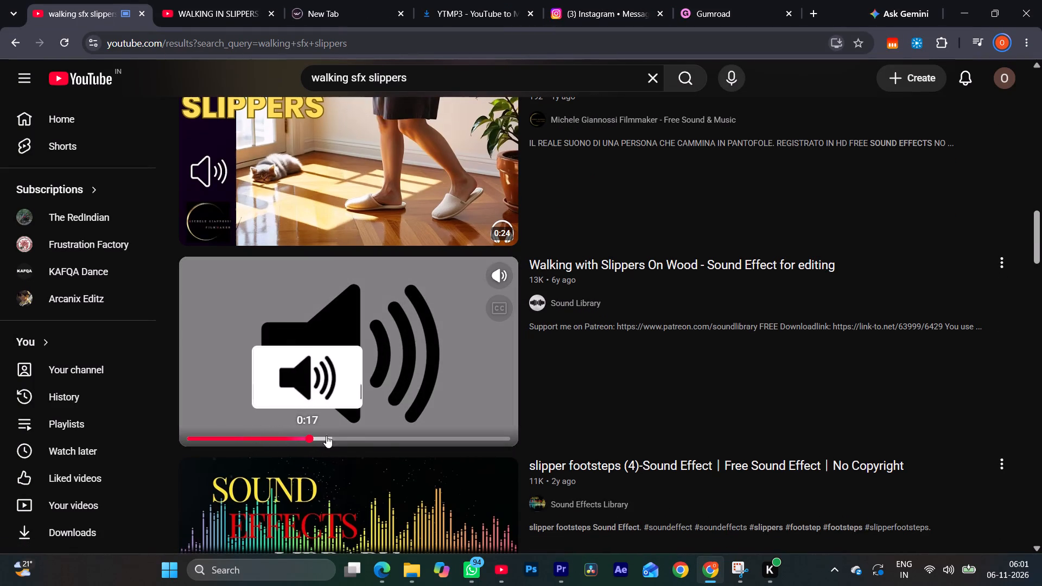
pyautogui.click(357, 436)
pyautogui.click(393, 435)
pyautogui.click(421, 436)
pyautogui.scroll(-2, 430, 402)
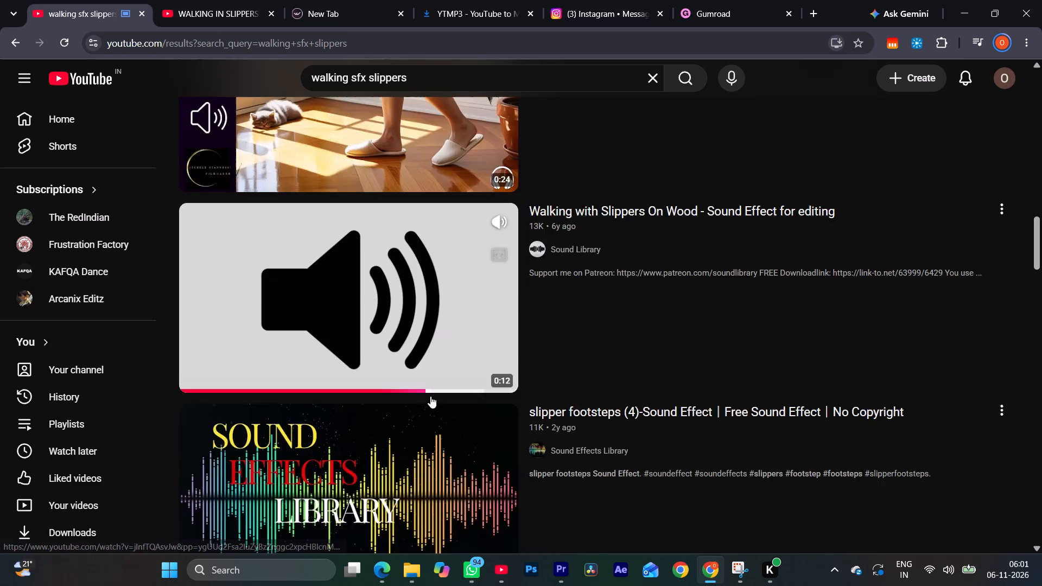
pyautogui.scroll(-2, 430, 396)
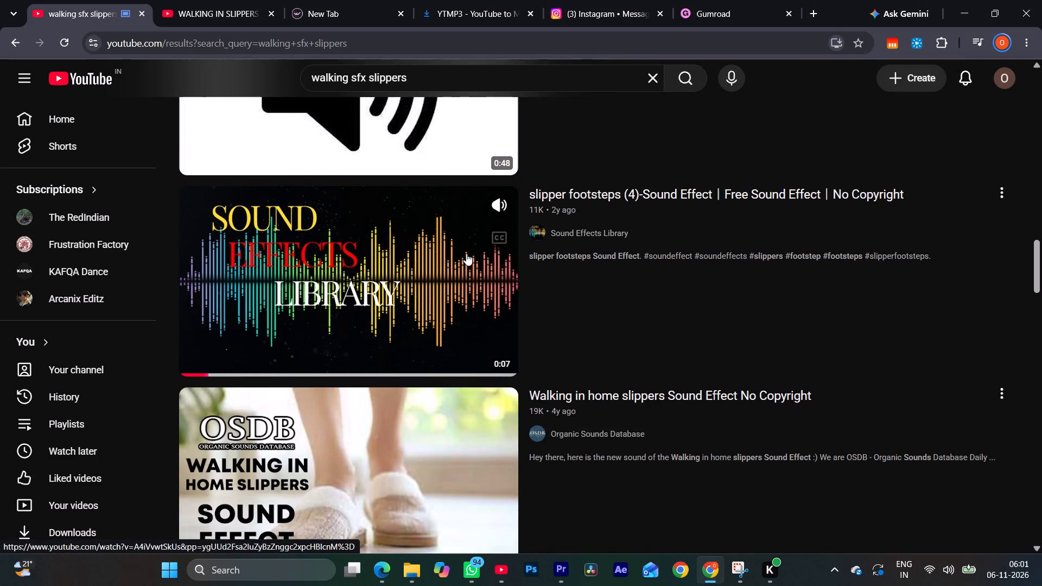
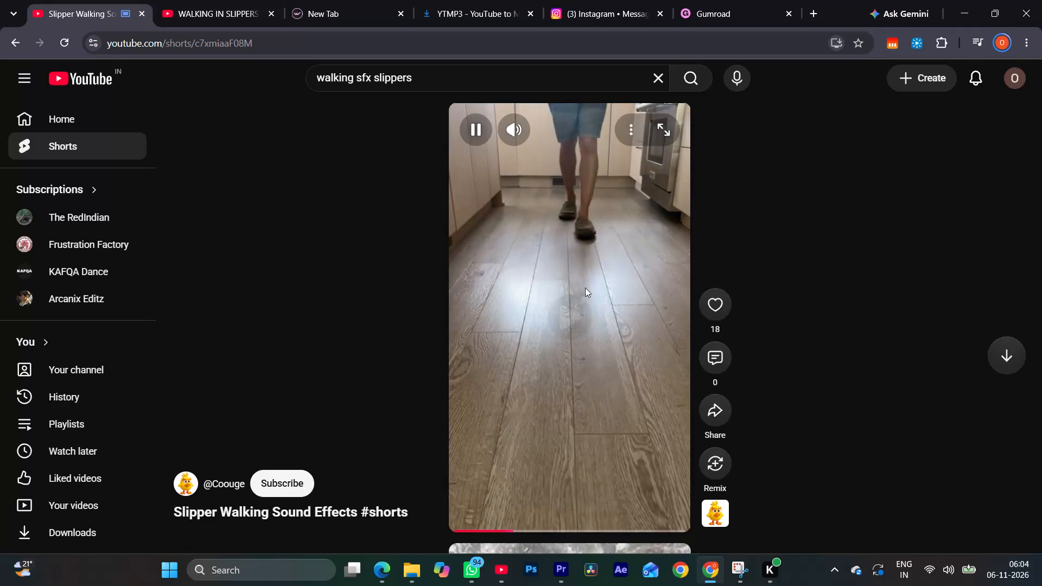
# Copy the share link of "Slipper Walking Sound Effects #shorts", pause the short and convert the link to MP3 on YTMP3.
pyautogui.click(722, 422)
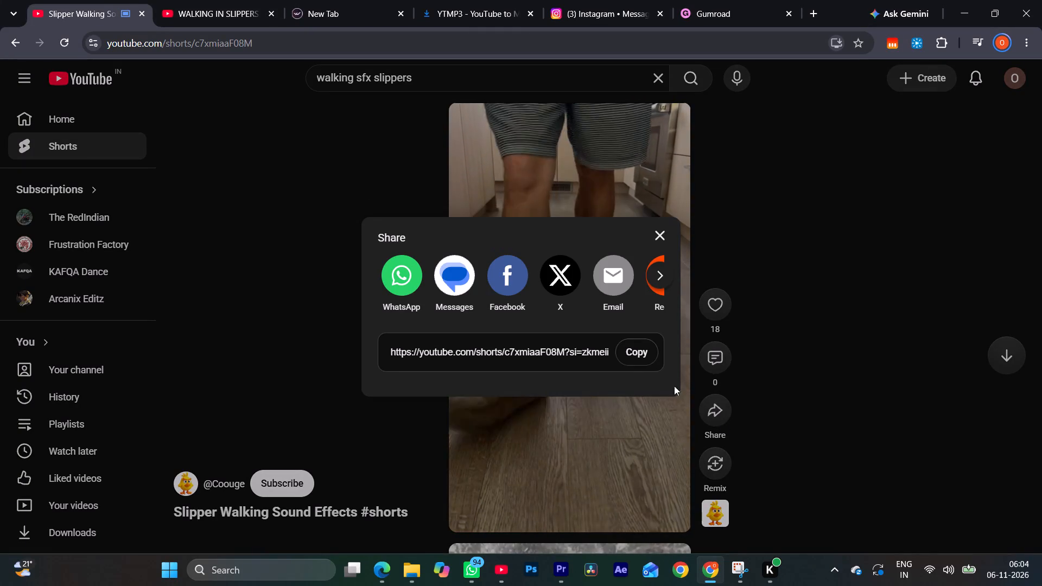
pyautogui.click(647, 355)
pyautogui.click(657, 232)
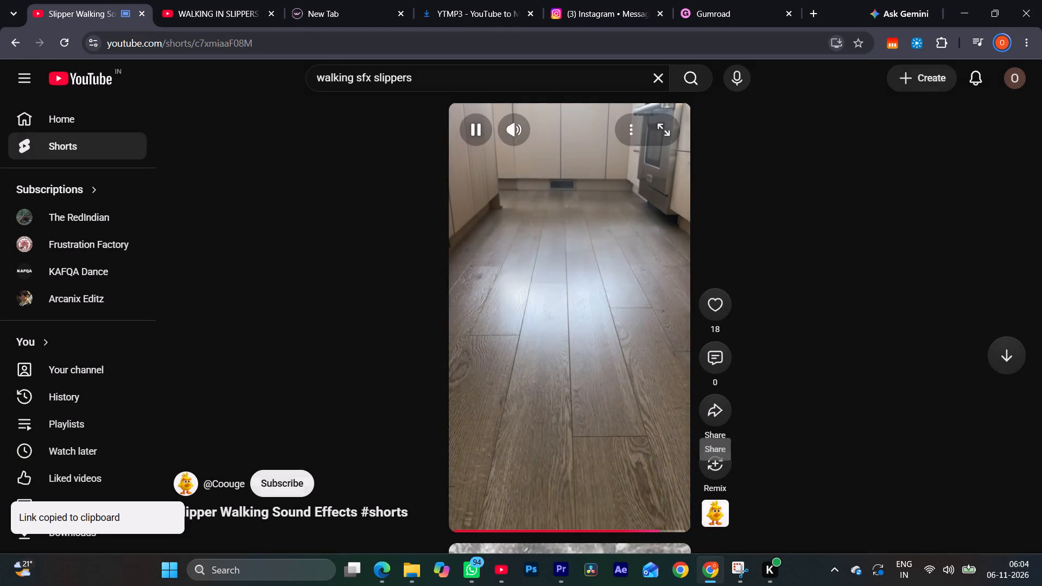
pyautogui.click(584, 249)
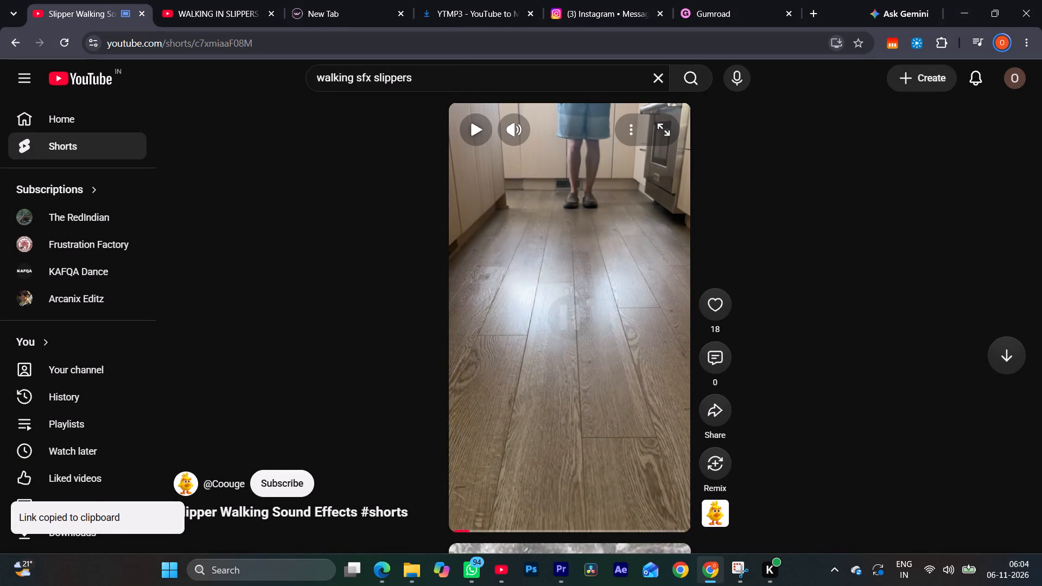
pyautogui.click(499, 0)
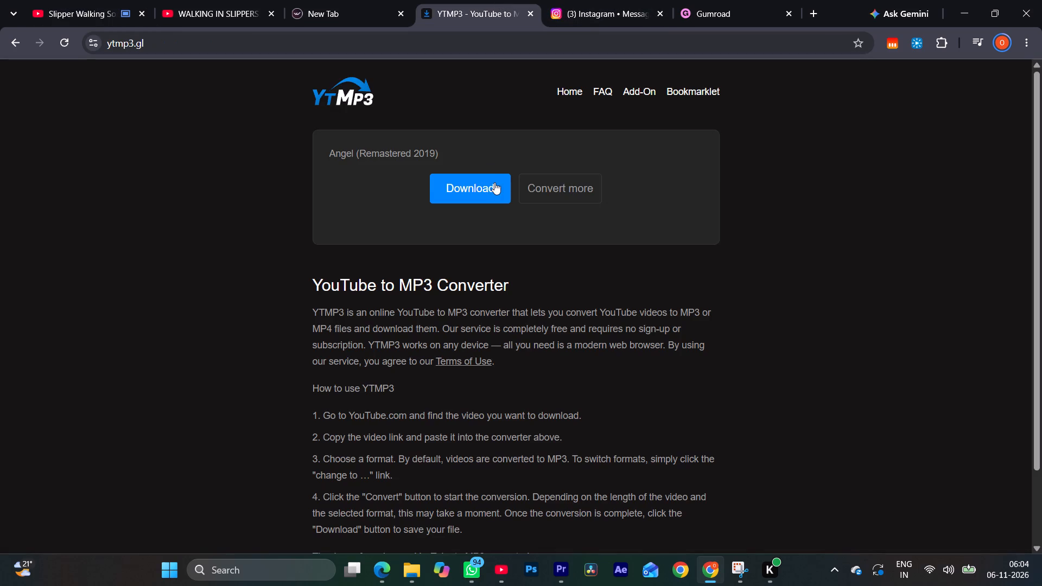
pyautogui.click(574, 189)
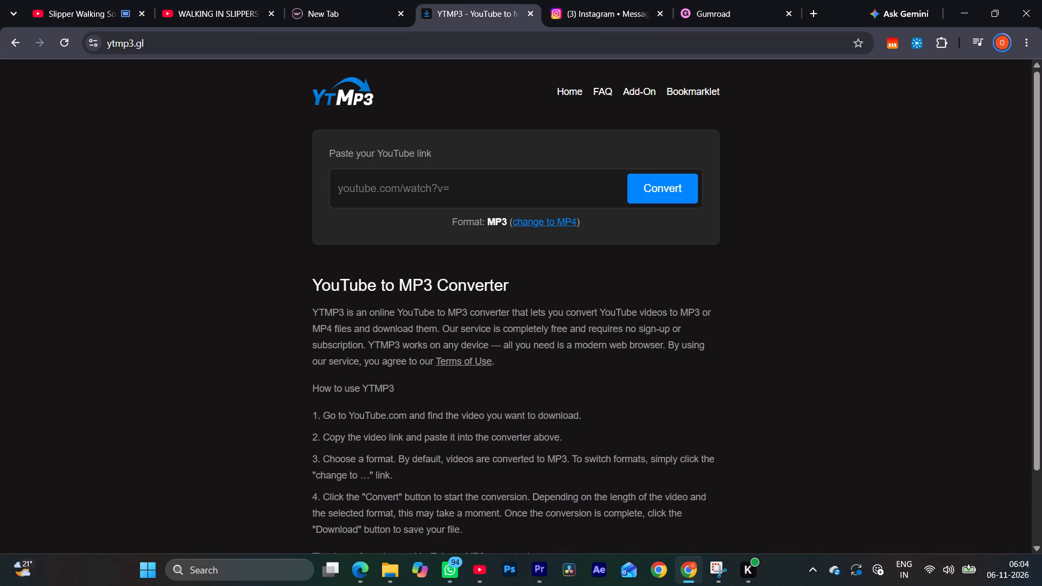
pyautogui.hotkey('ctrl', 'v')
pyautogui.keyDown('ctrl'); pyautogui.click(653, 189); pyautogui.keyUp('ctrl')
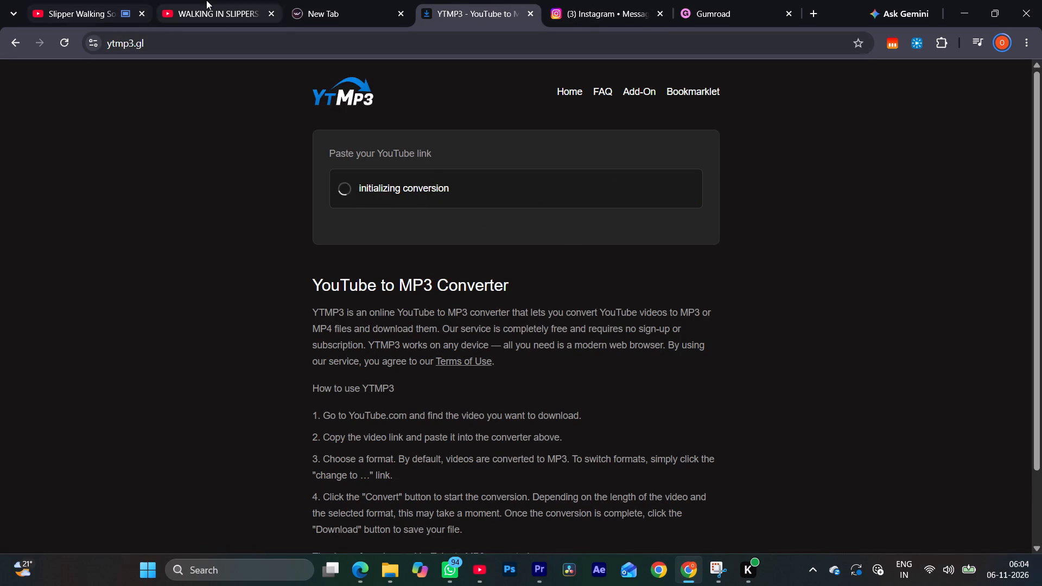
# Preview the opening seconds of the "WALKING IN SLIPPERS" video in its tab and pause it.
pyautogui.click(206, 0)
pyautogui.click(134, 0)
pyautogui.click(214, 0)
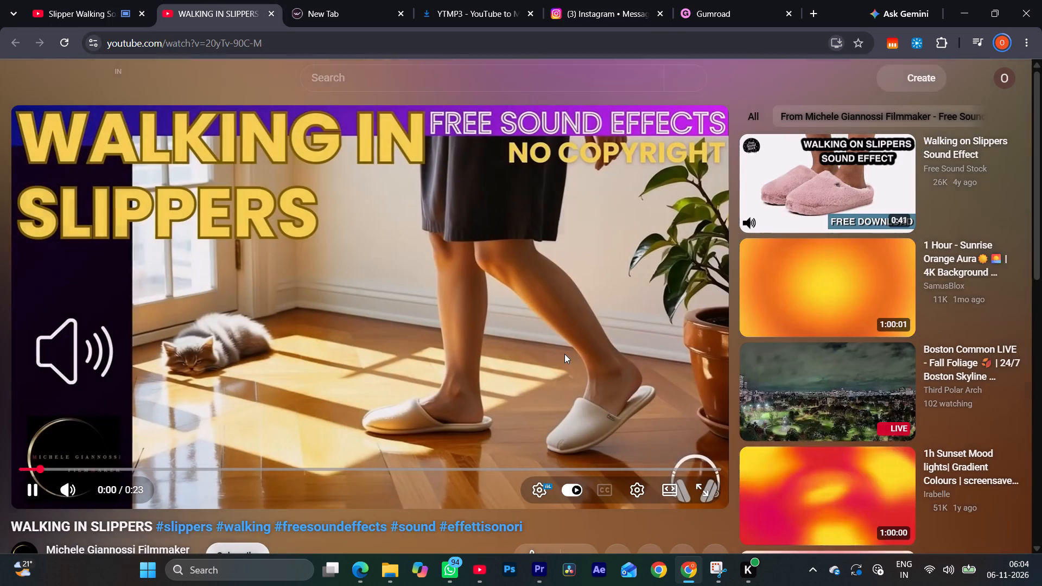
pyautogui.click(451, 373)
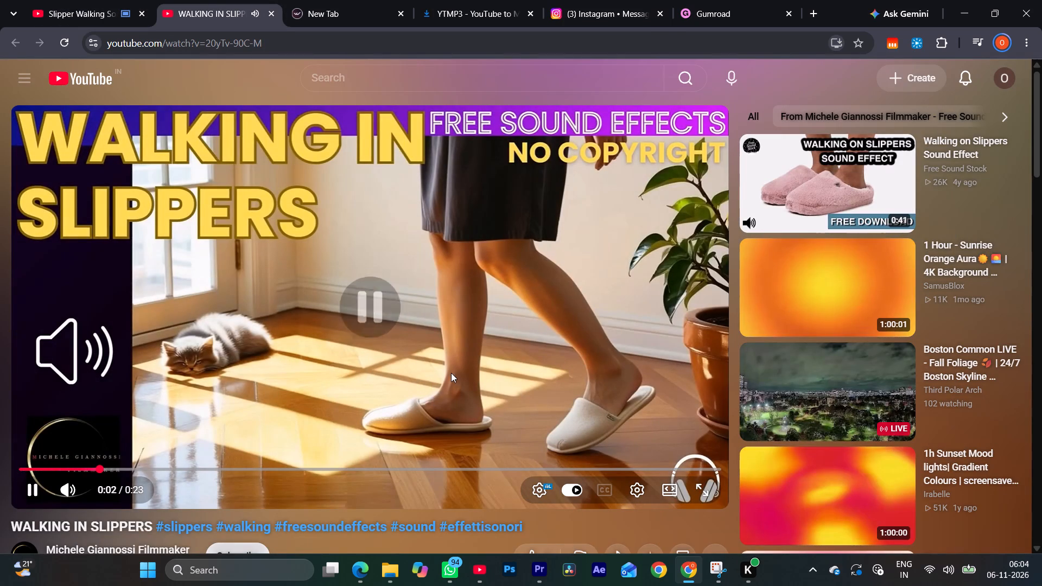
# Return to the "walking sfx slippers" results and open the "Slippers Shuffle On Wood [SOUND EFFECT]" video.
pyautogui.click(89, 0)
pyautogui.click(17, 48)
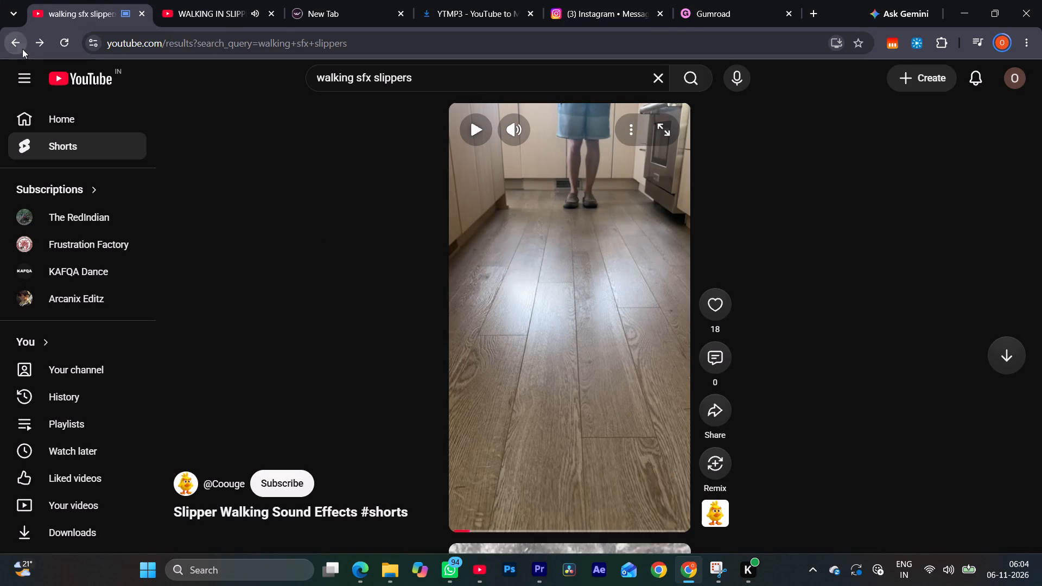
pyautogui.scroll(-4, 444, 309)
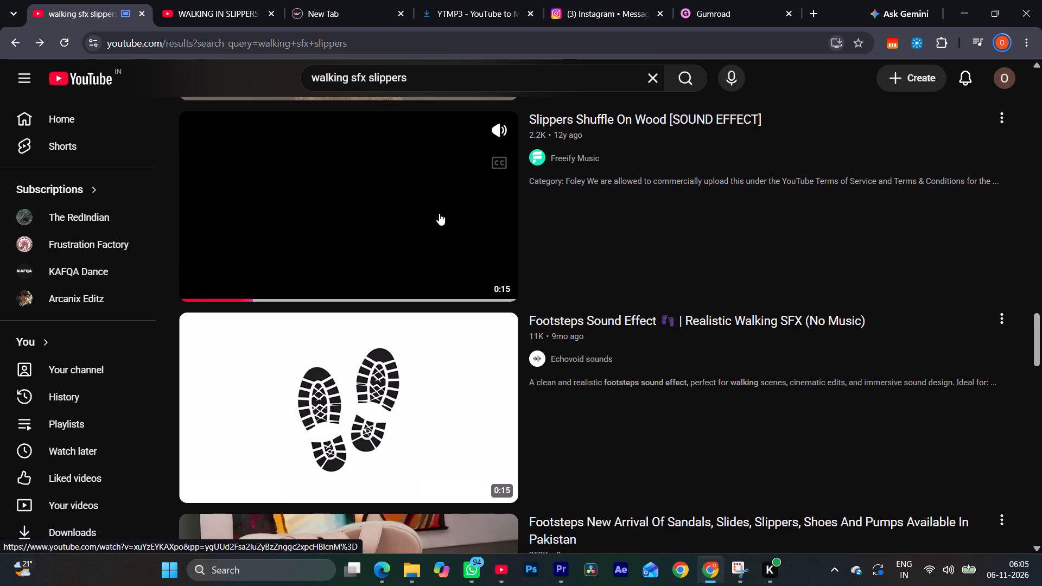
pyautogui.click(439, 213)
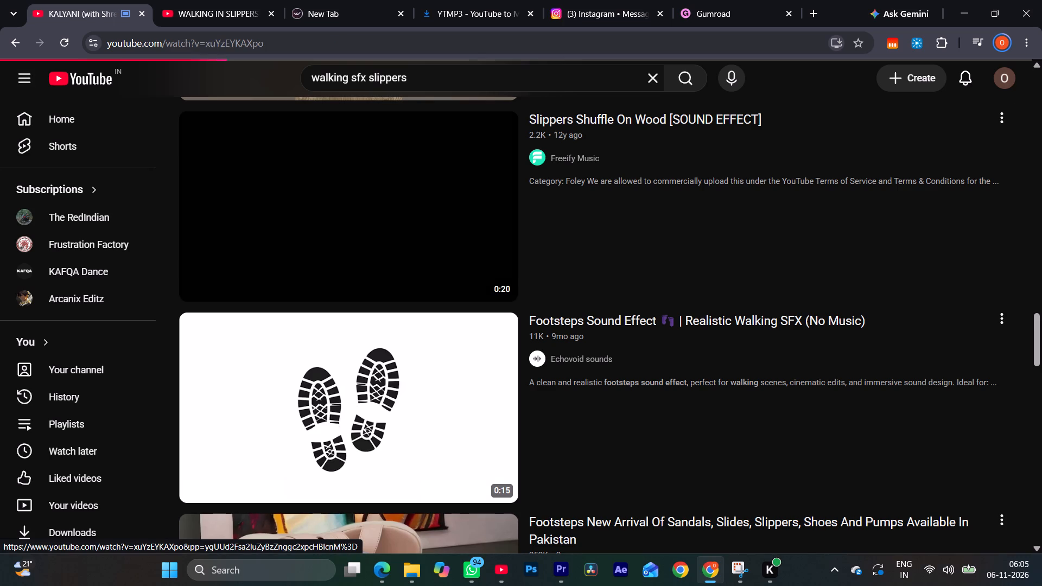
pyautogui.click(469, 294)
# Copy the share link of "Slippers Shuffle On Wood [SOUND EFFECT]" and start converting it to MP3 on YTMP3.
pyautogui.scroll(-3, 499, 390)
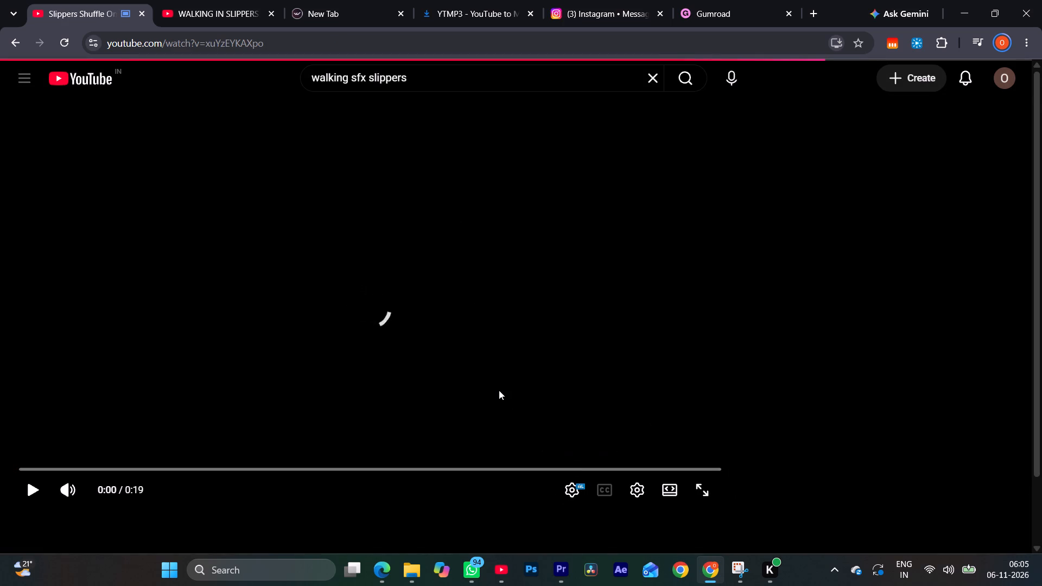
pyautogui.scroll(-2, 499, 390)
pyautogui.click(608, 421)
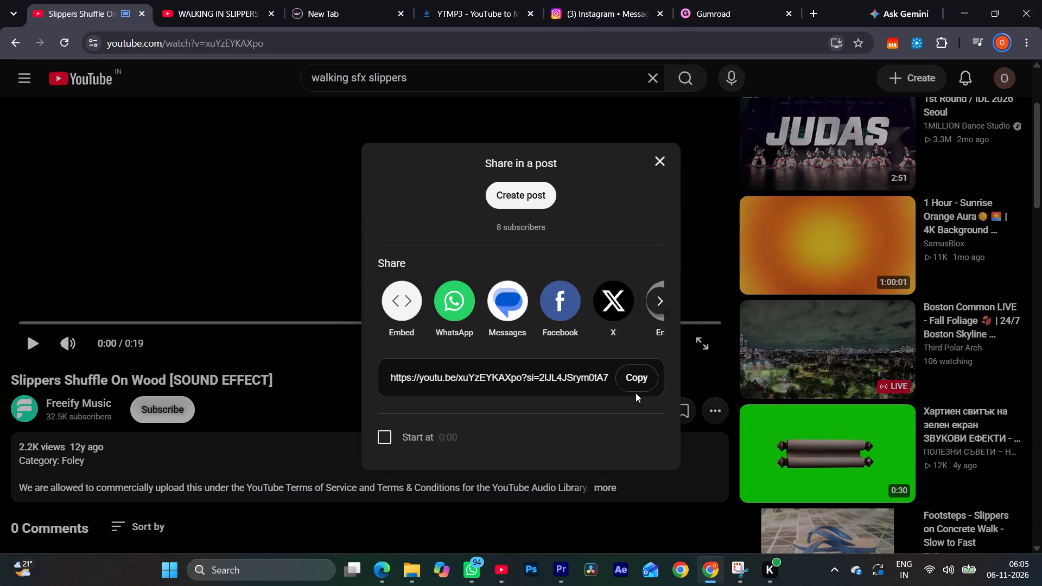
pyautogui.click(634, 388)
pyautogui.click(463, 0)
pyautogui.click(554, 183)
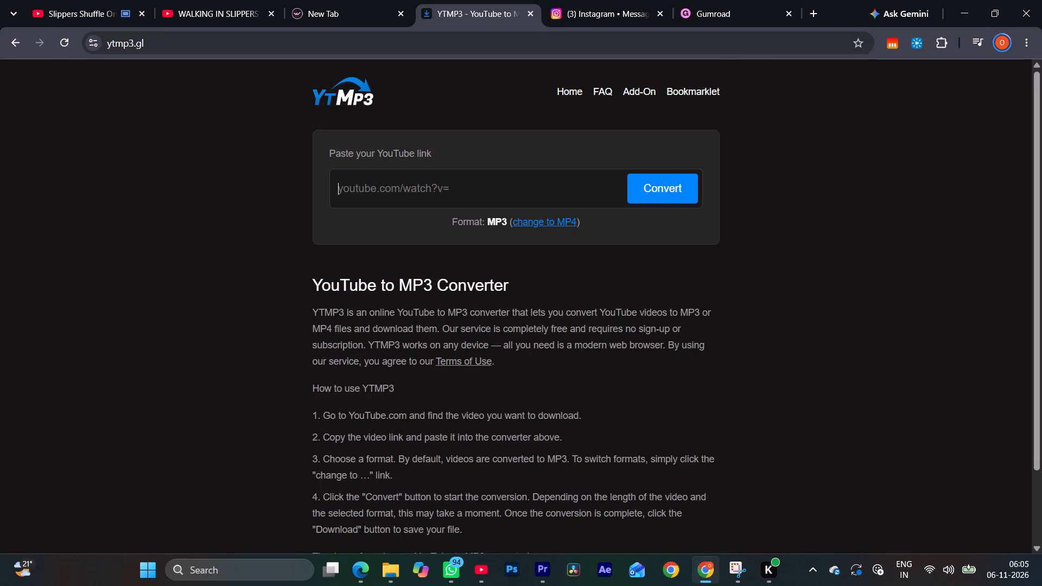
pyautogui.hotkey('ctrl', 'v')
pyautogui.click(650, 198)
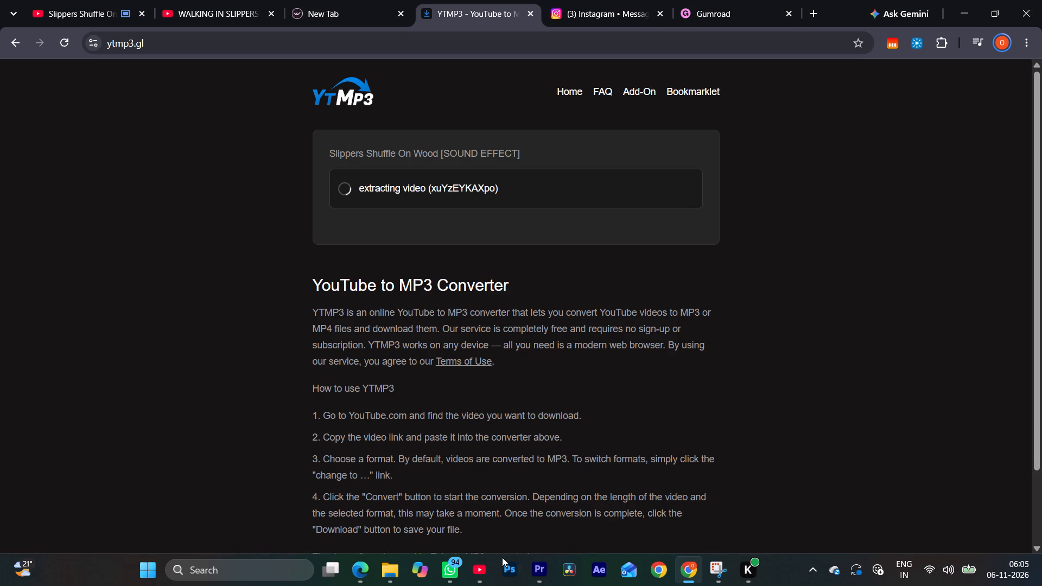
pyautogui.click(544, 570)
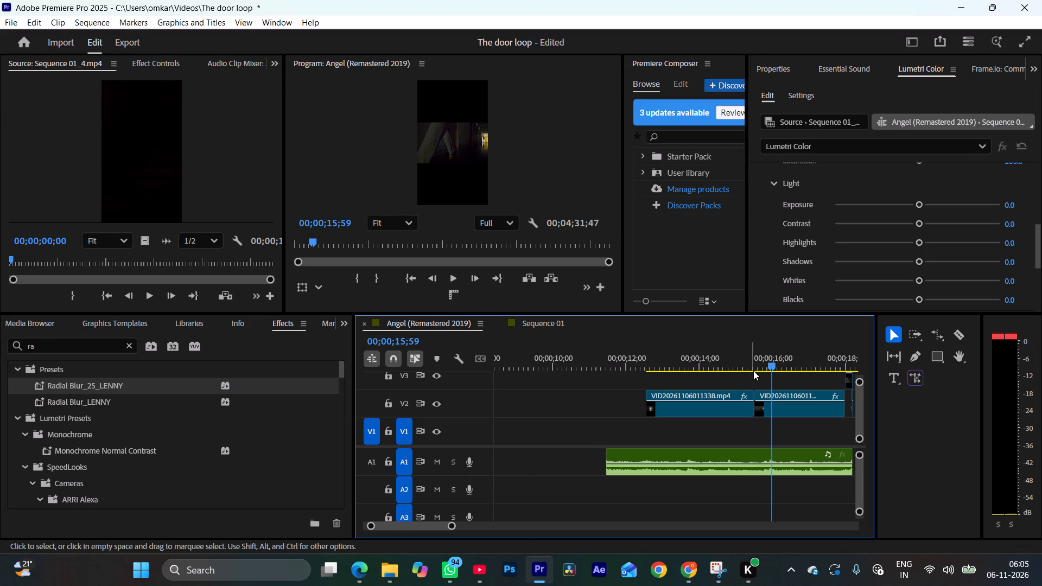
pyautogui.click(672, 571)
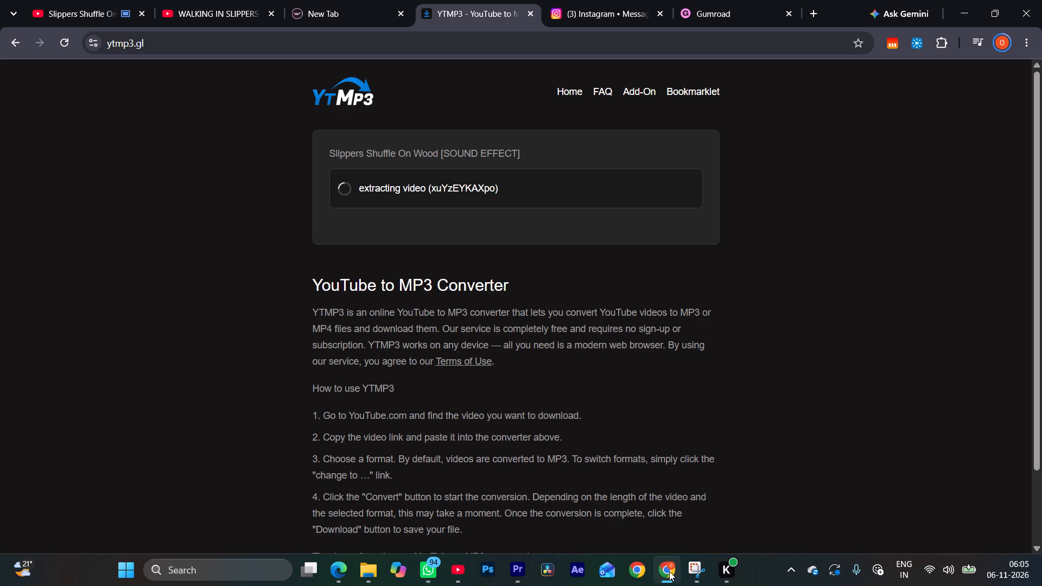
# Search YouTube for "door opening sfx", replacing the slipper search.
pyautogui.click(108, 0)
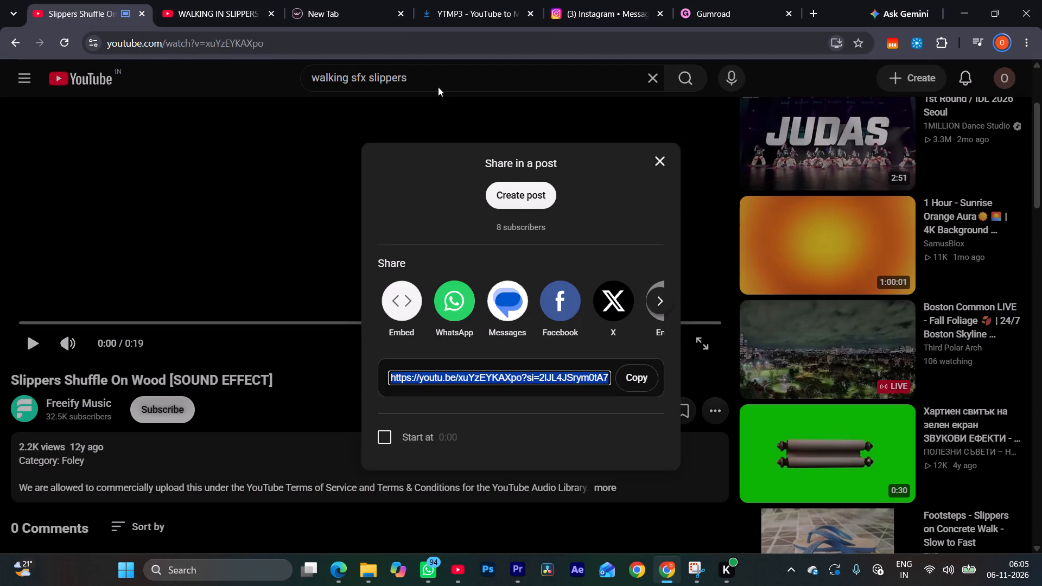
pyautogui.click(438, 87)
pyautogui.moveTo(435, 82); pyautogui.dragTo(390, 82)
pyautogui.moveTo(434, 83); pyautogui.dragTo(280, 87)
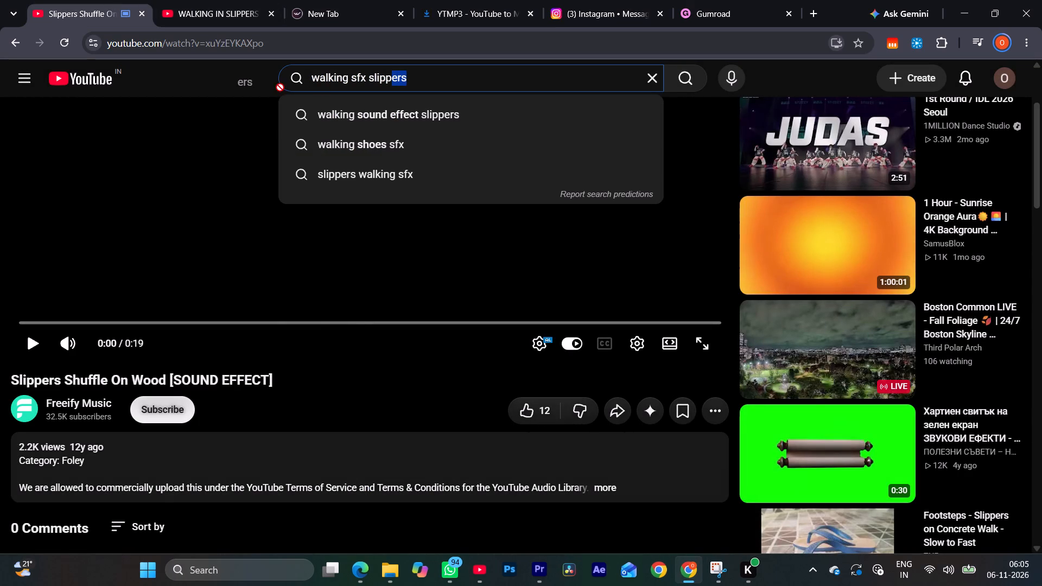
pyautogui.moveTo(280, 87); pyautogui.dragTo(284, 87)
pyautogui.moveTo(441, 80); pyautogui.dragTo(399, 80)
pyautogui.click(418, 77)
pyautogui.moveTo(423, 79); pyautogui.dragTo(348, 69)
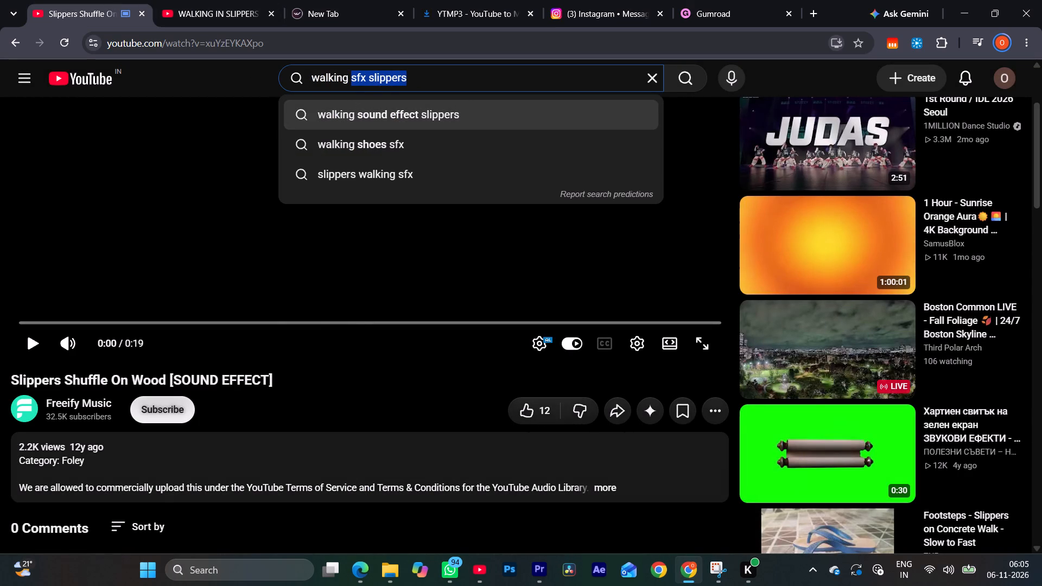
pyautogui.moveTo(348, 69); pyautogui.dragTo(308, 80)
pyautogui.write('door')
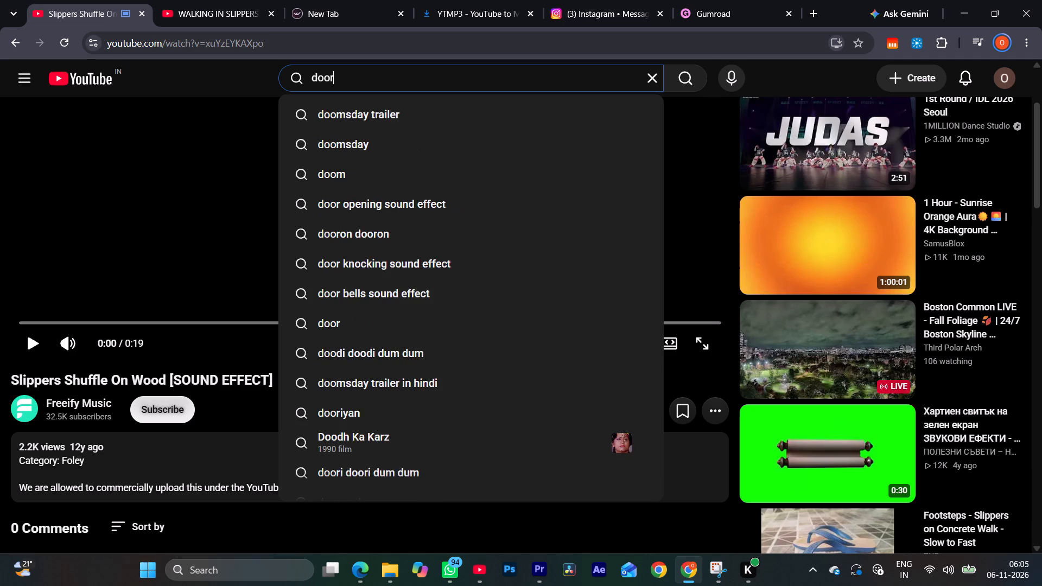
pyautogui.press('space')
pyautogui.write('opening sfx')
pyautogui.press('Return')
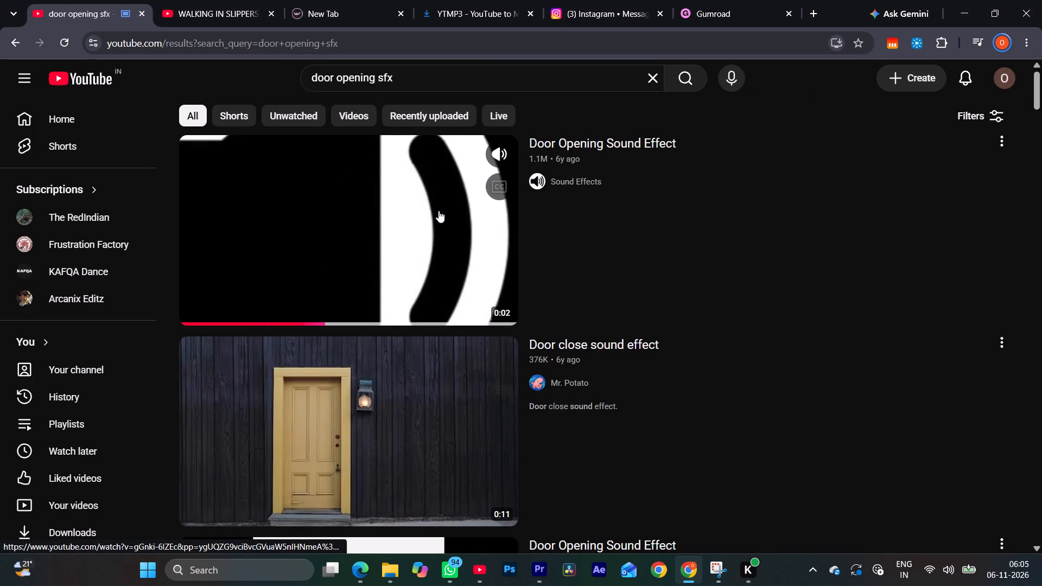
# Browse the door sound results and preview candidates with sound, including "Door Slam sound effect | SFX" and "Old Wooden Doors - Open and Close".
pyautogui.scroll(-2, 428, 231)
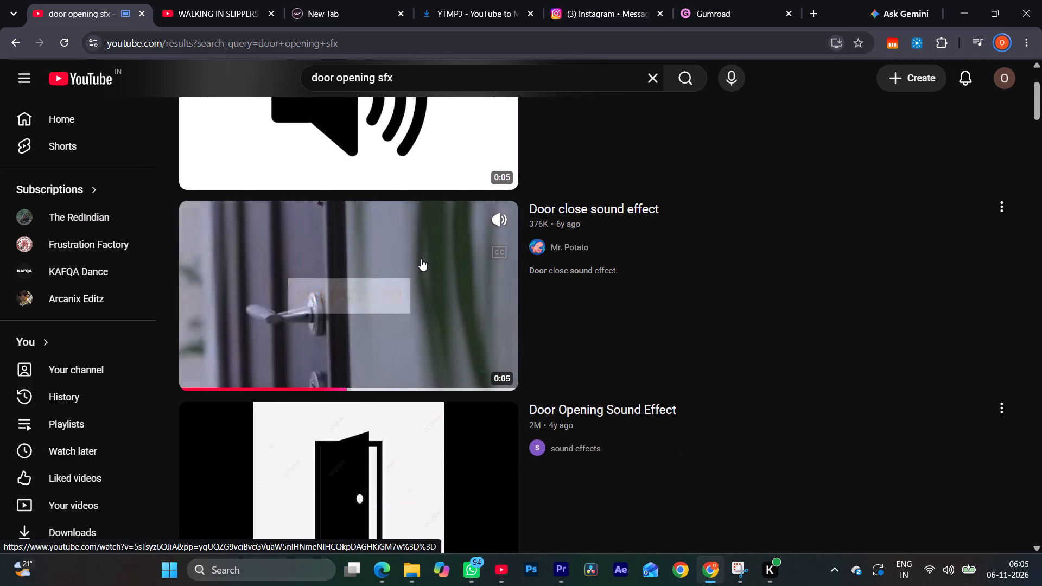
pyautogui.scroll(-3, 422, 289)
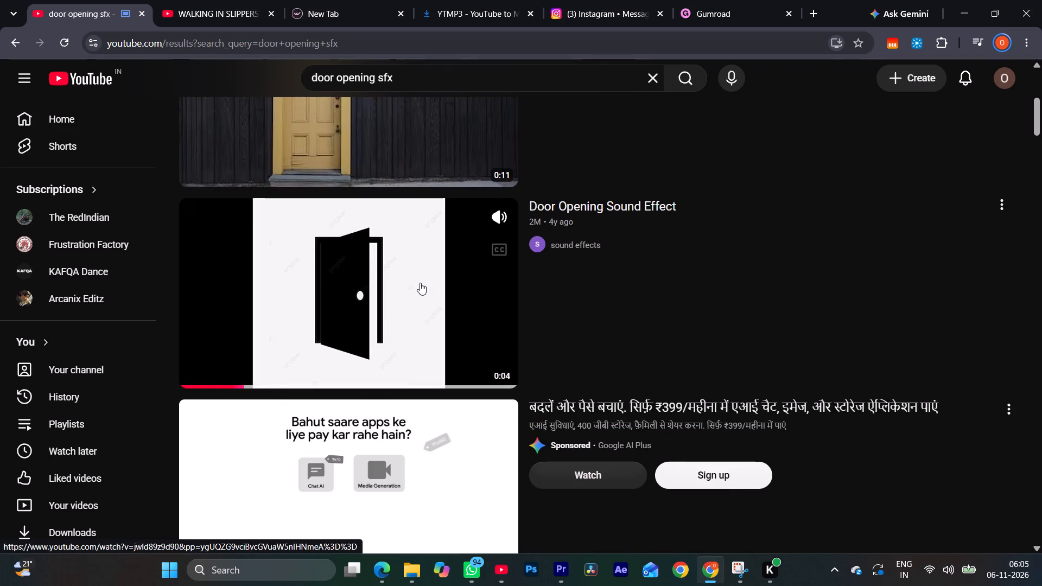
pyautogui.scroll(-4, 420, 284)
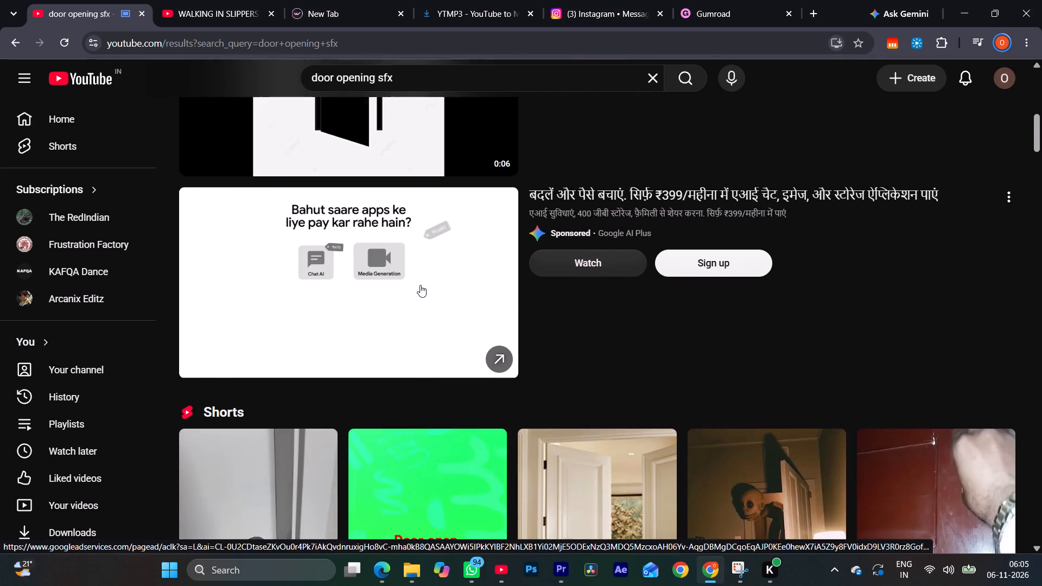
pyautogui.scroll(-9, 420, 285)
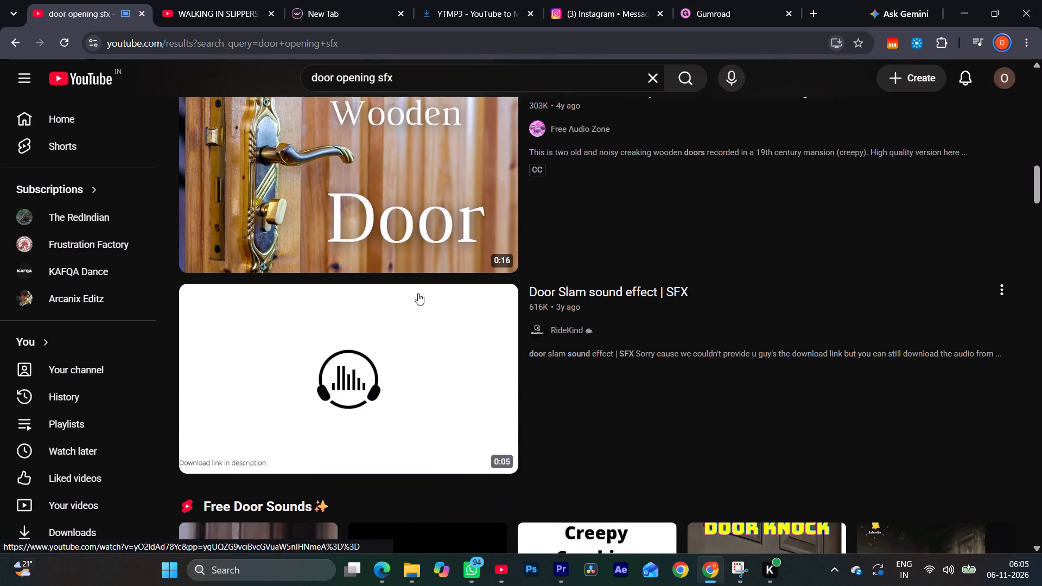
pyautogui.scroll(-1, 418, 294)
pyautogui.scroll(1, 418, 296)
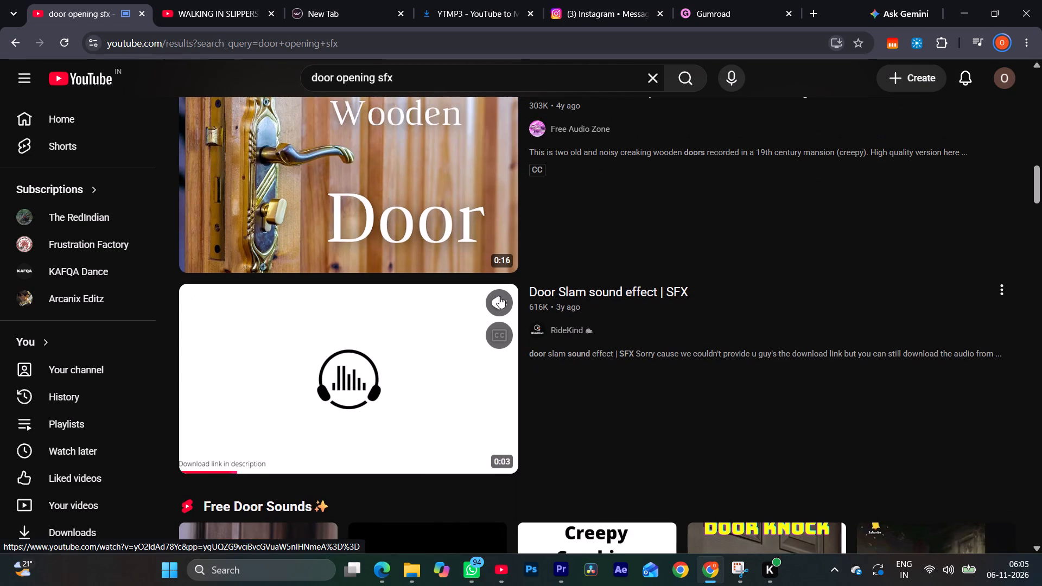
pyautogui.click(499, 296)
pyautogui.scroll(1, 441, 351)
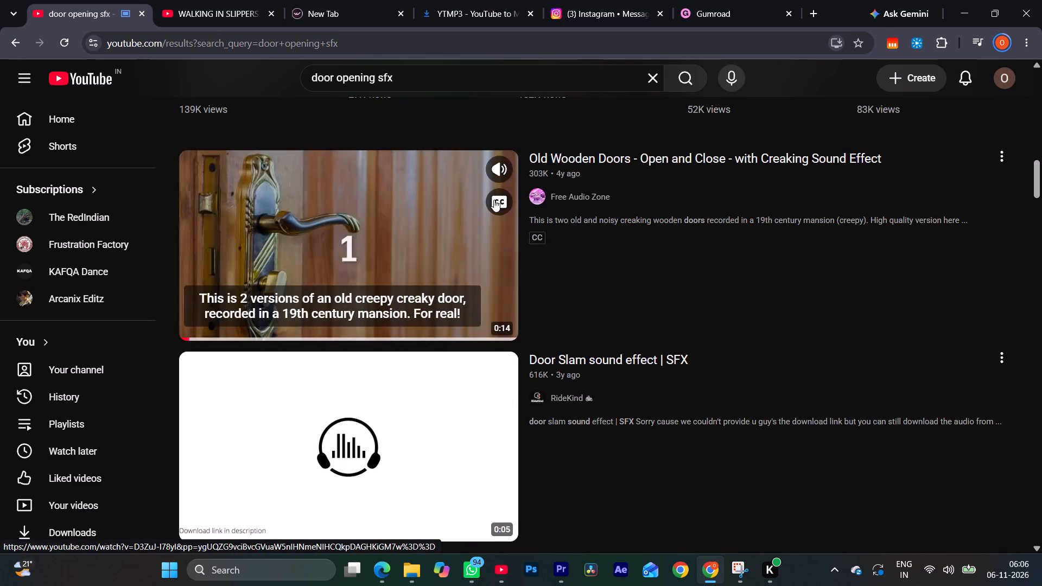
pyautogui.scroll(-5, 448, 272)
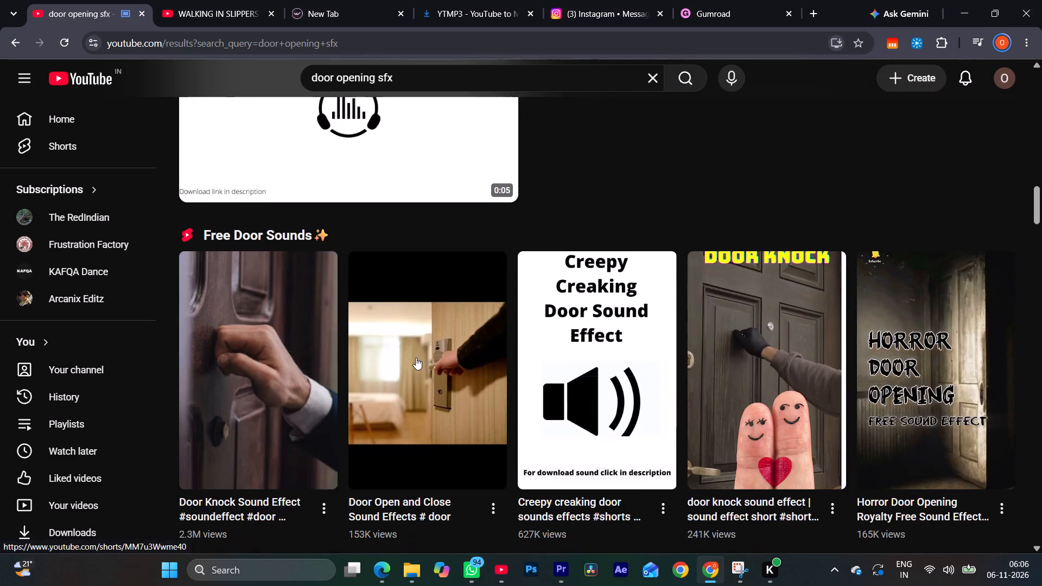
pyautogui.scroll(-10, 416, 358)
pyautogui.scroll(5, 415, 367)
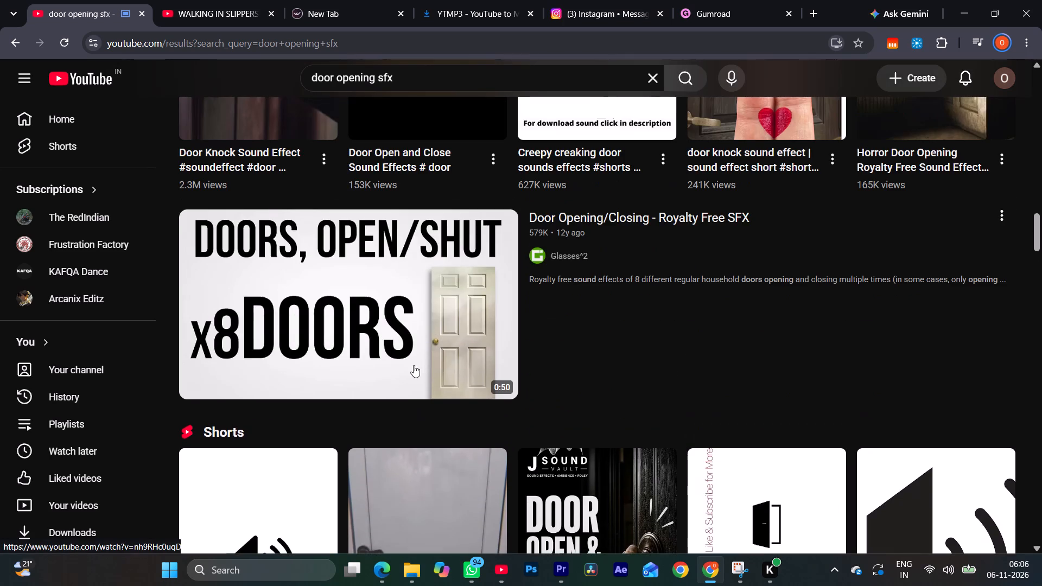
# Download the converted "Slippers Shuffle On Wood [SOUND EFFECT]" MP3 from YTMP3.
pyautogui.click(515, 0)
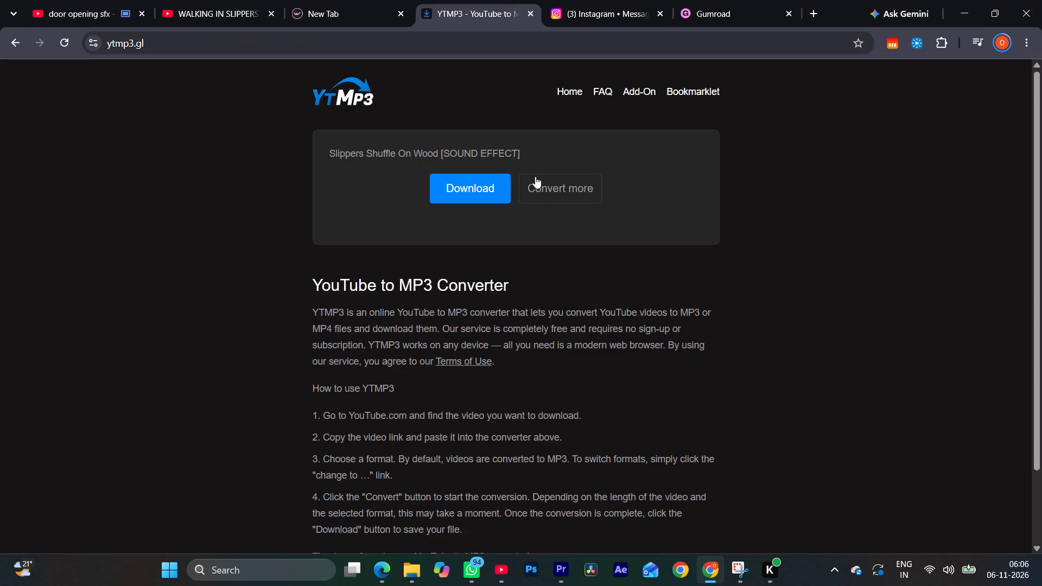
pyautogui.click(487, 189)
# Browse more door opening results on YouTube and preview candidates with sound, including "DOOR Opening Sound Effect ( HD ) Copyright Free".
pyautogui.click(102, 0)
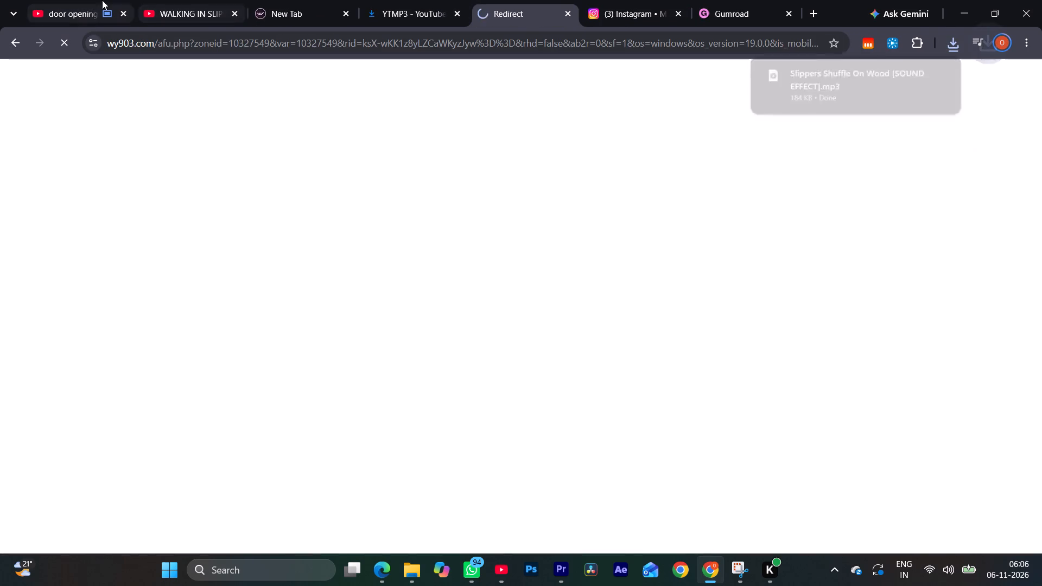
pyautogui.scroll(-5, 305, 307)
pyautogui.scroll(-6, 242, 325)
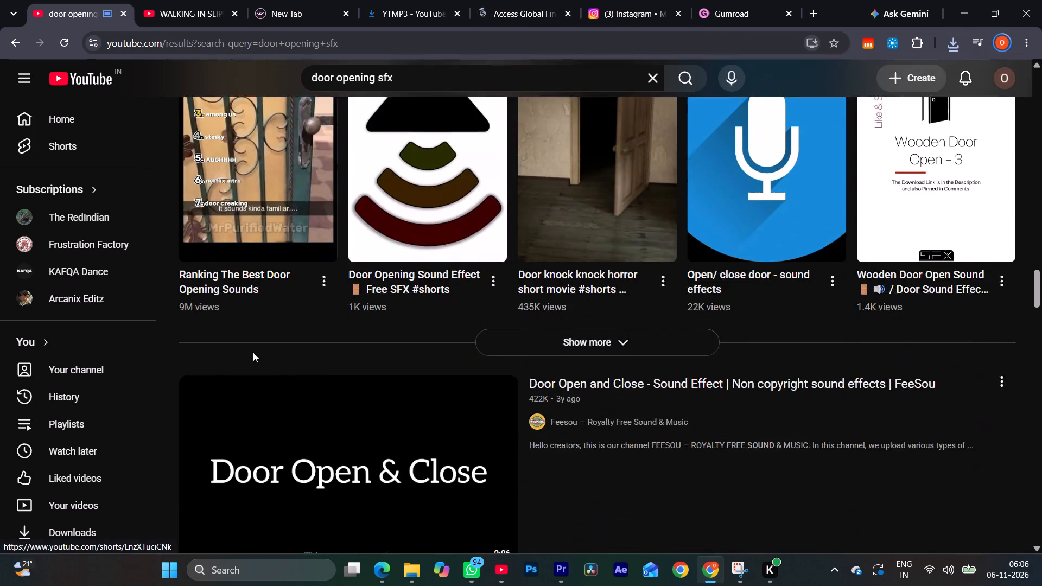
pyautogui.scroll(-4, 265, 369)
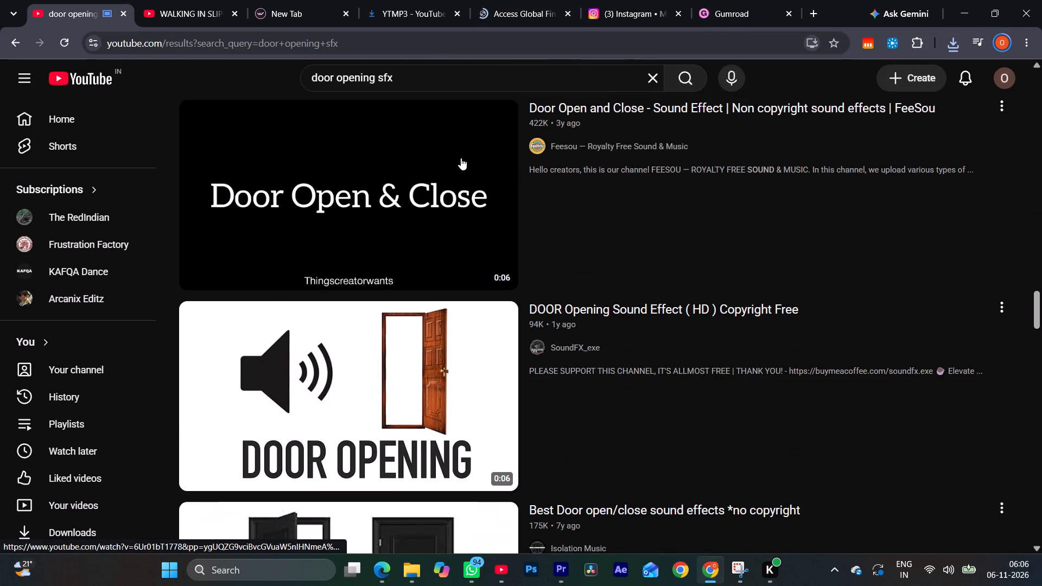
pyautogui.click(496, 131)
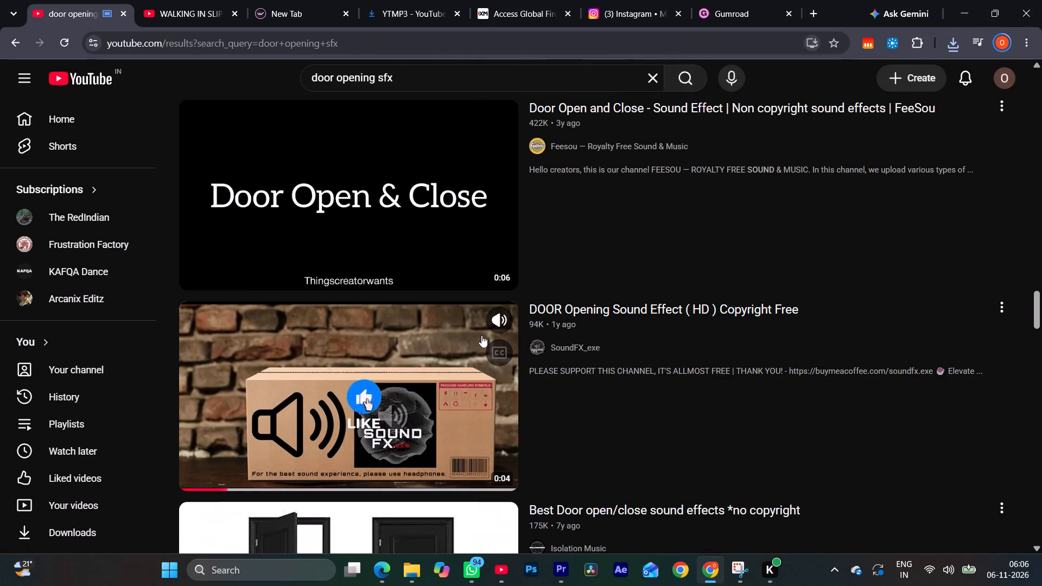
pyautogui.scroll(1, 415, 407)
pyautogui.scroll(-5, 415, 407)
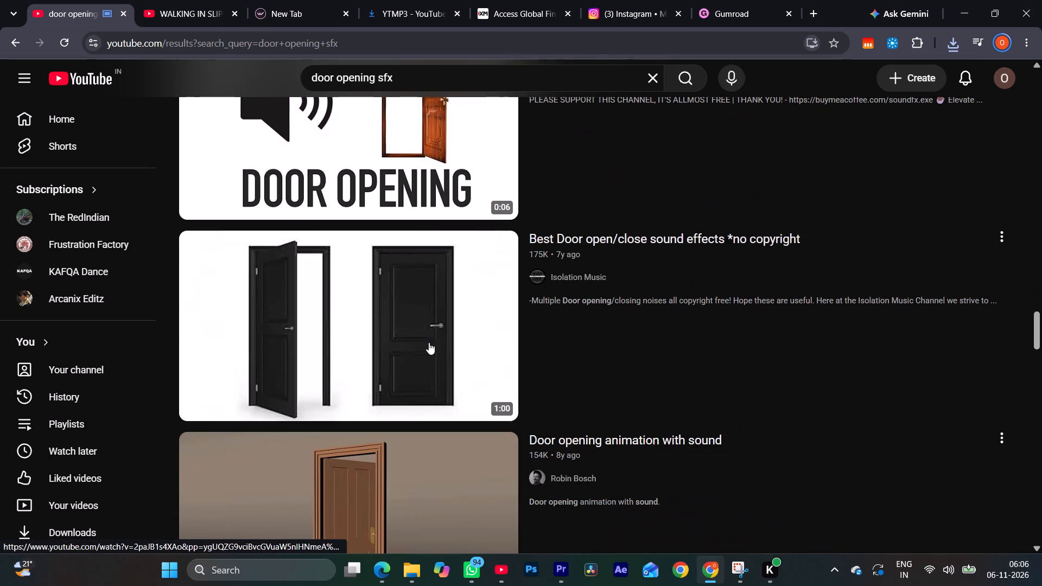
pyautogui.scroll(-3, 432, 340)
# Switch to Premiere Pro and open VID20261106012022.mp4 from the project bin in the Source Monitor.
pyautogui.click(499, 579)
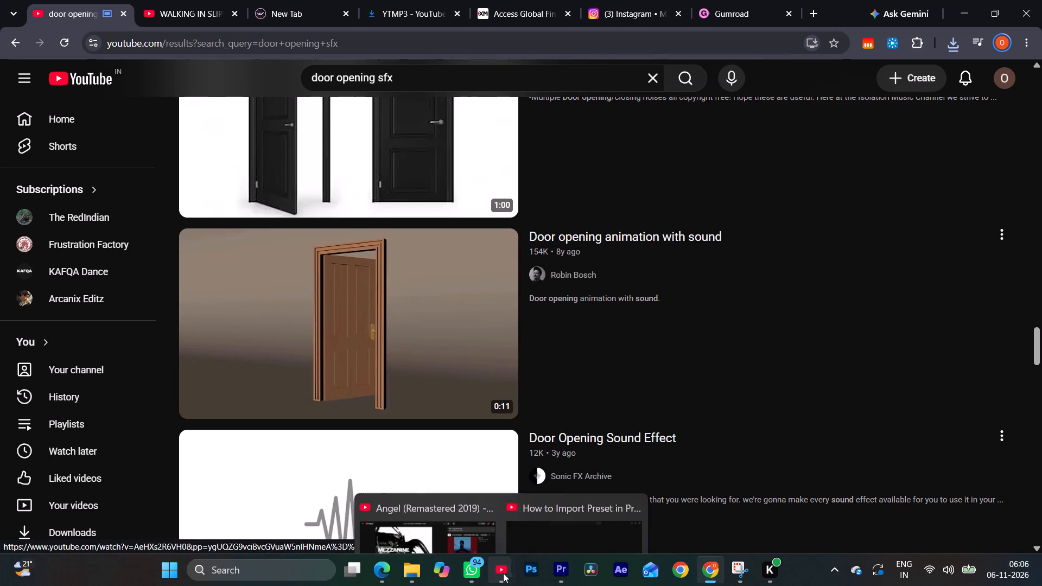
pyautogui.click(548, 563)
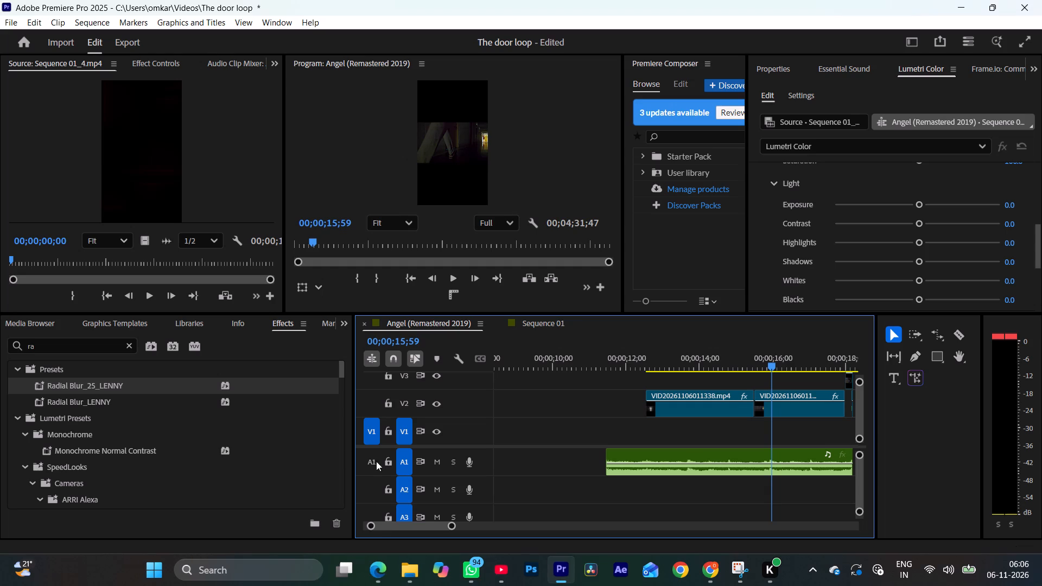
pyautogui.click(32, 319)
pyautogui.click(0, 323)
pyautogui.click(6, 324)
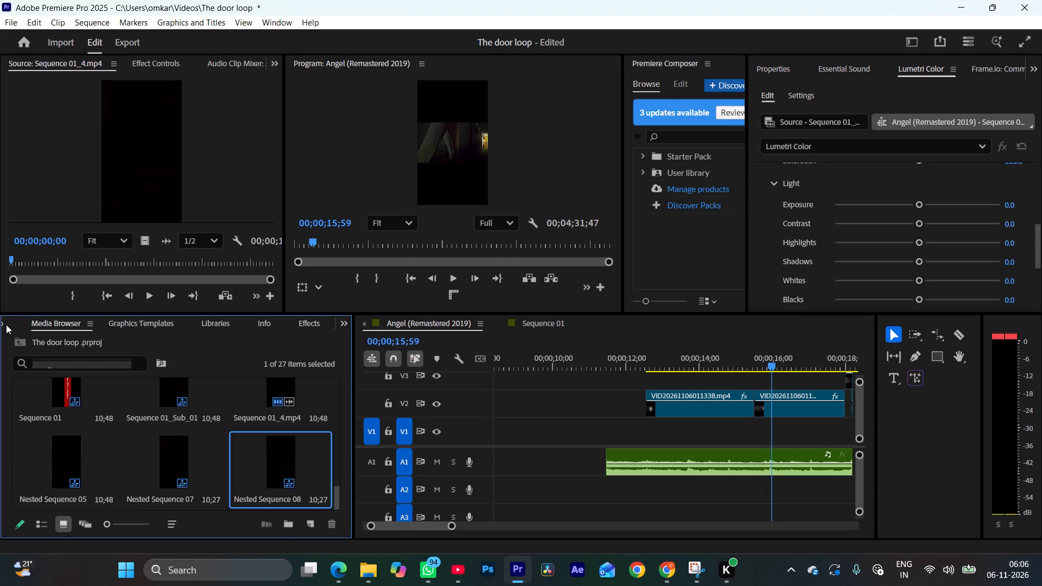
pyautogui.scroll(5, 202, 467)
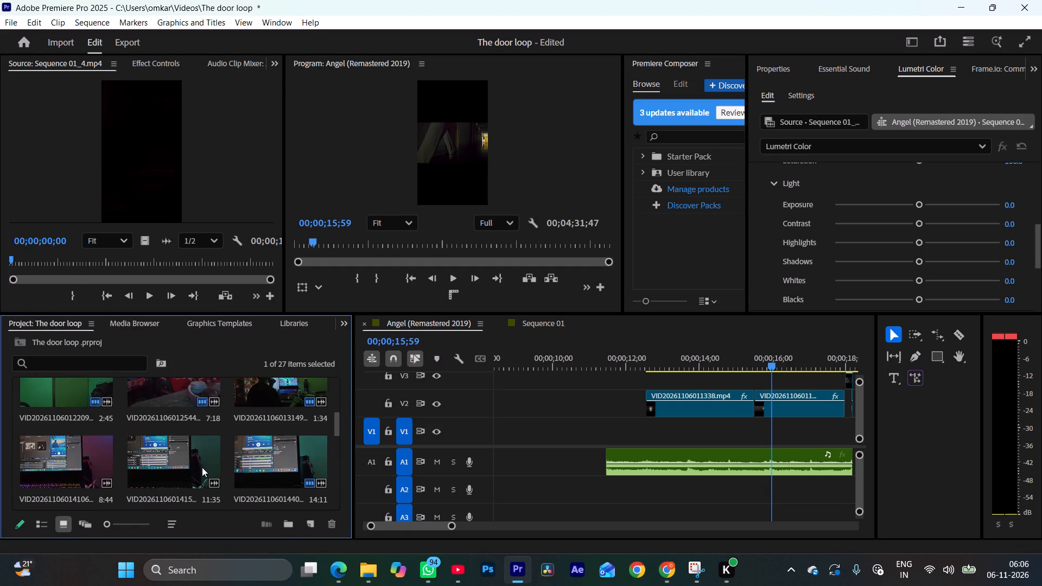
pyautogui.scroll(1, 202, 467)
pyautogui.scroll(1, 153, 465)
pyautogui.doubleClick(183, 467)
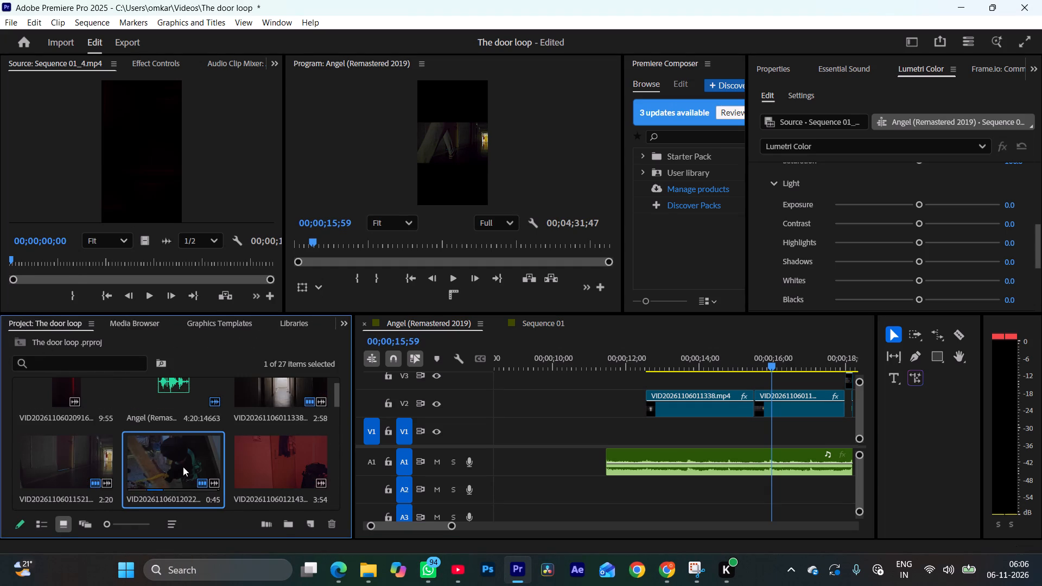
# Play the beginning of VID20261106012022.mp4 repeatedly to locate where its door sound starts and ends.
pyautogui.moveTo(137, 263); pyautogui.dragTo(35, 260)
pyautogui.press('space')
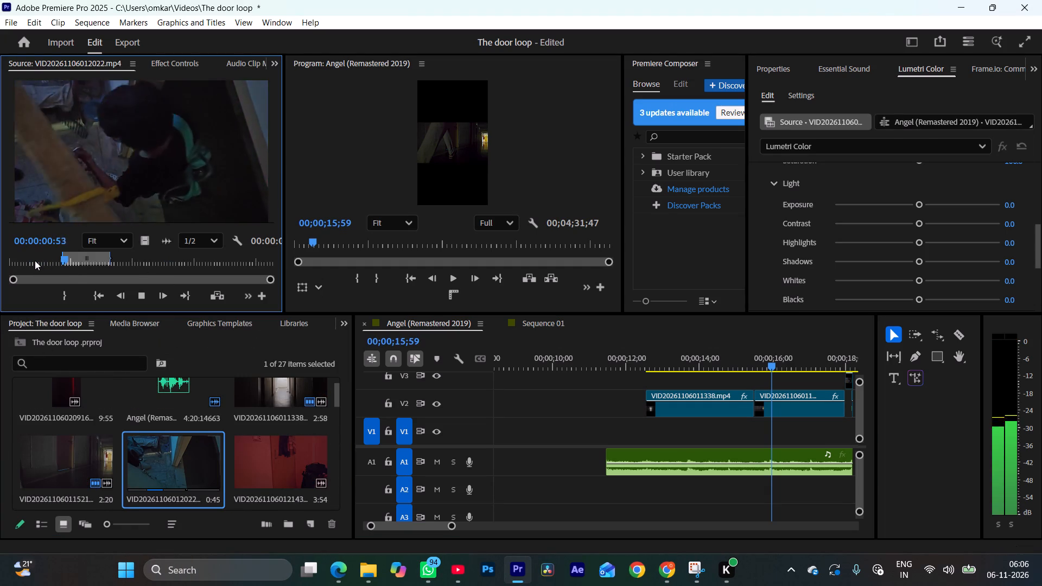
pyautogui.moveTo(81, 258); pyautogui.dragTo(36, 257)
pyautogui.press('space')
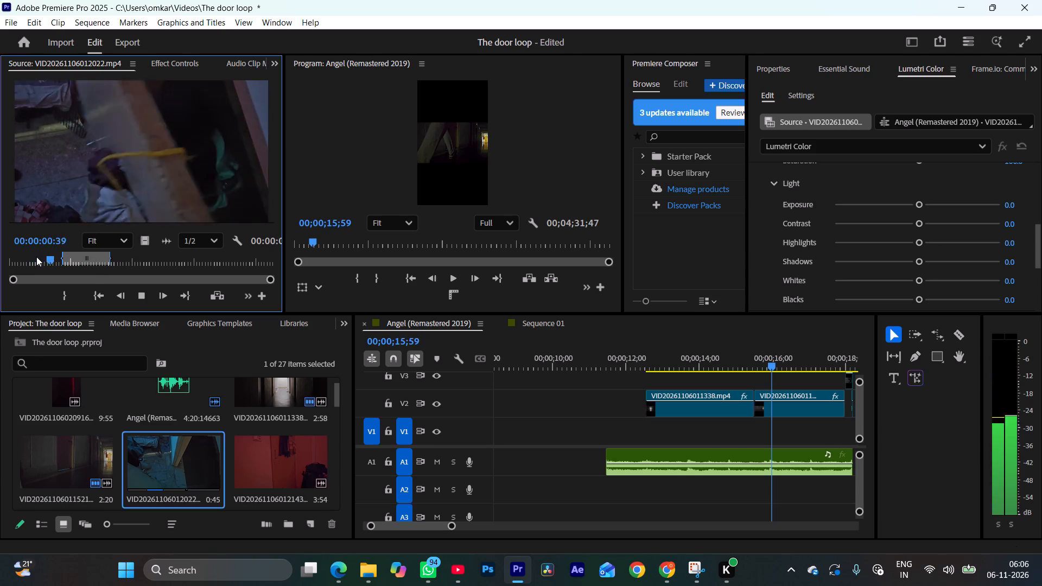
pyautogui.press('space')
pyautogui.click(36, 257)
pyautogui.press('space')
pyautogui.press('space')
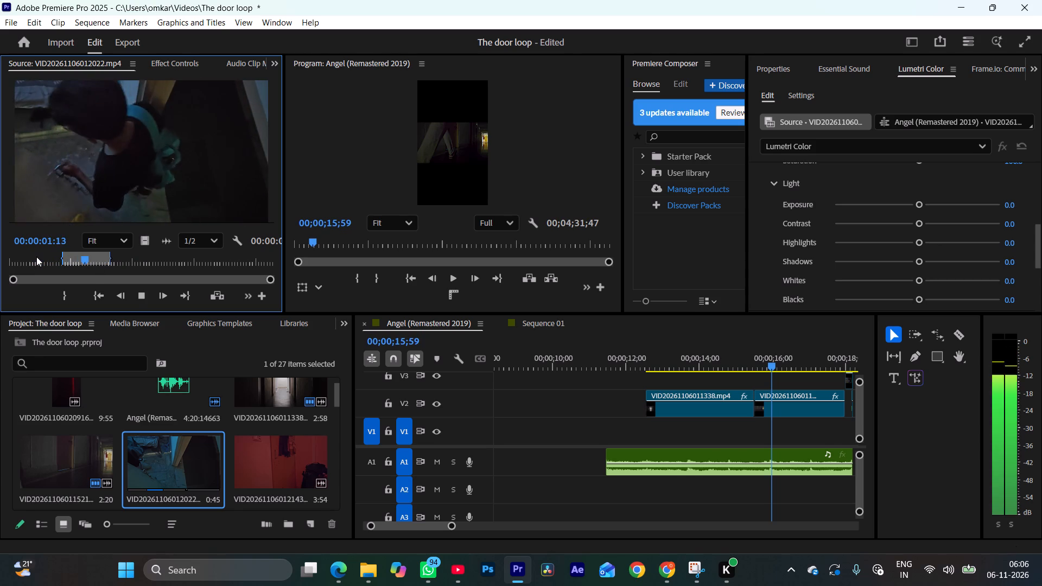
pyautogui.click(36, 257)
pyautogui.press('space')
pyautogui.press('space')
pyautogui.moveTo(36, 257); pyautogui.dragTo(25, 258)
pyautogui.press('space')
pyautogui.press('space')
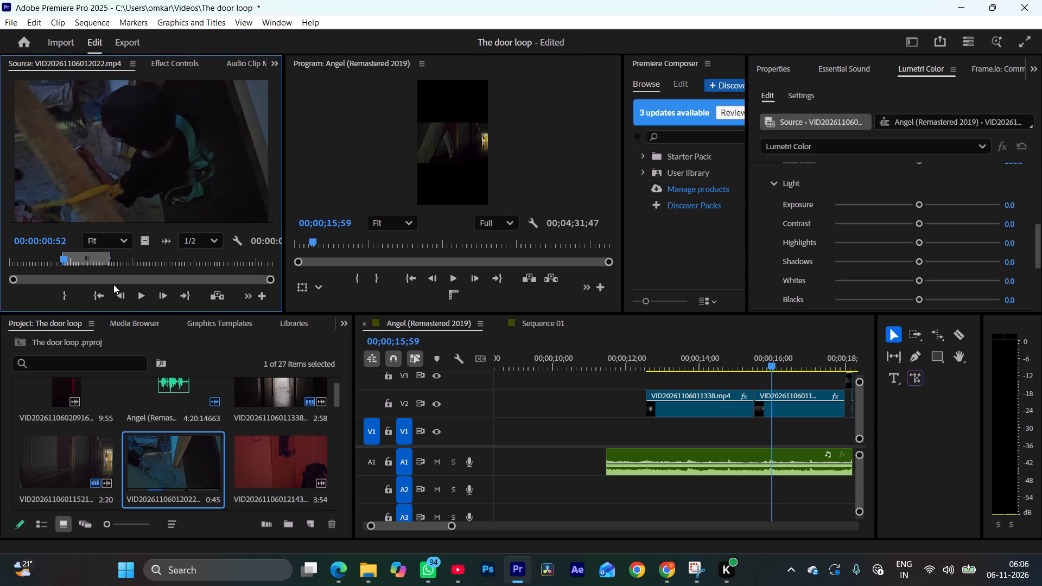
pyautogui.press('space')
pyautogui.press('space')
pyautogui.click(30, 258)
pyautogui.press('space')
pyautogui.press('space')
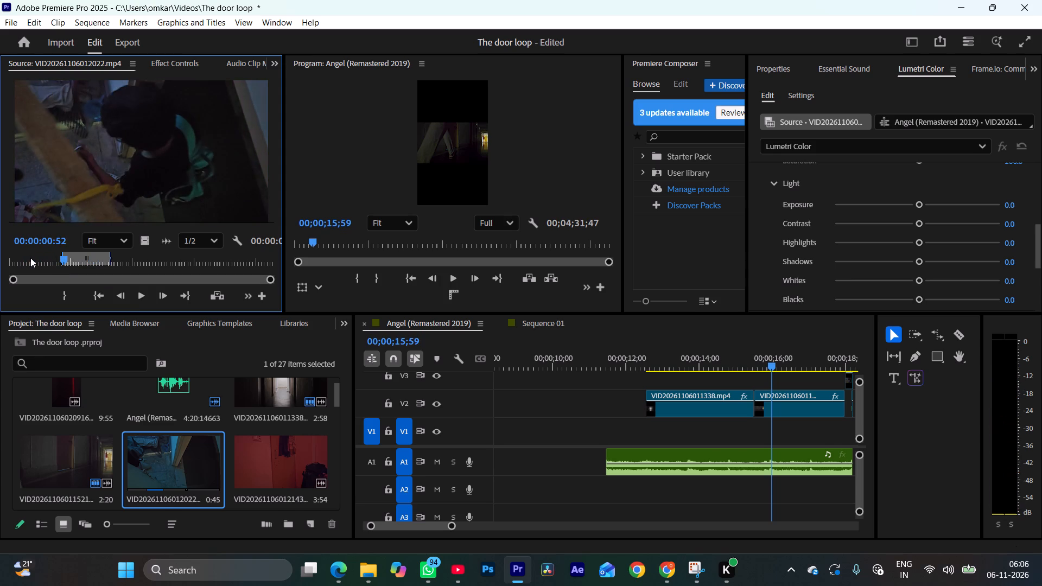
pyautogui.click(30, 258)
pyautogui.press('space')
pyautogui.press('space')
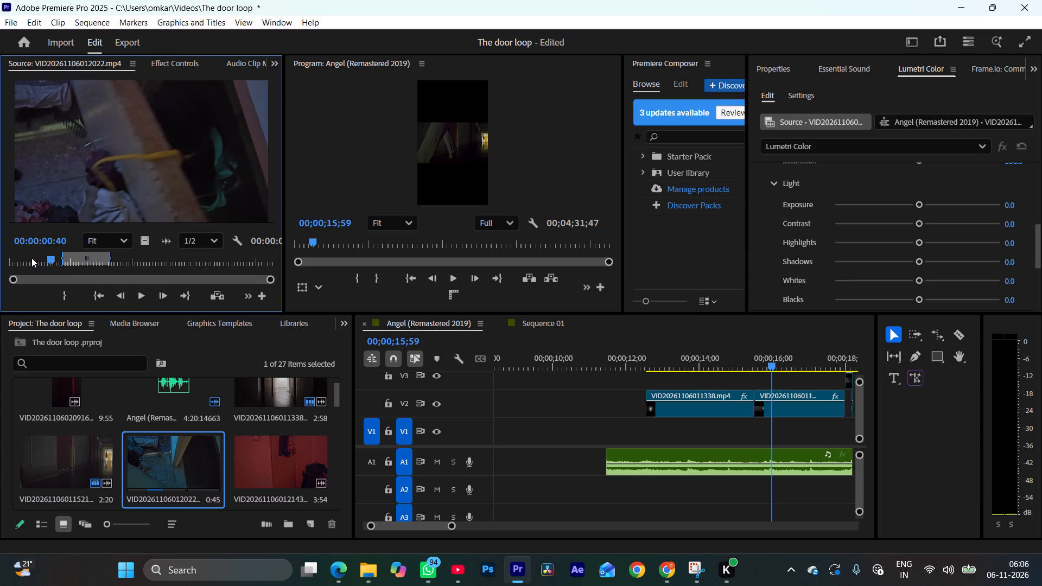
# Mark the door sound in VID20261106012022.mp4 with an in point near the start and an out point at 00:00:00:55.
pyautogui.click(31, 258)
pyautogui.write('i')
pyautogui.press('space')
pyautogui.press('space')
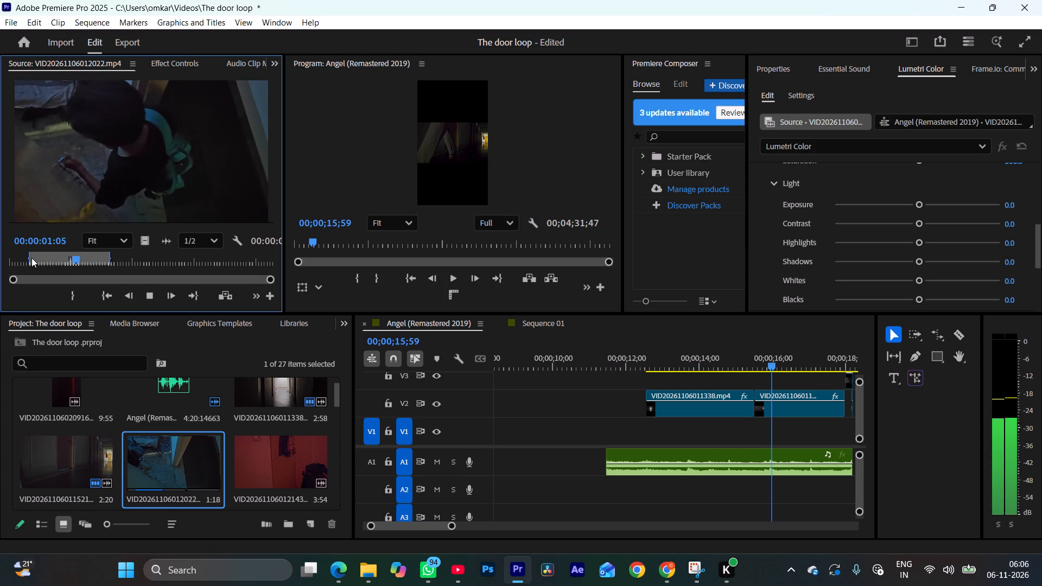
pyautogui.press('space')
pyautogui.press('space')
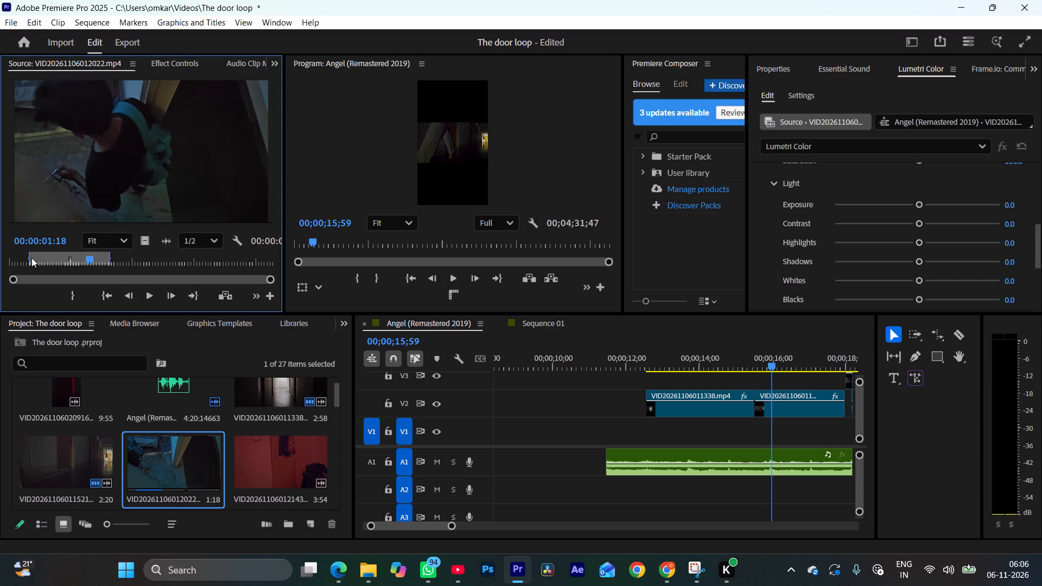
pyautogui.moveTo(89, 260); pyautogui.dragTo(58, 263)
pyautogui.press('space')
pyautogui.press('space')
pyautogui.moveTo(52, 260); pyautogui.dragTo(40, 262)
pyautogui.press('space')
pyautogui.press('space')
pyautogui.press('space')
pyautogui.press('space')
pyautogui.press('o')
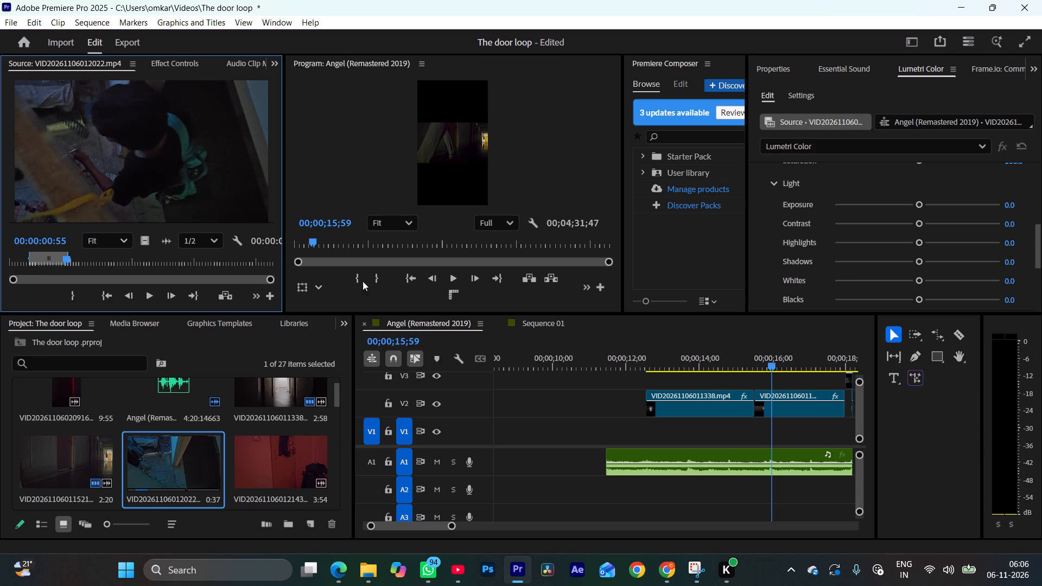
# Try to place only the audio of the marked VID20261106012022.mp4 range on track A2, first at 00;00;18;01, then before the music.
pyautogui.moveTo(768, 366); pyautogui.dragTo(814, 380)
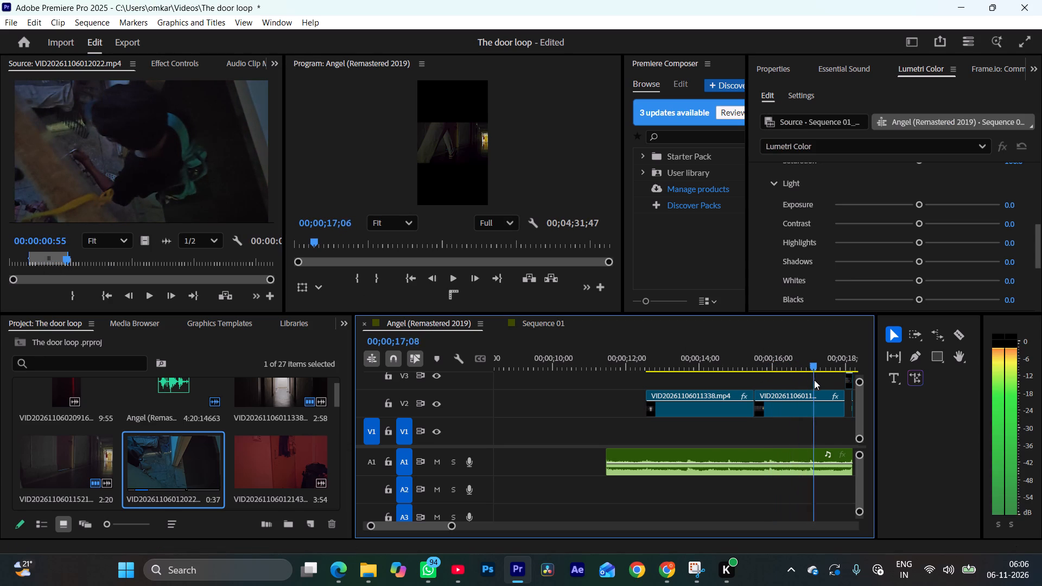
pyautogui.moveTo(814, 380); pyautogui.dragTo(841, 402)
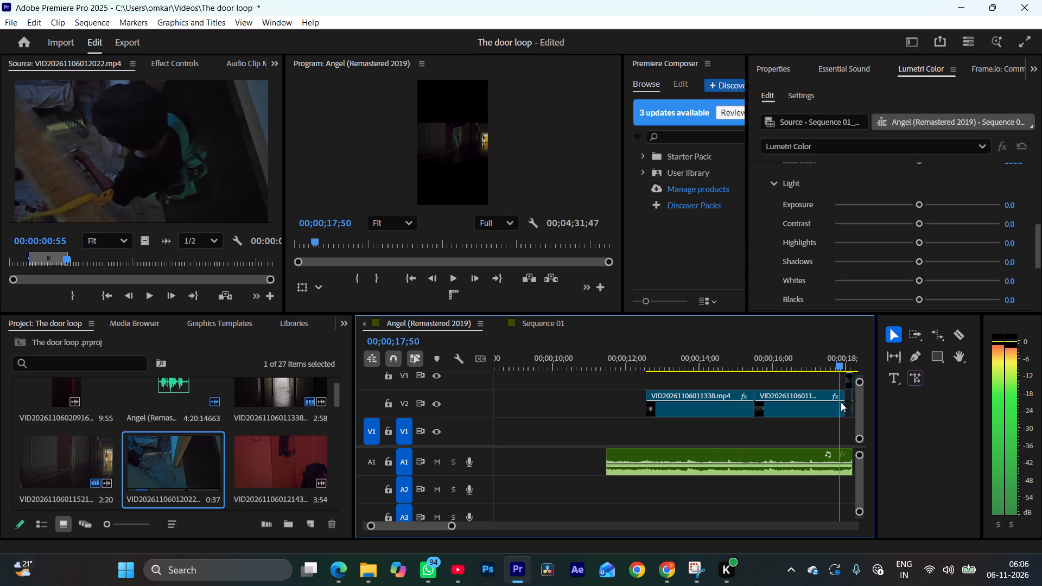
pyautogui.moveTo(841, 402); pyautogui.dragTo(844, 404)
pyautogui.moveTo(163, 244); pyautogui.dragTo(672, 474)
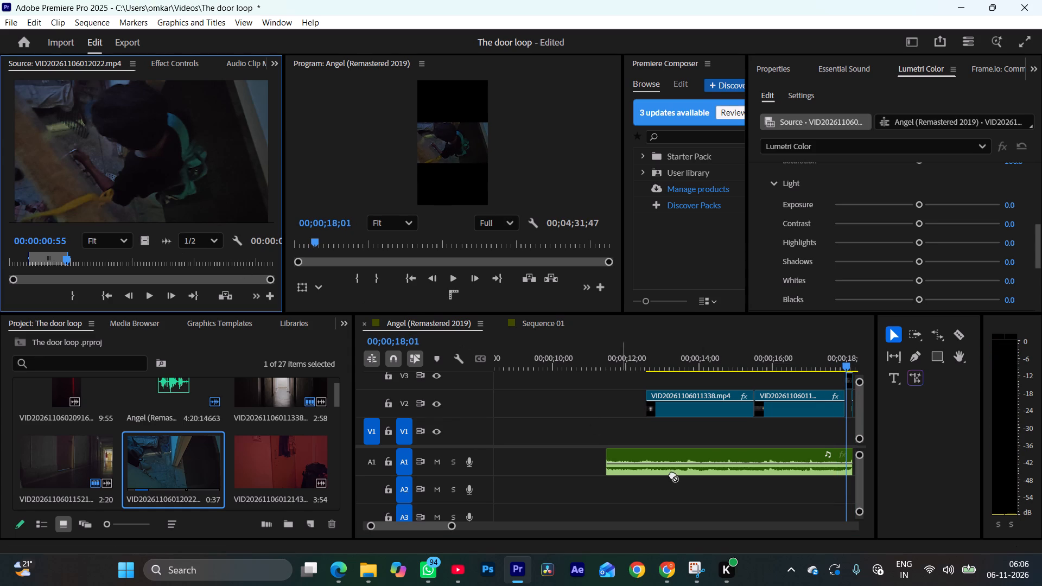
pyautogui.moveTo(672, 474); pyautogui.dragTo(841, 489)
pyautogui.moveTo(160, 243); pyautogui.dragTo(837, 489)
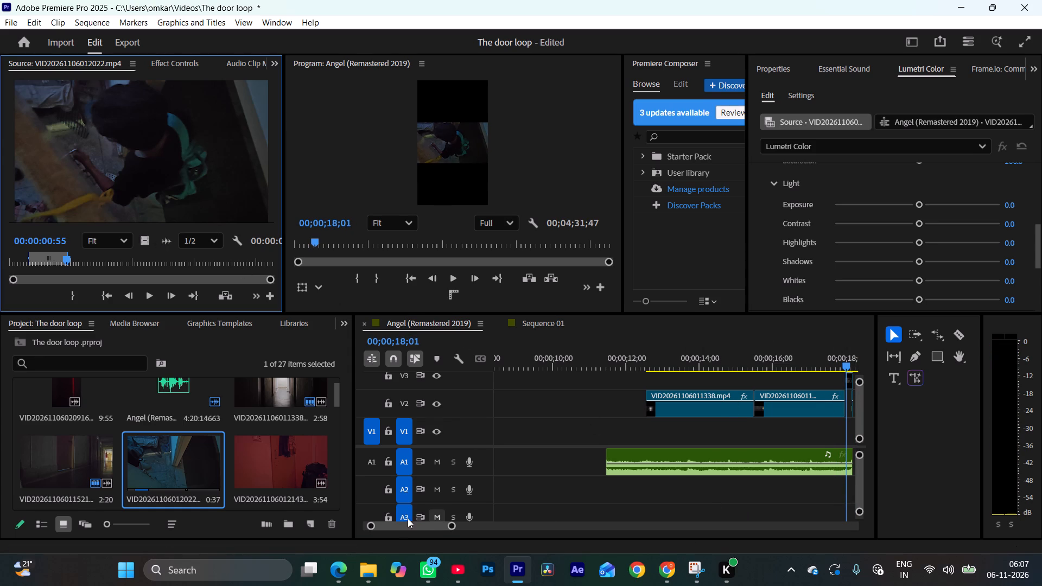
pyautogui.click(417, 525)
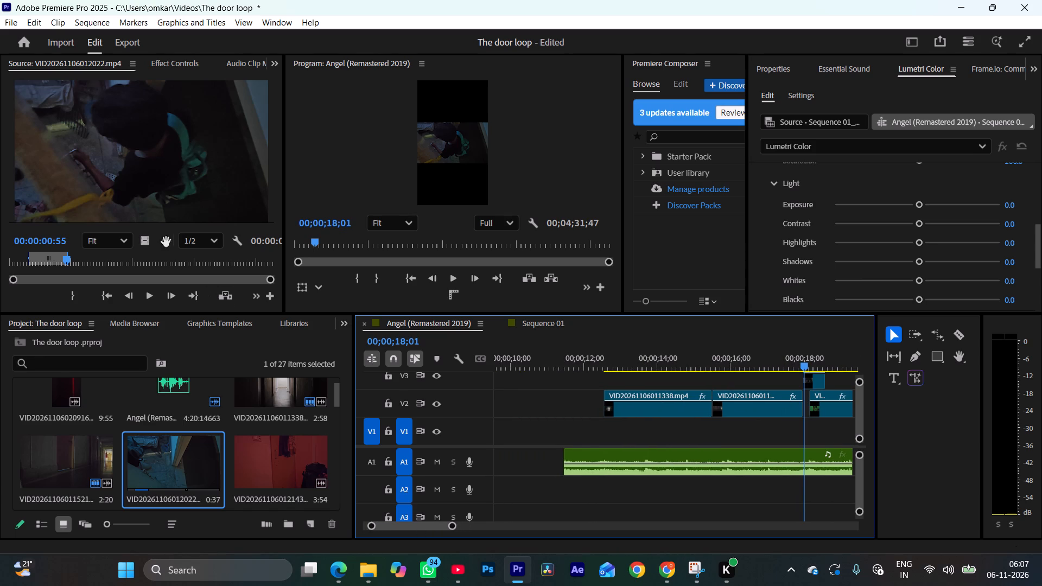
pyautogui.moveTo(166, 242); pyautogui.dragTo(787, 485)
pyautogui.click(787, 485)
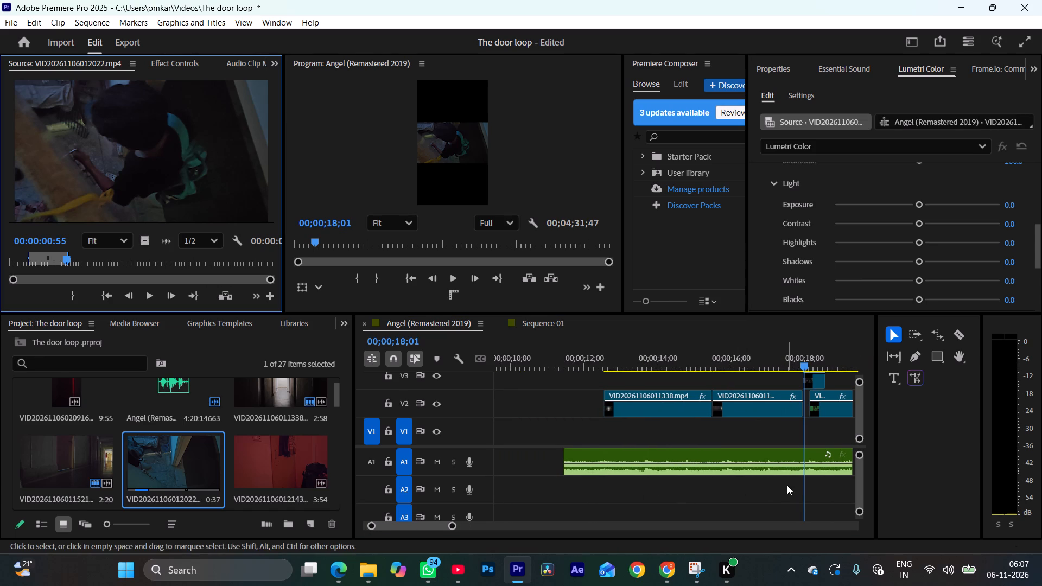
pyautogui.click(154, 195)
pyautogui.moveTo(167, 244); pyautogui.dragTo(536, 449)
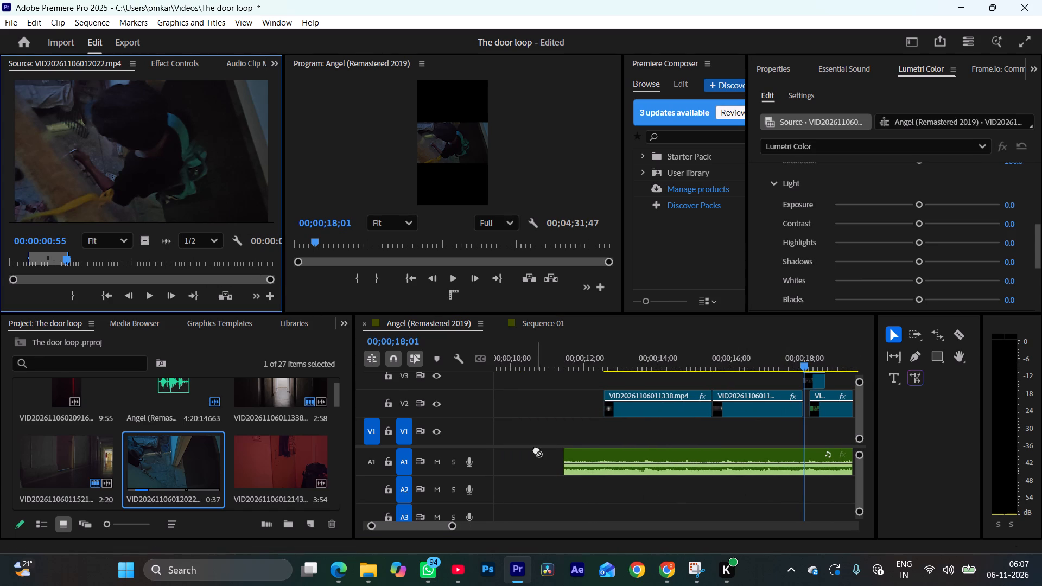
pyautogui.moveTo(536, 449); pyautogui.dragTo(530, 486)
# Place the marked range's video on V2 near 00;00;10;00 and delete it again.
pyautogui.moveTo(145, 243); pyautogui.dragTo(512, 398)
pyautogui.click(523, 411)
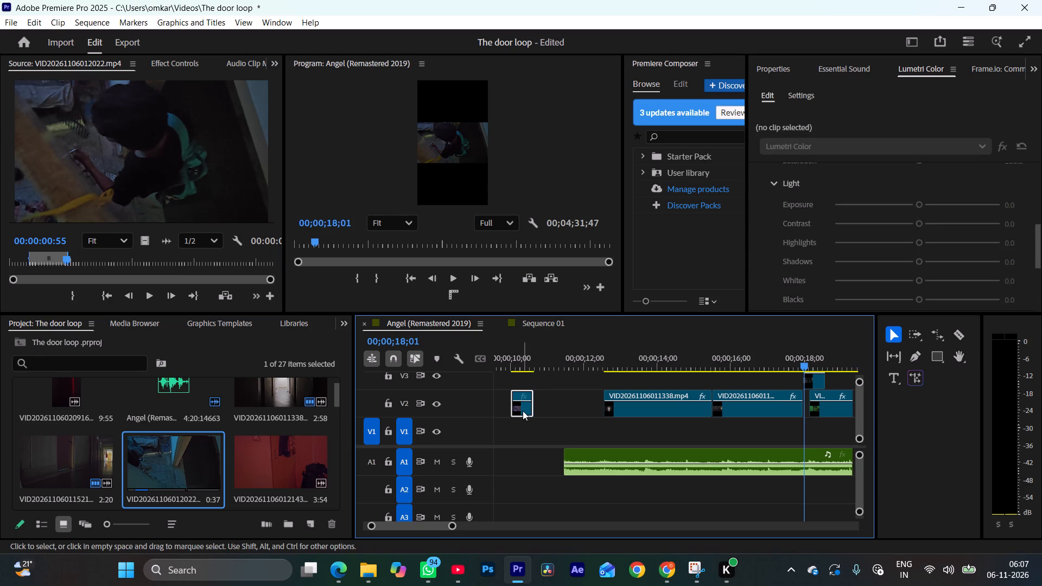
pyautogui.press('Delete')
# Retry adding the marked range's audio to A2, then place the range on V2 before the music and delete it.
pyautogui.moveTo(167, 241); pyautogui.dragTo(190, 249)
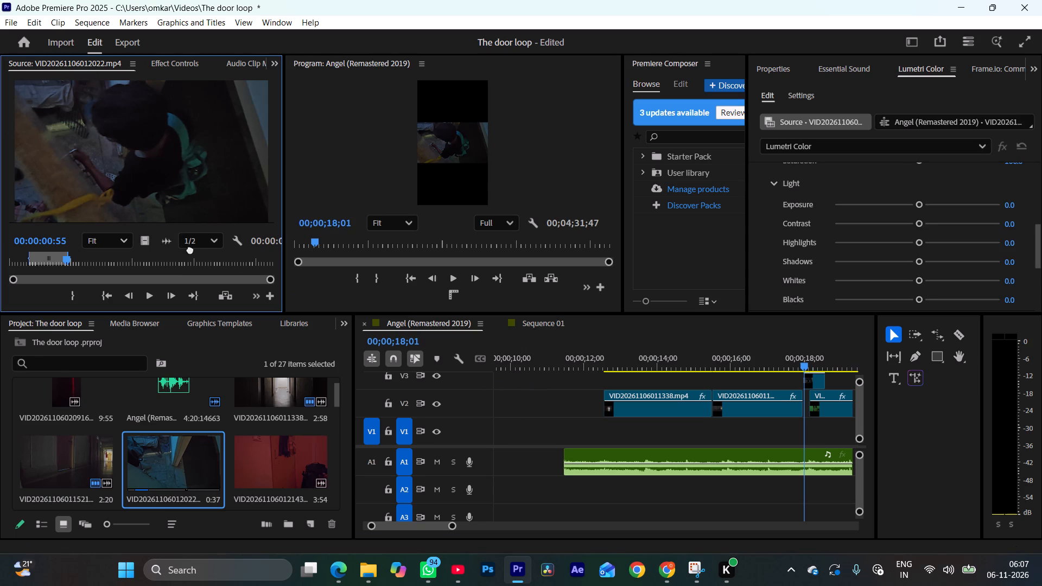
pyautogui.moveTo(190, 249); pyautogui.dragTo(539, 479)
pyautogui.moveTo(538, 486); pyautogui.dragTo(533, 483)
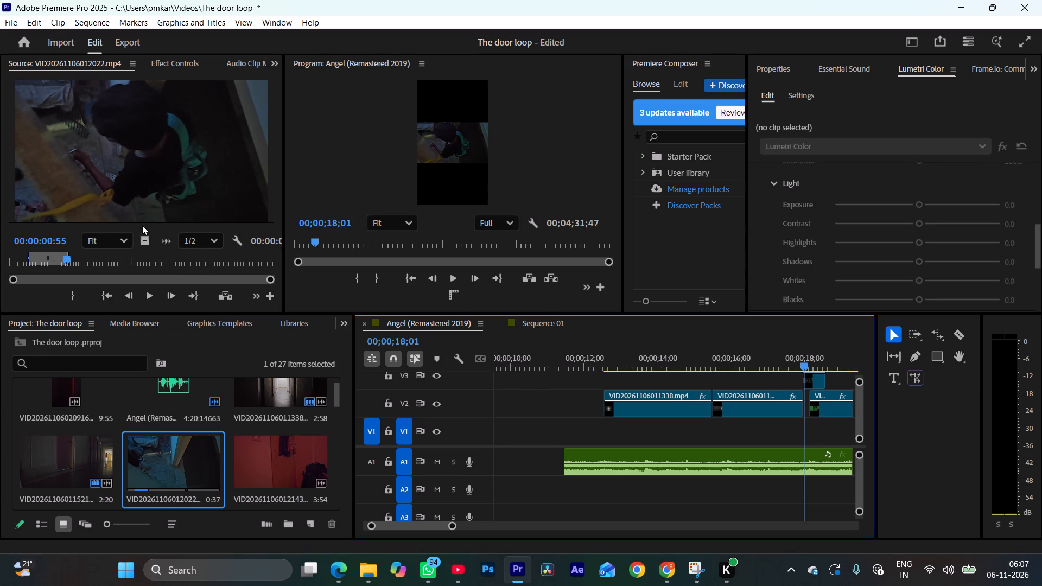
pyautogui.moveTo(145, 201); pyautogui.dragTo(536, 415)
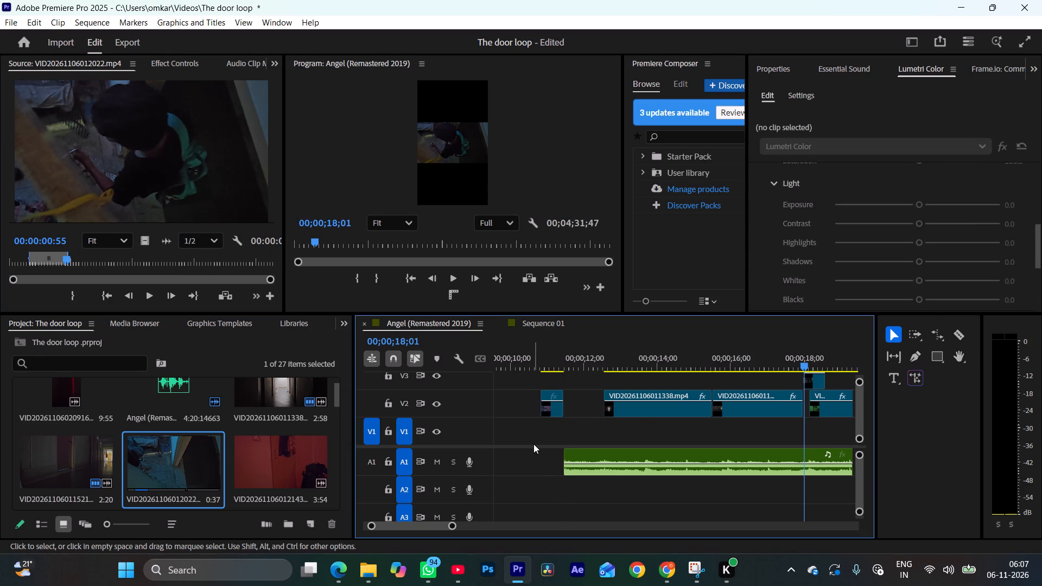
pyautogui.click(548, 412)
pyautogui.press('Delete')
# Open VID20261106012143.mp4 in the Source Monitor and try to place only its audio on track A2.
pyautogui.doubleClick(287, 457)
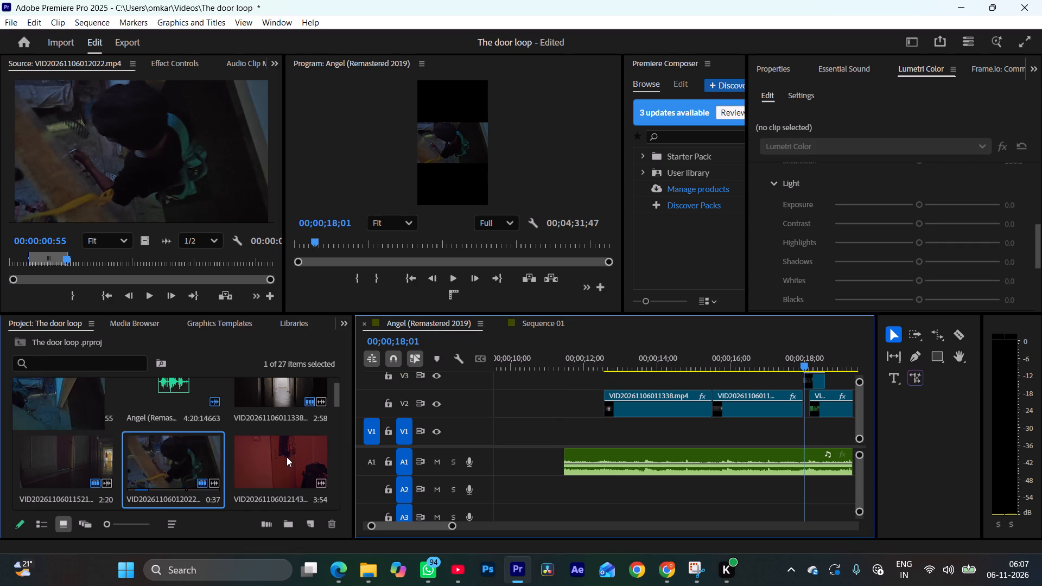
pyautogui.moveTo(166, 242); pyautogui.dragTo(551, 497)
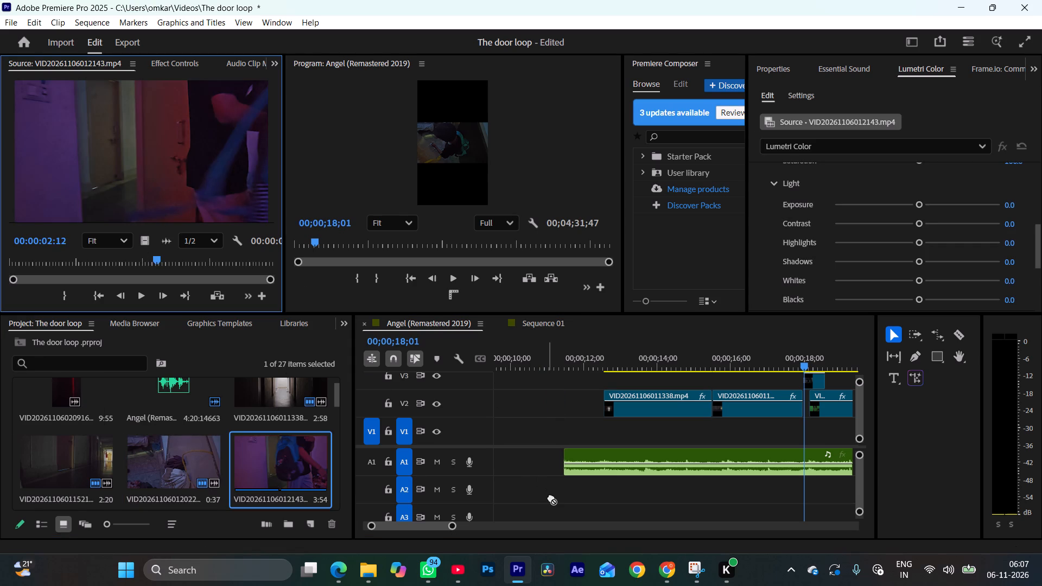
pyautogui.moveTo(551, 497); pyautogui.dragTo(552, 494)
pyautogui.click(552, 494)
# Split the music on A1 at 00;00;47;09, where the video clips end, select the part after the cut, and undo the last action.
pyautogui.moveTo(433, 526); pyautogui.dragTo(444, 527)
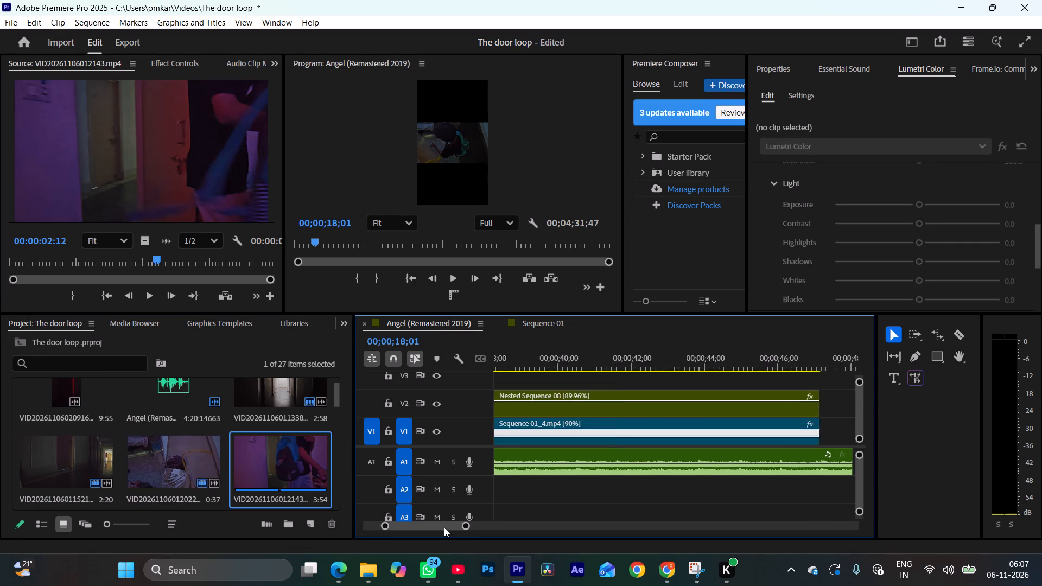
pyautogui.moveTo(444, 527); pyautogui.dragTo(451, 528)
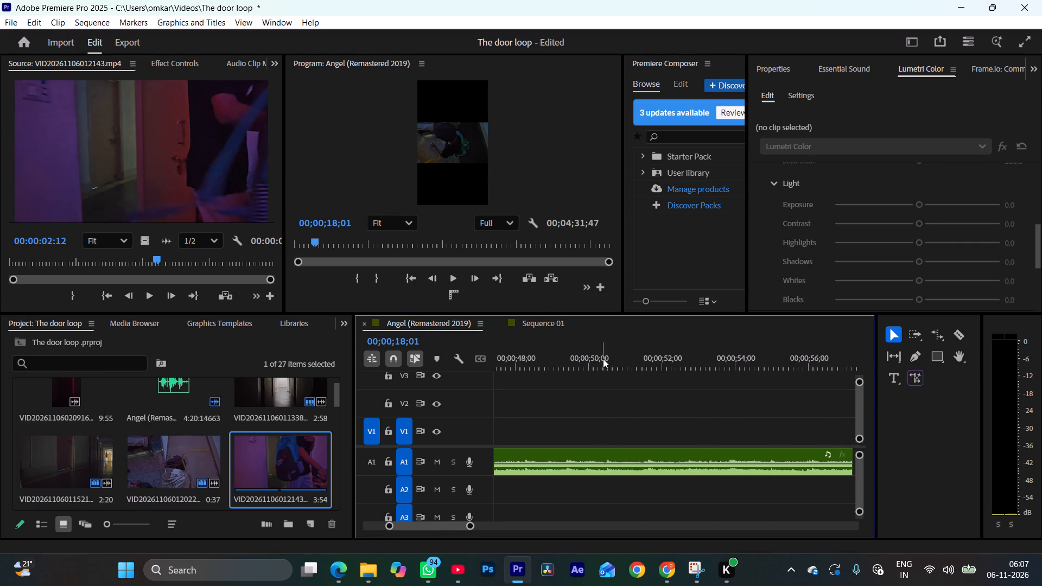
pyautogui.moveTo(599, 359); pyautogui.dragTo(787, 368)
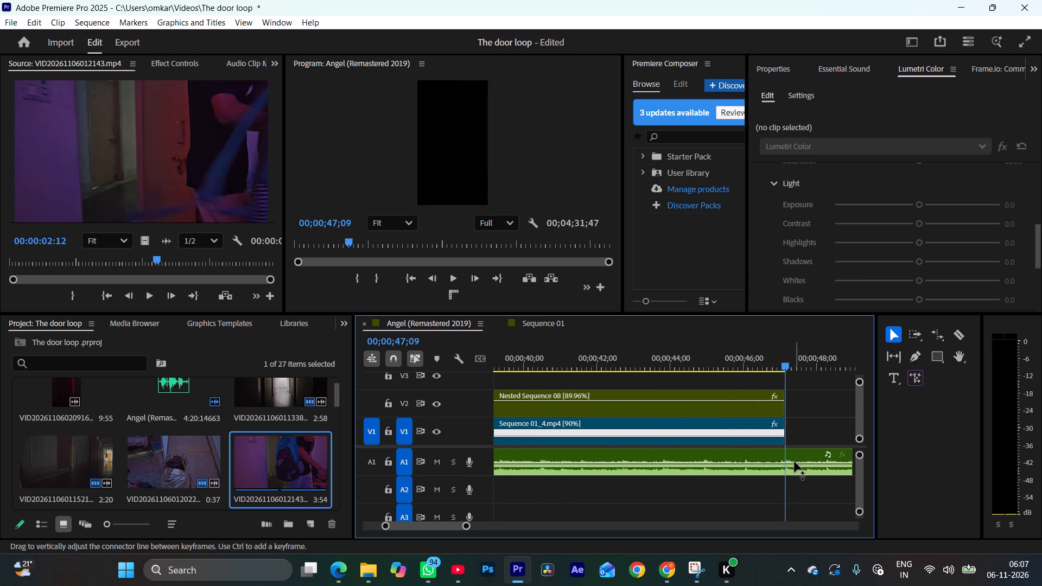
pyautogui.press('c')
pyautogui.click(790, 459)
pyautogui.press('v')
pyautogui.click(808, 457)
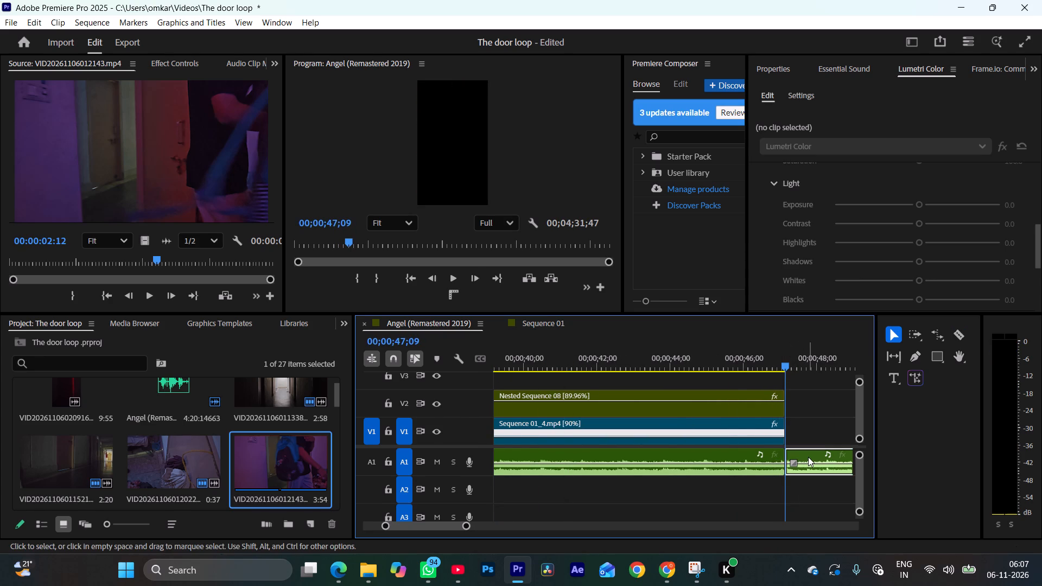
pyautogui.hotkey('ctrl', 'z')
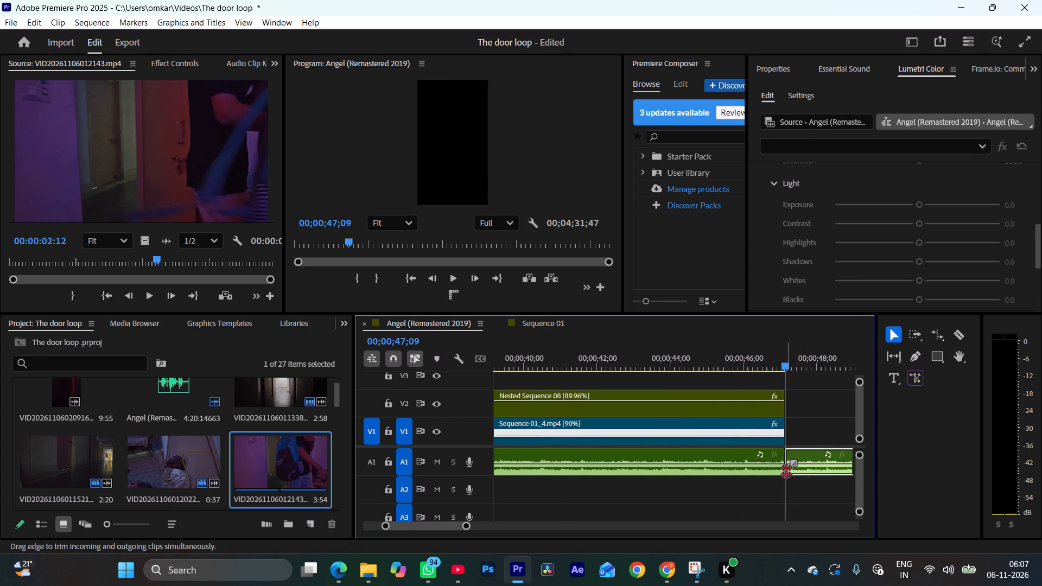
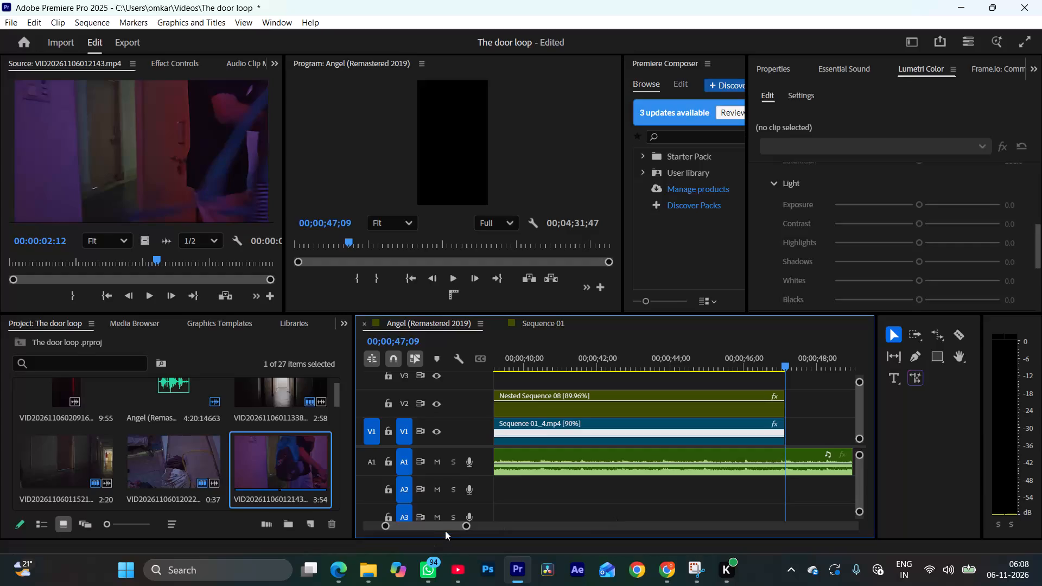
# Scrub the Angel (Remastered 2009) sequence between about 00;00;17;00 and 00;00;32;00 to review the V1 and V2 clips against the music.
pyautogui.moveTo(445, 531); pyautogui.dragTo(439, 526)
pyautogui.moveTo(439, 527); pyautogui.dragTo(429, 533)
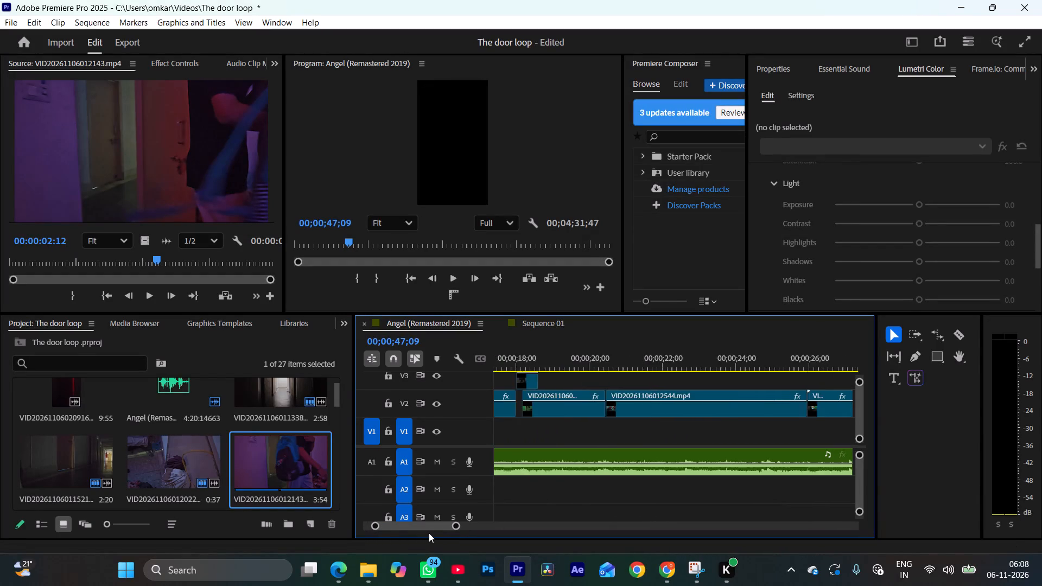
pyautogui.moveTo(429, 533); pyautogui.dragTo(430, 534)
pyautogui.moveTo(635, 362); pyautogui.dragTo(601, 366)
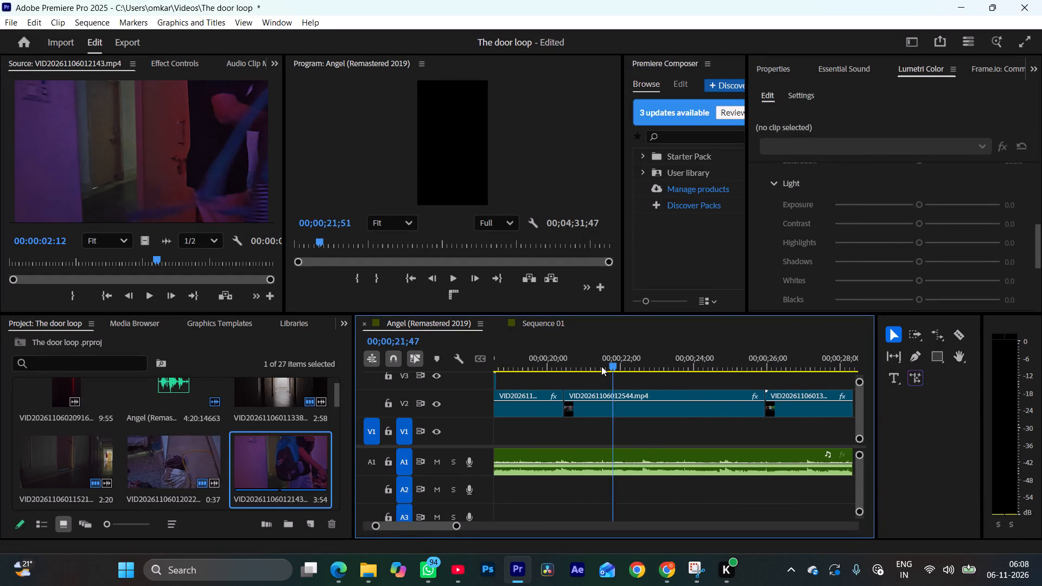
pyautogui.moveTo(601, 366); pyautogui.dragTo(818, 384)
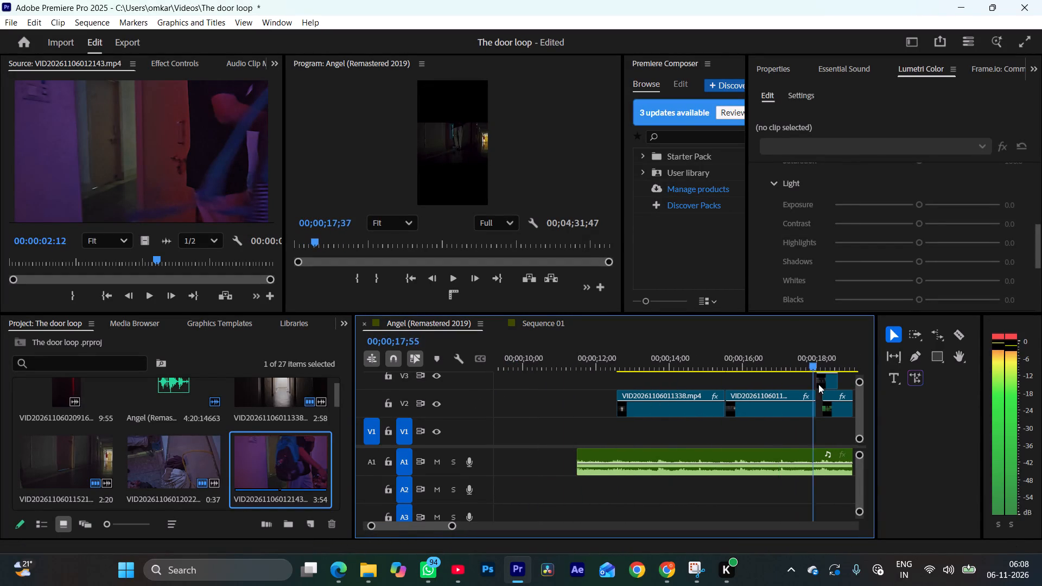
pyautogui.moveTo(818, 384); pyautogui.dragTo(572, 425)
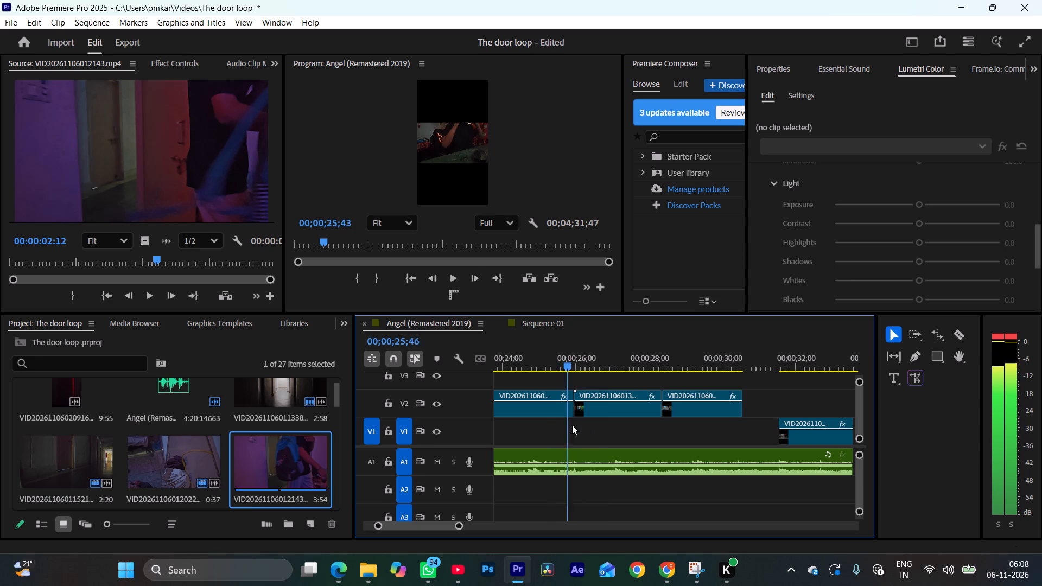
pyautogui.moveTo(572, 425); pyautogui.dragTo(700, 429)
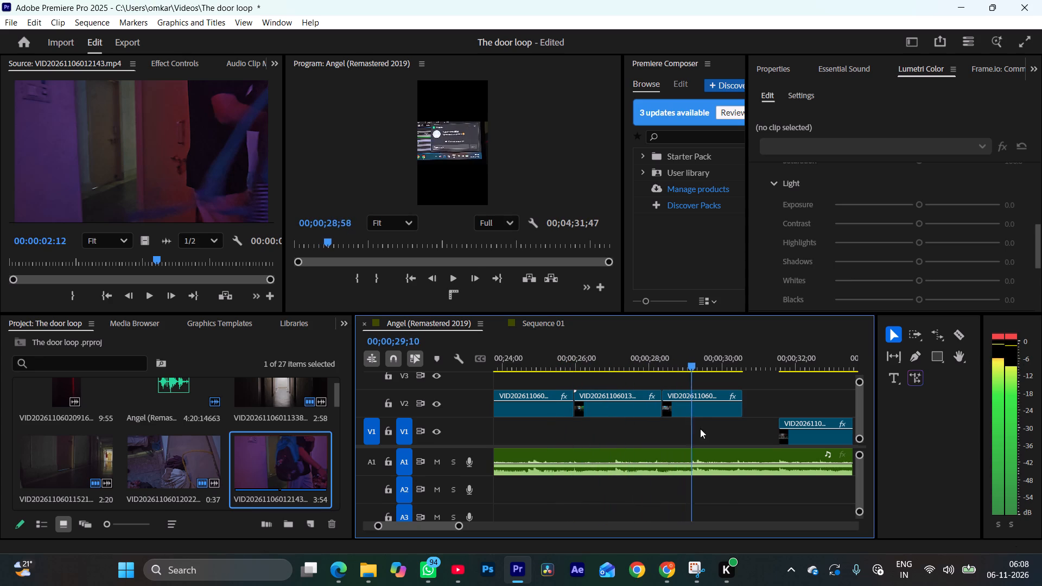
pyautogui.moveTo(700, 429); pyautogui.dragTo(797, 423)
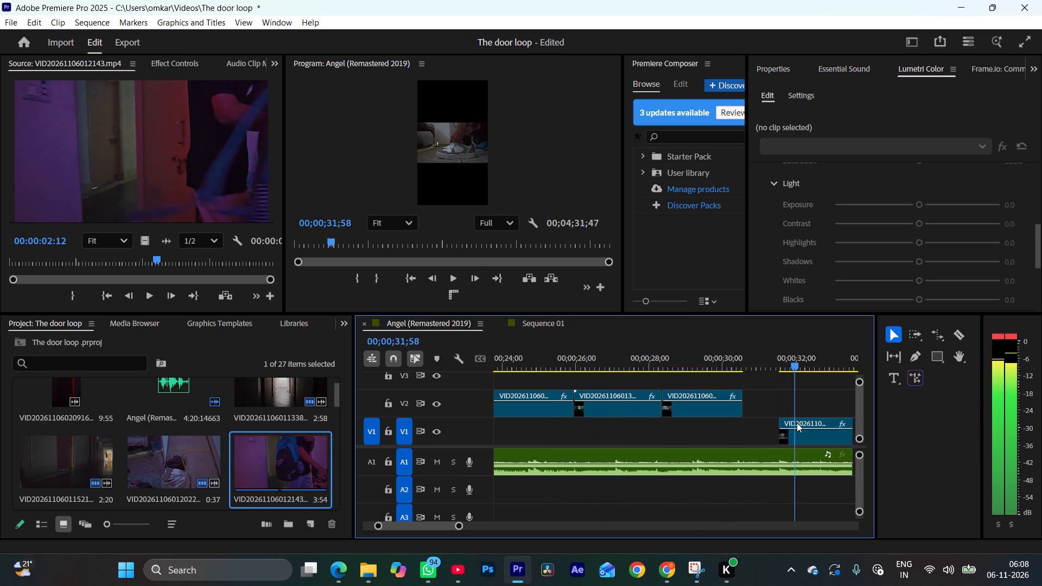
pyautogui.moveTo(797, 423); pyautogui.dragTo(653, 488)
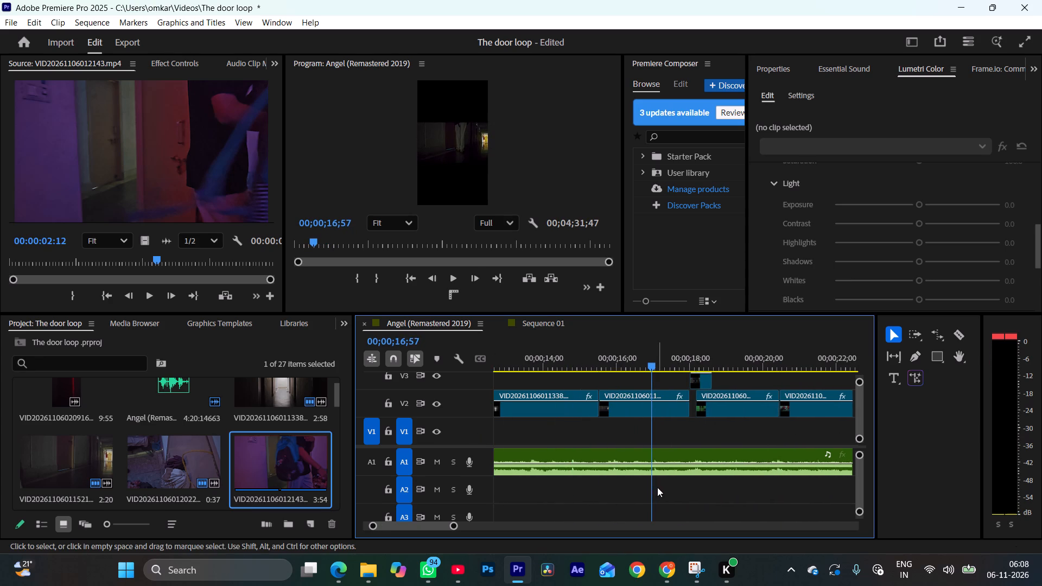
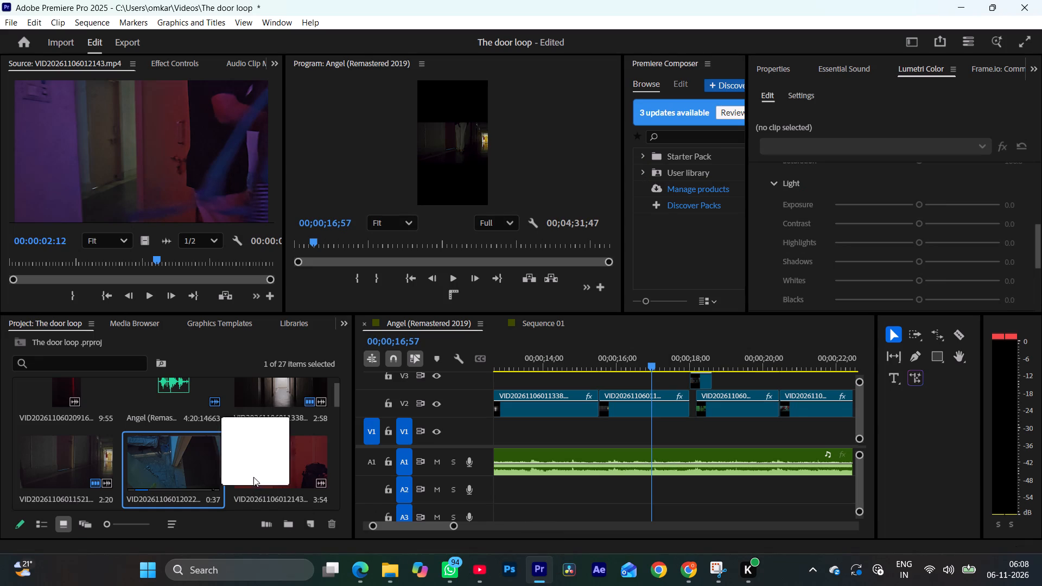
# Import the Slippers Shuffle On Wood [SOUND EFFECT] MP3 into the project and open it in the Source monitor.
pyautogui.moveTo(253, 477); pyautogui.dragTo(250, 468)
pyautogui.doubleClick(275, 476)
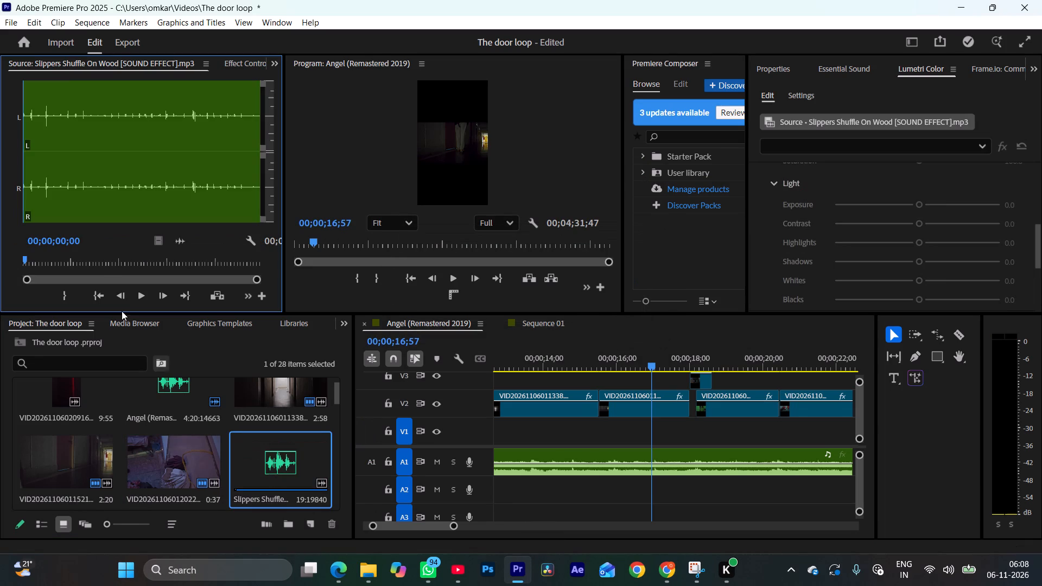
# Audition the start of the slippers shuffle sound and set its In point at about 00;00;01;19.
pyautogui.click(67, 265)
pyautogui.press('space')
pyautogui.press('space')
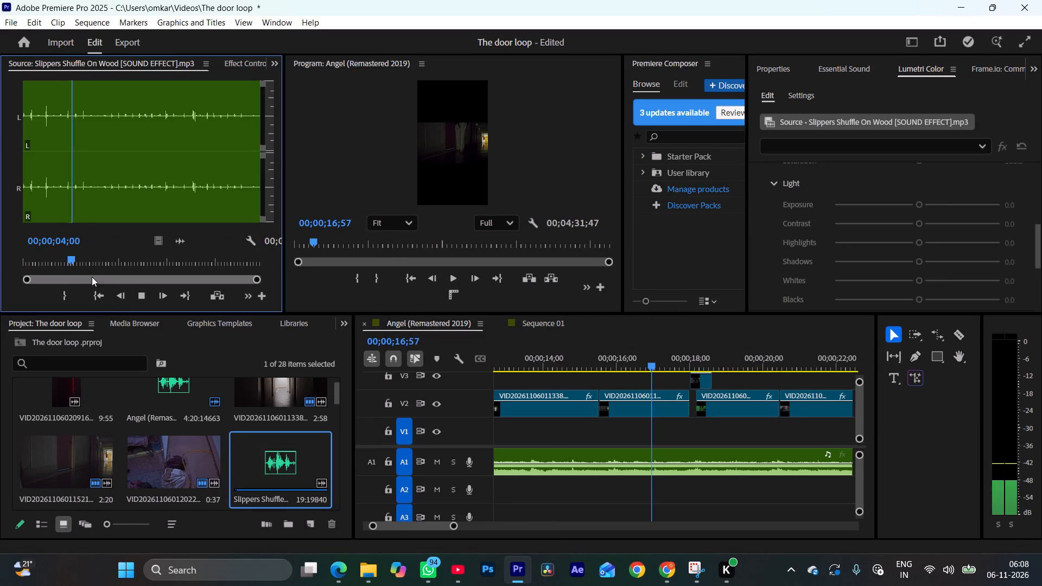
pyautogui.click(46, 257)
pyautogui.press('space')
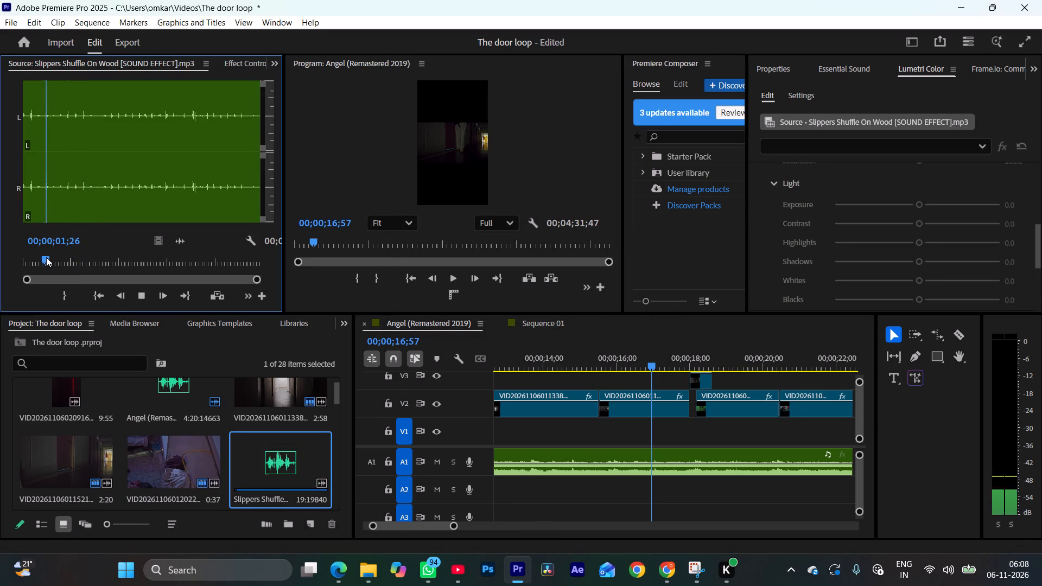
pyautogui.click(39, 259)
pyautogui.press('space')
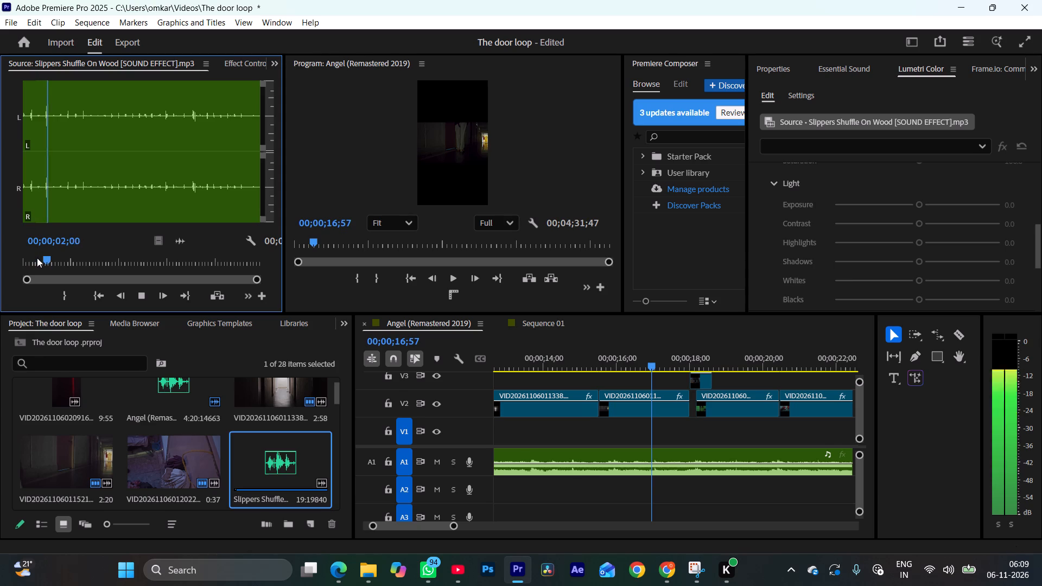
pyautogui.press('space')
pyautogui.moveTo(39, 257); pyautogui.dragTo(45, 257)
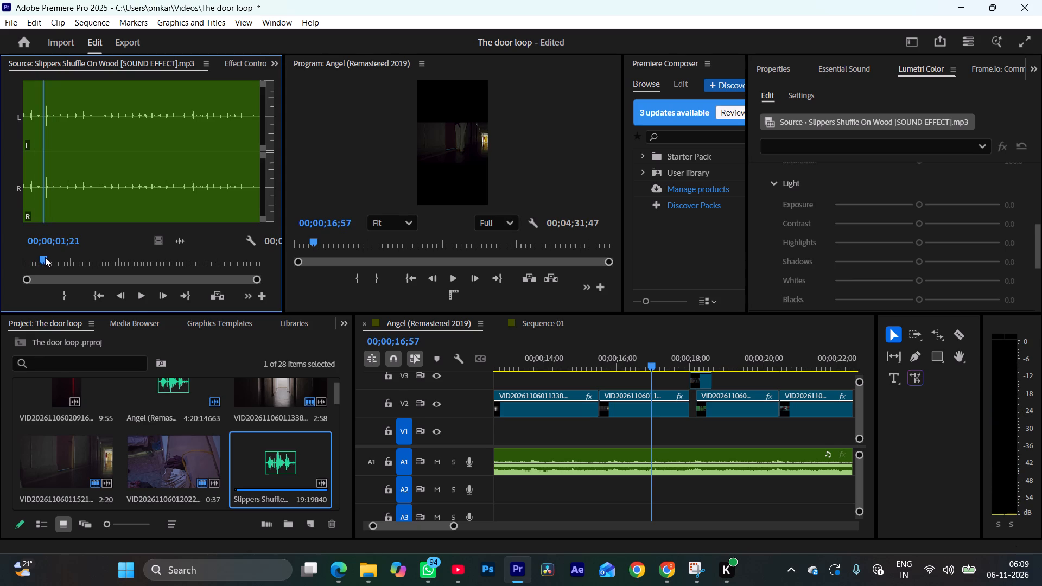
pyautogui.moveTo(45, 257); pyautogui.dragTo(45, 257)
pyautogui.write('i')
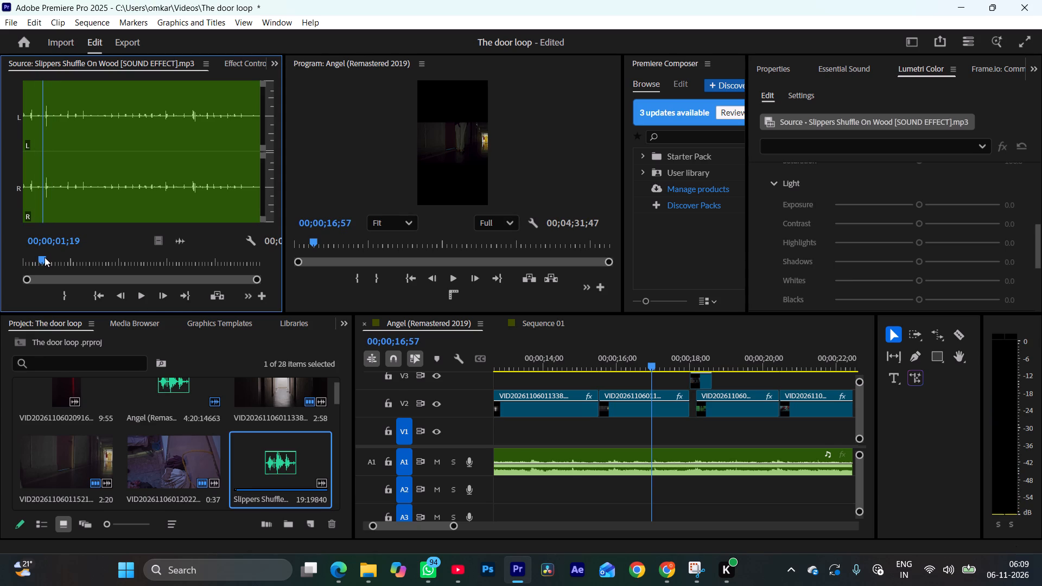
pyautogui.press('space')
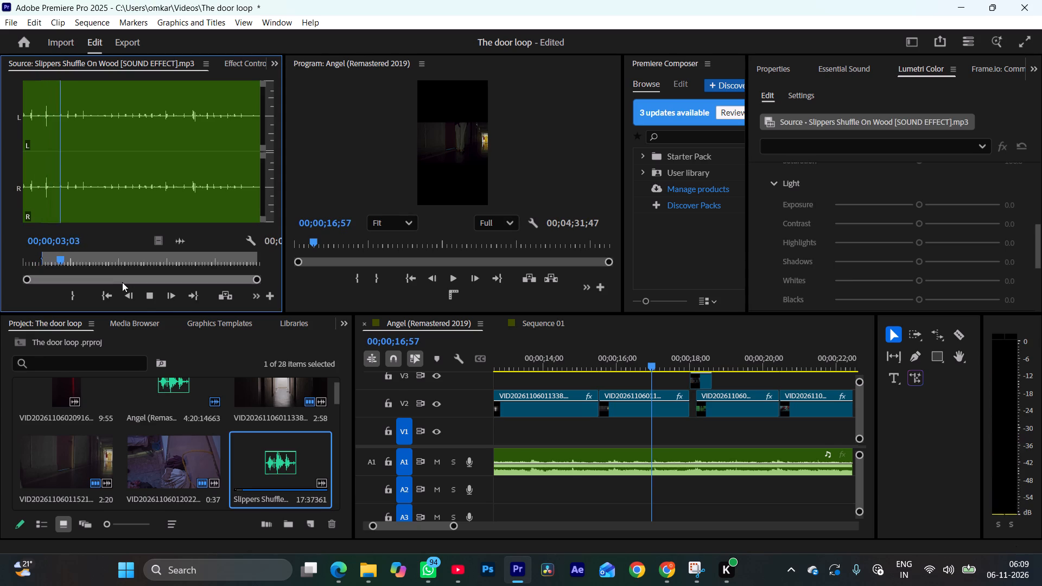
pyautogui.press('space')
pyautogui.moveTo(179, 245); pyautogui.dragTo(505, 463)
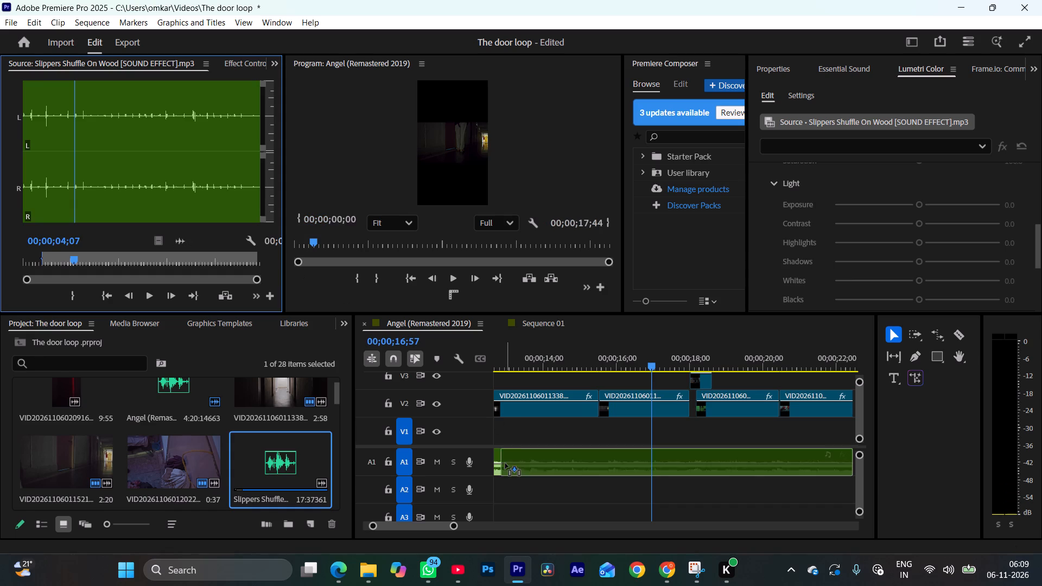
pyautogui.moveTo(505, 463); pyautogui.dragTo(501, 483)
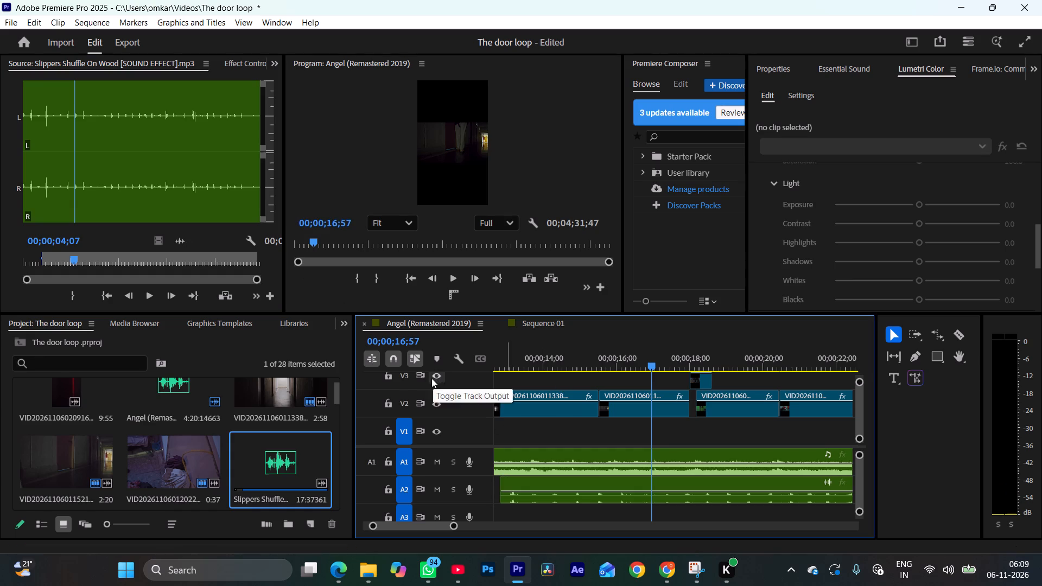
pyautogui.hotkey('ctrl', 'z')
# Set the slippers shuffle sound's Out point at about 00;00;05;16.
pyautogui.moveTo(73, 262); pyautogui.dragTo(78, 260)
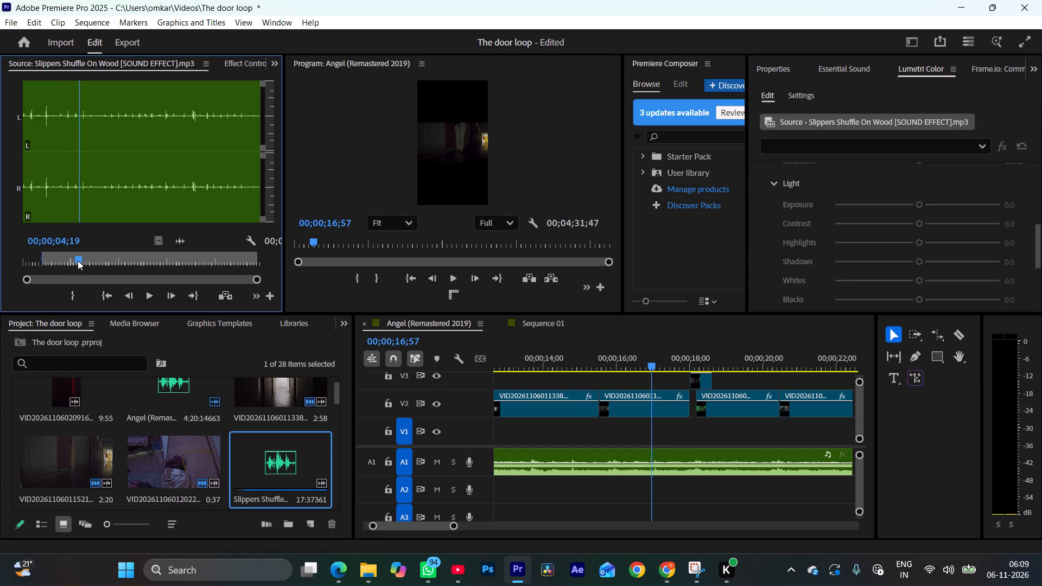
pyautogui.moveTo(78, 260); pyautogui.dragTo(88, 258)
pyautogui.press('o')
# Place the trimmed slippers shuffle sound on track A2, starting at the second V2 clip's cut at 00;00;15;33.
pyautogui.moveTo(608, 368); pyautogui.dragTo(517, 362)
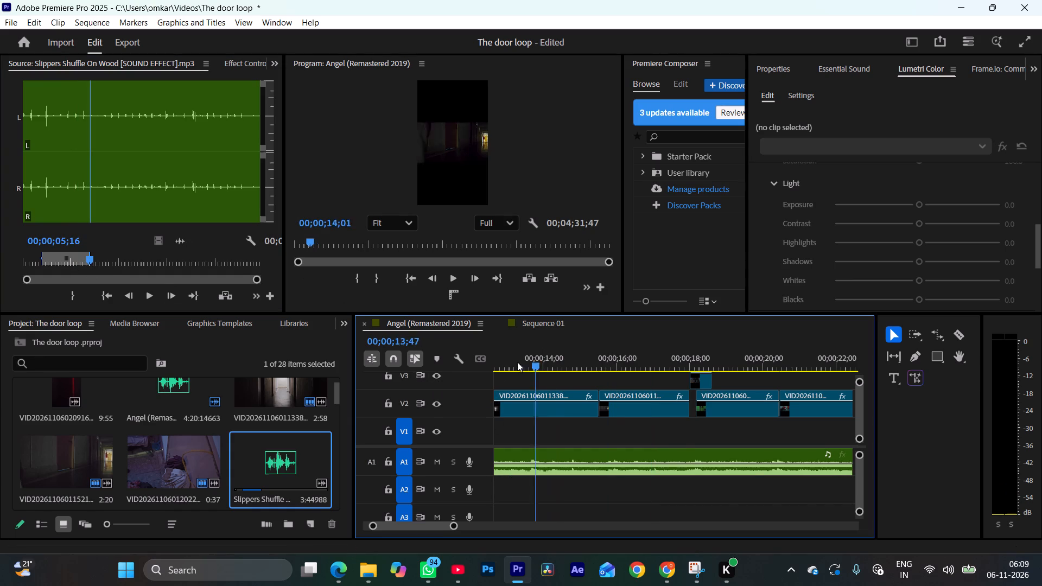
pyautogui.moveTo(517, 362); pyautogui.dragTo(689, 405)
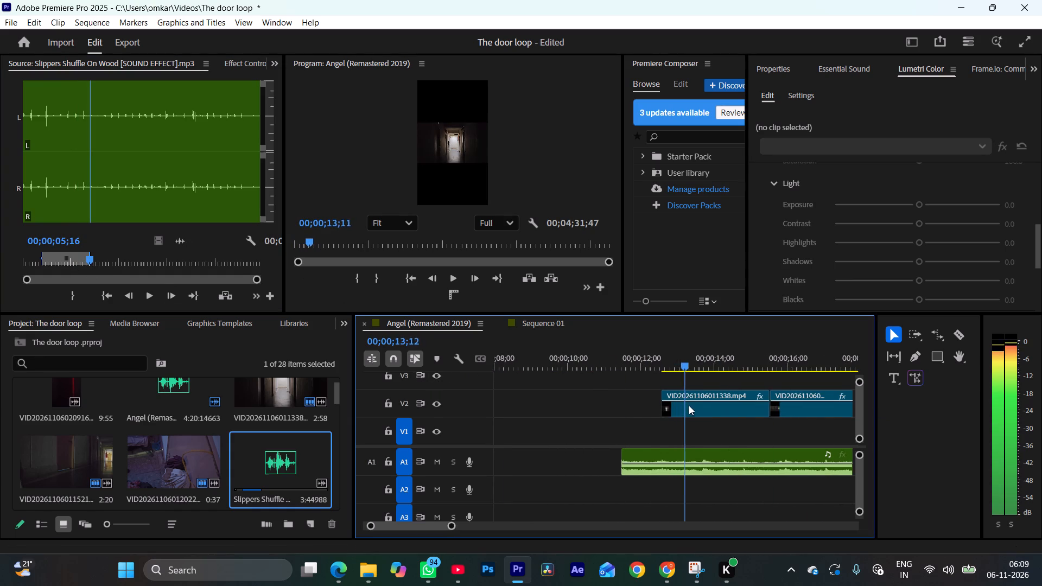
pyautogui.moveTo(689, 405); pyautogui.dragTo(773, 425)
pyautogui.moveTo(182, 241); pyautogui.dragTo(529, 331)
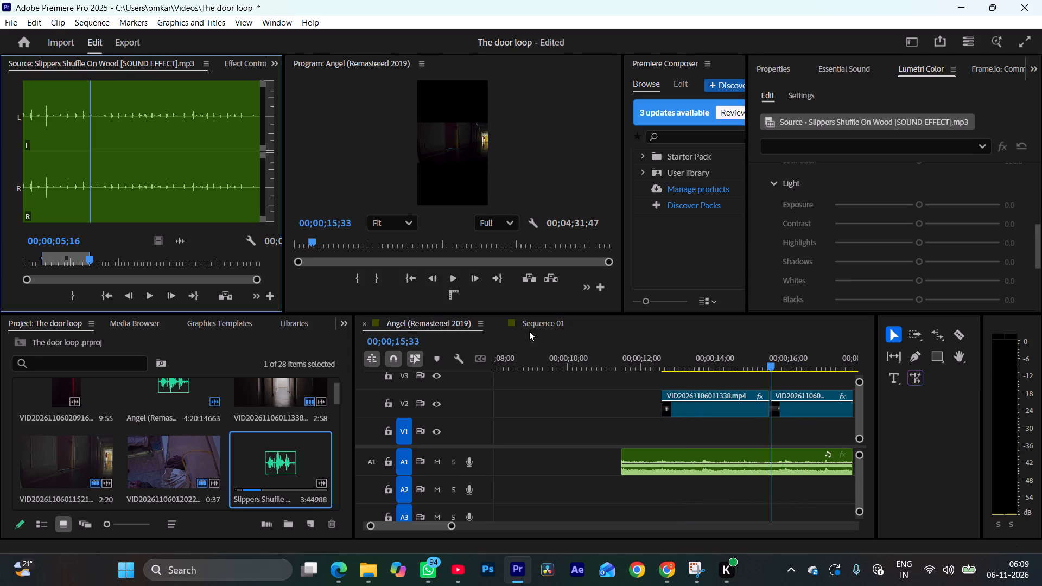
pyautogui.moveTo(529, 331); pyautogui.dragTo(776, 487)
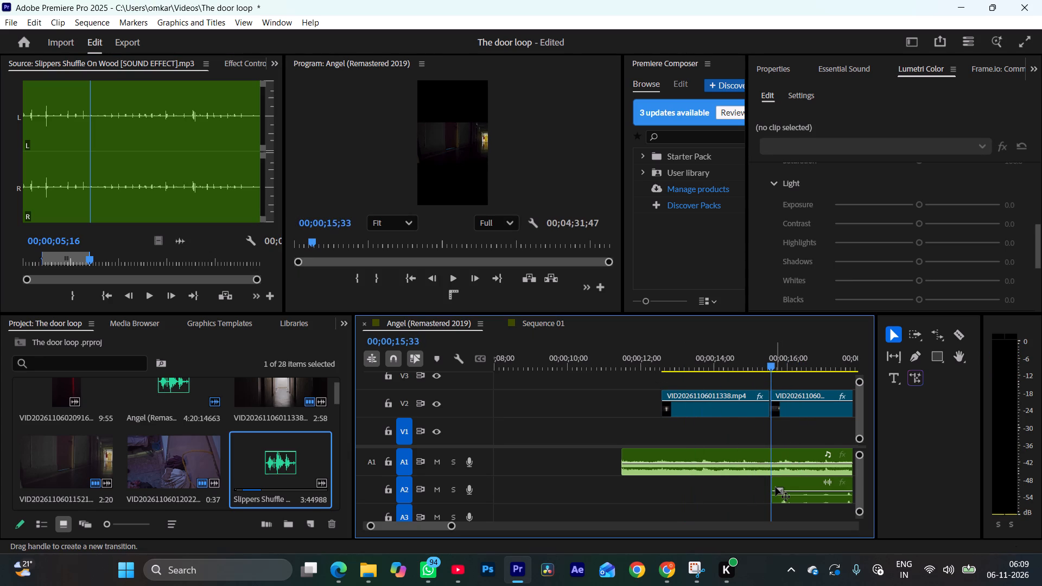
# Play the sequence repeatedly from about 00;00;15;33 to check the slipper sound against the footsteps in the walking shot.
pyautogui.press('space')
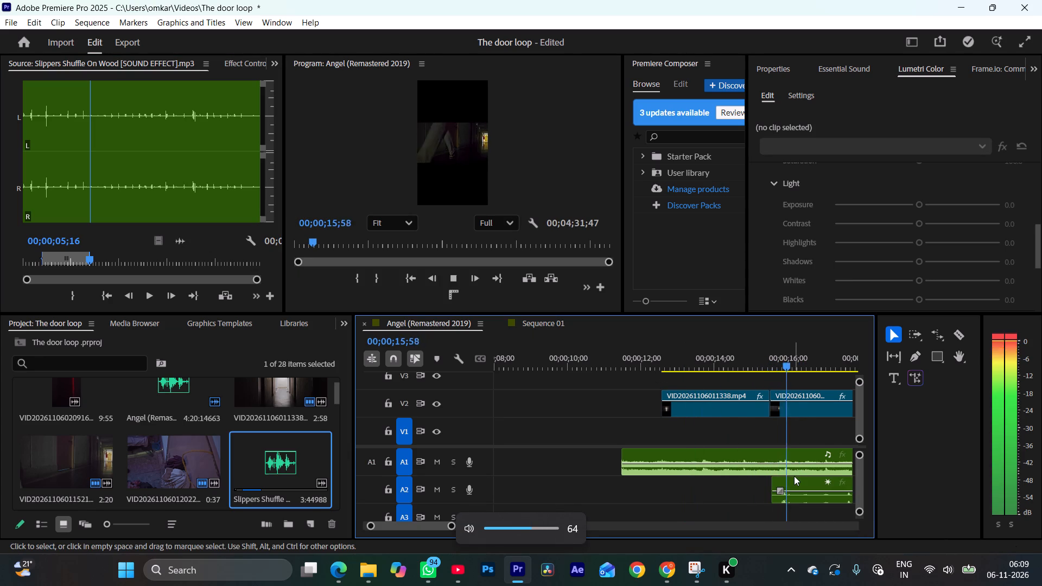
pyautogui.press('space')
pyautogui.click(802, 488)
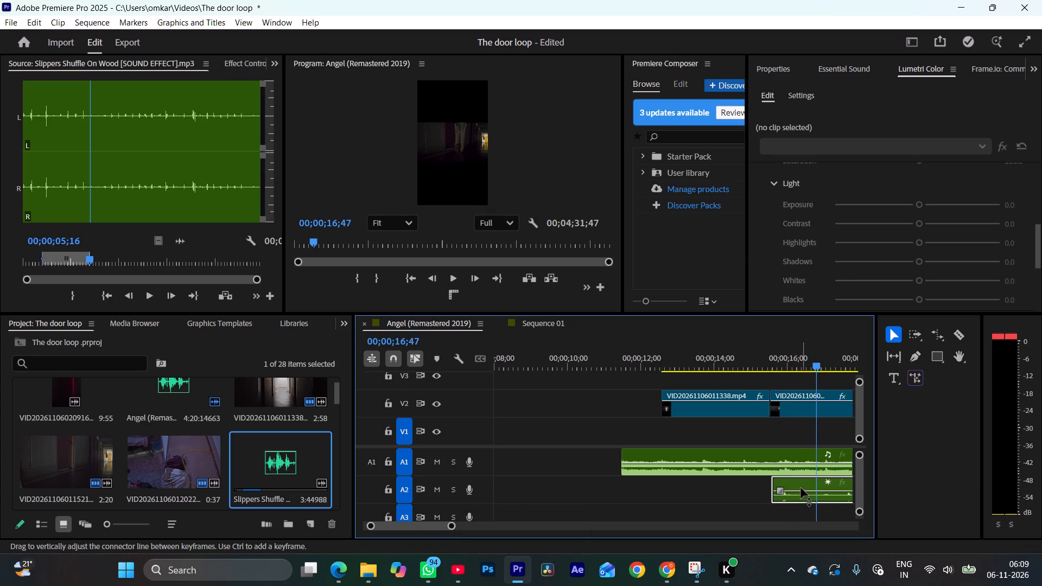
pyautogui.click(764, 360)
pyautogui.press('space')
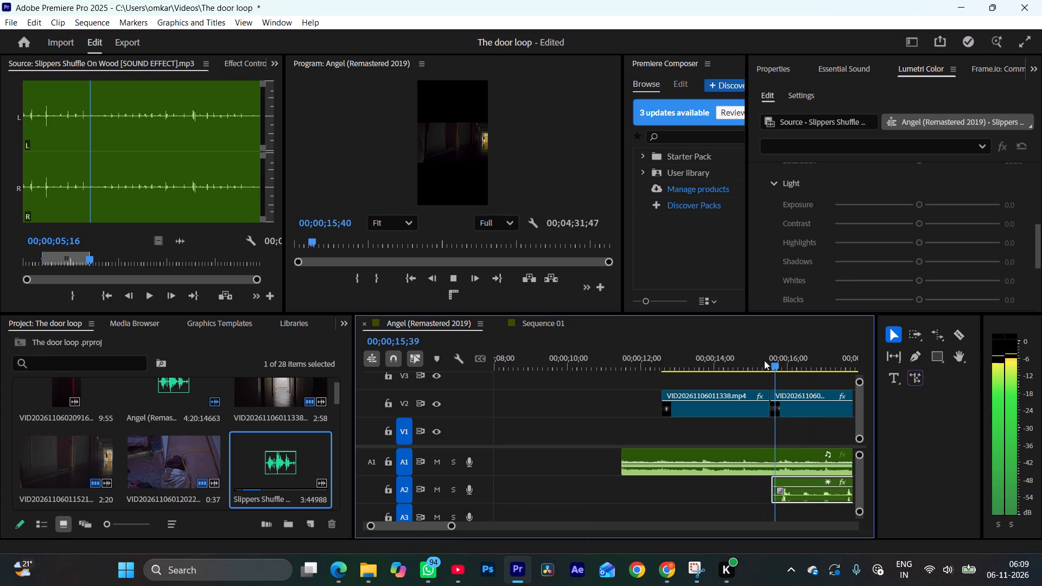
pyautogui.press('space')
pyautogui.click(808, 486)
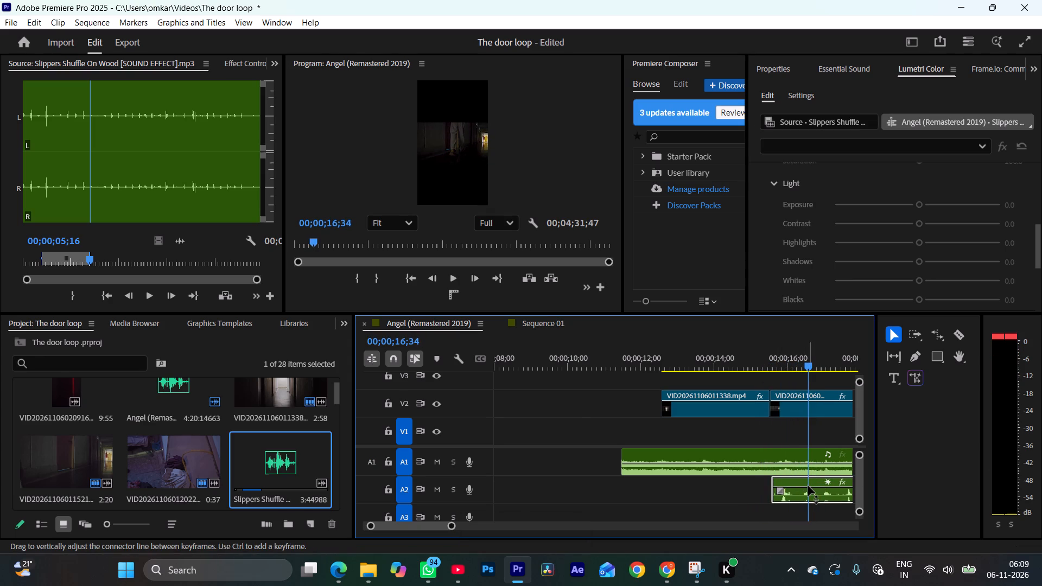
pyautogui.click(759, 362)
pyautogui.press('space')
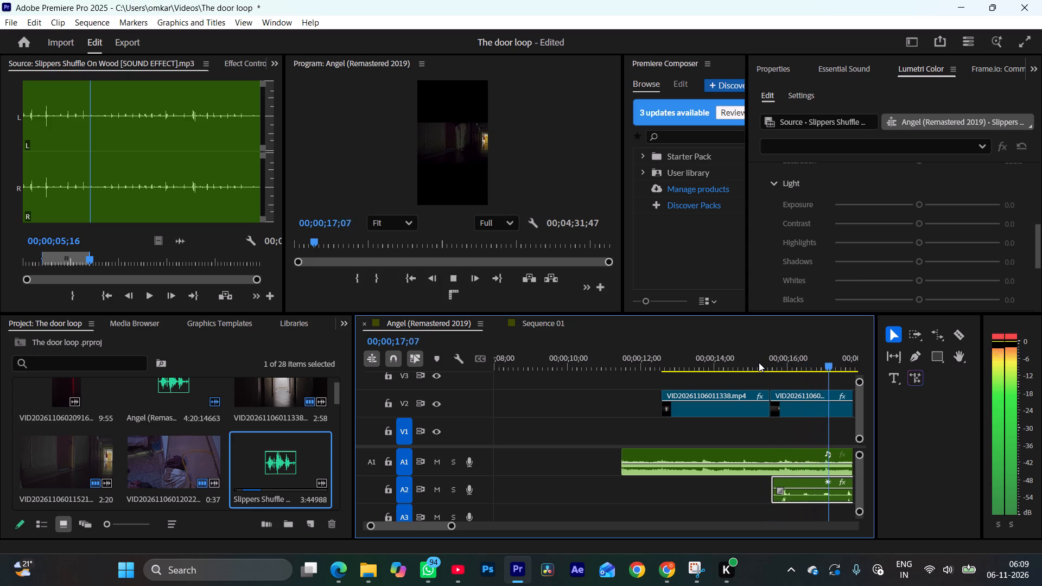
pyautogui.press('space')
# Replay the walking shot and shift the slipper sound on A2 earlier to start at about 00;00;15;15.
pyautogui.moveTo(511, 364); pyautogui.dragTo(546, 368)
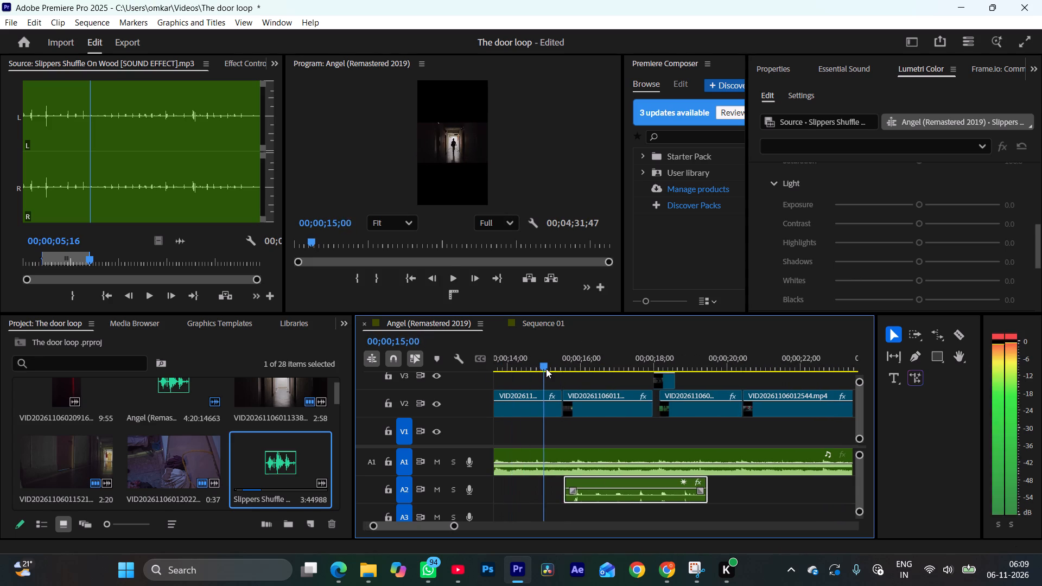
pyautogui.moveTo(546, 368); pyautogui.dragTo(547, 368)
pyautogui.press('space')
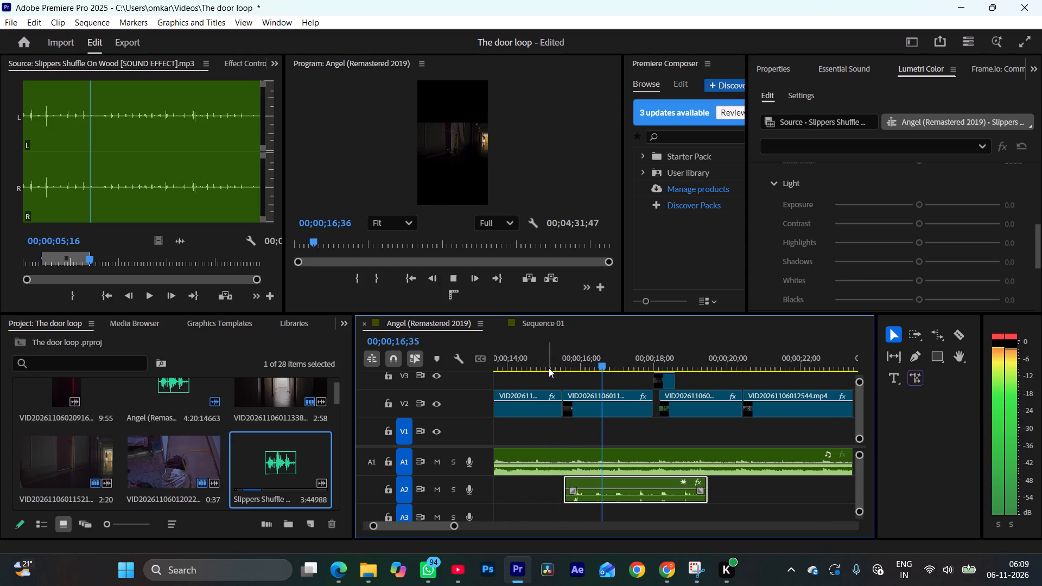
pyautogui.press('space')
pyautogui.moveTo(608, 480); pyautogui.dragTo(597, 483)
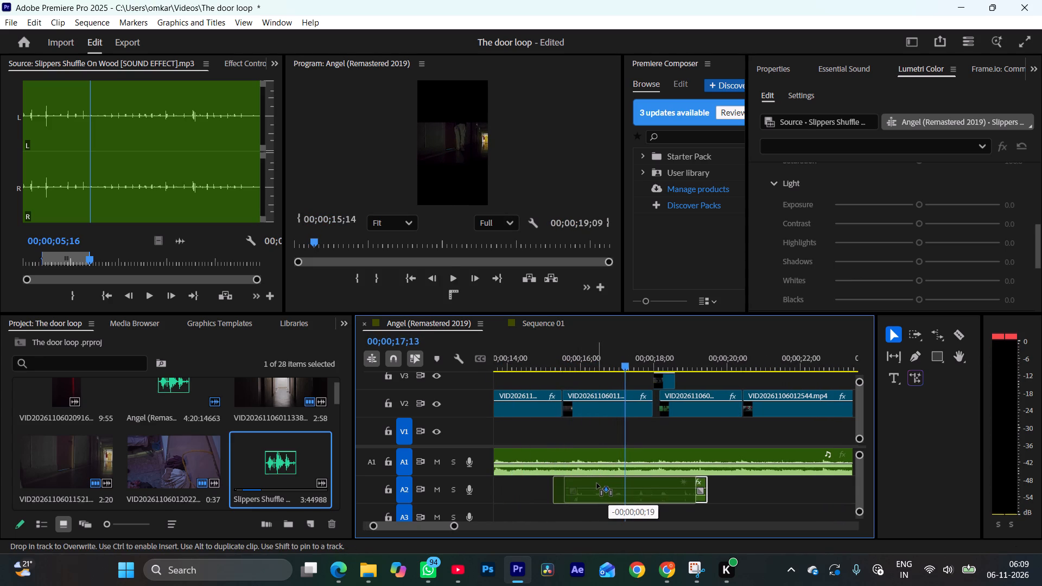
pyautogui.moveTo(597, 483); pyautogui.dragTo(598, 483)
# Play back the walking shot from about 00;00;15;20 to 00;00;18;34 to check the shifted slipper sound's sync with the footsteps.
pyautogui.click(560, 361)
pyautogui.press('space')
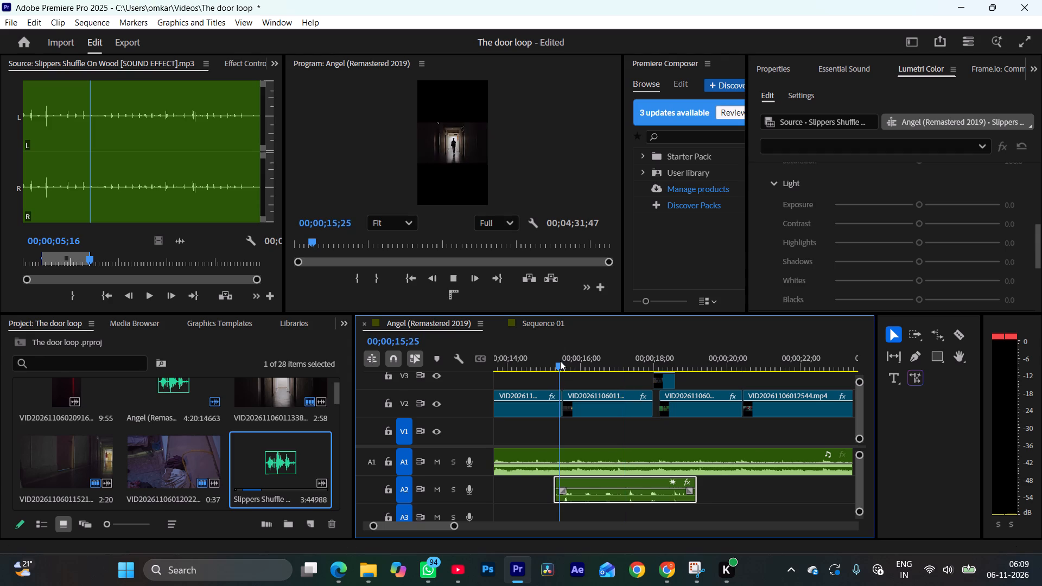
pyautogui.press('space')
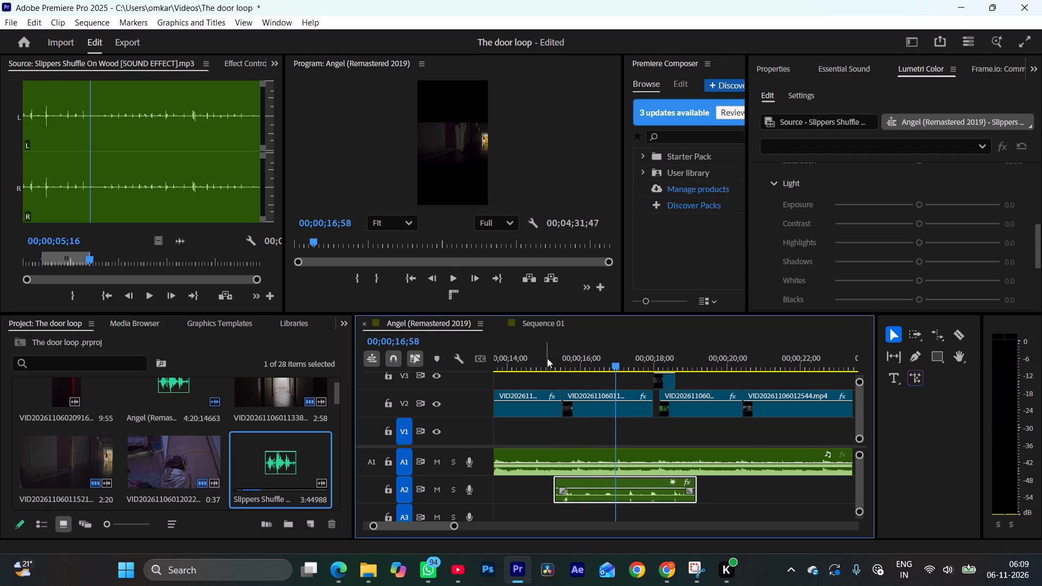
pyautogui.click(551, 362)
pyautogui.press('space')
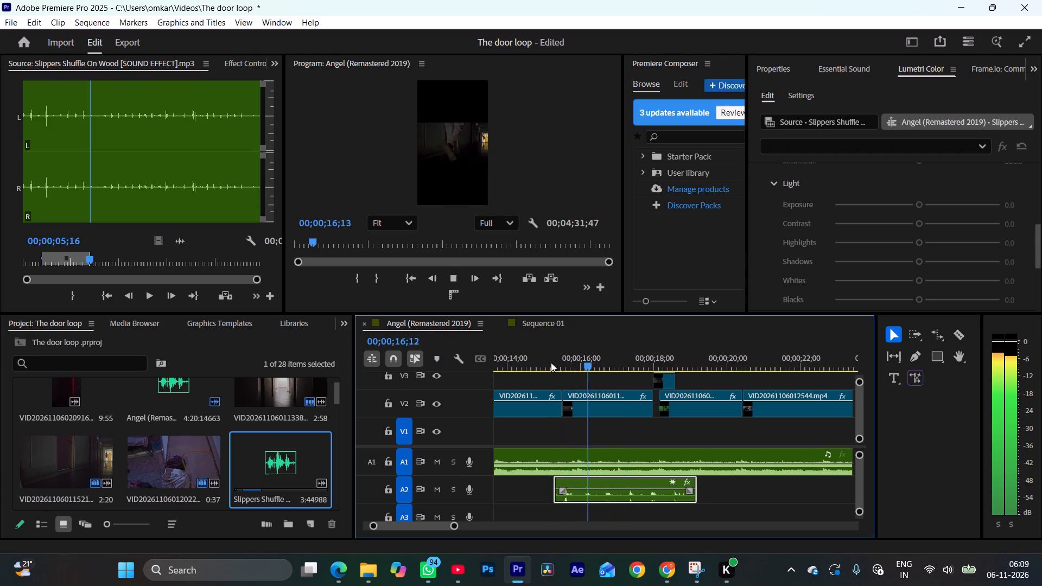
pyautogui.press('space')
pyautogui.click(592, 482)
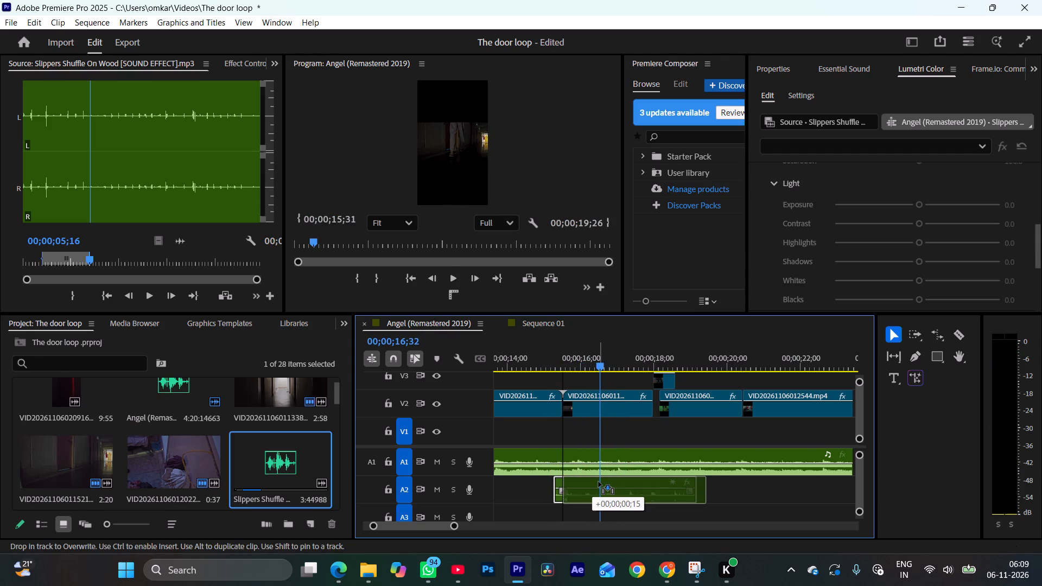
pyautogui.click(557, 366)
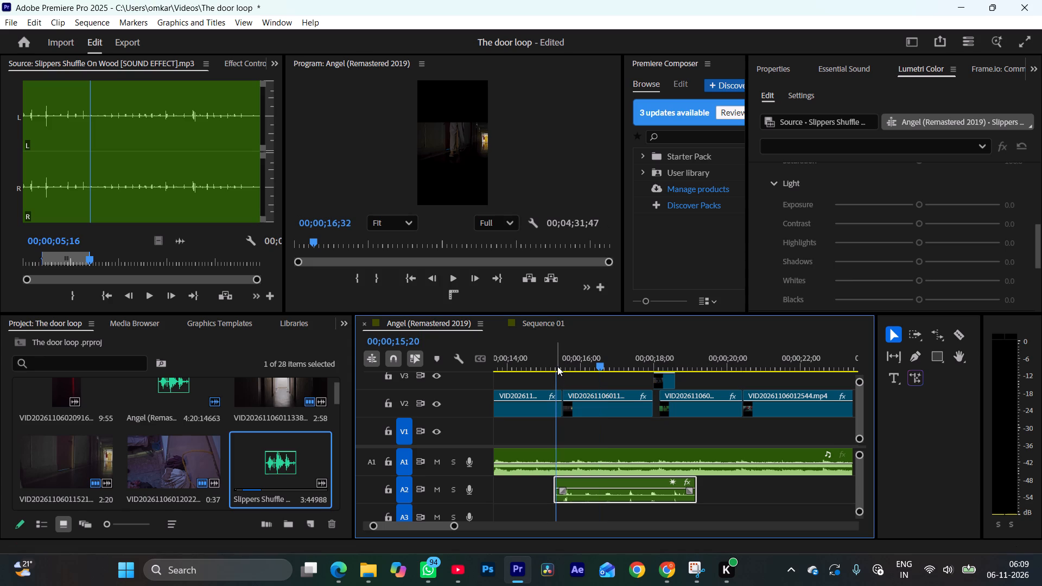
pyautogui.press('space')
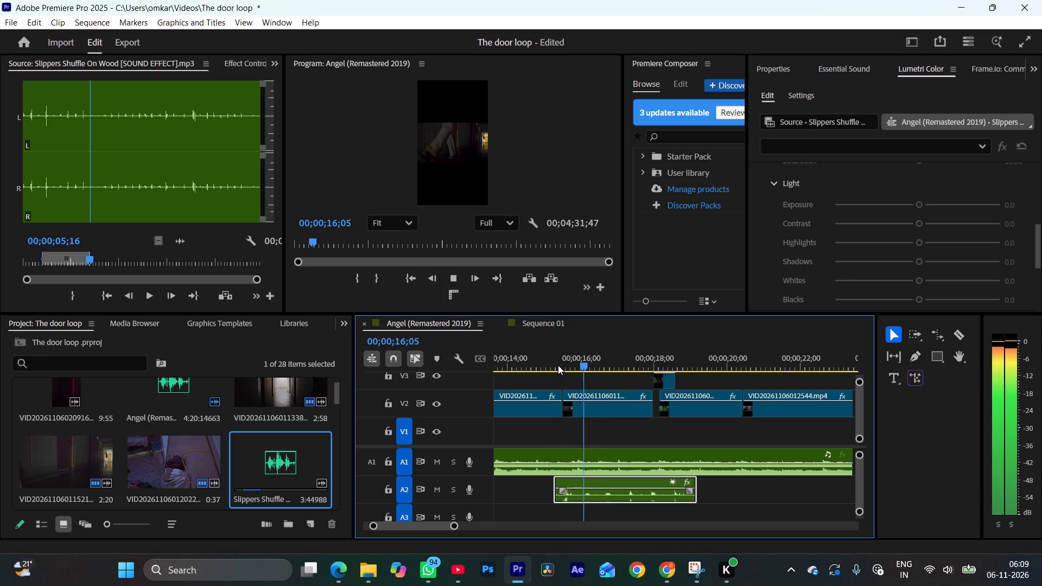
pyautogui.press('space')
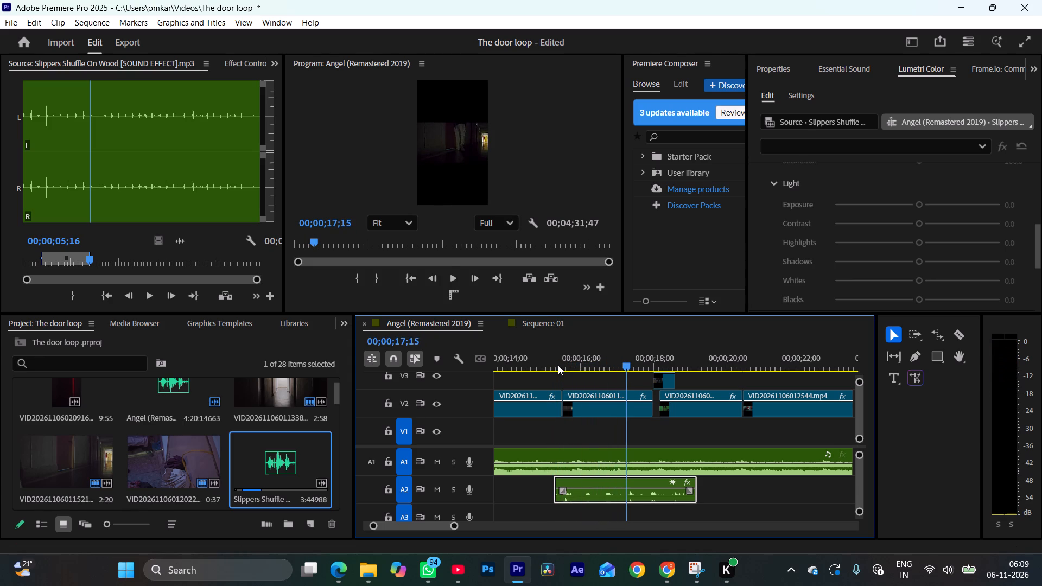
pyautogui.press('space')
pyautogui.press('space')
pyautogui.press('space')
pyautogui.press('space')
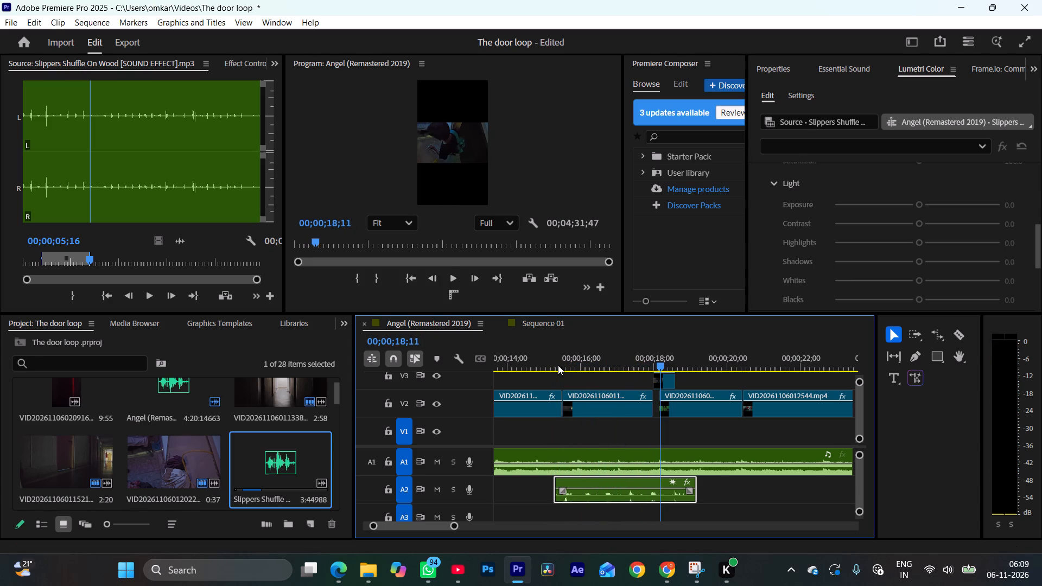
pyautogui.press('space')
pyautogui.press('space')
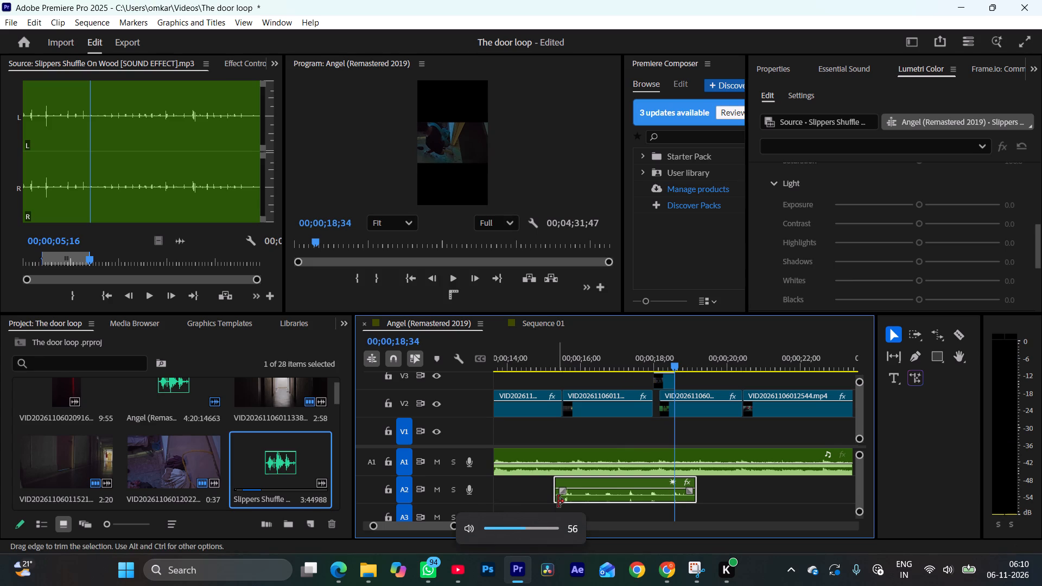
# Replay the cut around 00;00;18;00 to check how the slipper sound carries from the walking shot into the following shots.
pyautogui.click(634, 360)
pyautogui.press('space')
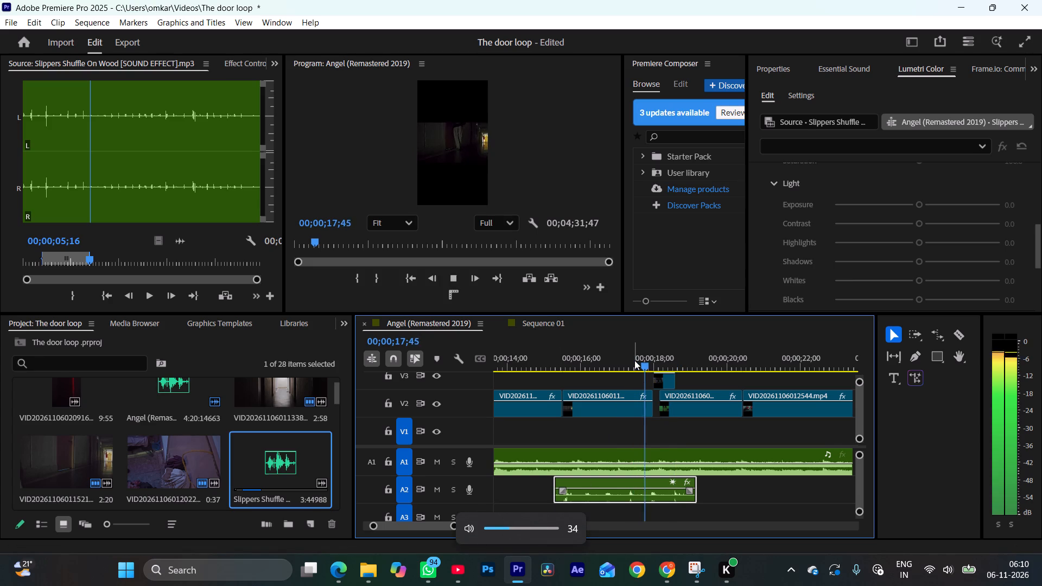
pyautogui.press('space')
pyautogui.click(648, 361)
pyautogui.press('space')
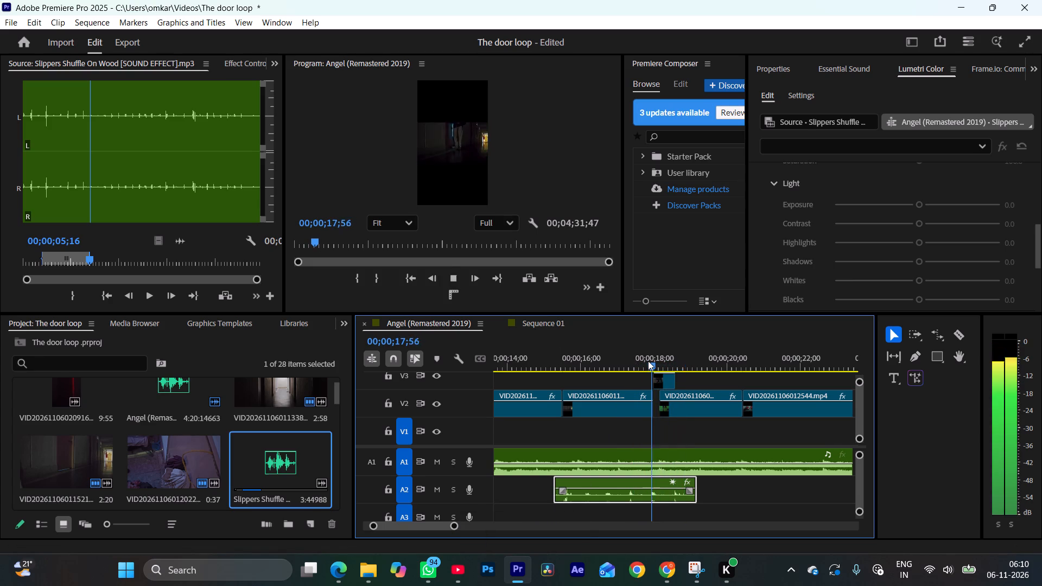
pyautogui.click(648, 361)
pyautogui.press('space')
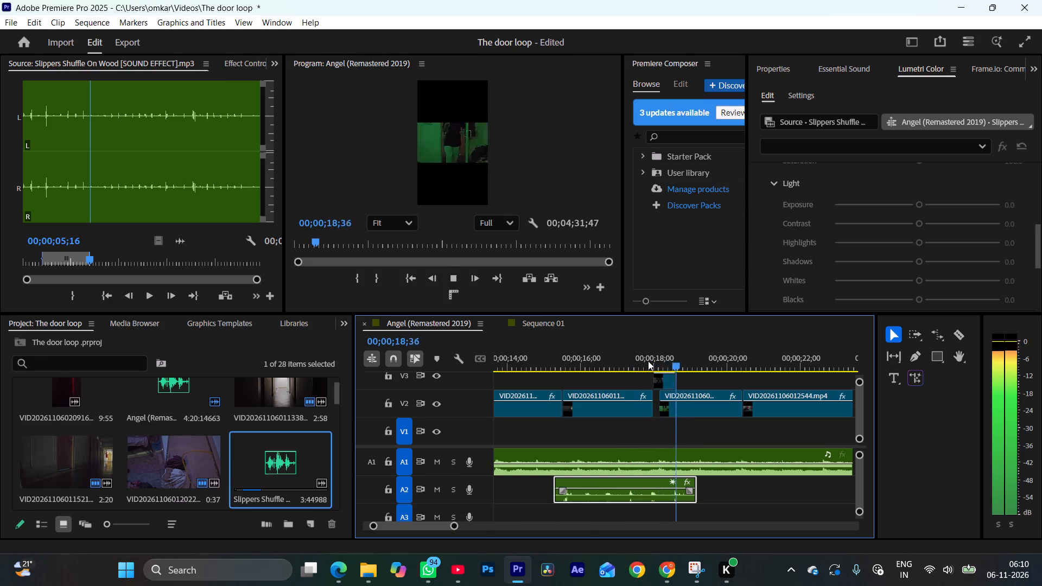
pyautogui.click(639, 361)
pyautogui.press('space')
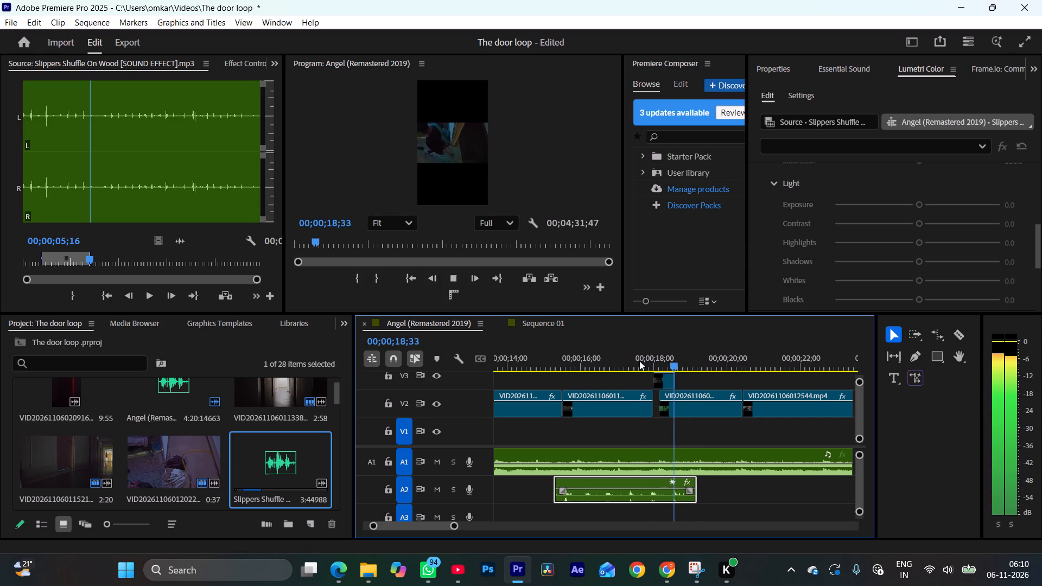
# Replay the shots around 00;00;18;00 up to about 00;00;20;24, and look through the project's footage thumbnails.
pyautogui.click(639, 361)
pyautogui.press('space')
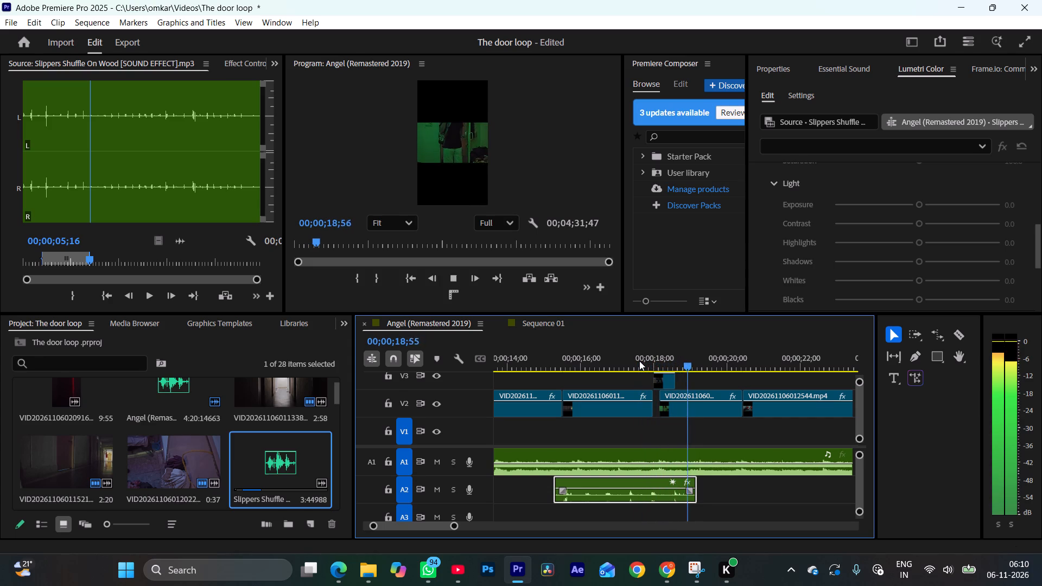
pyautogui.press('space')
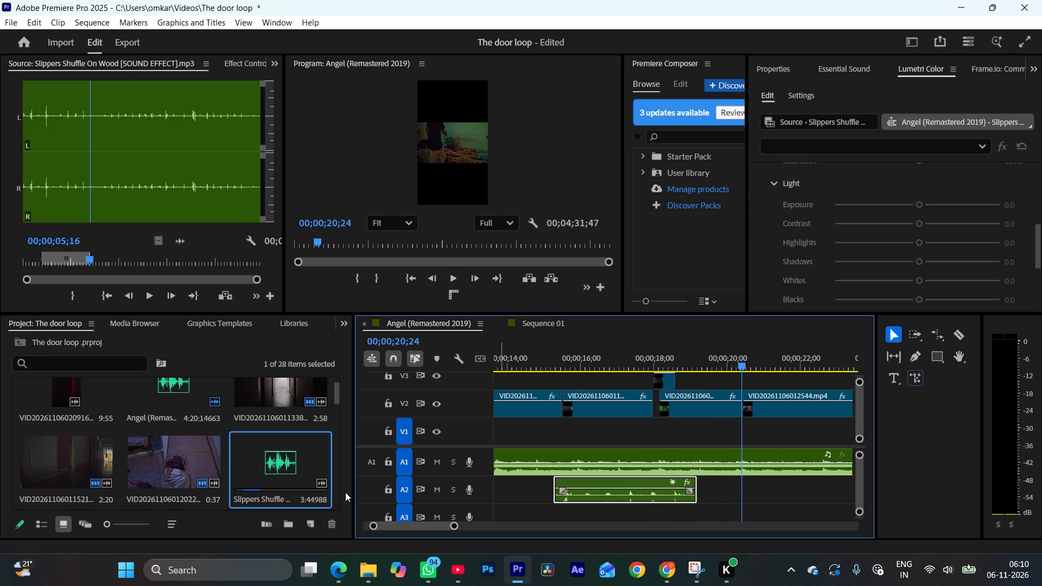
pyautogui.scroll(3, 183, 455)
pyautogui.scroll(-4, 197, 458)
pyautogui.scroll(1, 192, 462)
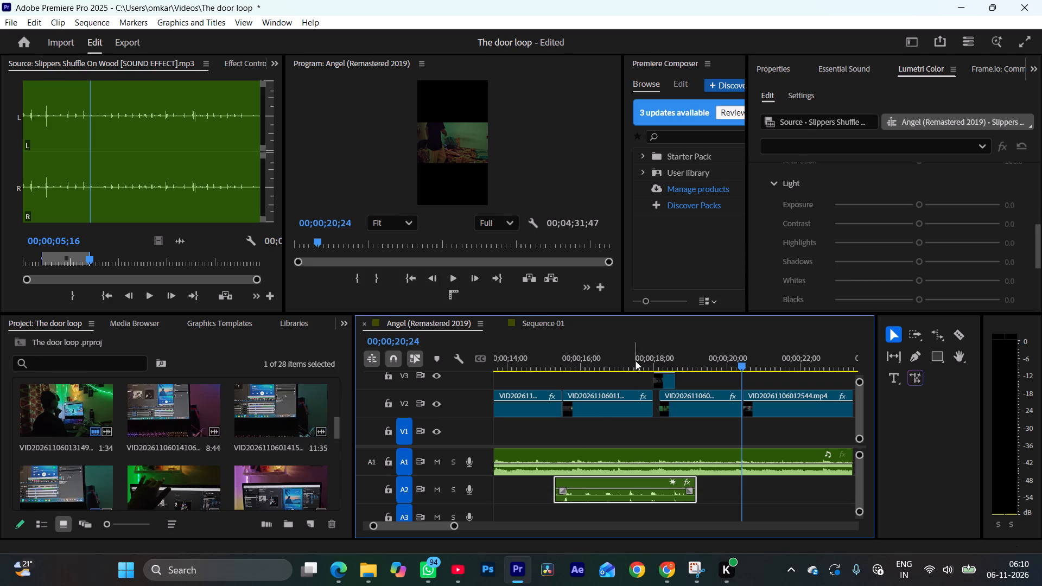
# Replay the shots around 00;00;18;00 repeatedly, through to about 00;00;21;39, to judge where a chair sound is needed.
pyautogui.moveTo(635, 359); pyautogui.dragTo(596, 367)
pyautogui.press('space')
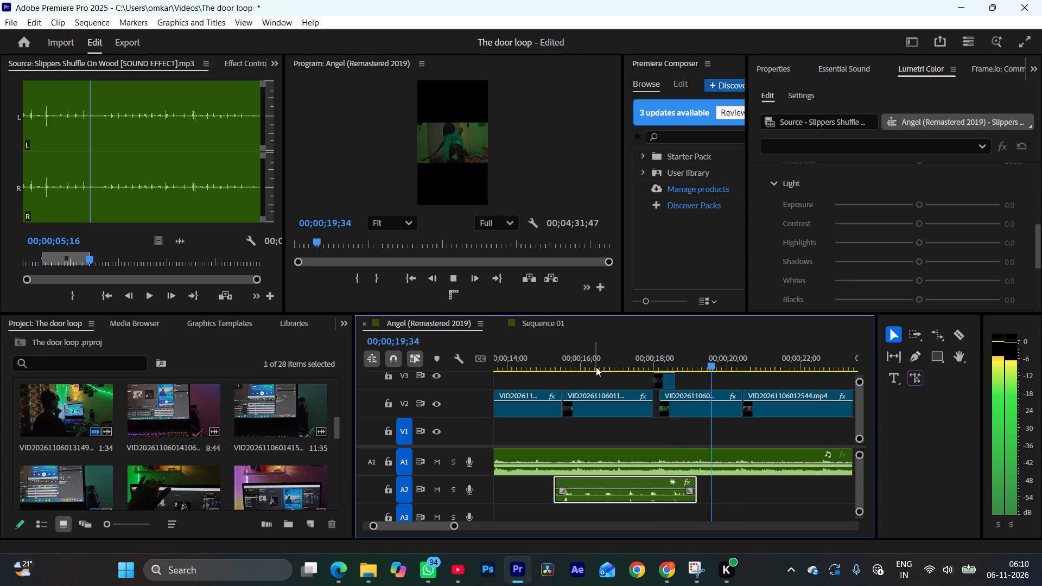
pyautogui.press('space')
pyautogui.click(641, 367)
pyautogui.press('space')
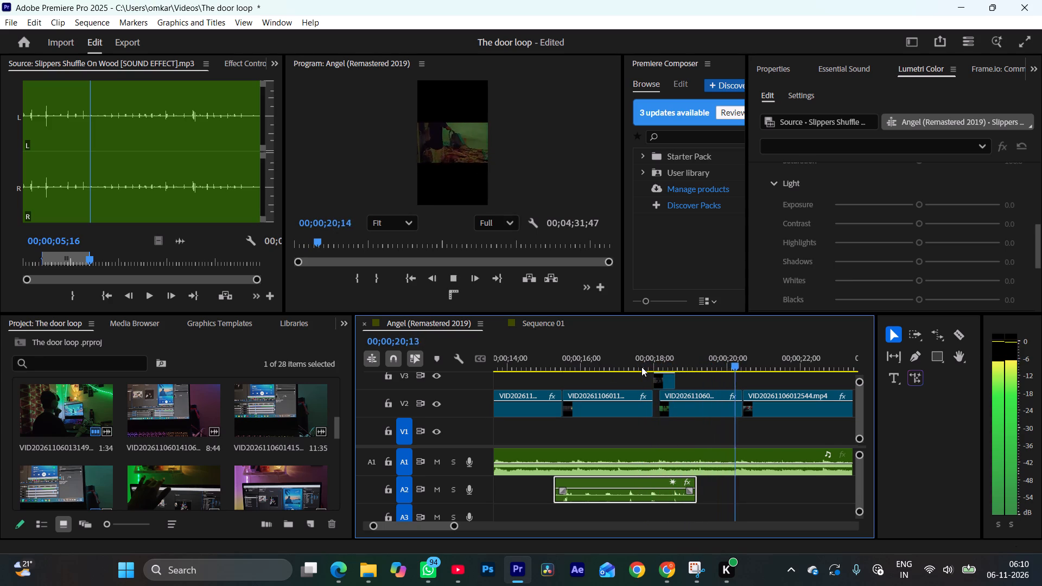
pyautogui.press('space')
pyautogui.click(649, 365)
pyautogui.press('space')
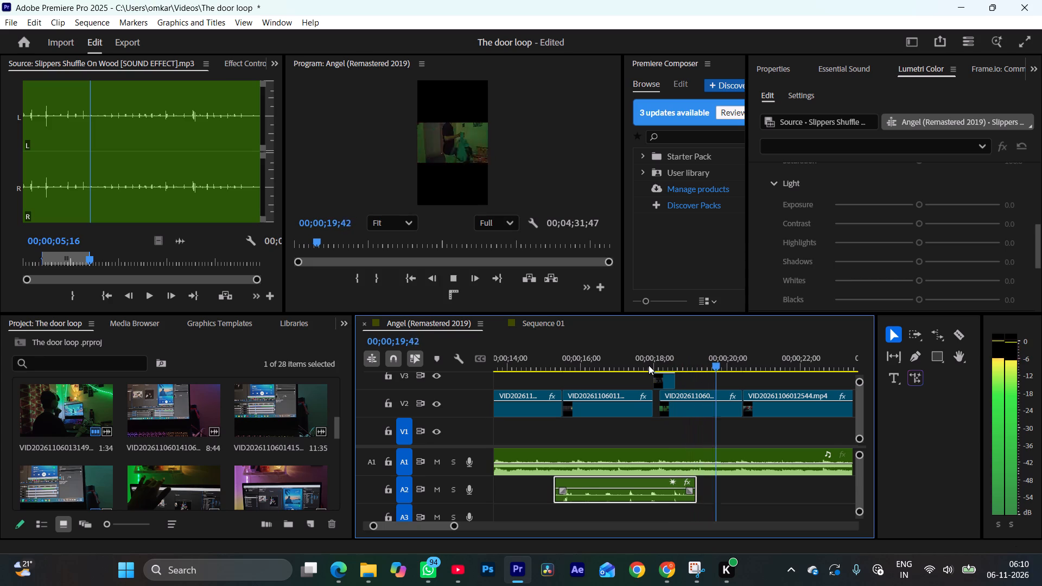
pyautogui.press('space')
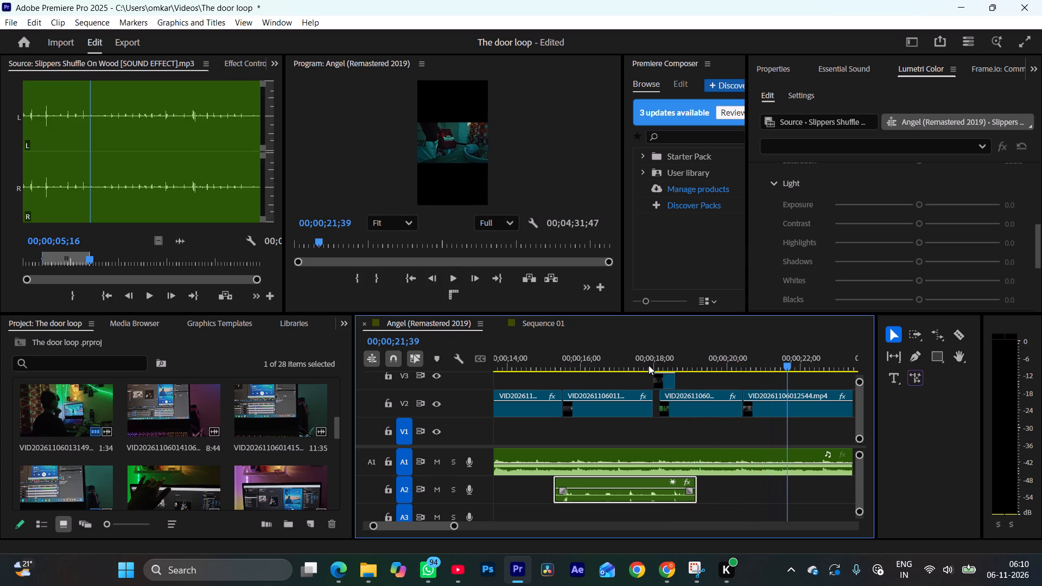
# Switch to YouTube in Edge and search for "chair pulling sfx".
pyautogui.click(371, 575)
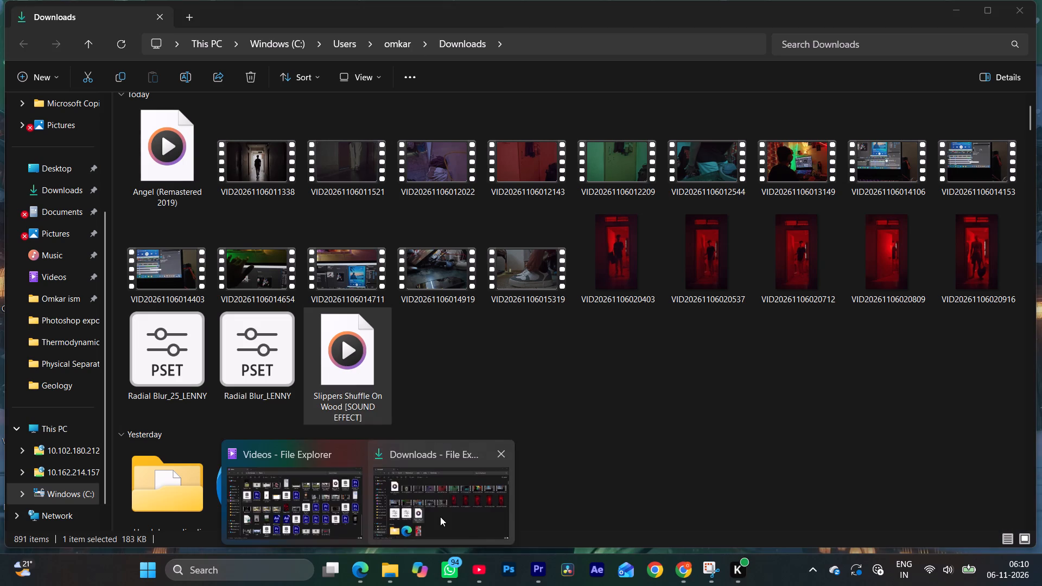
pyautogui.click(440, 518)
pyautogui.click(482, 567)
pyautogui.click(528, 503)
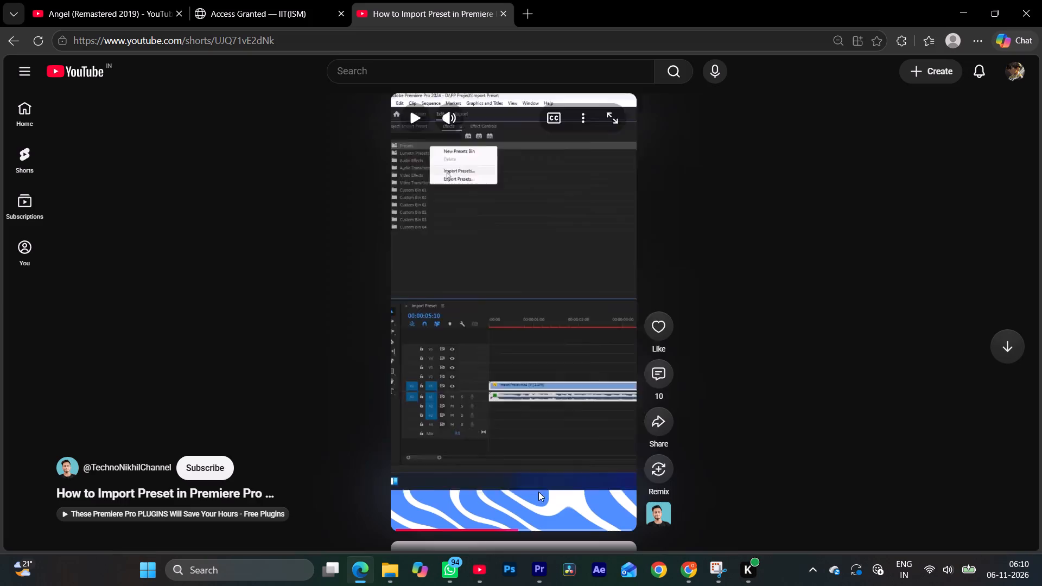
pyautogui.write('chair')
pyautogui.press('space')
pyautogui.write('pulling sfc')
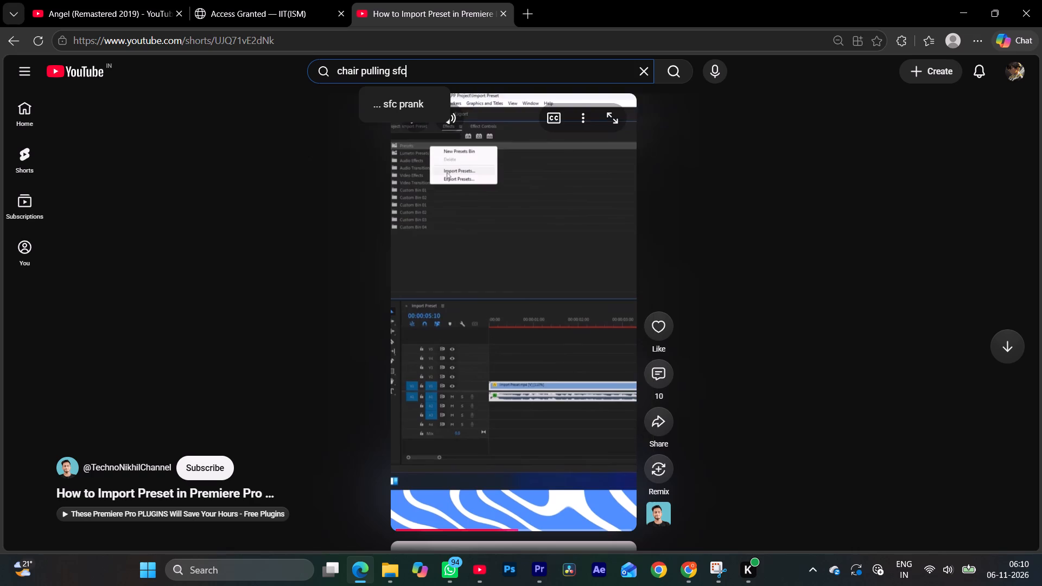
pyautogui.press('BackSpace')
pyautogui.press('x')
pyautogui.press('Return')
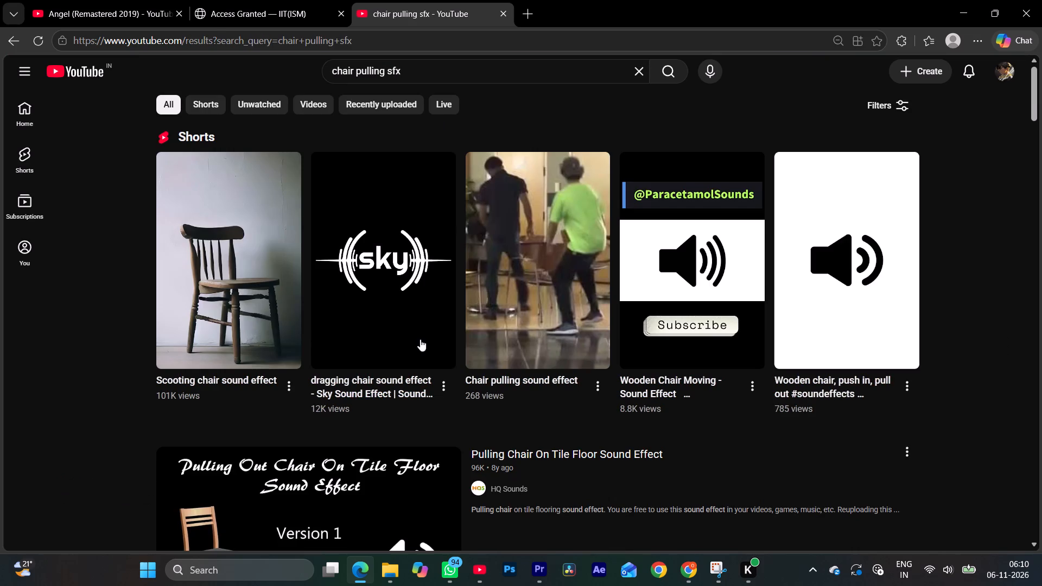
# Audition the "Scooting chair sound effect" Short, view its share link, and return to the search results.
pyautogui.click(278, 164)
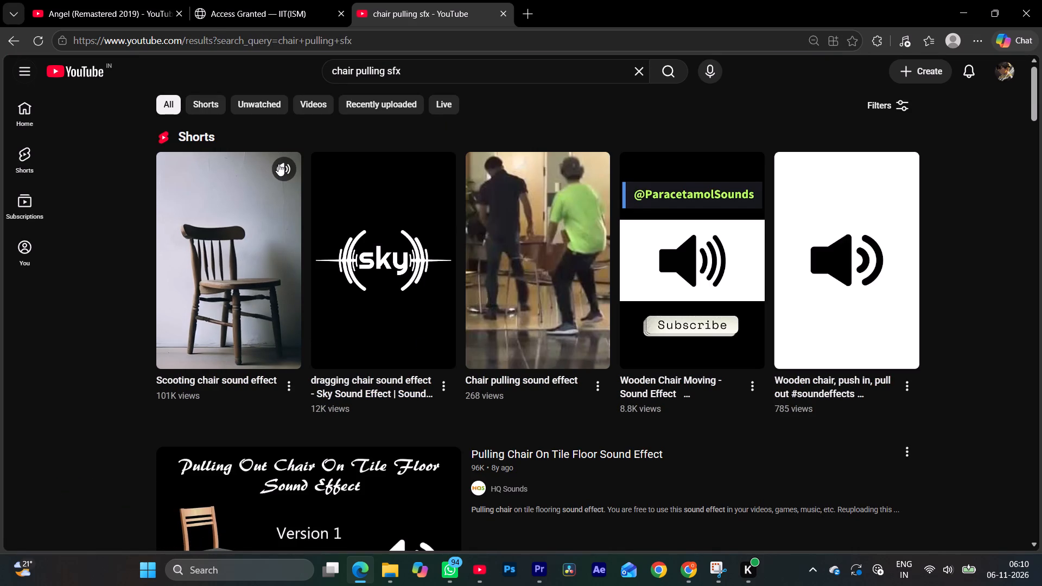
pyautogui.scroll(-2, 259, 323)
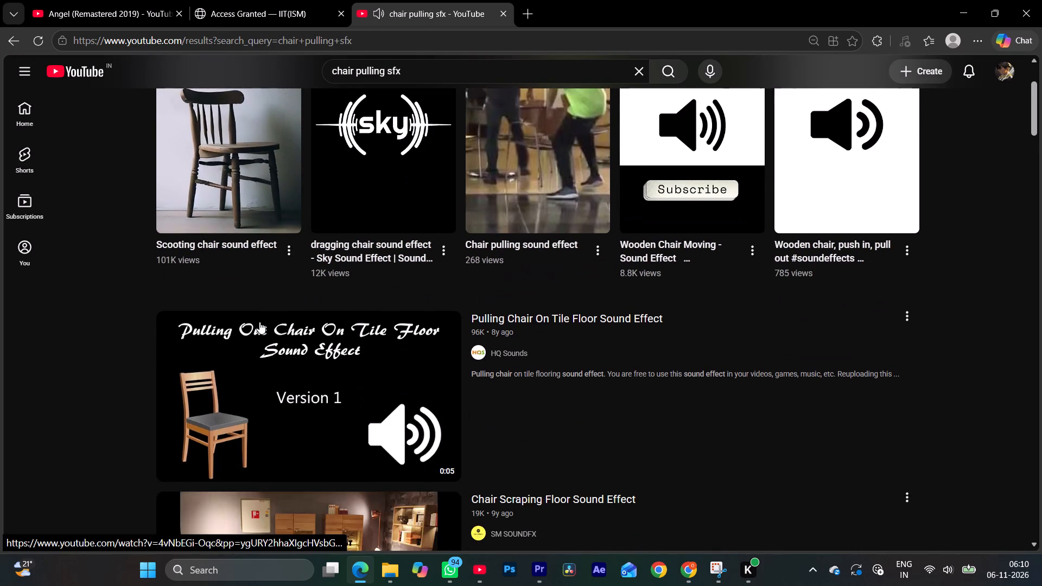
pyautogui.scroll(2, 259, 322)
pyautogui.click(230, 260)
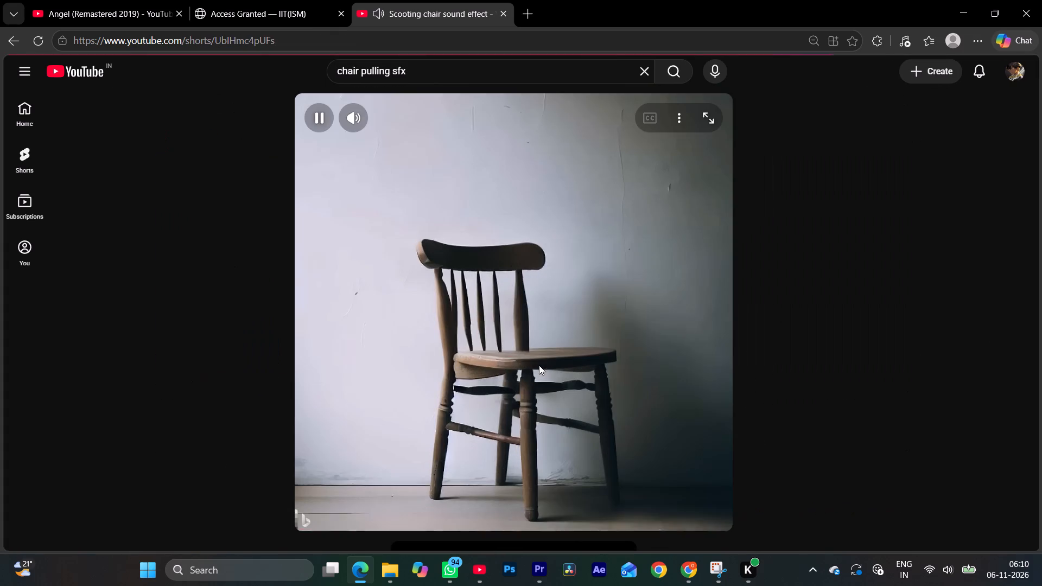
pyautogui.click(744, 425)
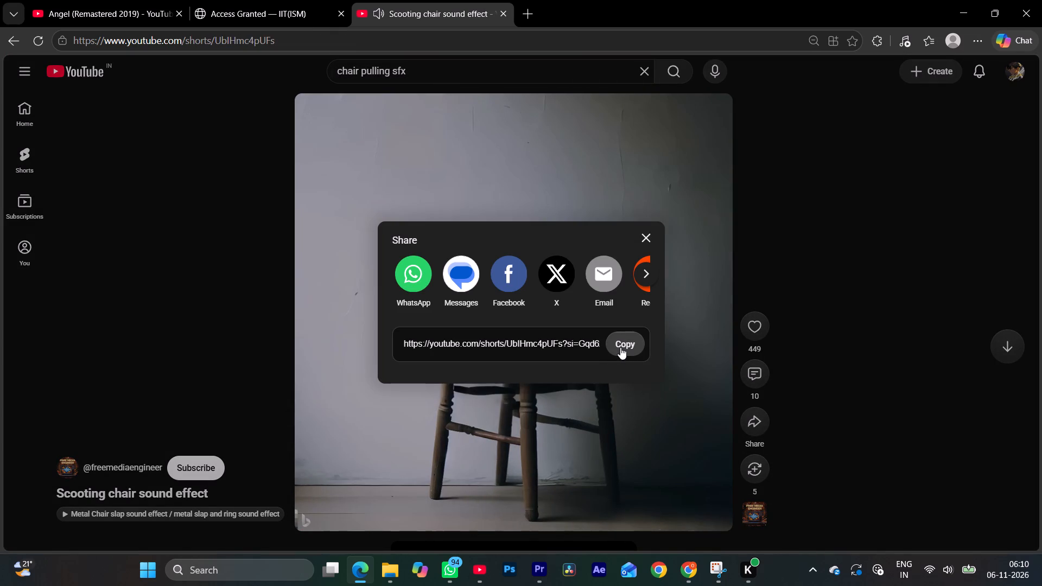
pyautogui.click(641, 239)
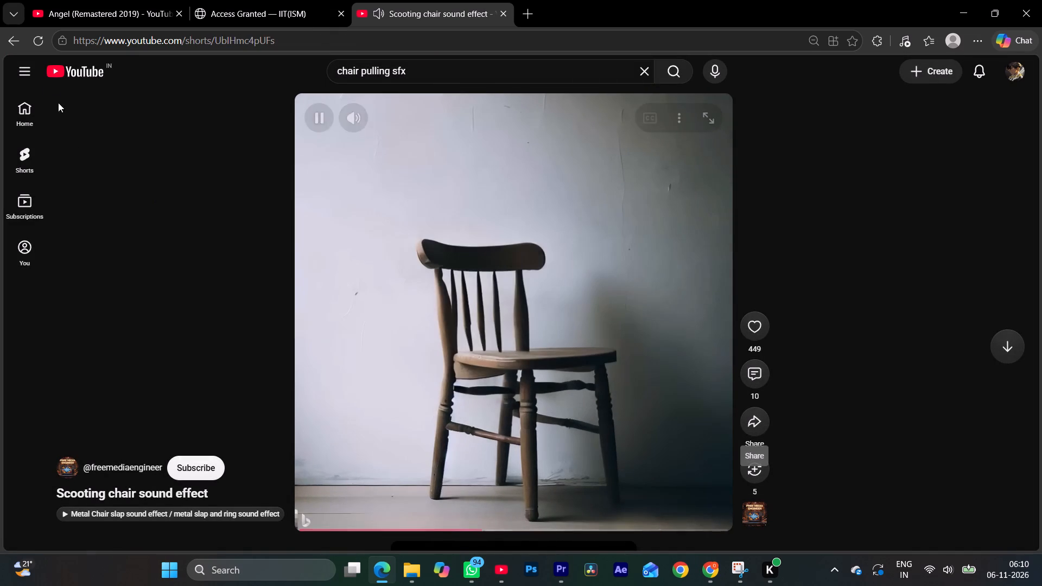
pyautogui.click(17, 41)
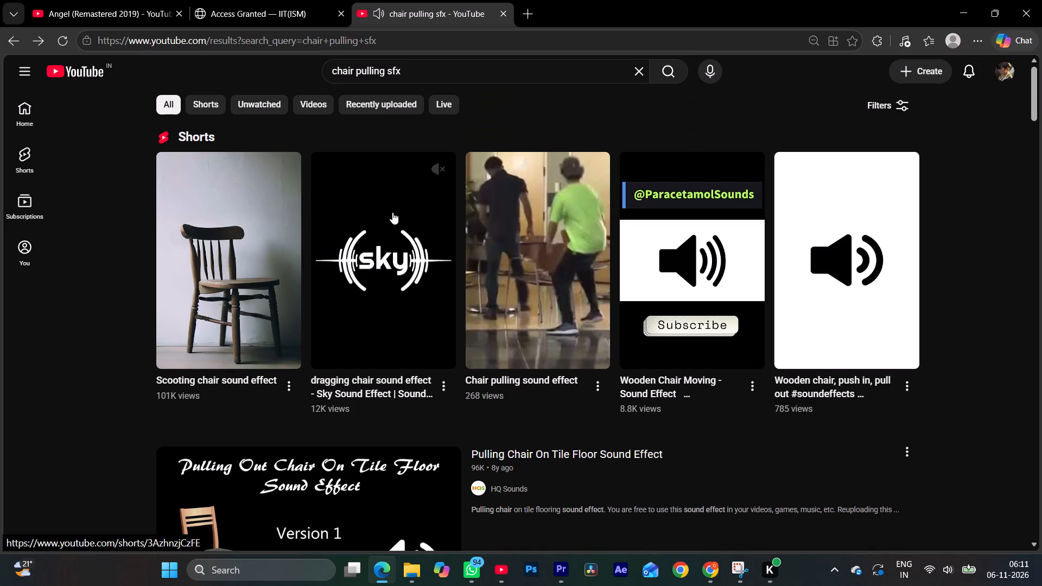
# Preview other chair sounds in the results, including "dragging chair sound effect" and "Pulling Chair On Tile Floor Sound Effect".
pyautogui.click(437, 170)
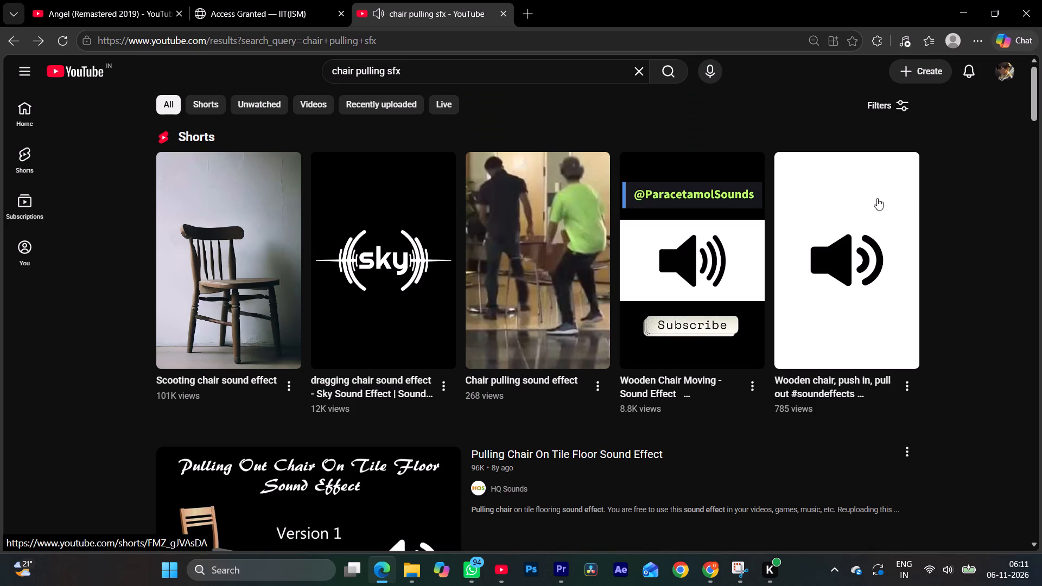
pyautogui.scroll(-3, 484, 372)
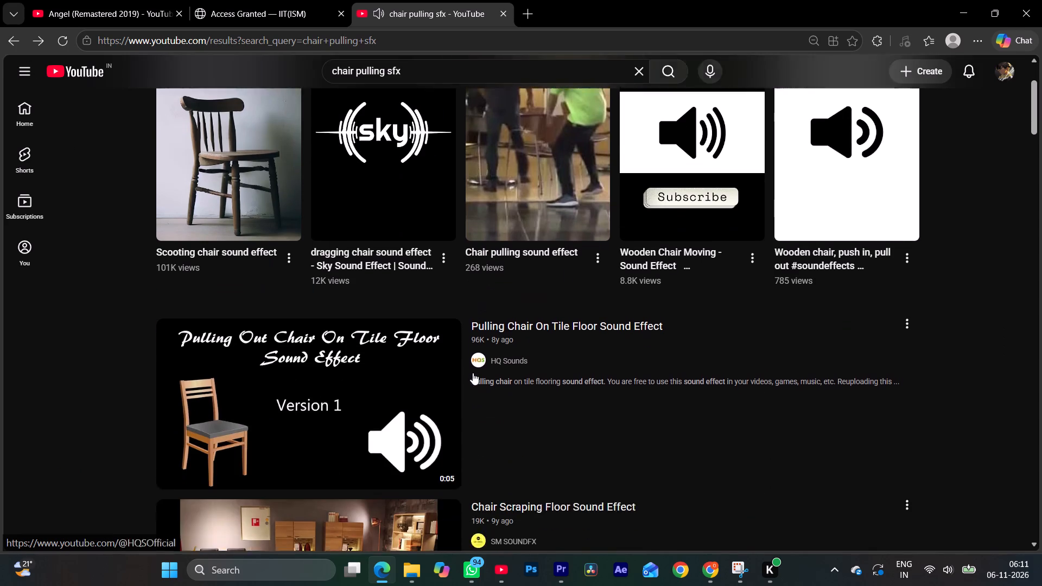
pyautogui.click(442, 263)
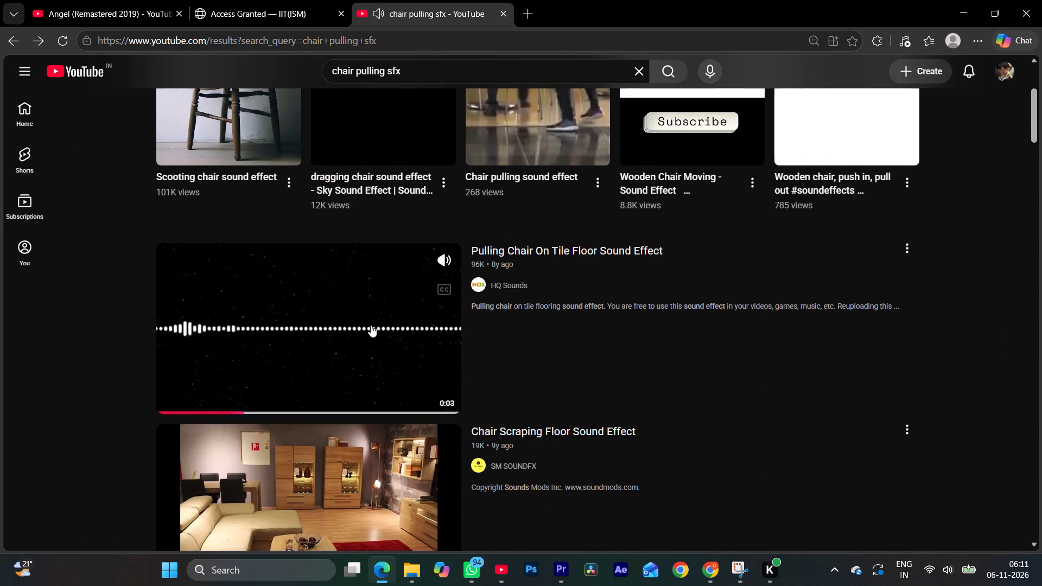
pyautogui.scroll(4, 371, 327)
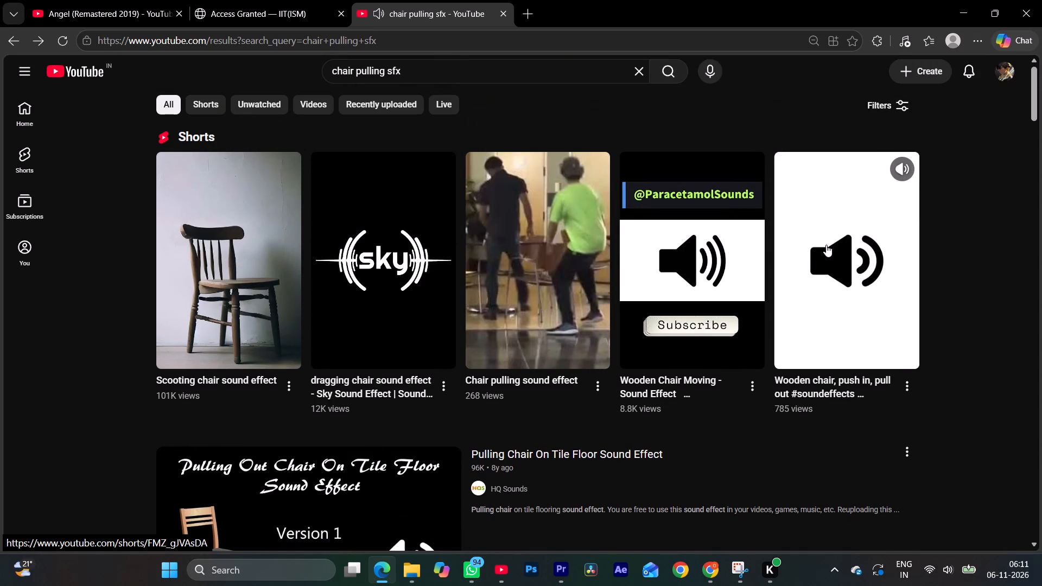
# Open the "Wooden chair, push in, pull out" Short, pause it, and copy its share link.
pyautogui.click(859, 231)
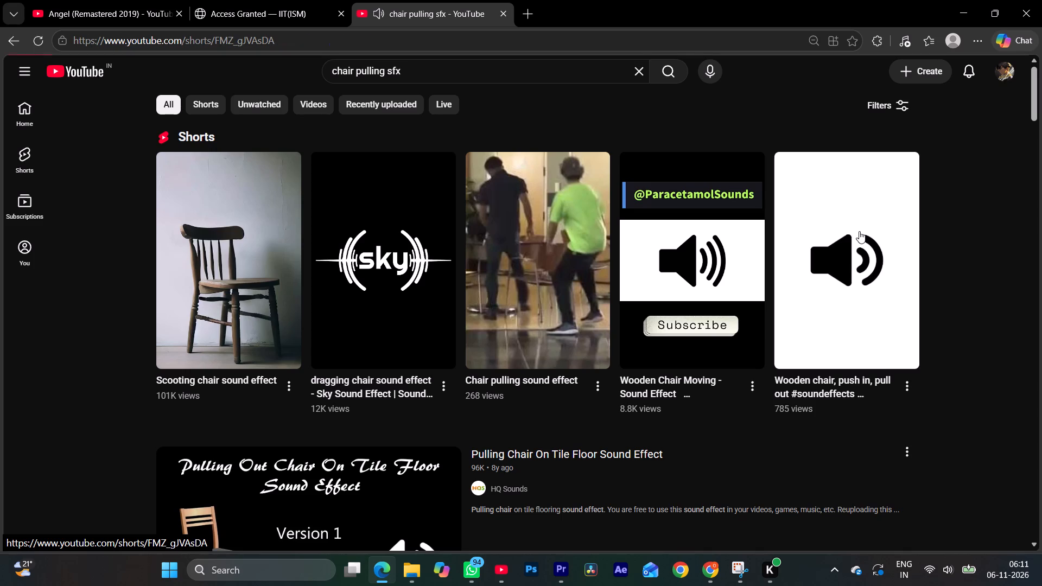
pyautogui.click(502, 330)
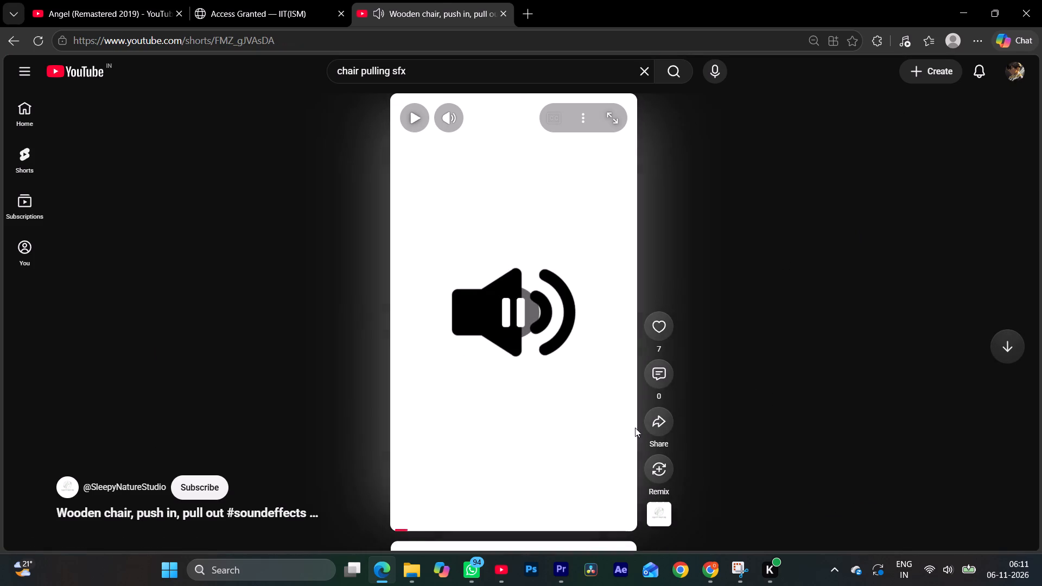
pyautogui.click(659, 424)
pyautogui.click(628, 351)
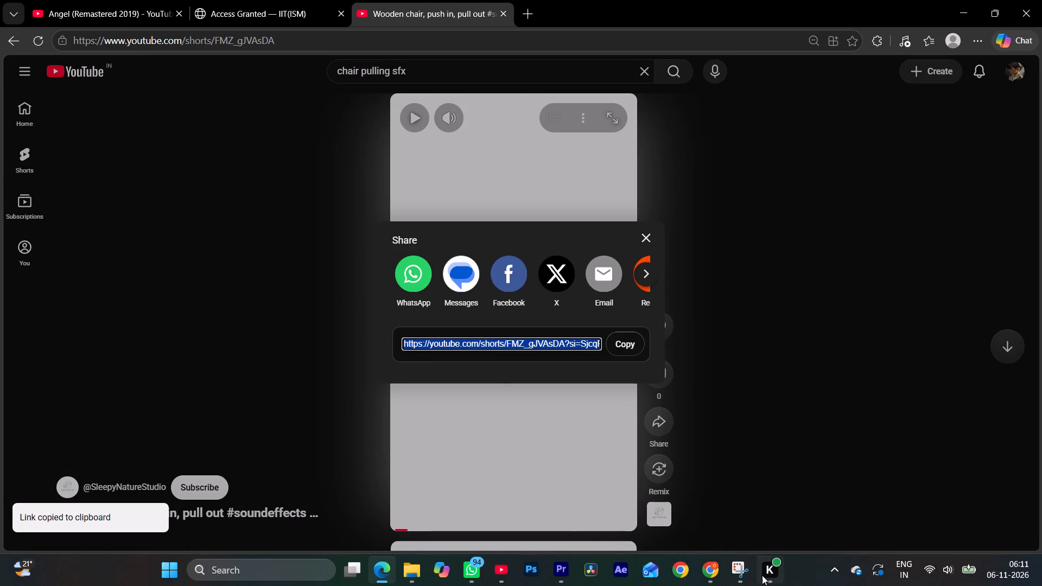
# Switch to YTMP3 in Chrome and start converting the copied wooden chair link to MP3.
pyautogui.click(715, 572)
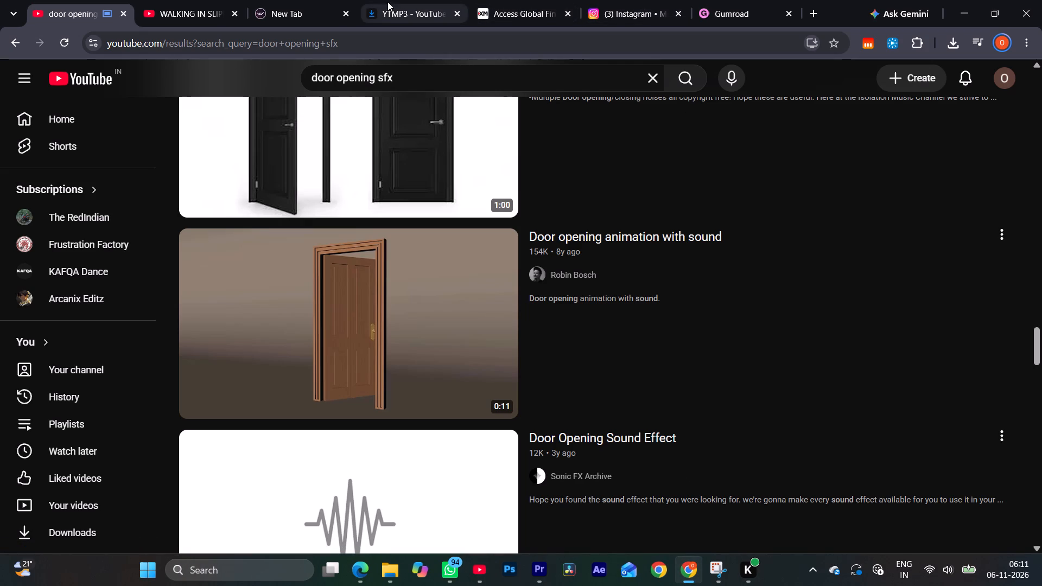
pyautogui.click(415, 0)
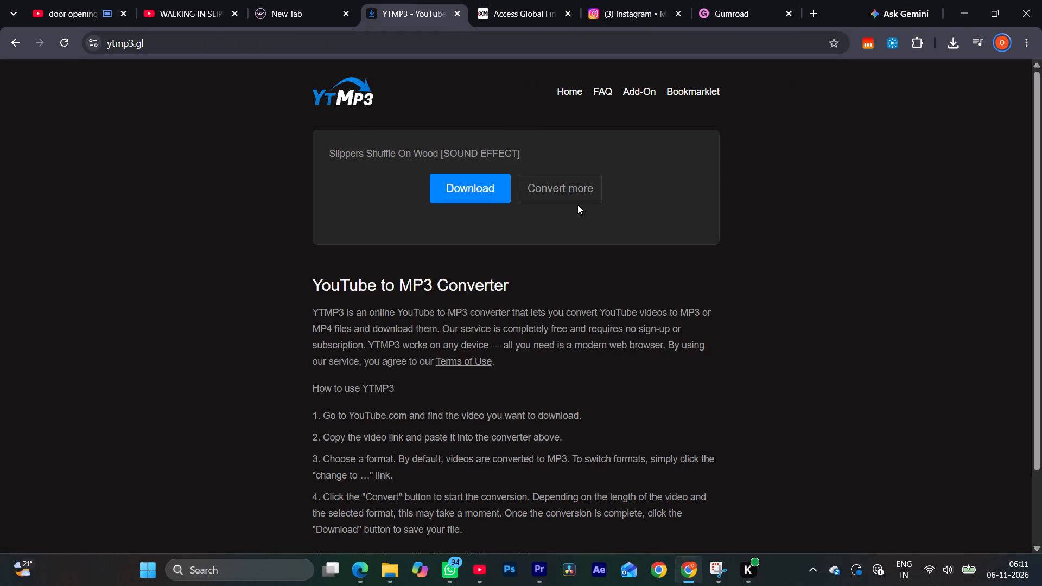
pyautogui.click(577, 205)
pyautogui.click(568, 190)
pyautogui.hotkey('ctrl', 'v')
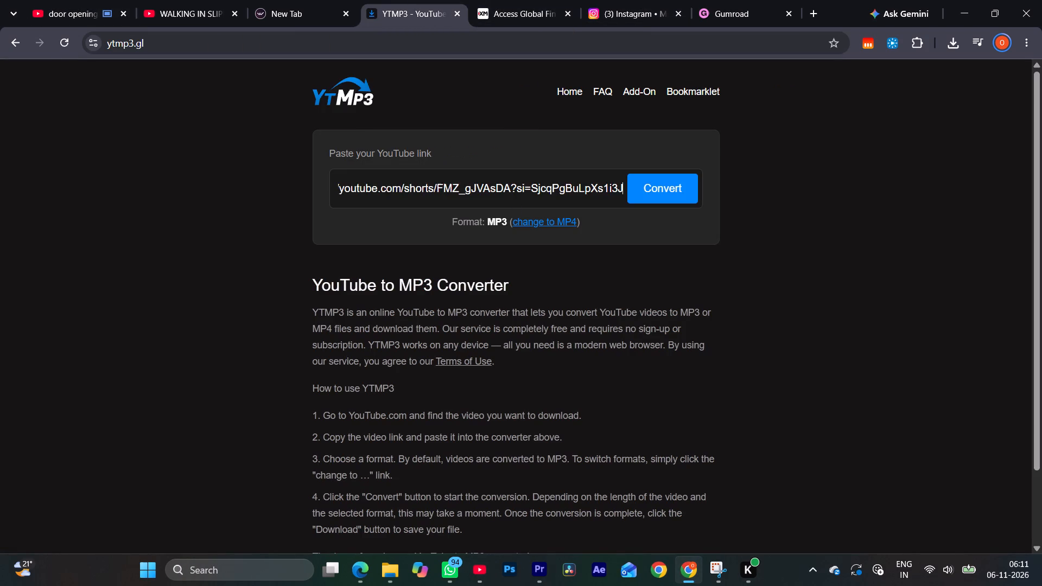
pyautogui.click(650, 194)
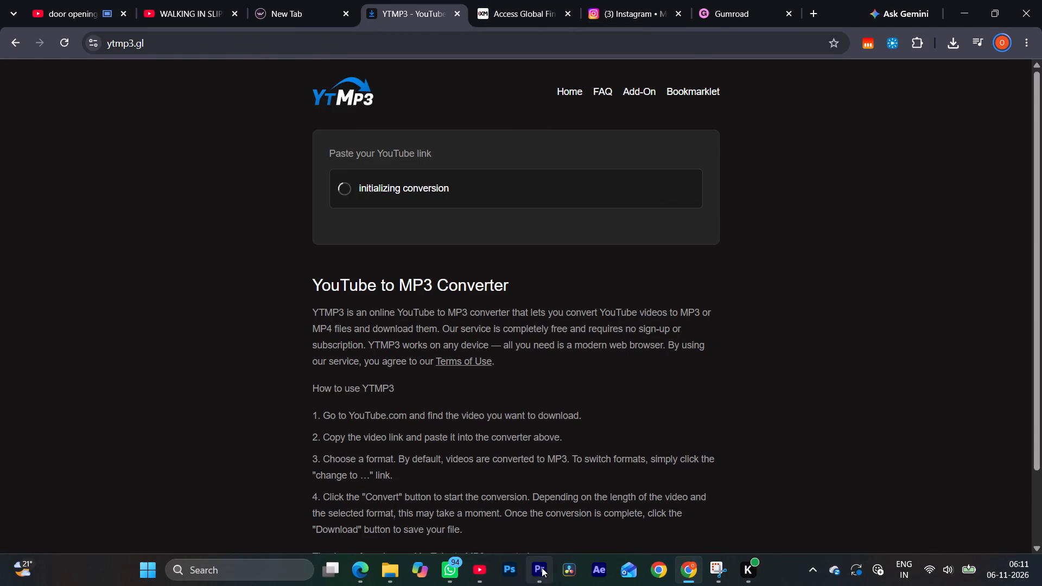
# Return to Premiere Pro and play the chair shot from about 00;00;20;58 to 00;00;21;59.
pyautogui.click(542, 568)
pyautogui.moveTo(774, 366); pyautogui.dragTo(764, 366)
pyautogui.press('space')
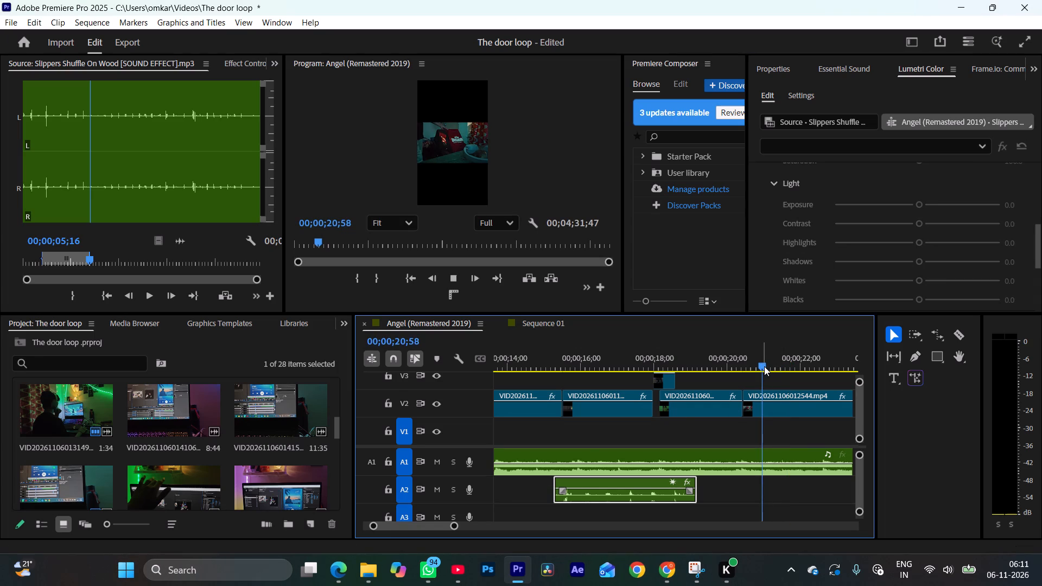
pyautogui.press('space')
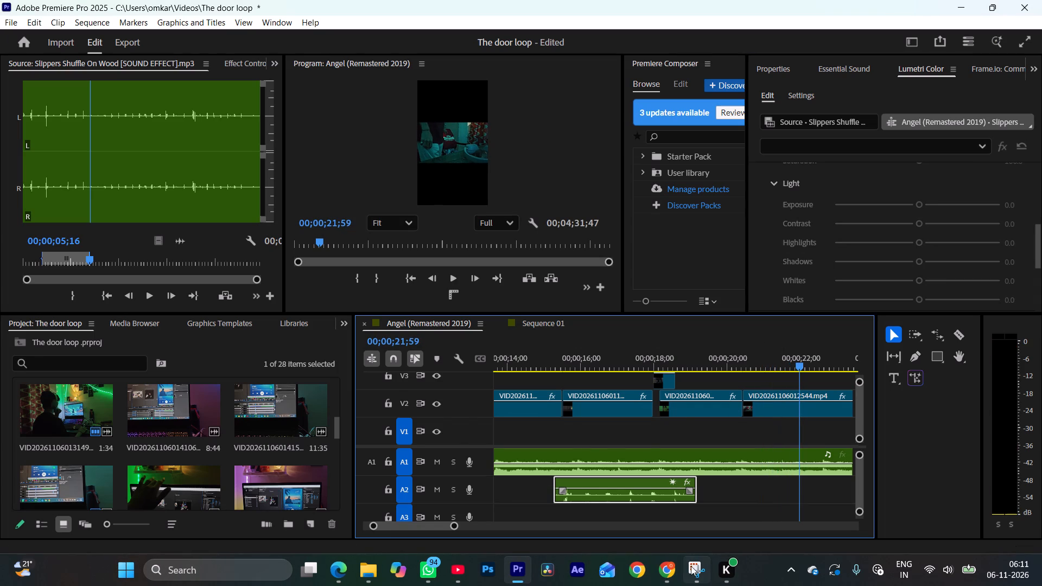
# Check the progress of the wooden chair MP3 conversion in Chrome and return to Premiere Pro.
pyautogui.click(670, 568)
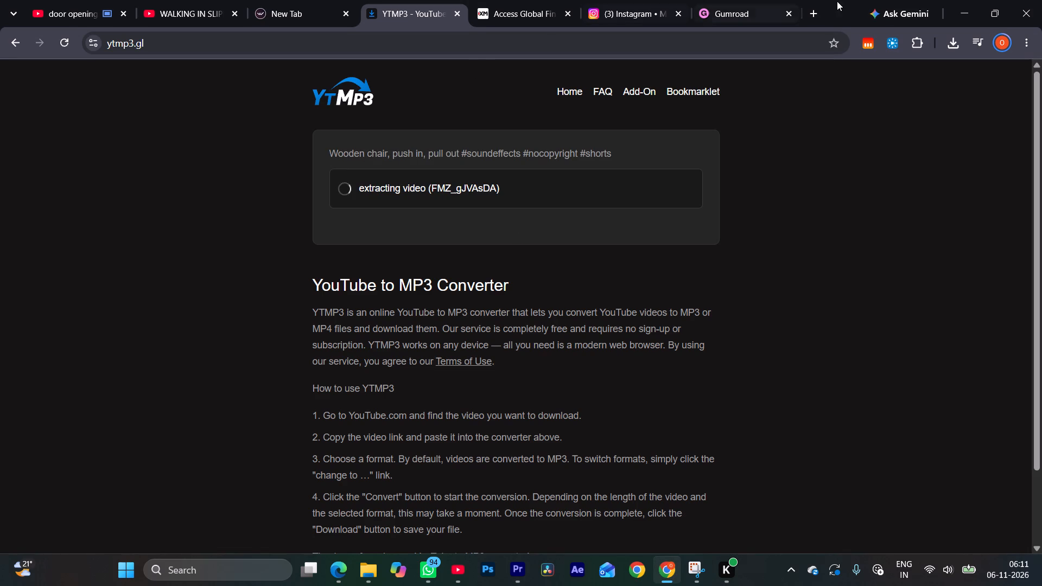
pyautogui.click(956, 5)
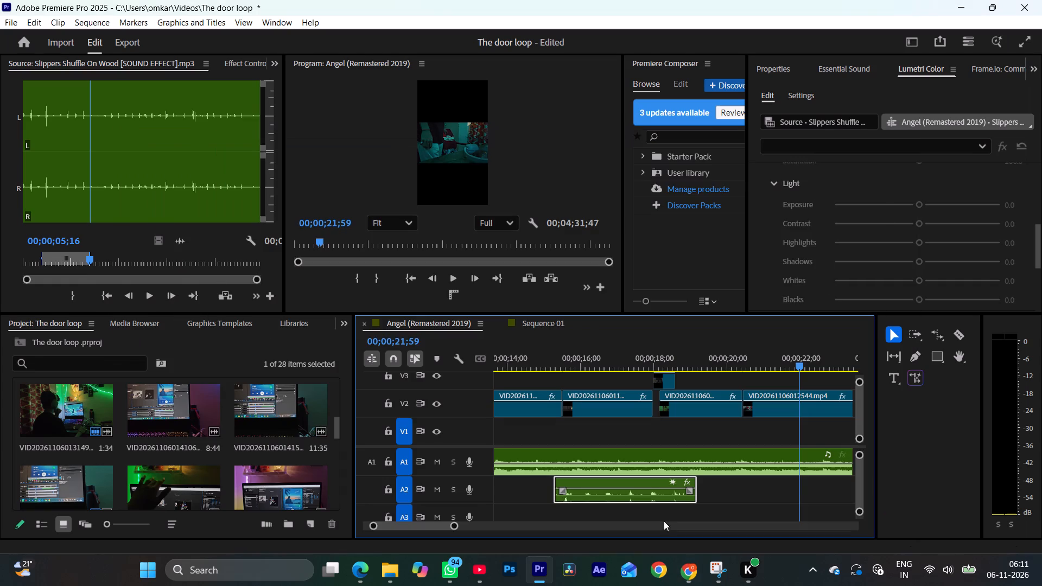
# Scrub the sequence forward to about 00;00;29;38 and back to about 00;00;27;11 to review the following shots.
pyautogui.moveTo(454, 525); pyautogui.dragTo(483, 530)
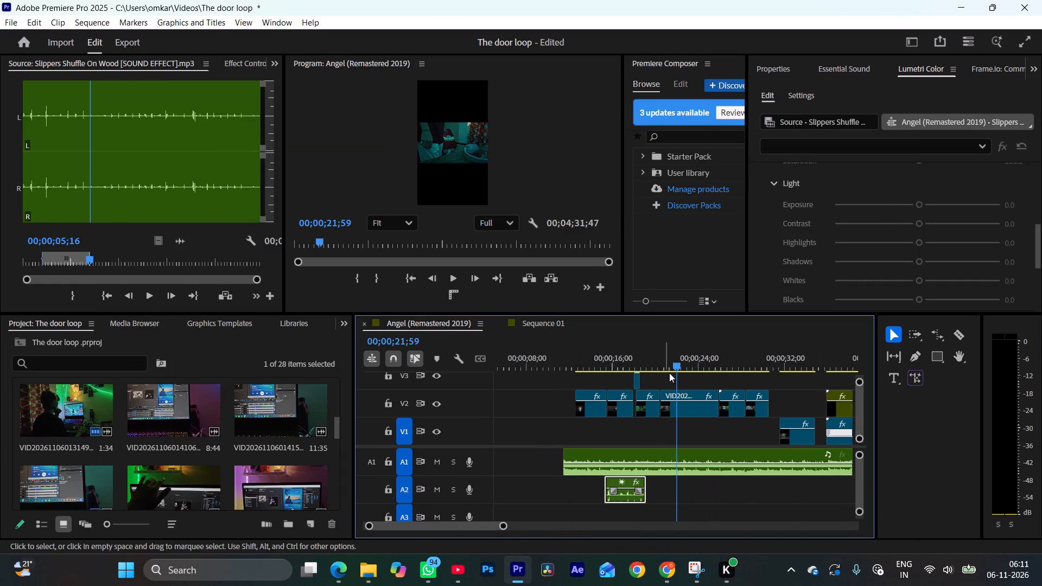
pyautogui.moveTo(675, 368); pyautogui.dragTo(757, 375)
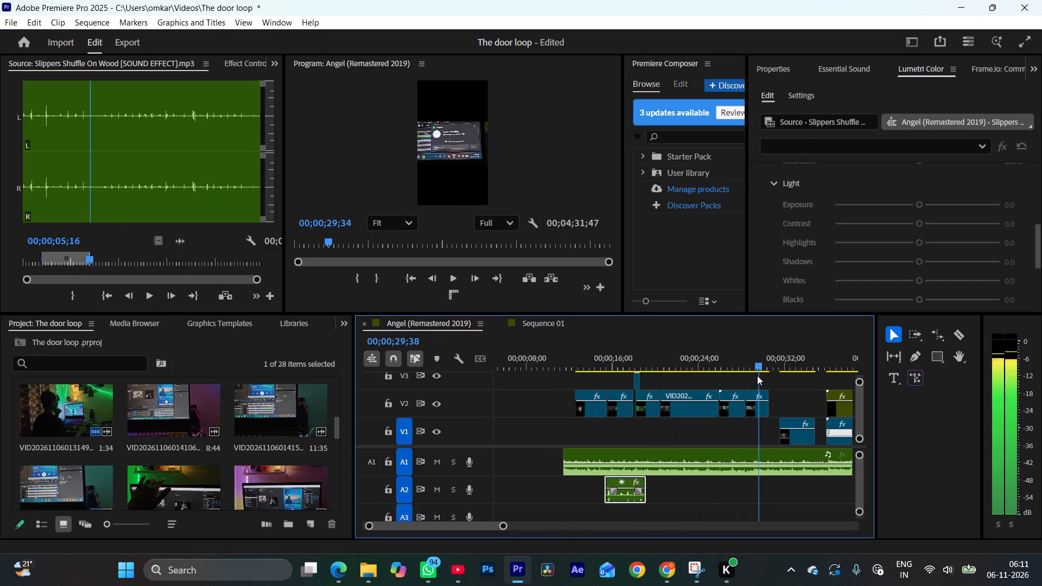
pyautogui.moveTo(757, 375); pyautogui.dragTo(730, 397)
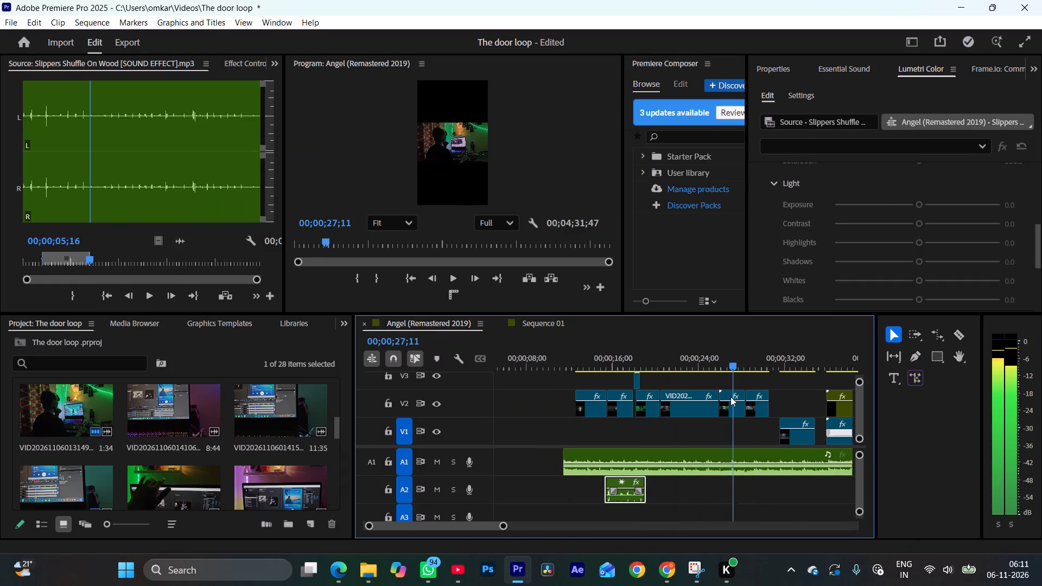
# Scrub and briefly play the desk and computer-screen shots between about 00;00;26;07 and 00;00;30;27 to check what sounds they need.
pyautogui.moveTo(730, 397); pyautogui.dragTo(721, 405)
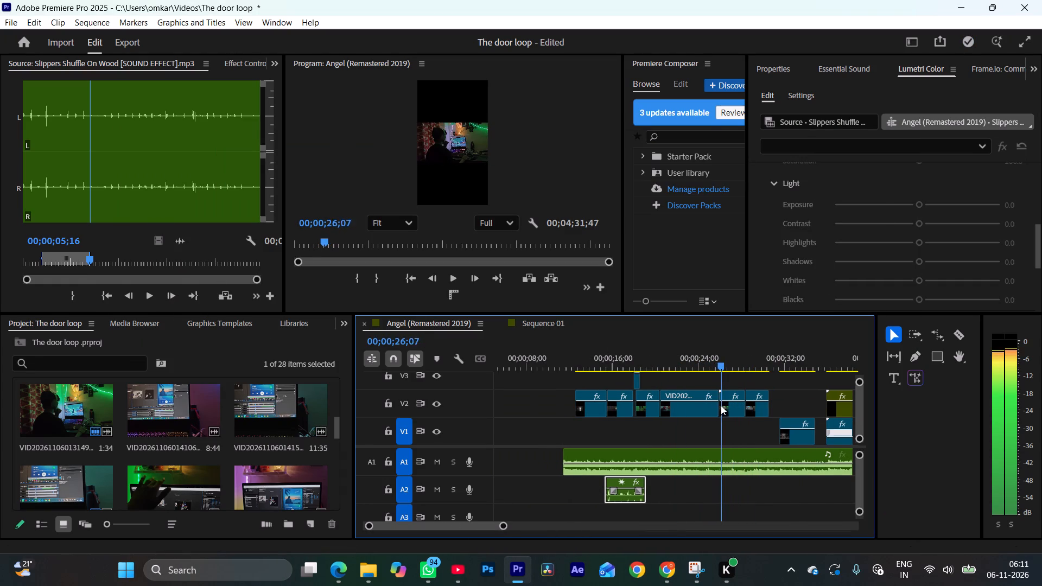
pyautogui.moveTo(721, 405); pyautogui.dragTo(748, 407)
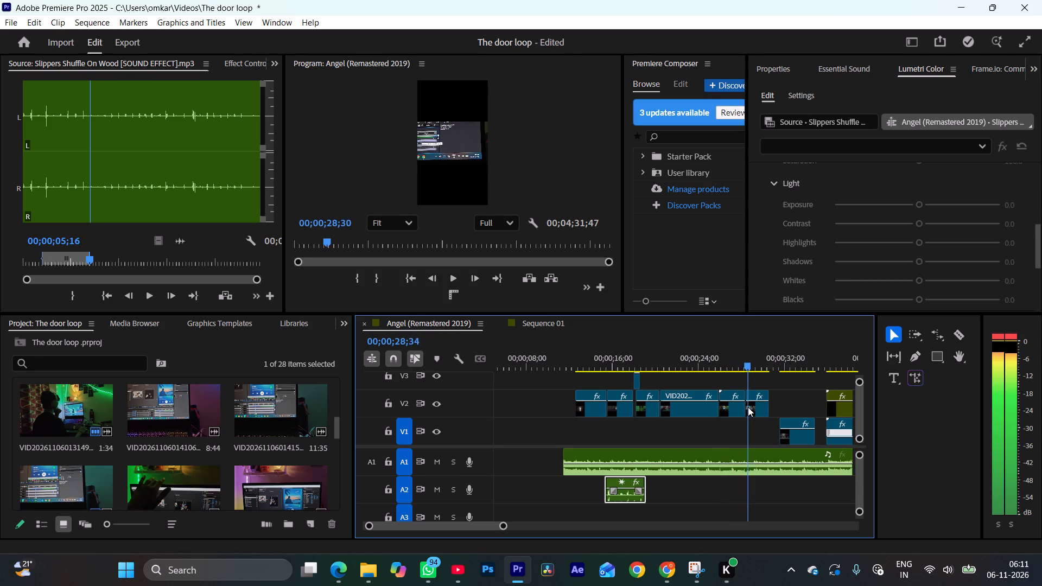
pyautogui.moveTo(748, 407); pyautogui.dragTo(767, 403)
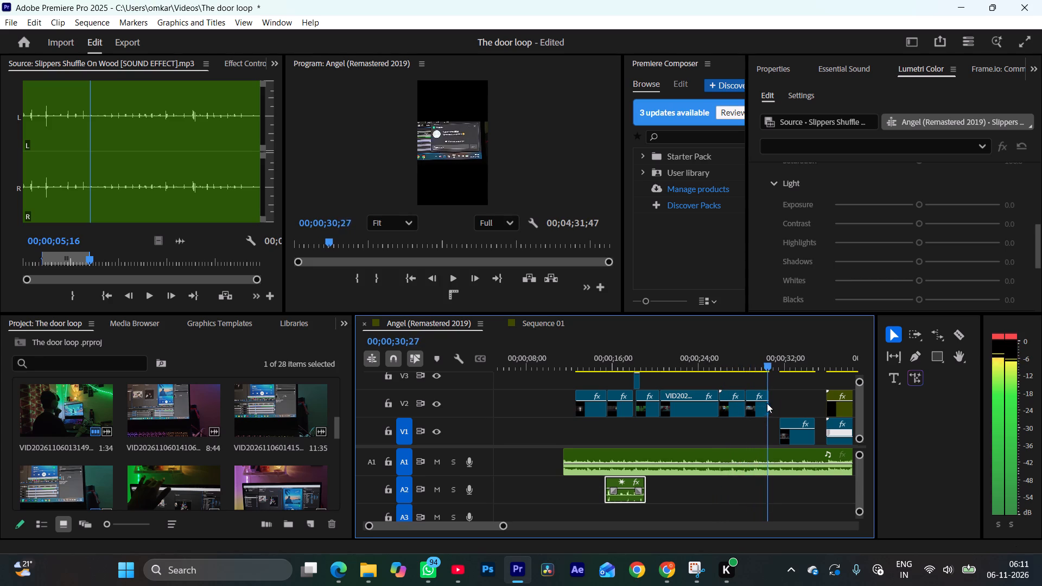
pyautogui.moveTo(767, 403); pyautogui.dragTo(741, 411)
pyautogui.press('space')
pyautogui.press('space')
# Switch to YTMP3 in Chrome and download the converted wooden chair MP3.
pyautogui.click(670, 572)
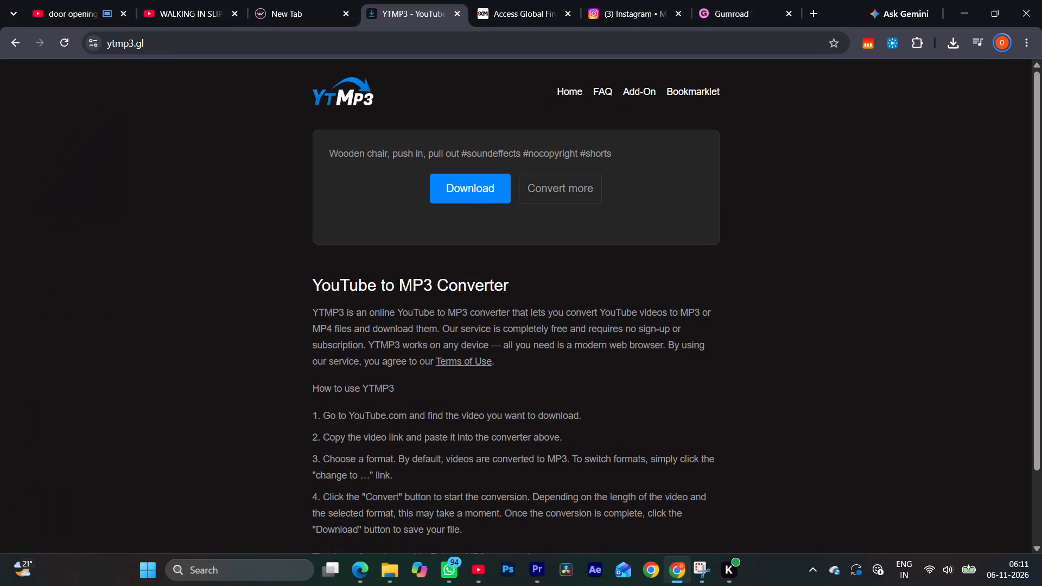
pyautogui.click(462, 187)
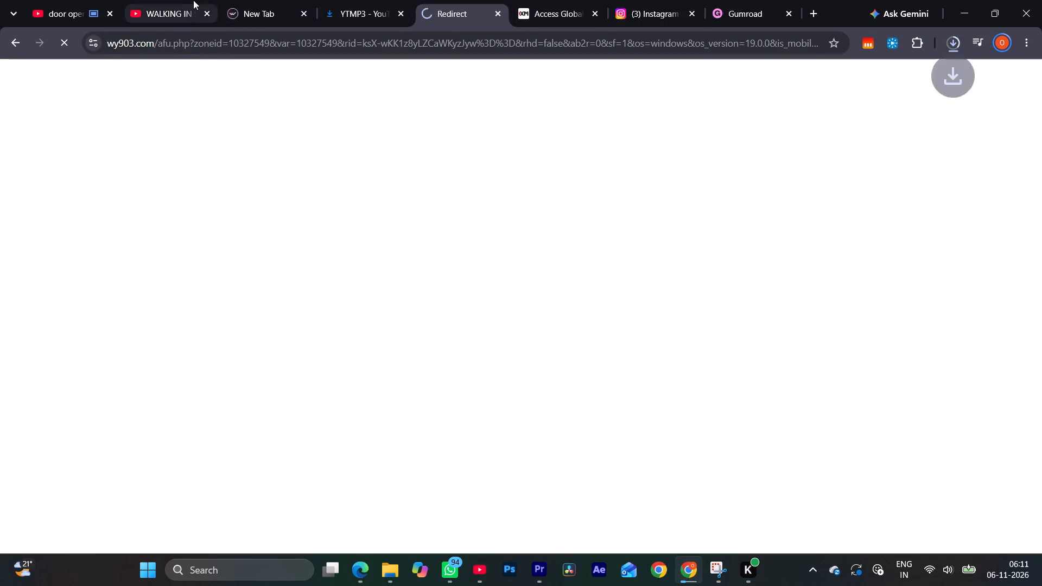
# Search YouTube for "notification sfx" from the slippers video's tab.
pyautogui.click(193, 0)
pyautogui.click(463, 79)
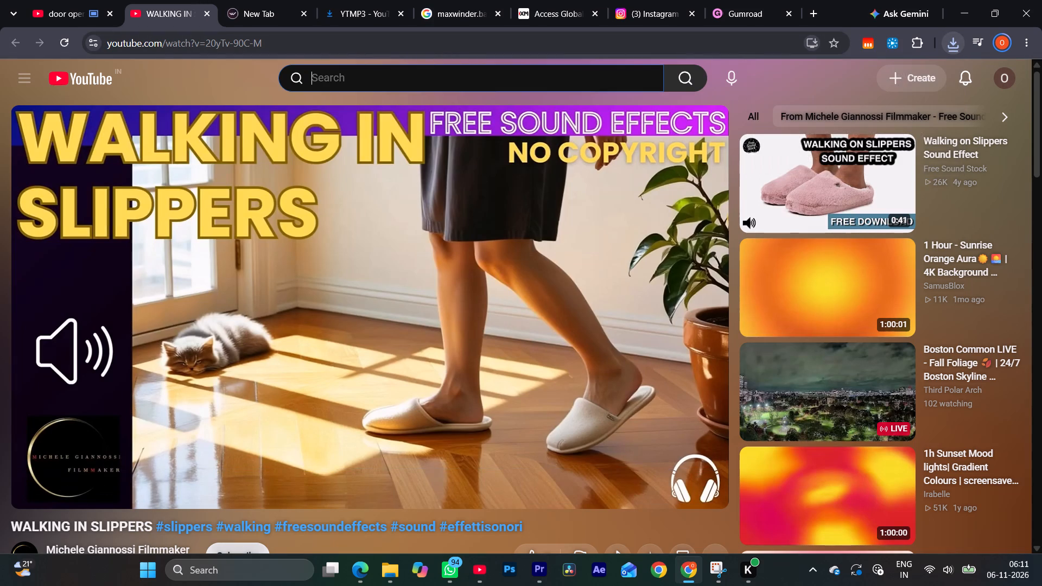
pyautogui.write('notific')
pyautogui.press('Down')
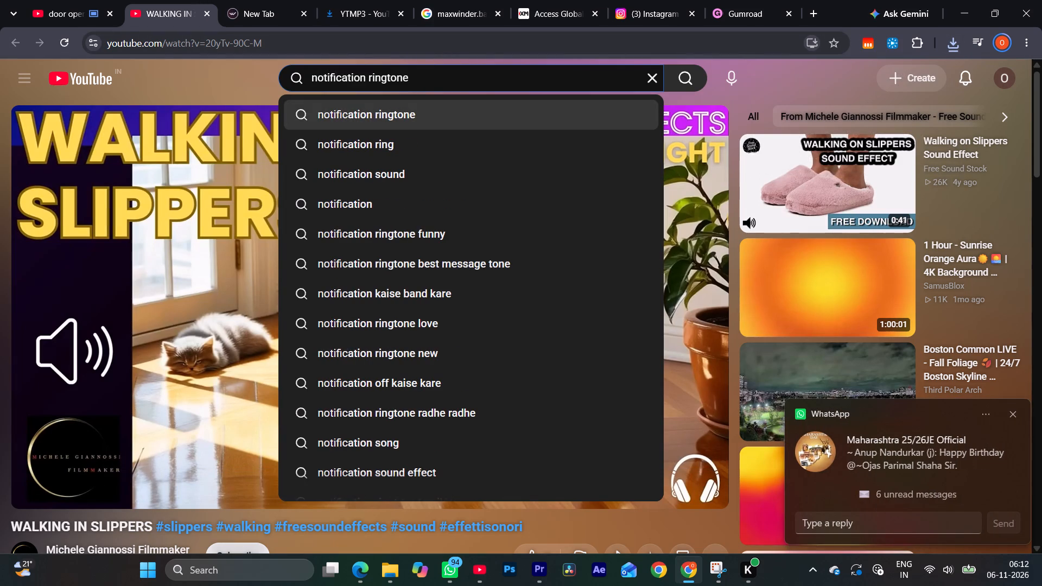
pyautogui.press('BackSpace')
pyautogui.press('BackSpace')
pyautogui.press('BackSpace')
pyautogui.press('BackSpace')
pyautogui.press('BackSpace')
pyautogui.press('BackSpace')
pyautogui.press('BackSpace')
pyautogui.press('BackSpace')
pyautogui.write('sfx')
pyautogui.press('Return')
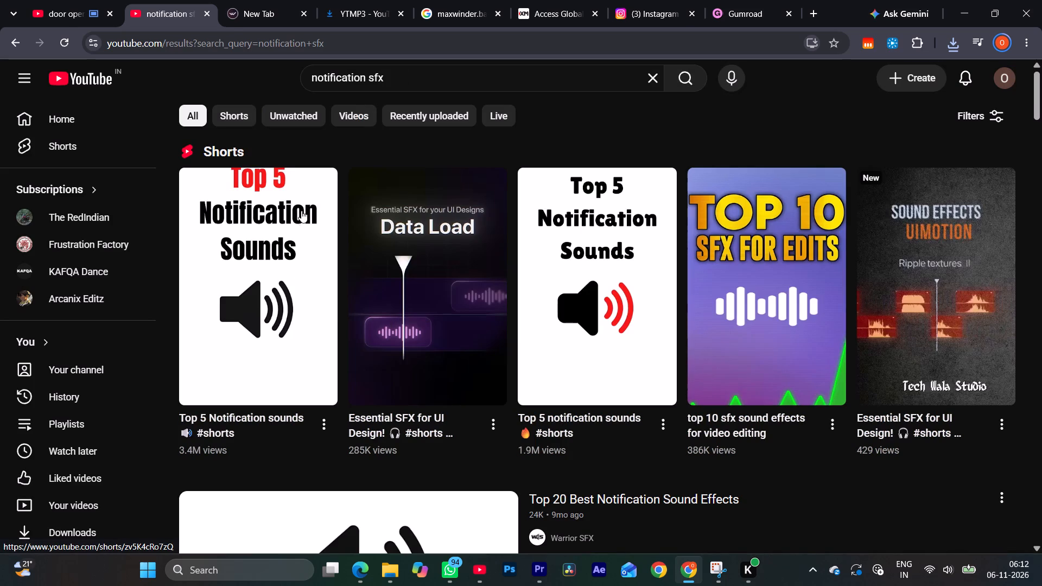
# Audition the notification sound results, including the Top 5 Notification sounds short, and return to the results list.
pyautogui.scroll(-1, 274, 239)
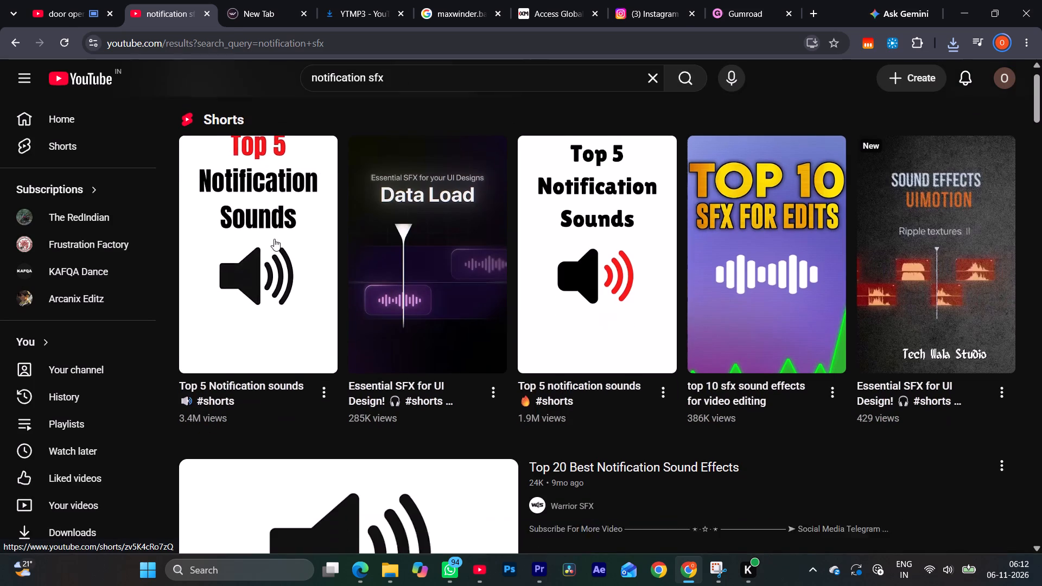
pyautogui.scroll(-3, 274, 239)
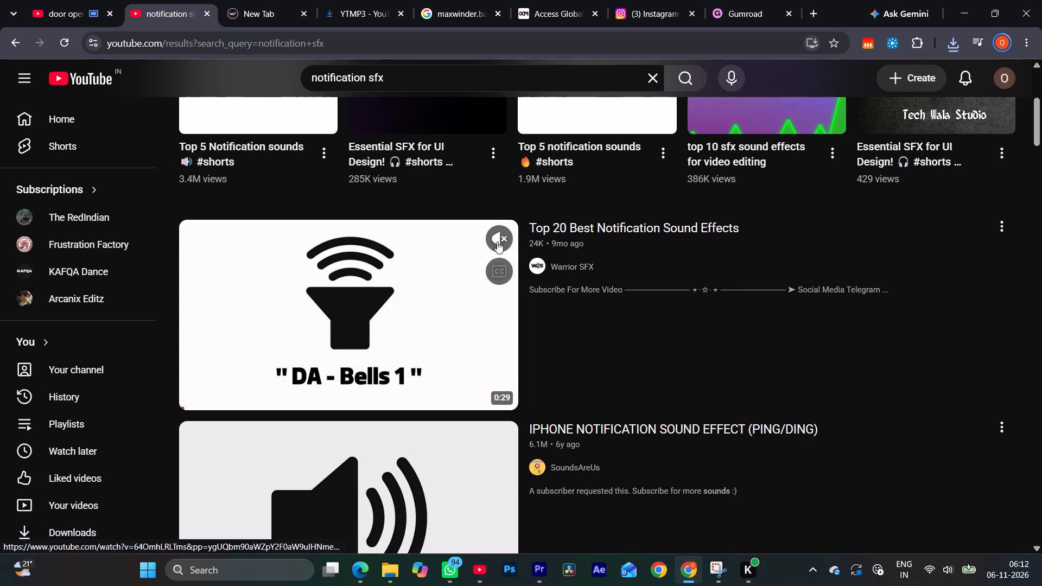
pyautogui.click(499, 240)
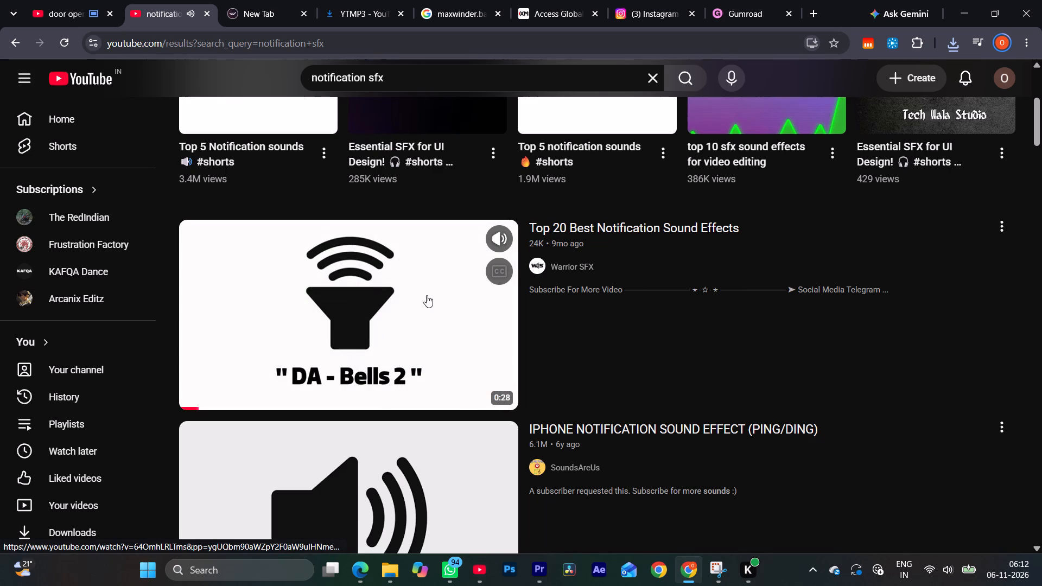
pyautogui.scroll(-2, 427, 295)
pyautogui.scroll(-1, 411, 230)
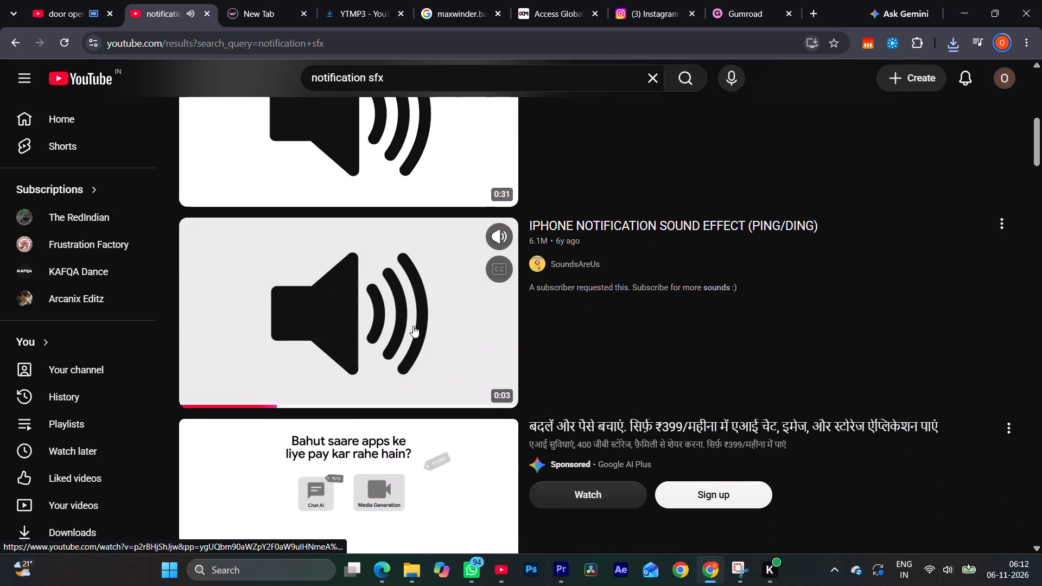
pyautogui.scroll(8, 413, 326)
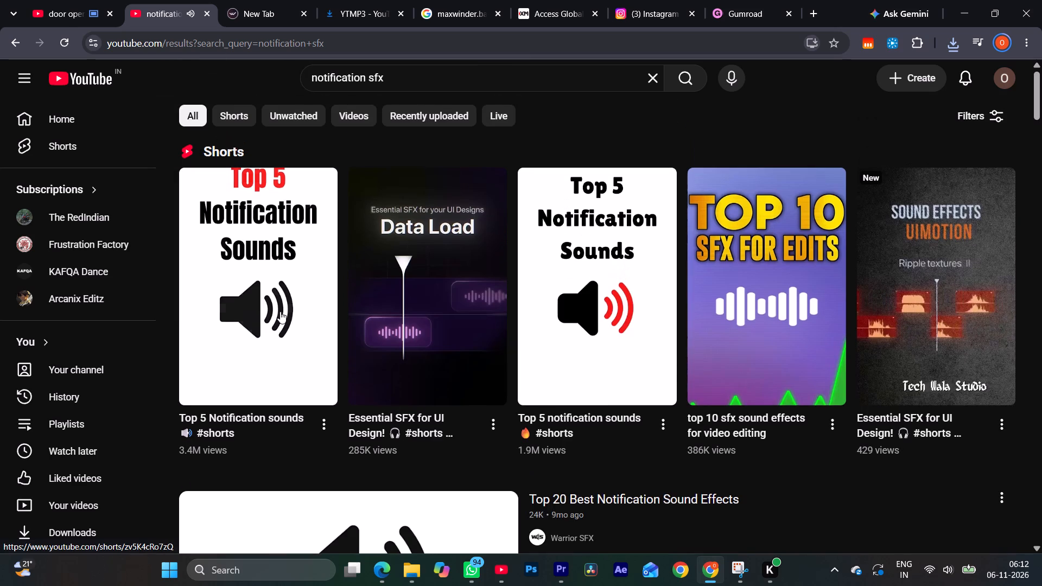
pyautogui.click(275, 310)
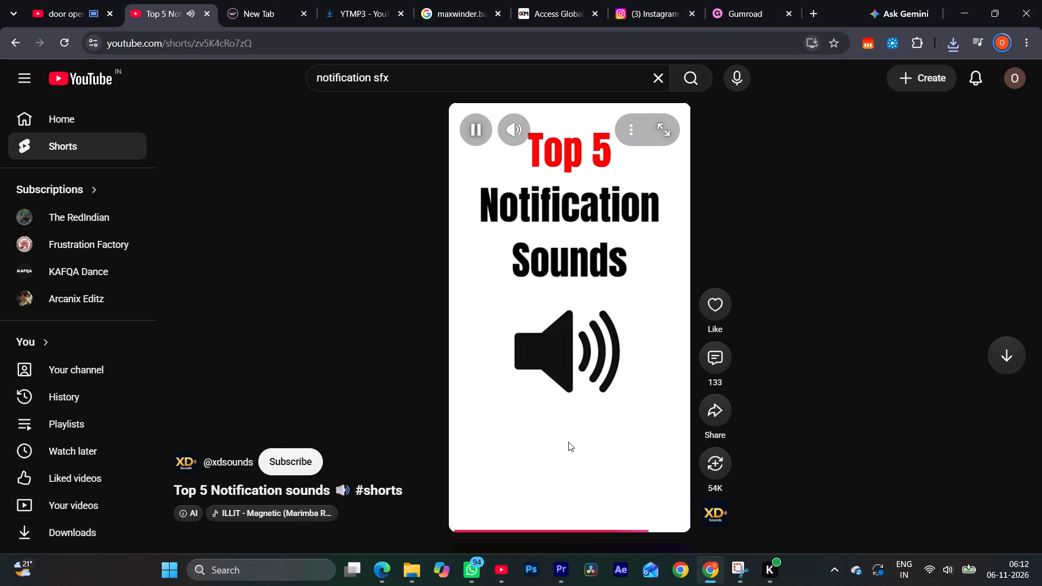
pyautogui.click(9, 42)
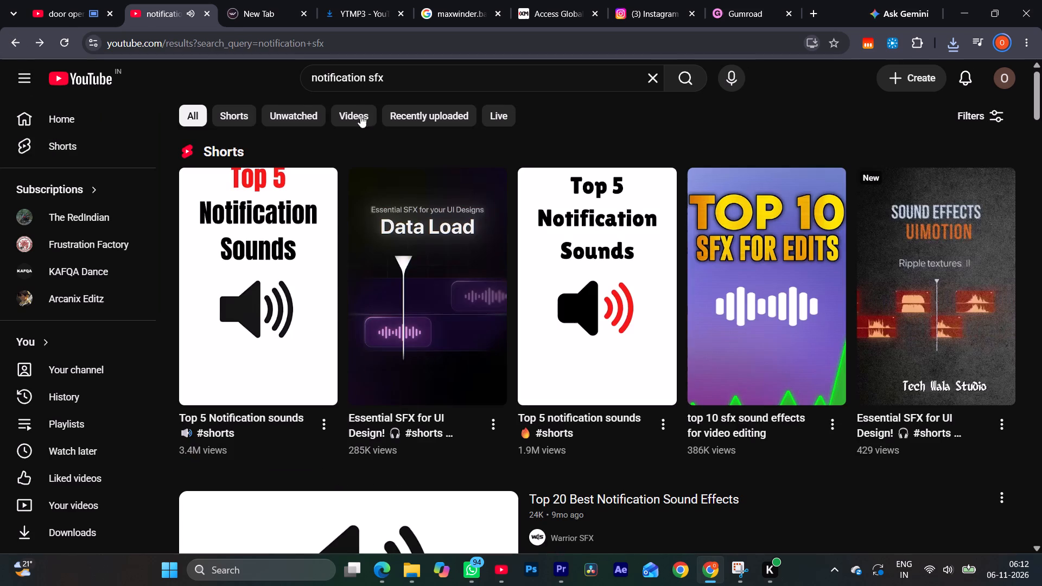
# Refine the YouTube search to "pc notification sfx".
pyautogui.click(394, 79)
pyautogui.click(313, 77)
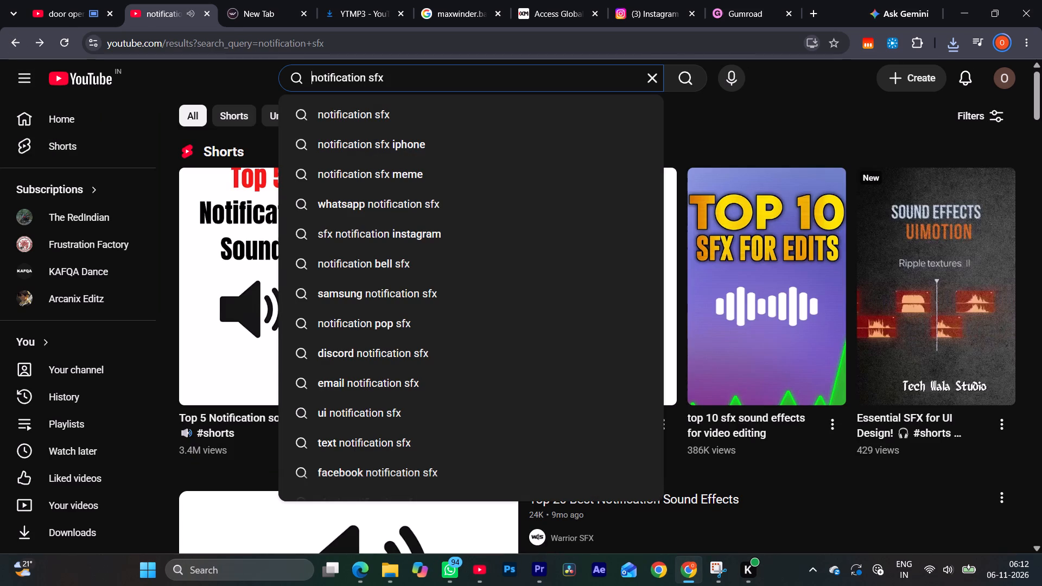
pyautogui.write('pc')
pyautogui.press('space')
pyautogui.press('Return')
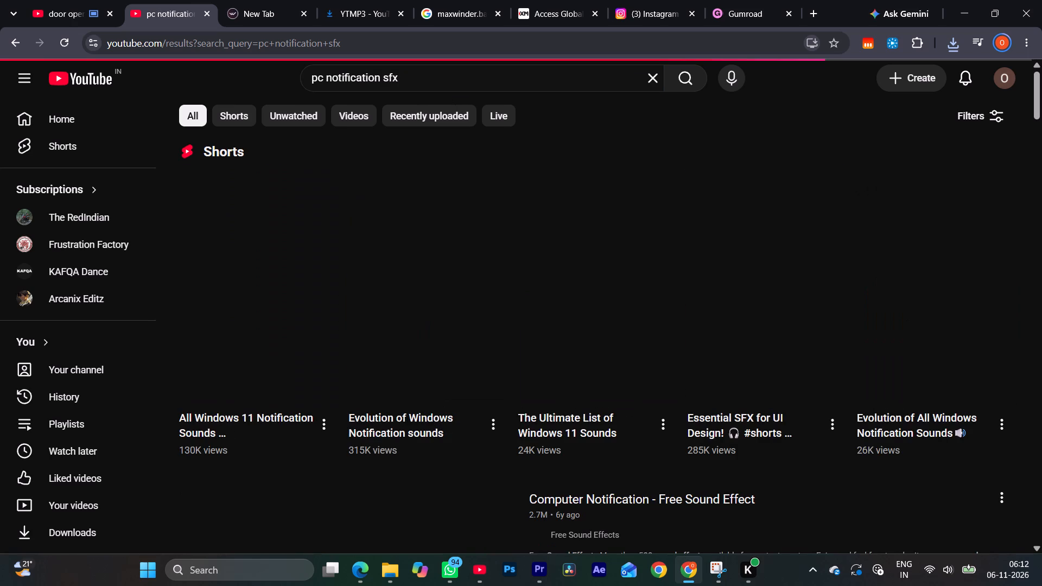
# Audition the Computer Notification and Top 20 Best Notification Sound Effects previews with sound in the results.
pyautogui.scroll(-4, 271, 324)
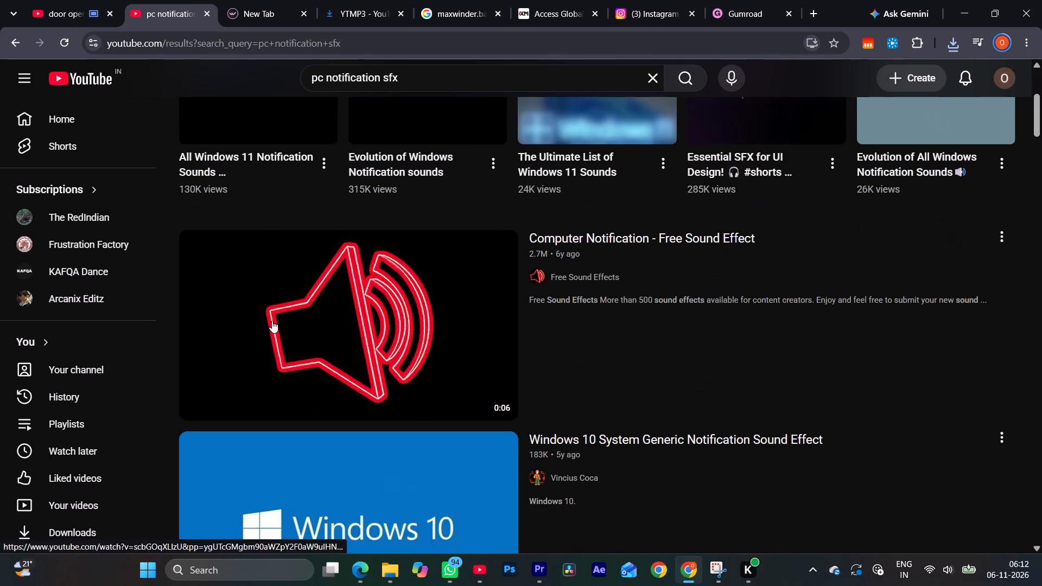
pyautogui.click(497, 243)
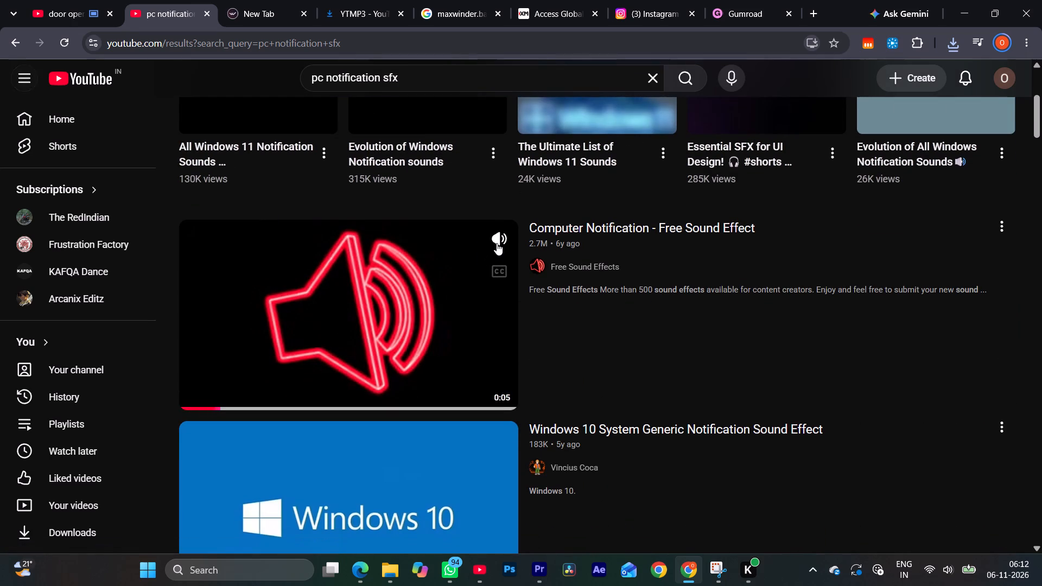
pyautogui.scroll(-1, 410, 304)
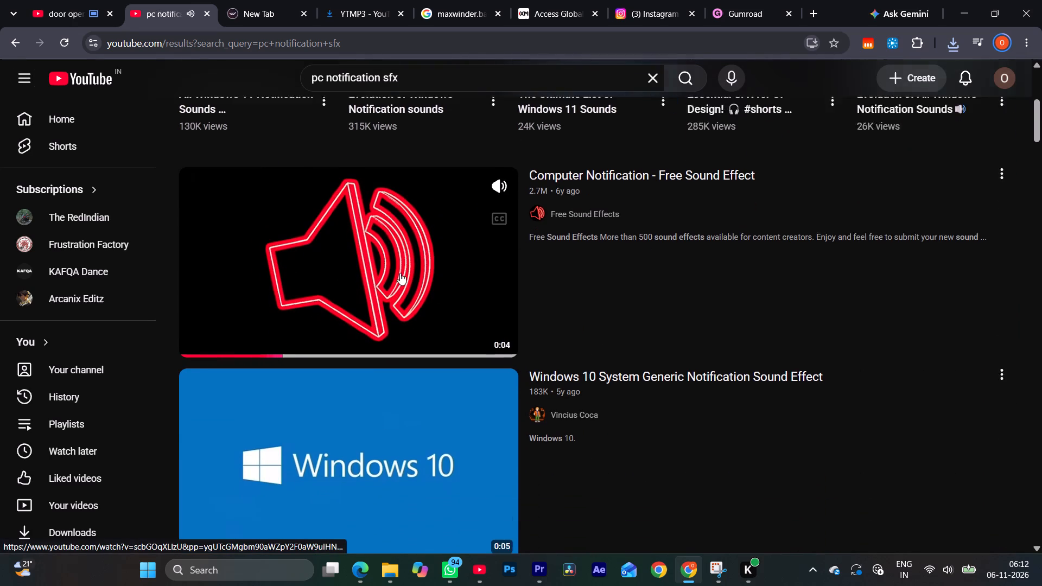
pyautogui.scroll(-2, 398, 245)
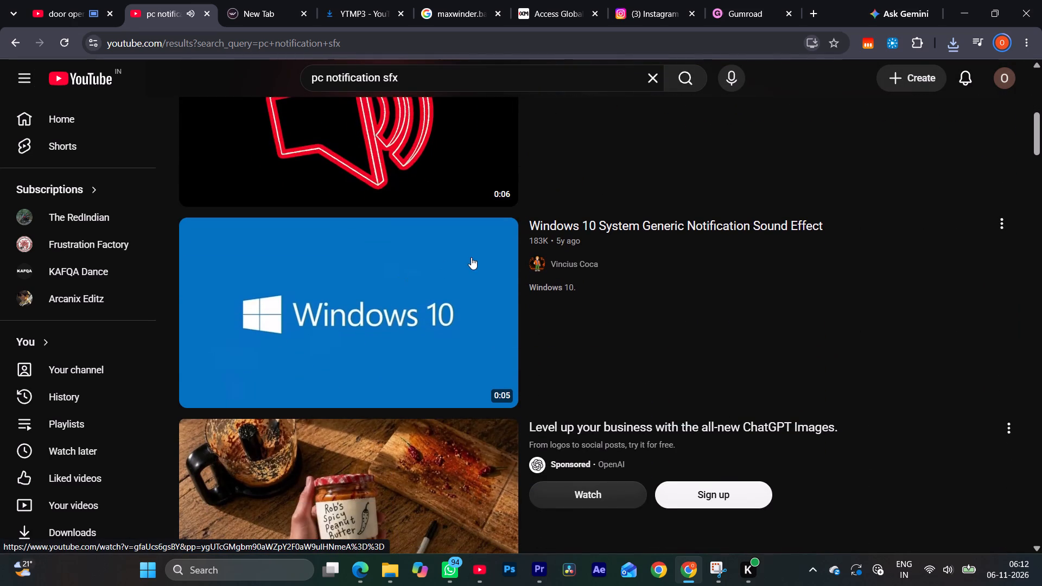
pyautogui.scroll(-4, 415, 302)
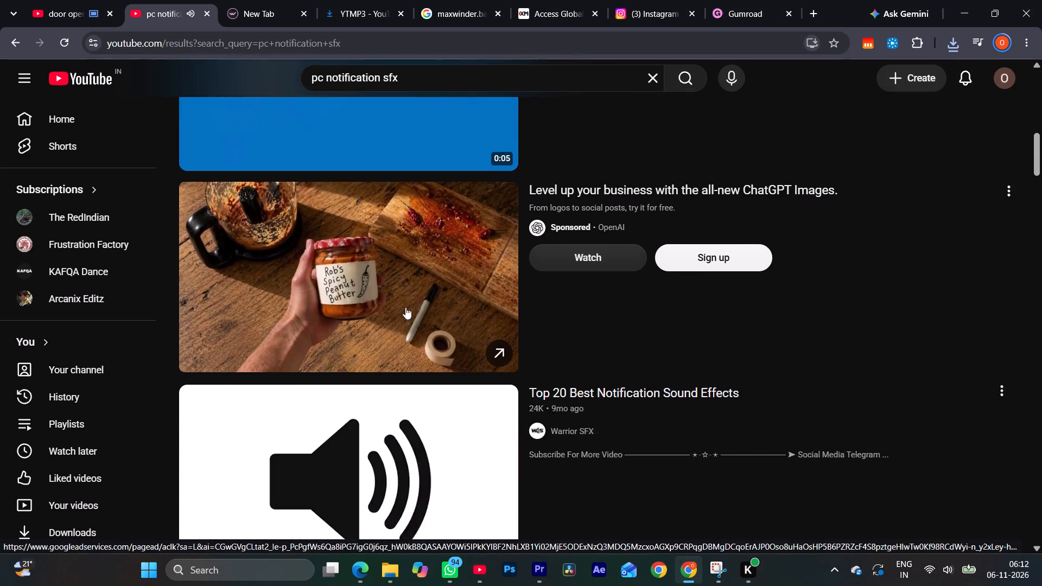
pyautogui.scroll(-2, 407, 320)
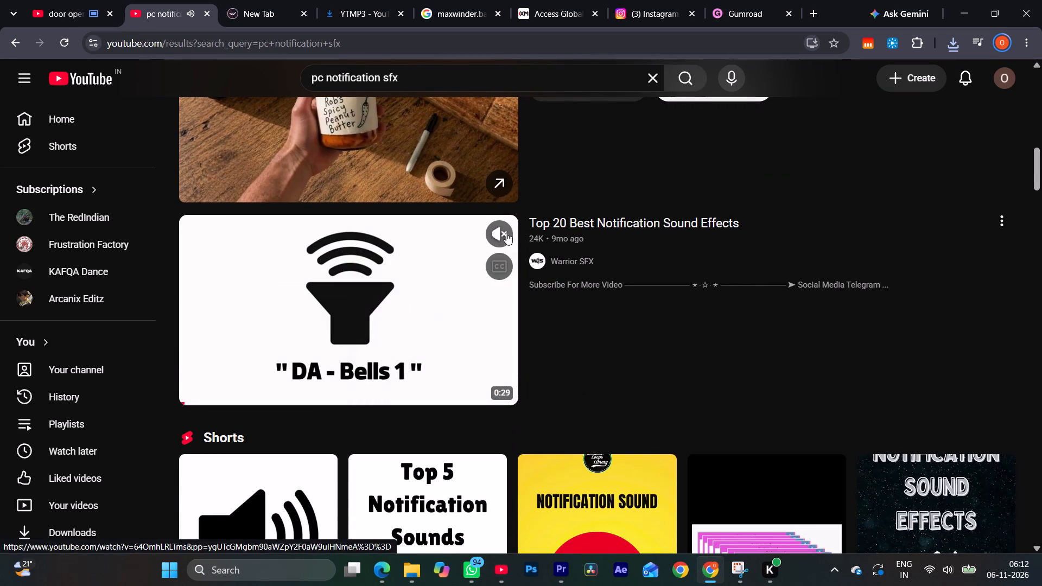
pyautogui.click(500, 229)
pyautogui.click(304, 397)
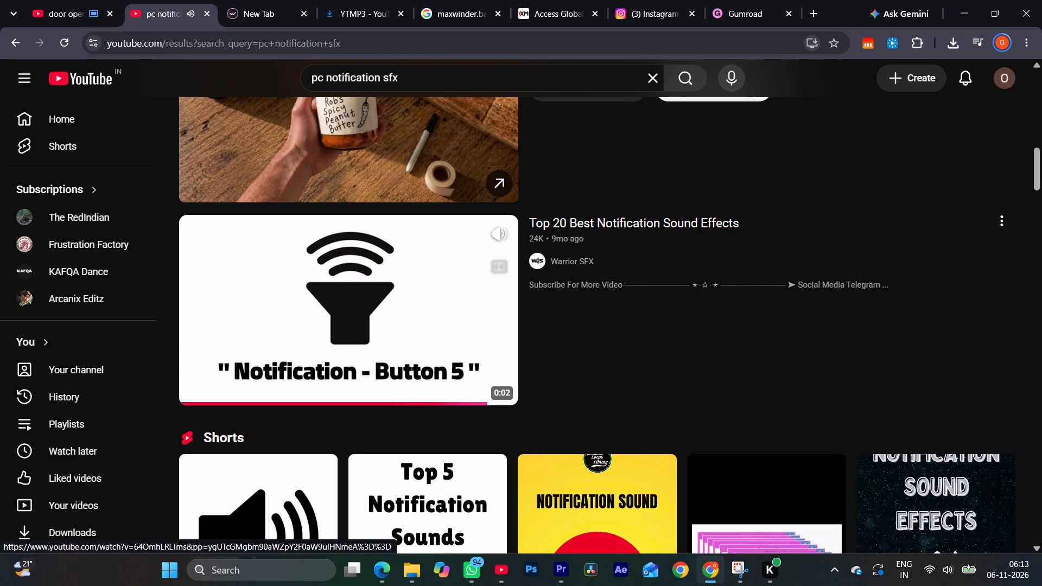
# Open the Top 20 Best Notification Sound Effects video and copy its share link.
pyautogui.click(387, 331)
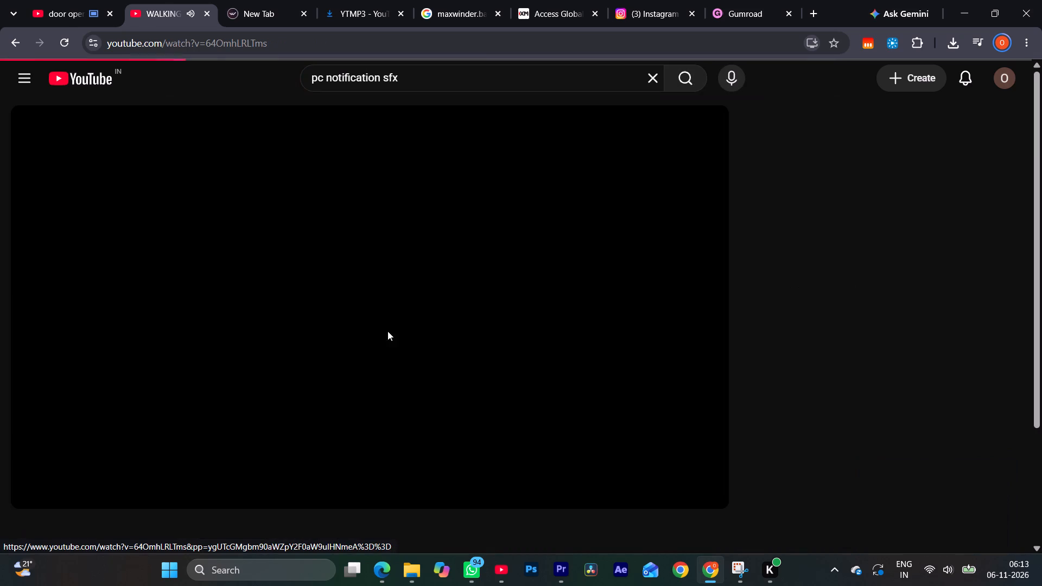
pyautogui.click(412, 334)
pyautogui.click(91, 354)
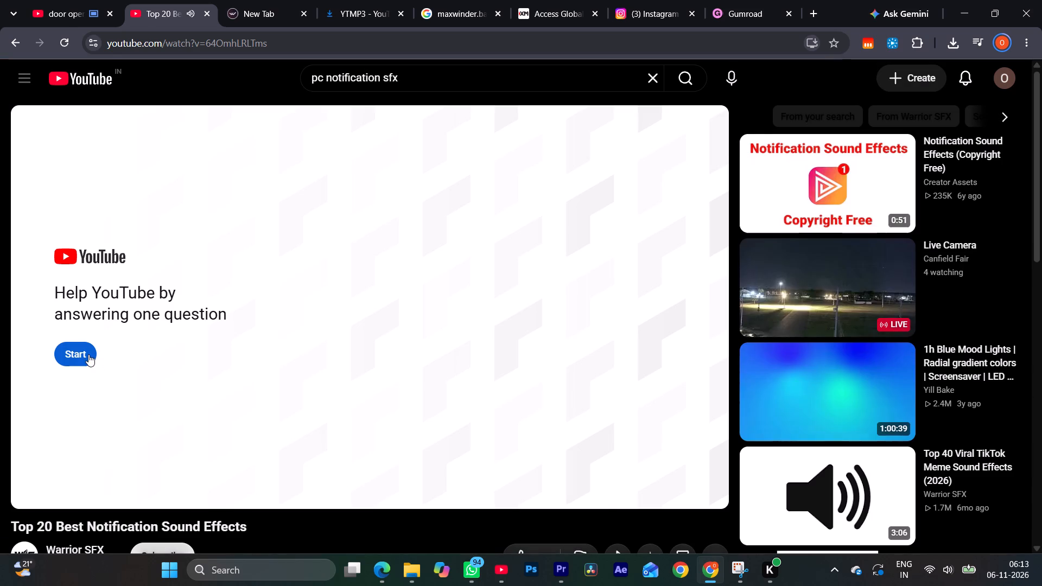
pyautogui.click(90, 354)
pyautogui.scroll(-2, 538, 440)
pyautogui.click(611, 423)
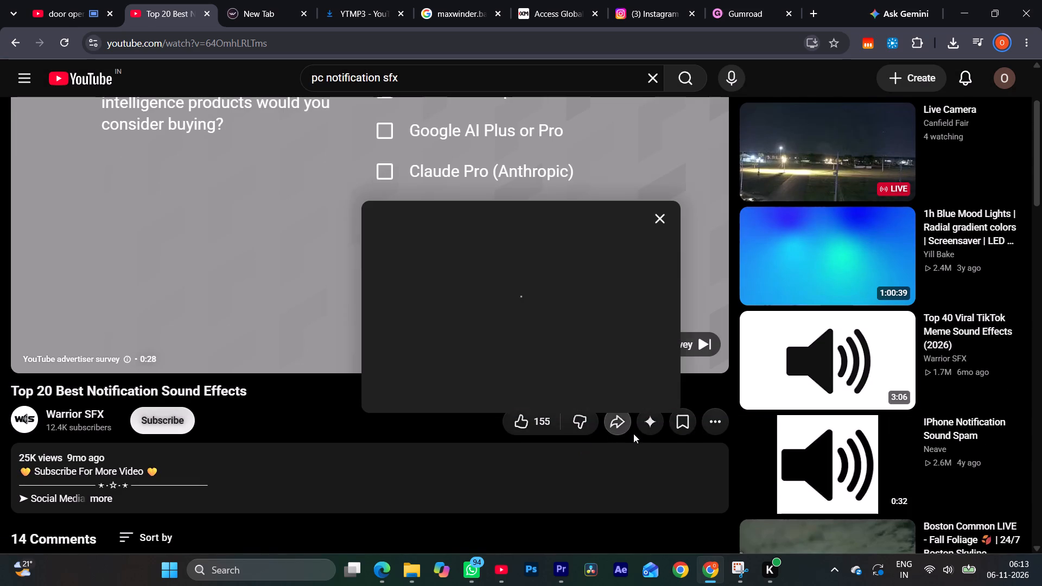
pyautogui.click(623, 379)
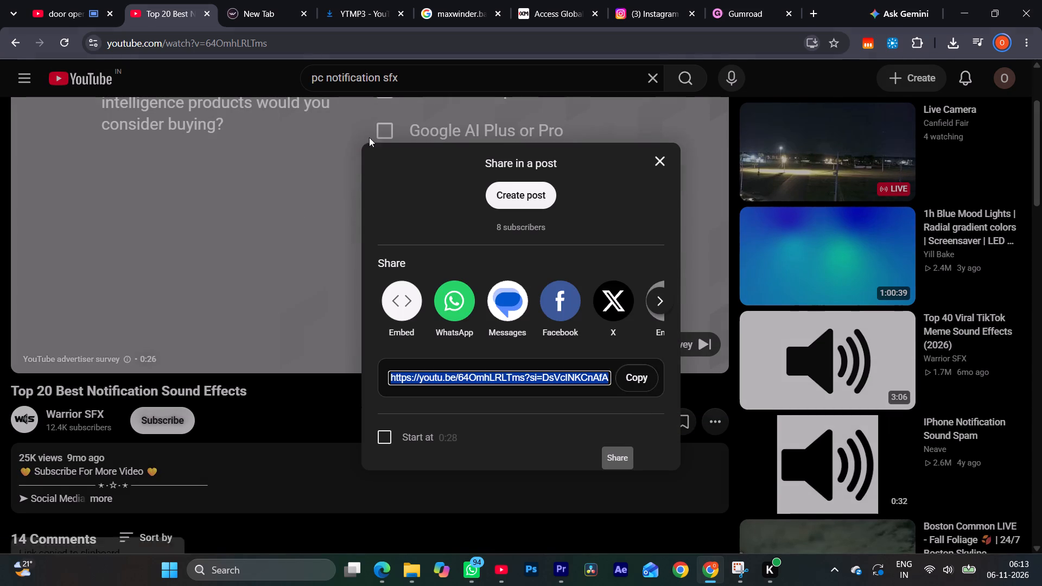
# Start converting the copied notification sounds link to MP3 in YTMP3, checking the browser's downloads beforehand.
pyautogui.click(374, 0)
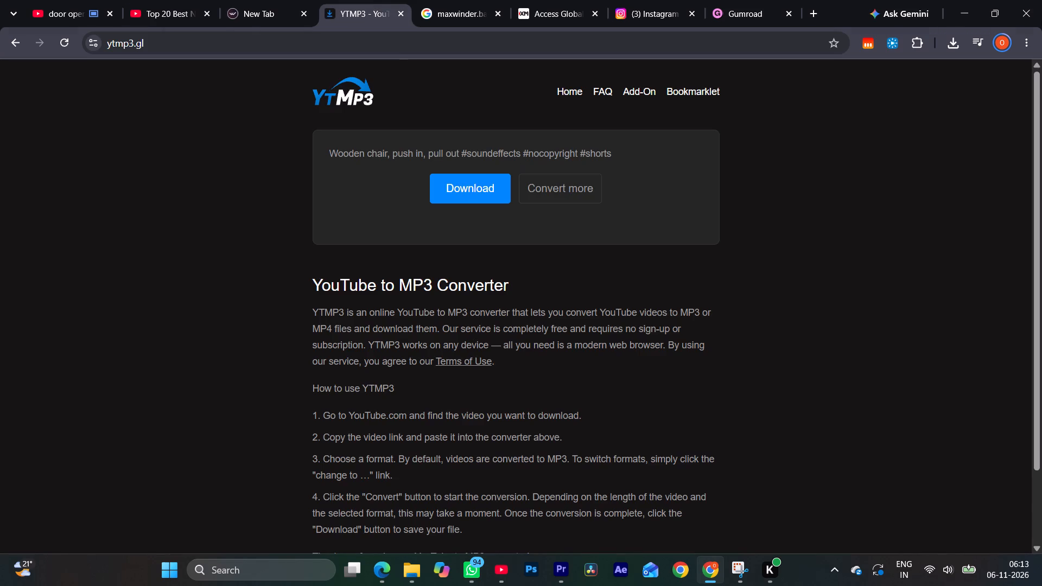
pyautogui.click(956, 55)
pyautogui.click(952, 51)
pyautogui.click(952, 51)
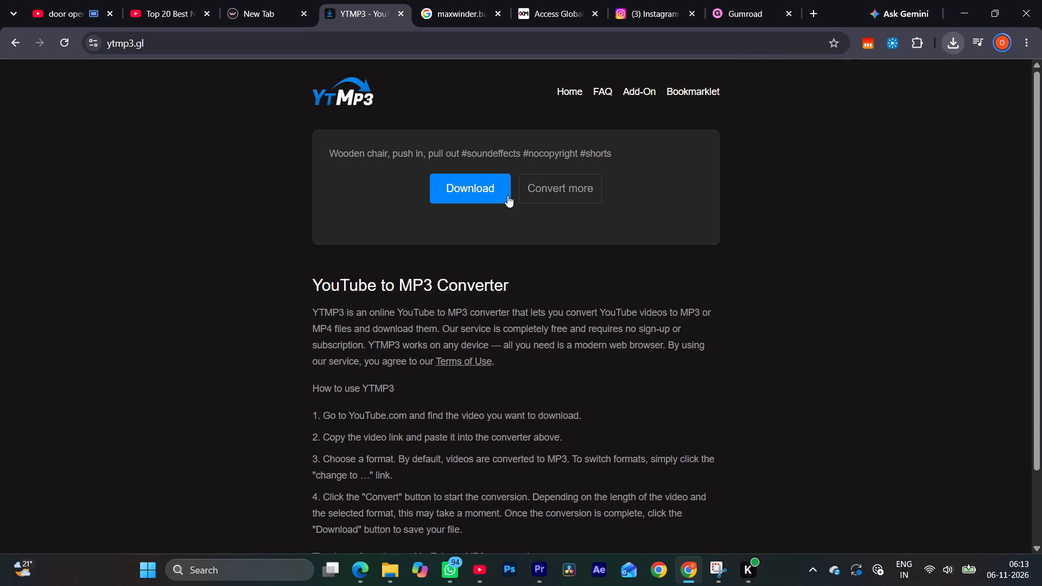
pyautogui.click(550, 194)
pyautogui.hotkey('ctrl', 'v')
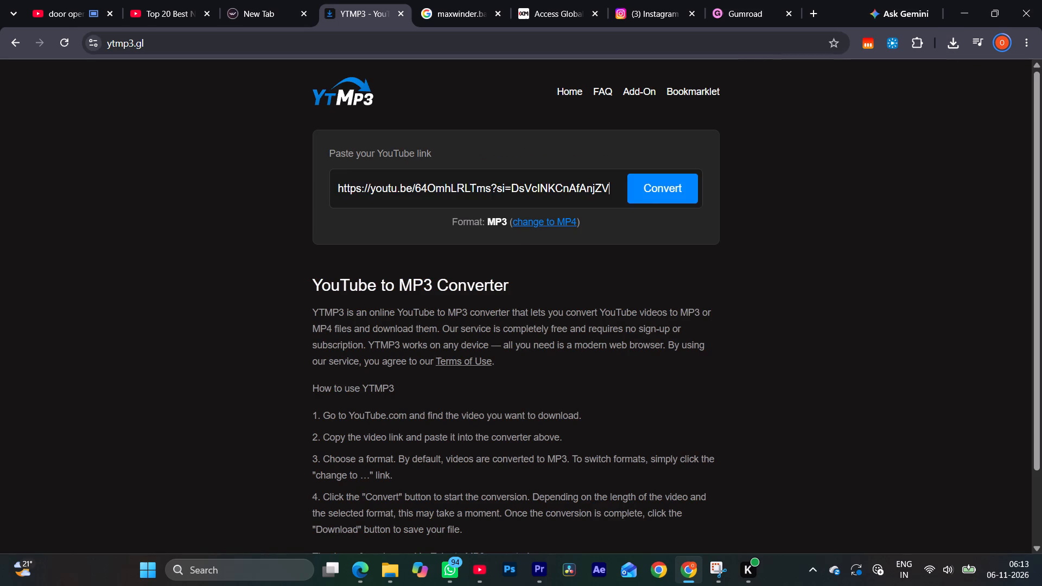
pyautogui.click(656, 189)
# Import the "Wooden chair, push in, pull out" MP3 from the Downloads folder into the Premiere Pro project.
pyautogui.click(535, 562)
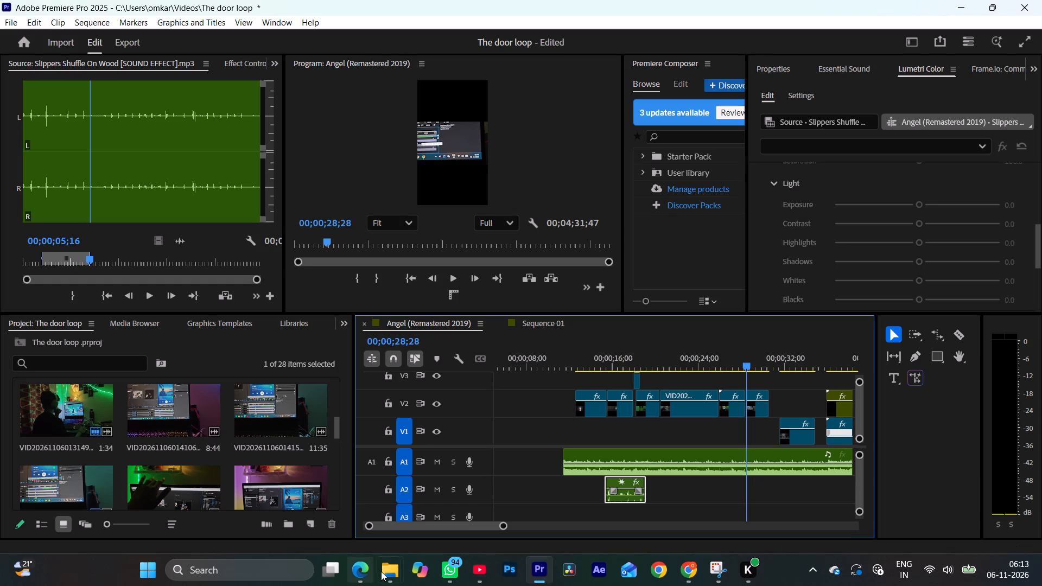
pyautogui.click(381, 571)
pyautogui.click(460, 512)
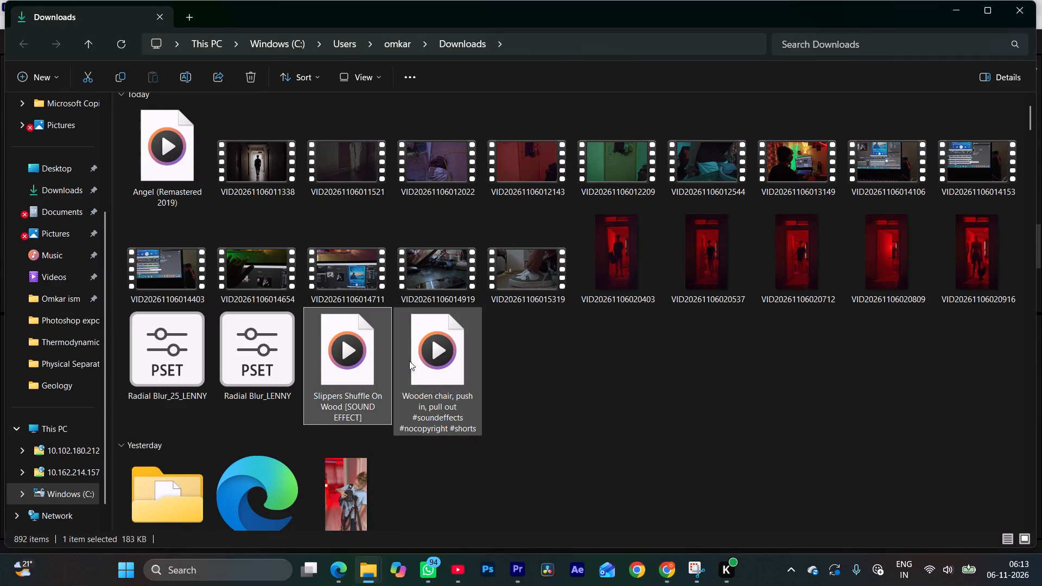
pyautogui.moveTo(422, 364); pyautogui.dragTo(212, 462)
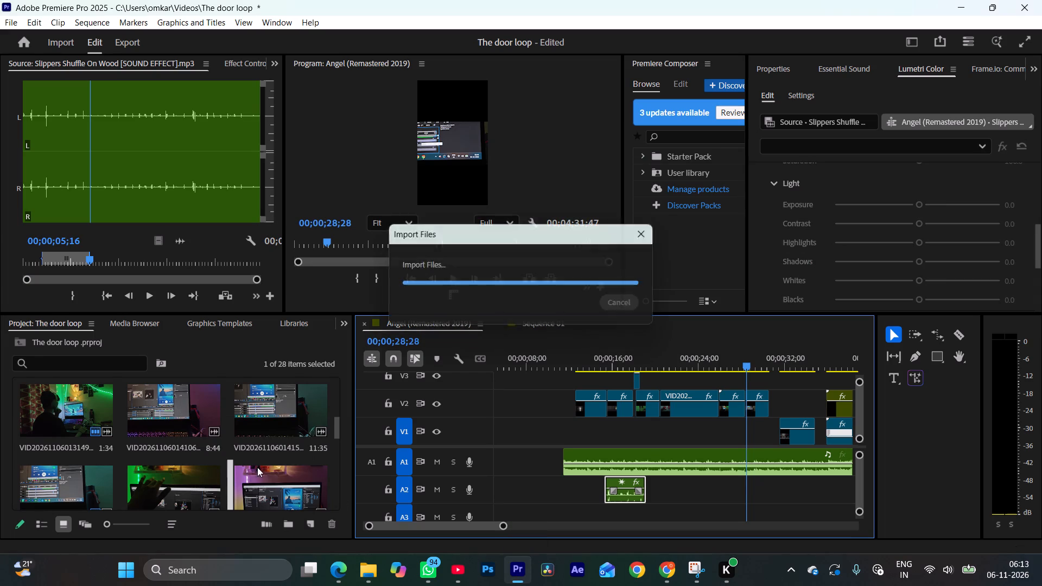
# Audition the imported "Wooden chair, push in, pull out" sound and mark its source range from 00;00;13;08 to 00;00;14;21.
pyautogui.doubleClick(262, 463)
pyautogui.press('space')
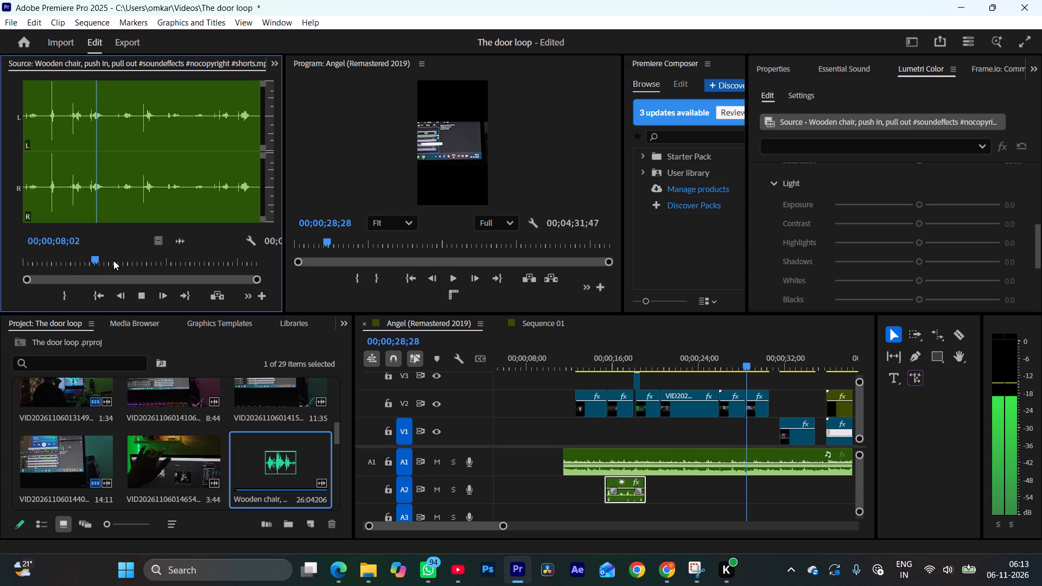
pyautogui.click(141, 262)
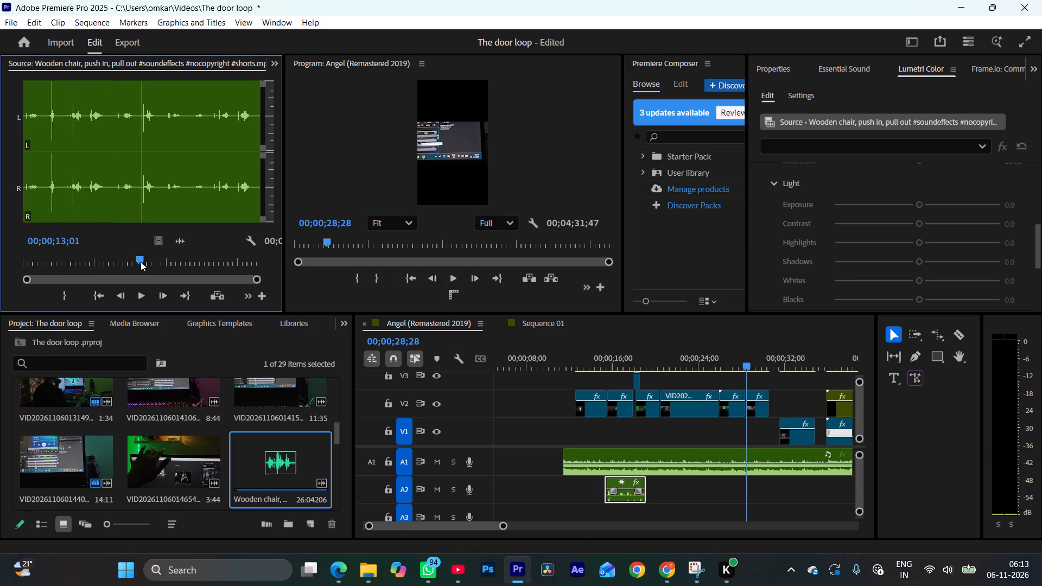
pyautogui.press('space')
pyautogui.click(143, 258)
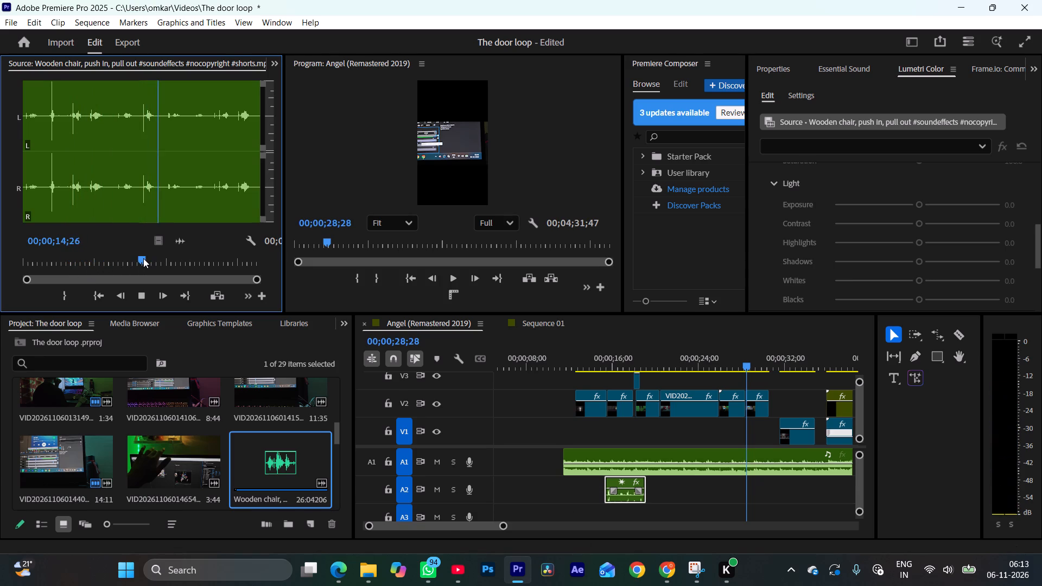
pyautogui.press('space')
pyautogui.click(143, 258)
pyautogui.click(143, 258)
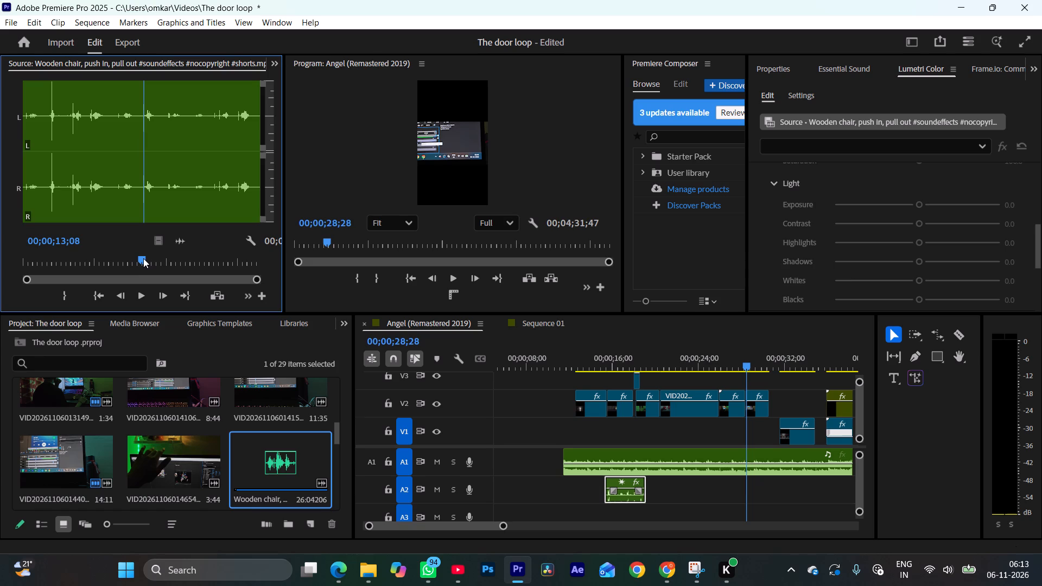
pyautogui.write('i')
pyautogui.press('space')
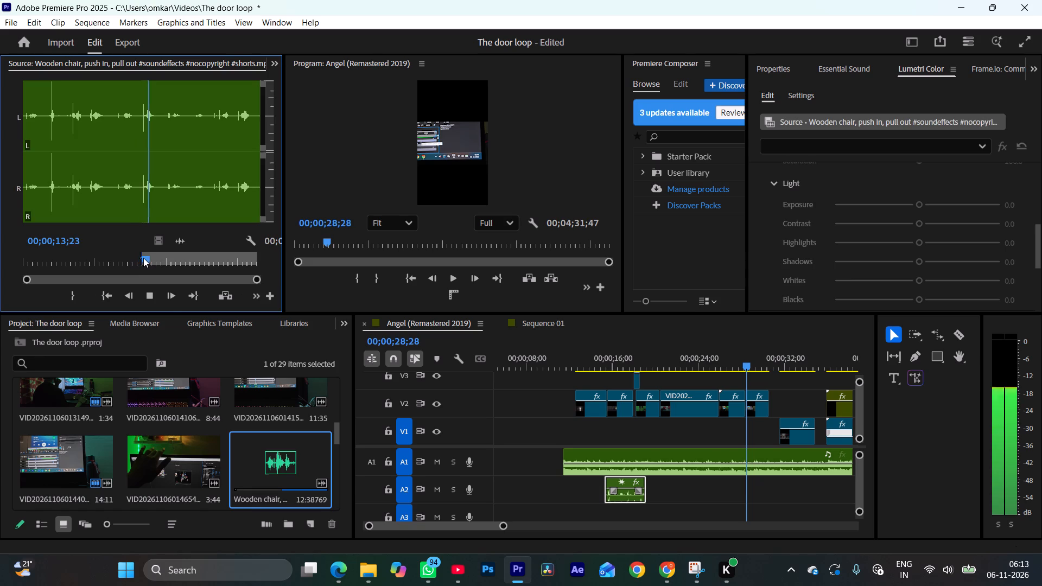
pyautogui.press('space')
pyautogui.press('space')
pyautogui.press('space')
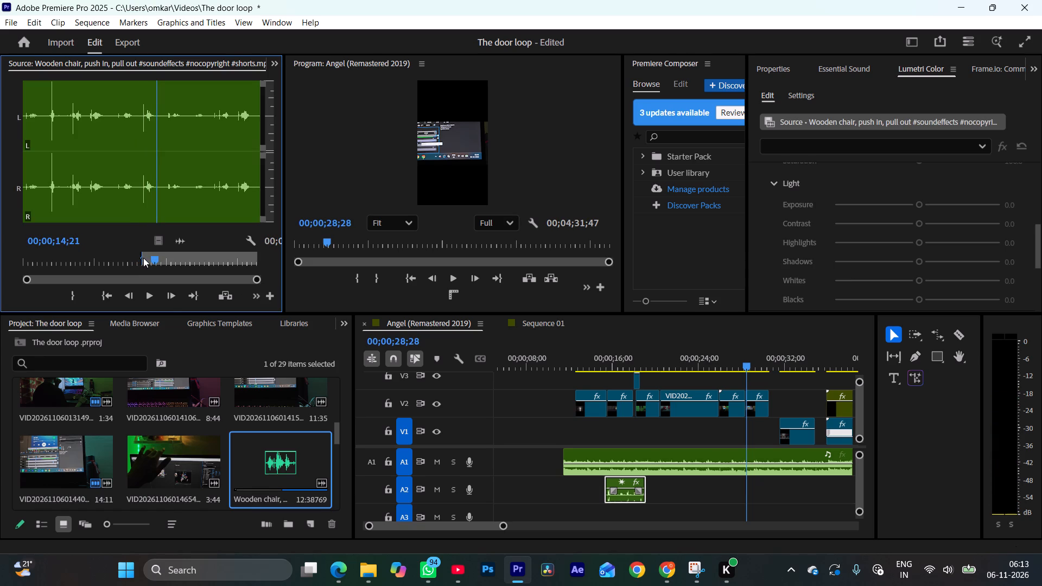
pyautogui.press('o')
# Place the marked wooden chair sound on audio track A2 at 00;00;28;28 in the Angel (Remastered 2019) sequence.
pyautogui.moveTo(182, 244); pyautogui.dragTo(749, 487)
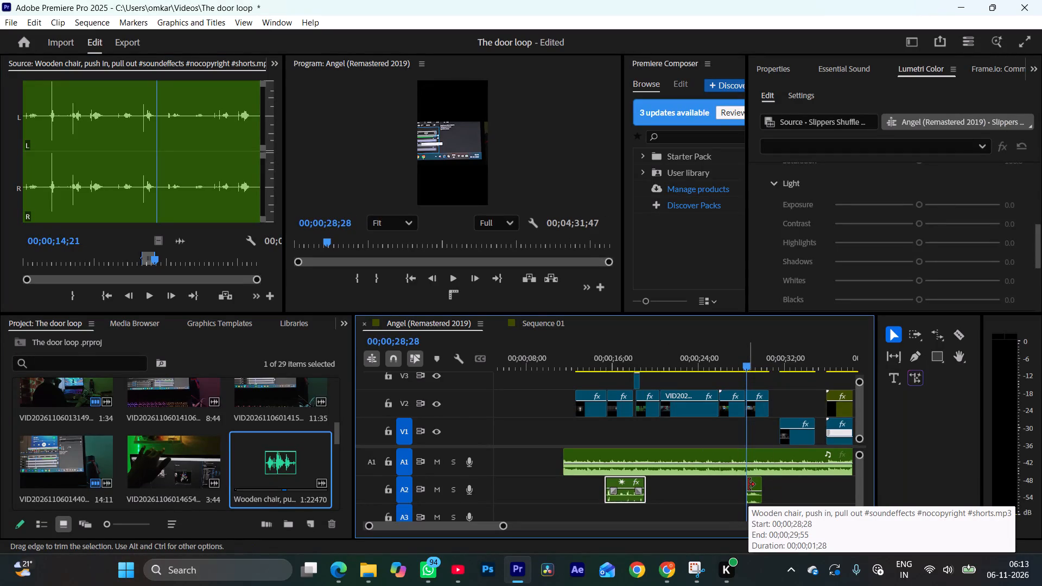
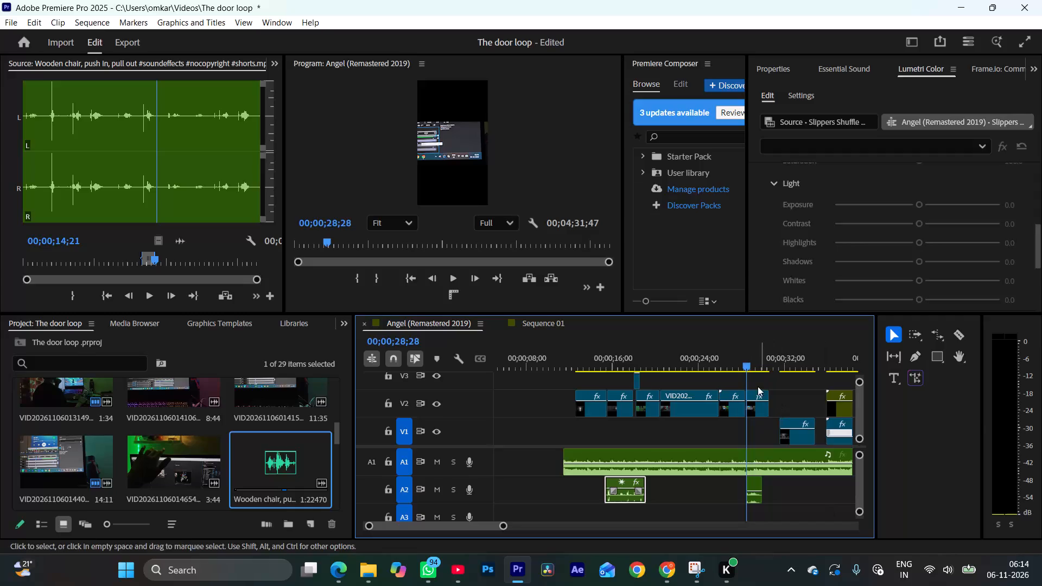
# Play and scrub the sequence between about 27 and 38 seconds to review how the sound effects fit the video clips.
pyautogui.moveTo(739, 367); pyautogui.dragTo(730, 366)
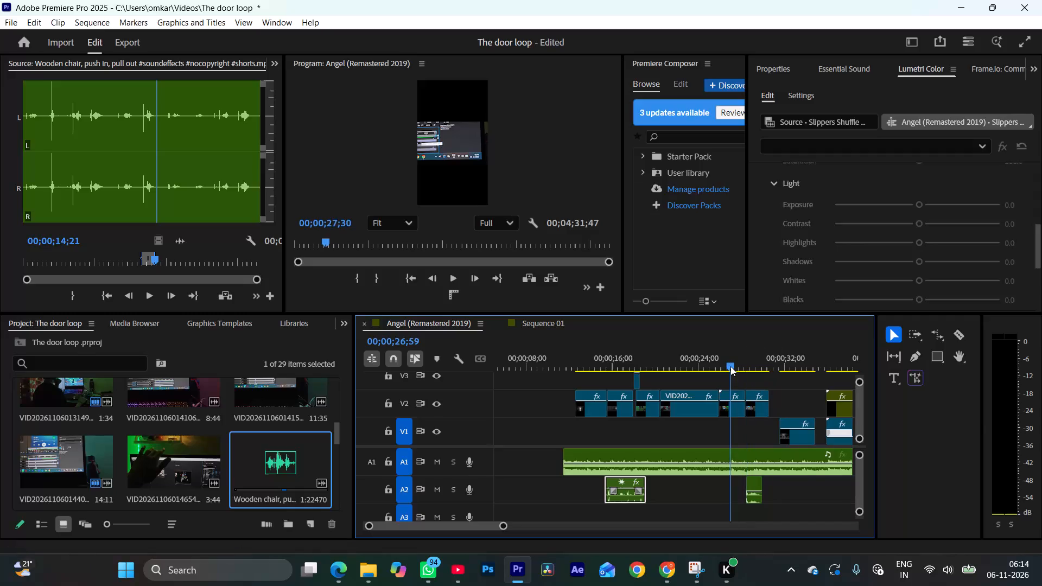
pyautogui.moveTo(730, 366); pyautogui.dragTo(738, 360)
pyautogui.press('space')
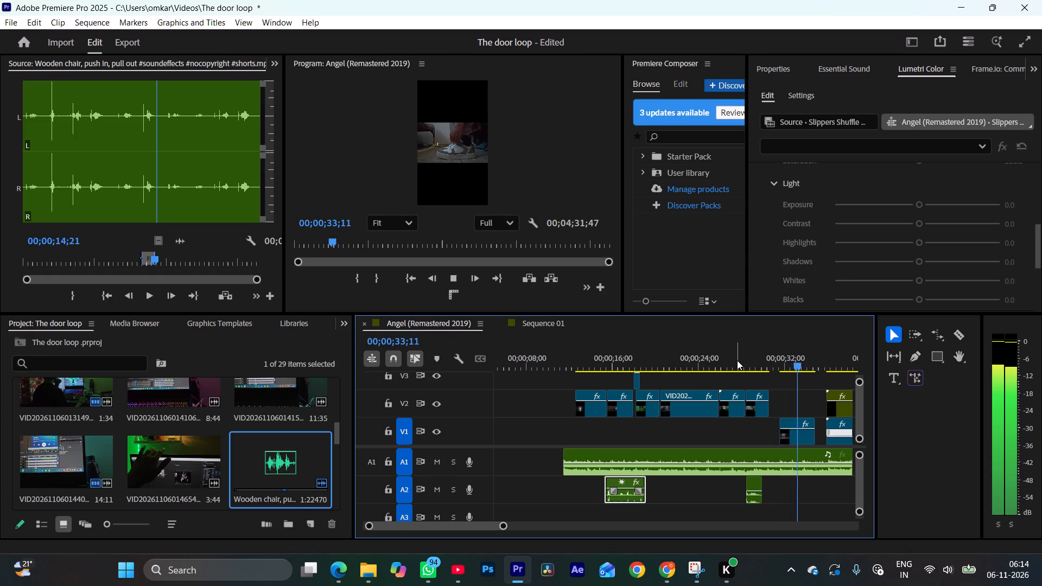
pyautogui.press('space')
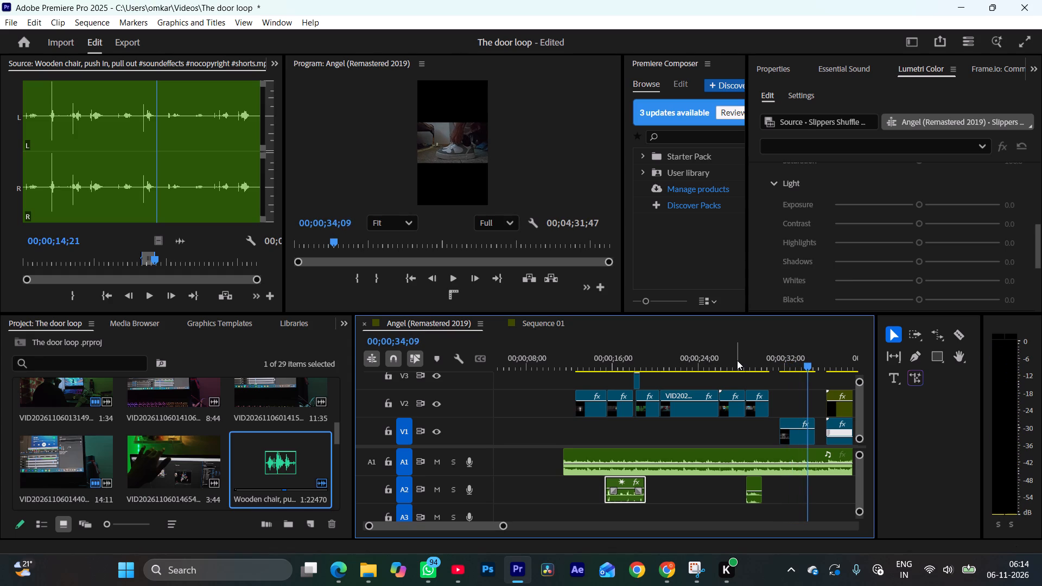
pyautogui.click(756, 367)
pyautogui.press('space')
pyautogui.press('space')
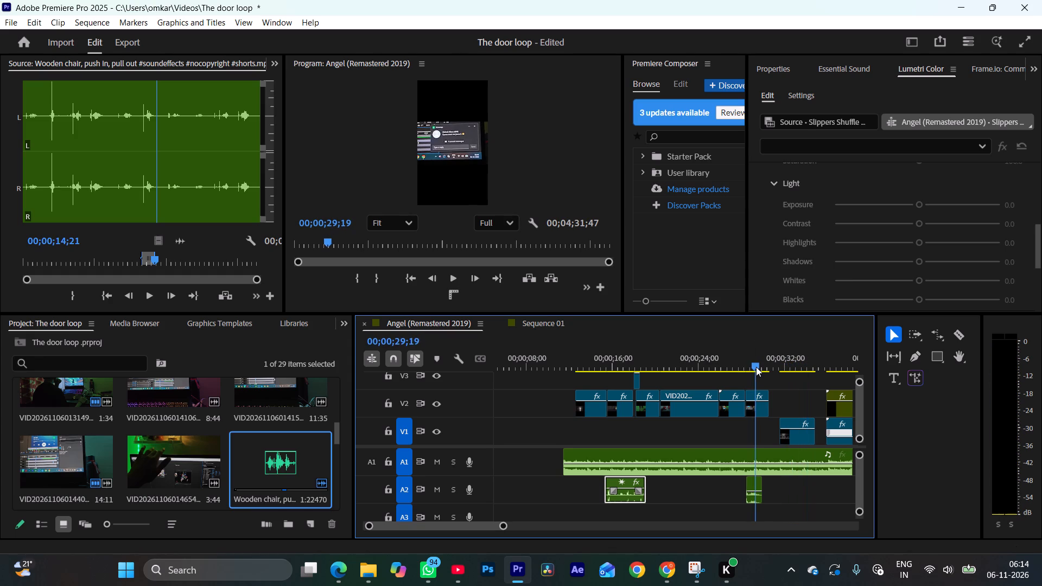
pyautogui.press('space')
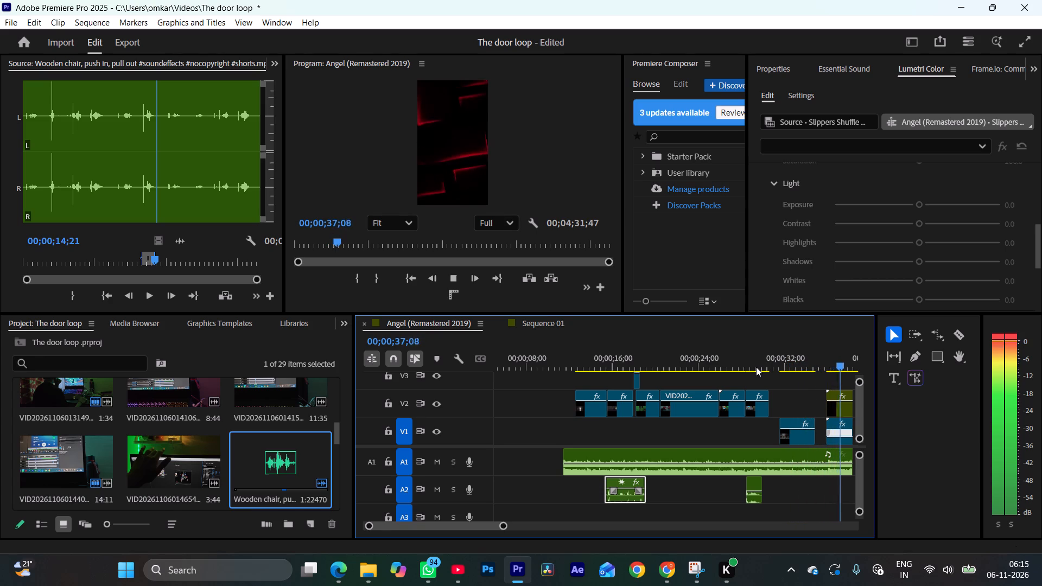
pyautogui.press('space')
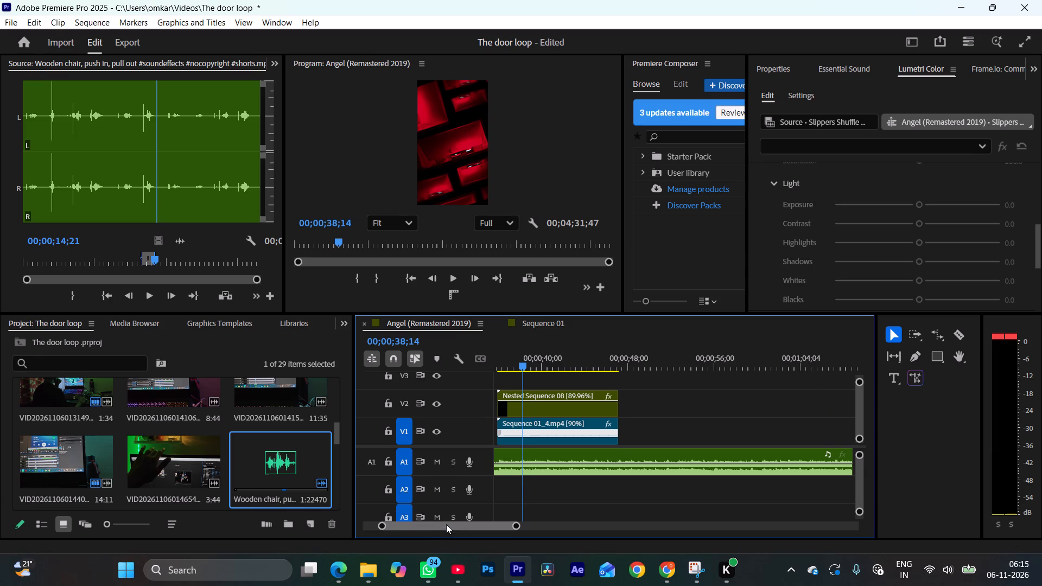
pyautogui.moveTo(459, 526); pyautogui.dragTo(453, 529)
pyautogui.moveTo(613, 360); pyautogui.dragTo(592, 365)
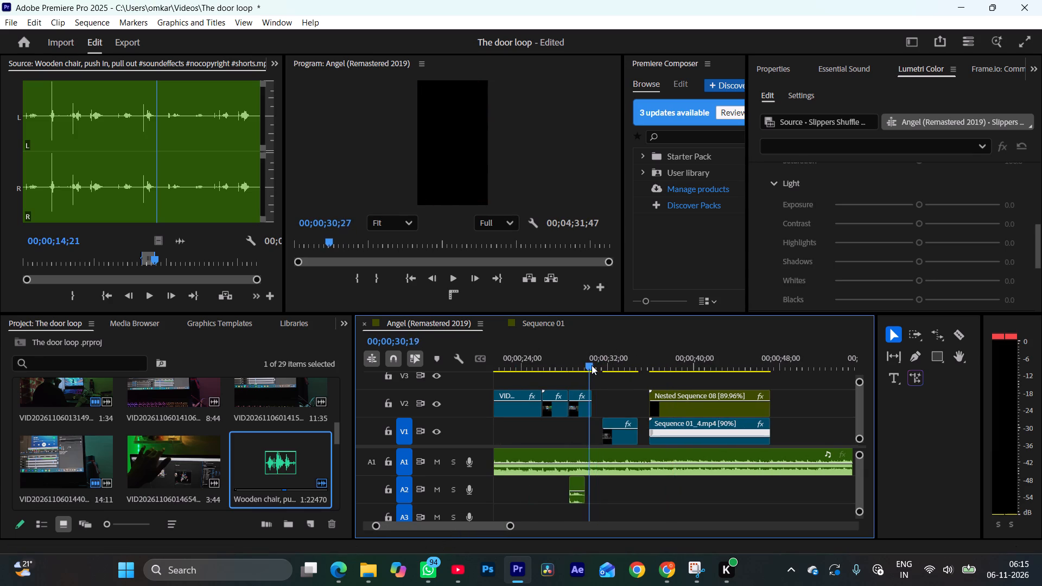
pyautogui.moveTo(592, 365); pyautogui.dragTo(639, 365)
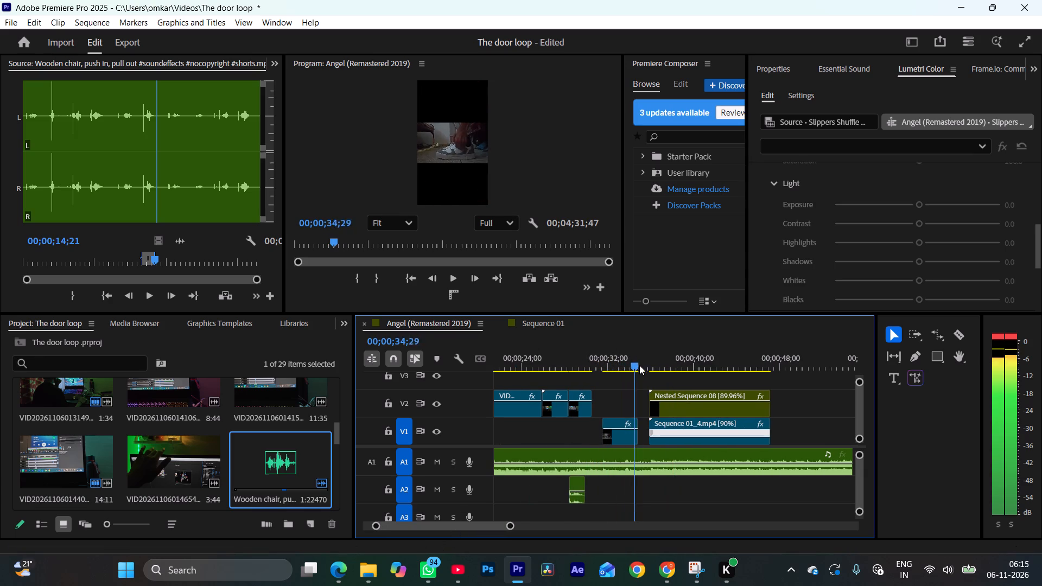
pyautogui.moveTo(639, 365); pyautogui.dragTo(599, 379)
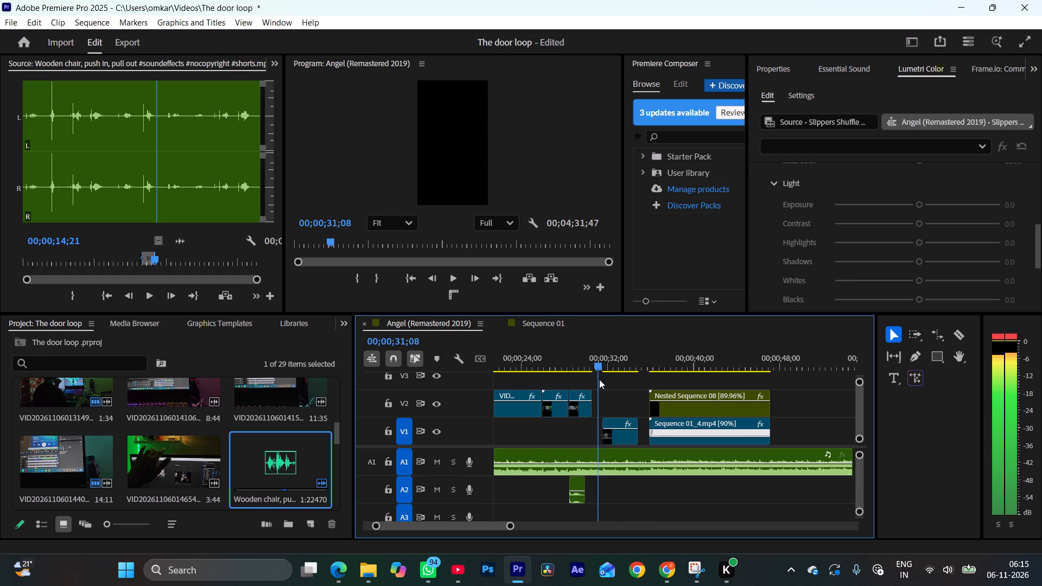
pyautogui.moveTo(599, 379); pyautogui.dragTo(598, 379)
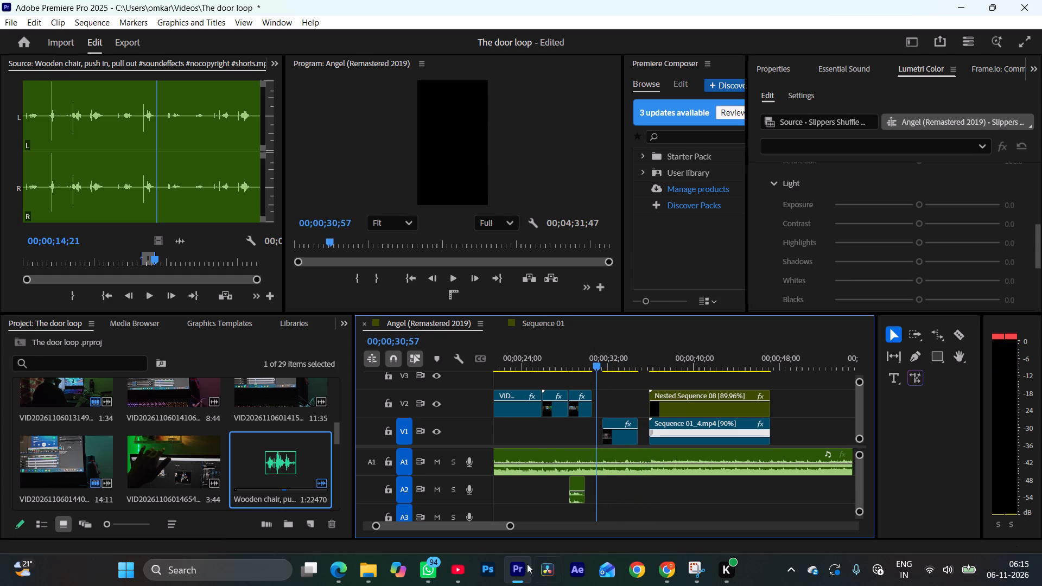
# Move the wooden chair sound on A2 earlier so that it starts at about 00;00;21;10, under the long VID202 clip.
pyautogui.moveTo(581, 365); pyautogui.dragTo(632, 386)
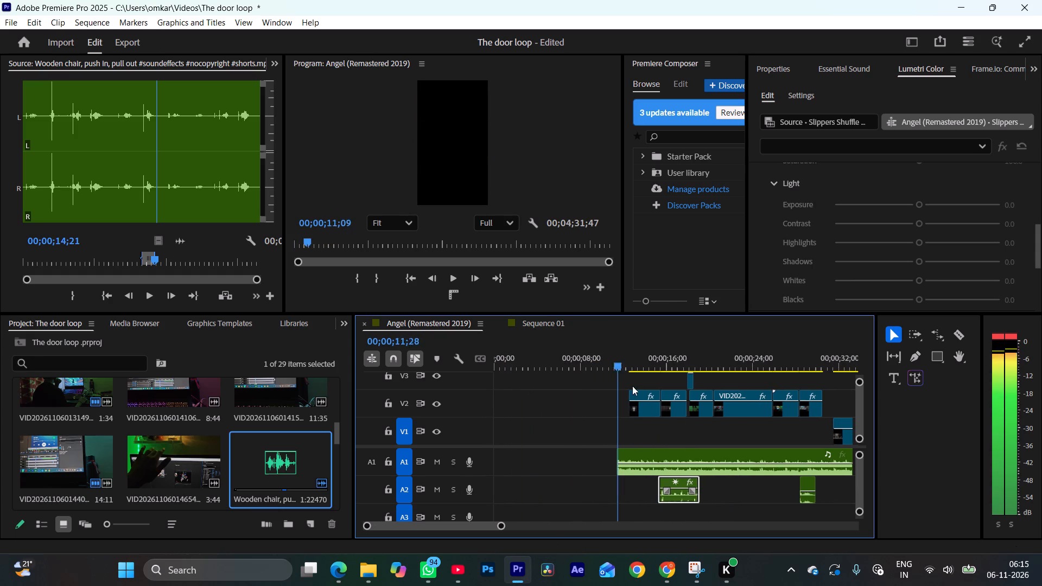
pyautogui.moveTo(632, 386); pyautogui.dragTo(715, 393)
pyautogui.press('space')
pyautogui.press('space')
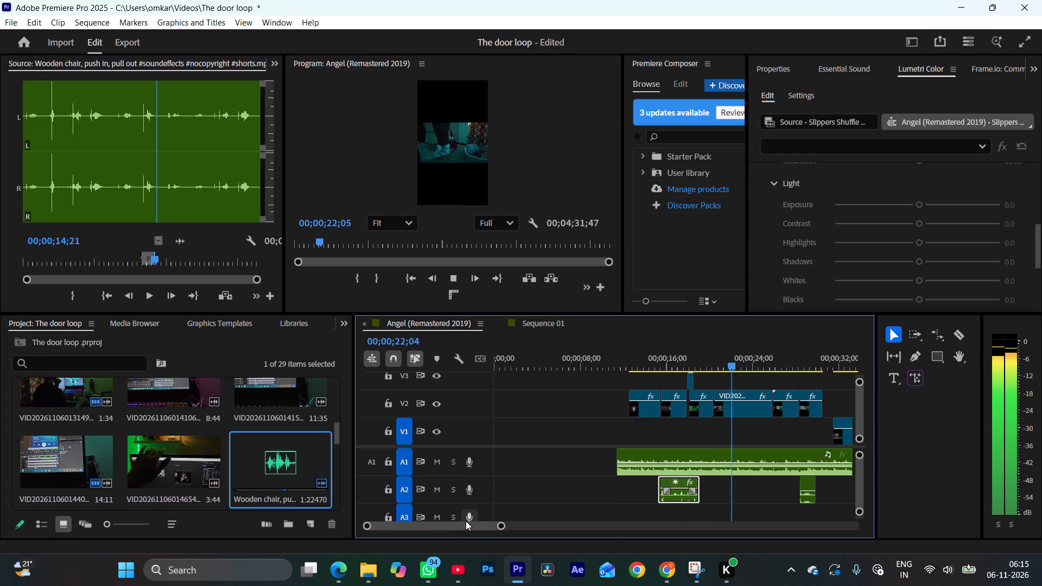
pyautogui.moveTo(468, 525); pyautogui.dragTo(479, 522)
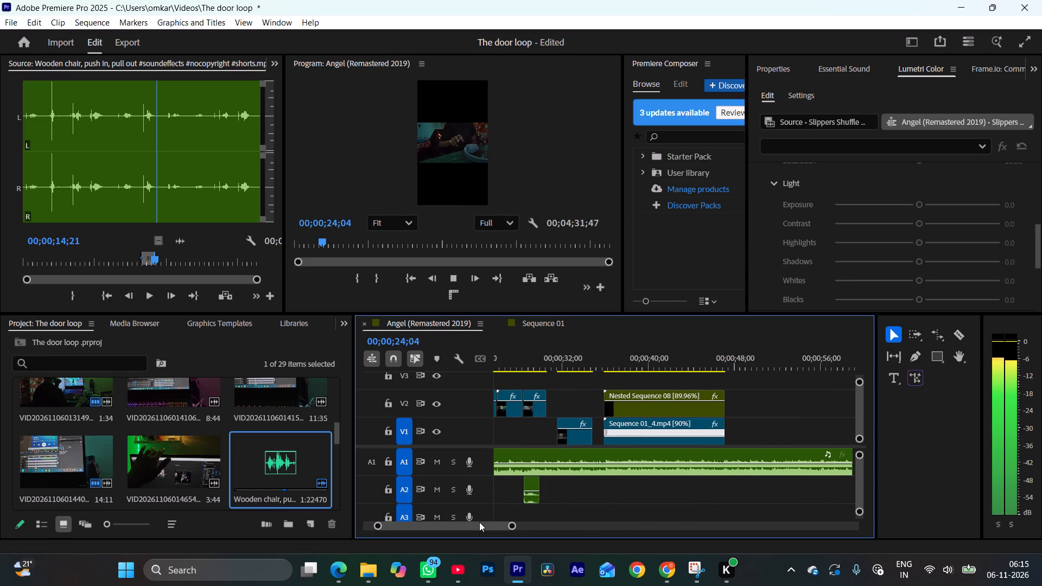
pyautogui.moveTo(479, 522); pyautogui.dragTo(475, 526)
pyautogui.press('space')
pyautogui.moveTo(574, 356); pyautogui.dragTo(550, 362)
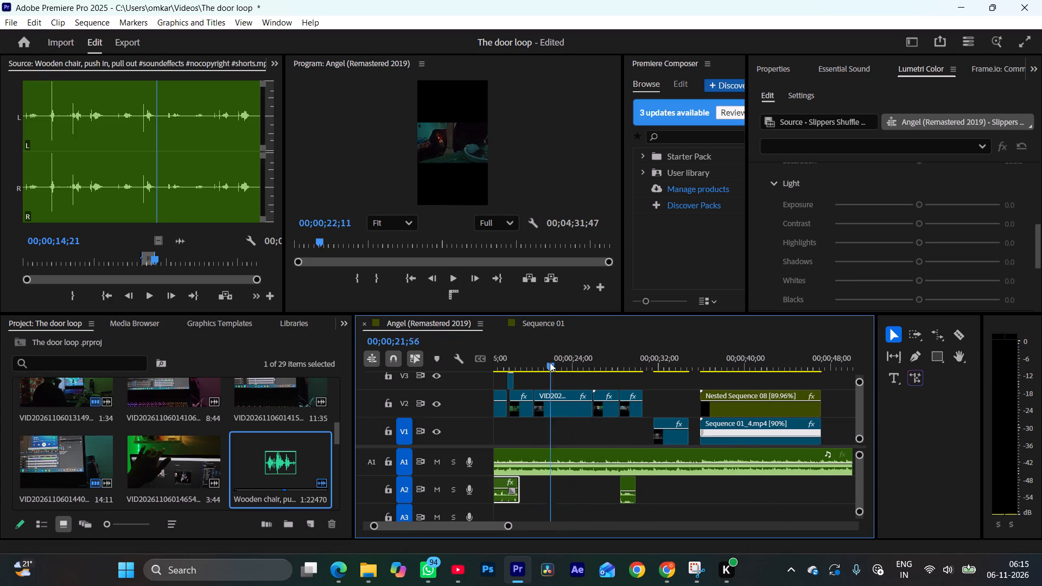
pyautogui.moveTo(550, 362); pyautogui.dragTo(545, 373)
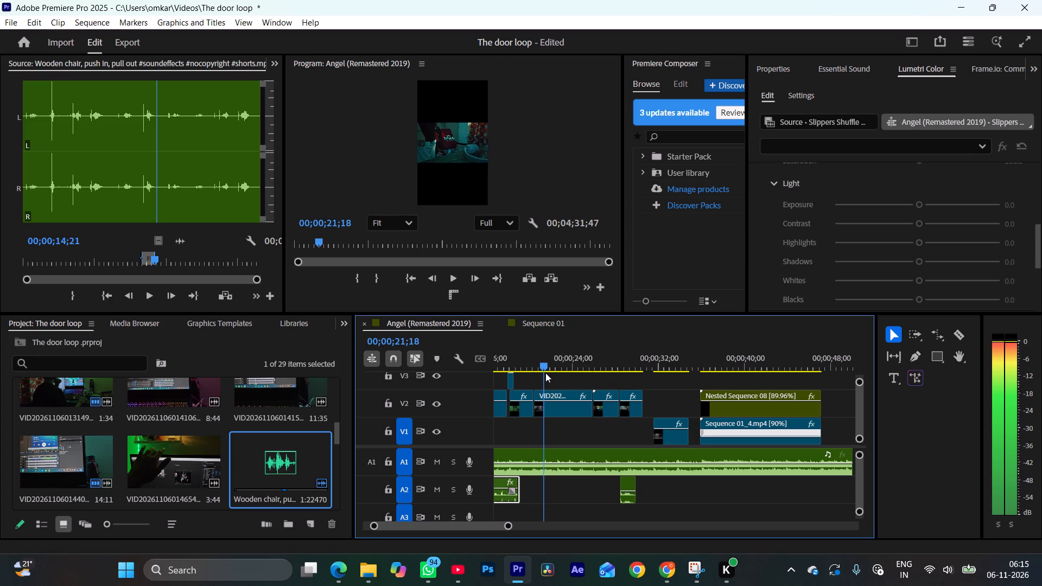
pyautogui.moveTo(545, 373); pyautogui.dragTo(544, 376)
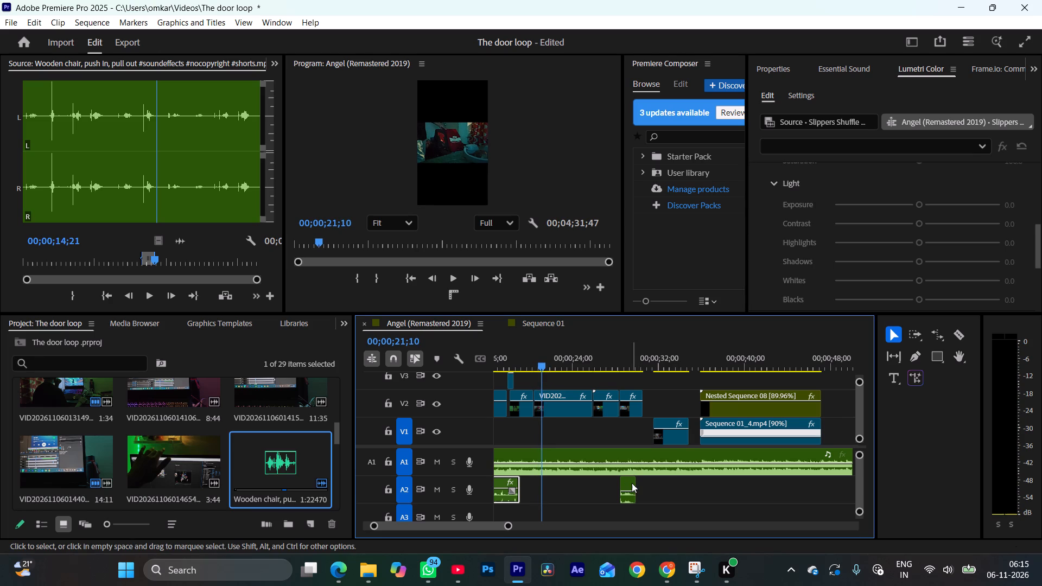
pyautogui.moveTo(628, 484); pyautogui.dragTo(552, 488)
# Trim the end of the moved chair sound on A2 back to about 00;00;21;48, checking its timing in playback.
pyautogui.press('space')
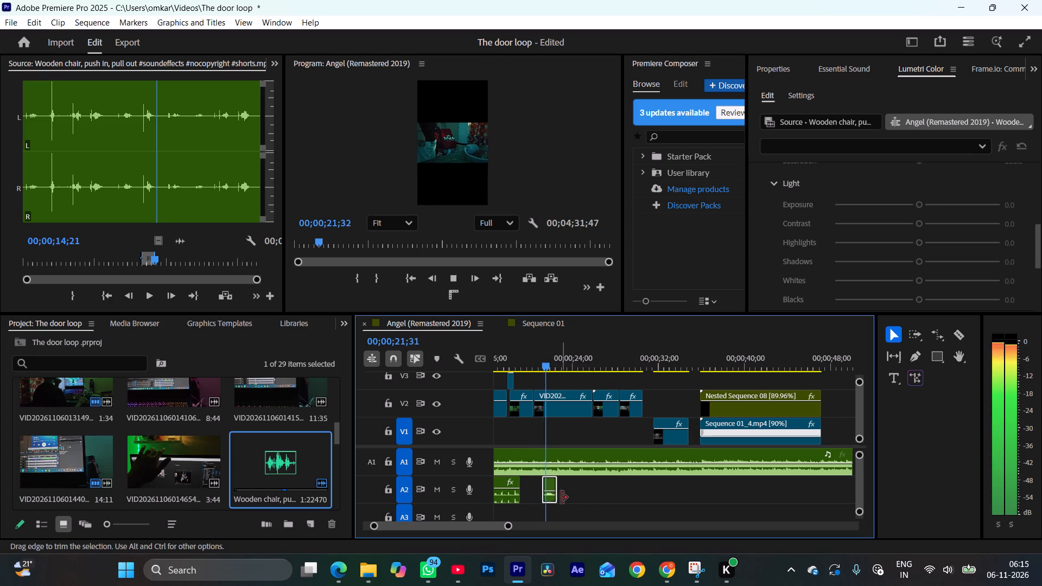
pyautogui.press('space')
pyautogui.click(541, 364)
pyautogui.press('space')
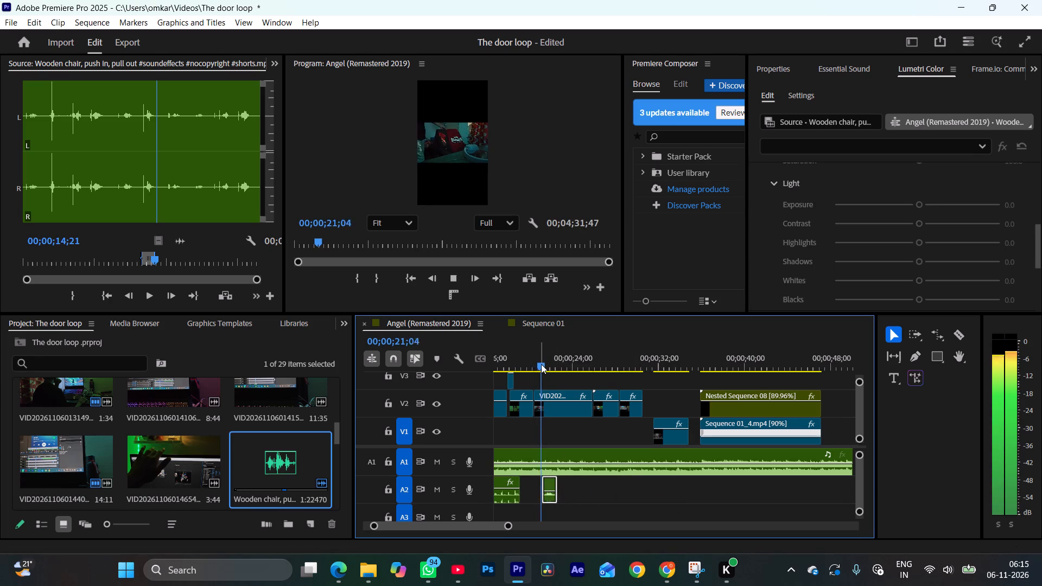
pyautogui.press('space')
pyautogui.click(541, 364)
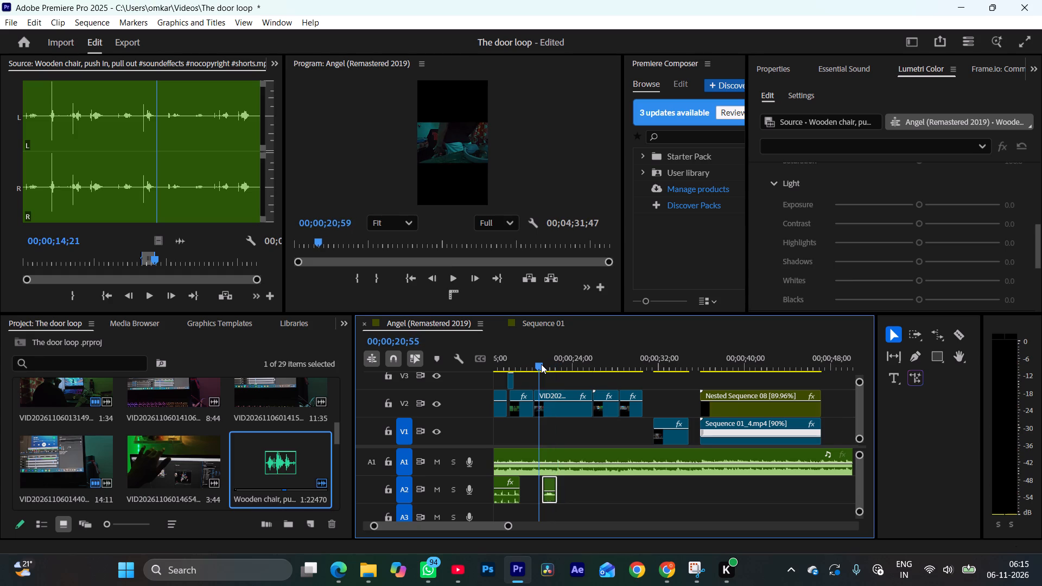
pyautogui.press('space')
pyautogui.press('space')
pyautogui.press('space')
pyautogui.press('space')
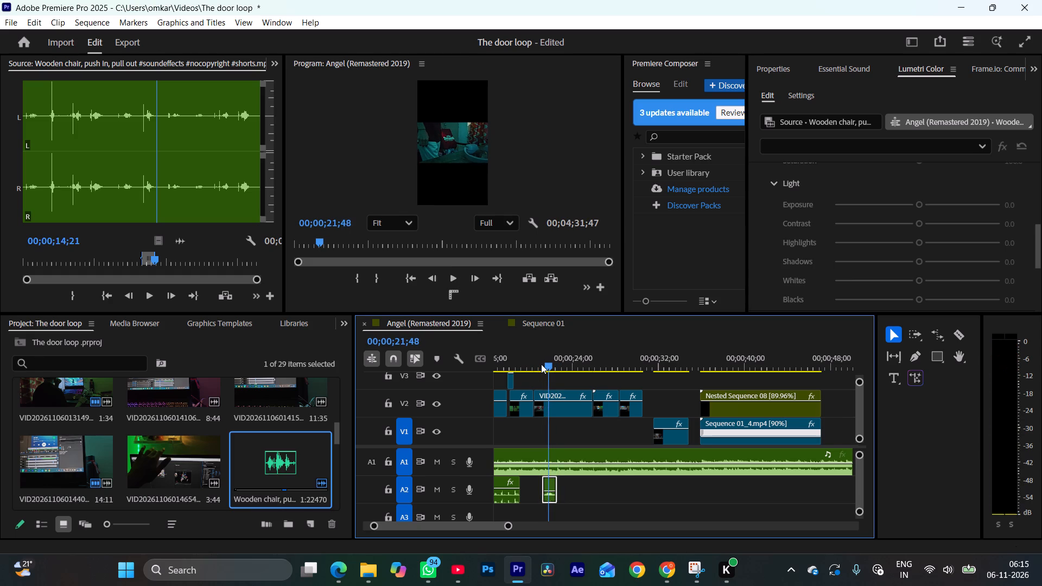
pyautogui.moveTo(556, 497); pyautogui.dragTo(550, 496)
pyautogui.click(541, 364)
pyautogui.press('space')
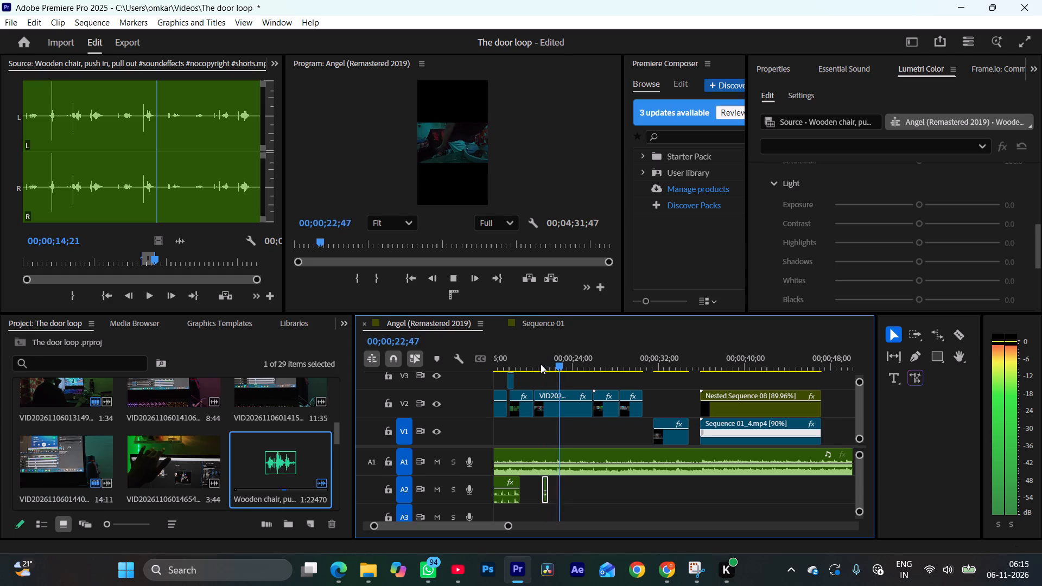
pyautogui.press('space')
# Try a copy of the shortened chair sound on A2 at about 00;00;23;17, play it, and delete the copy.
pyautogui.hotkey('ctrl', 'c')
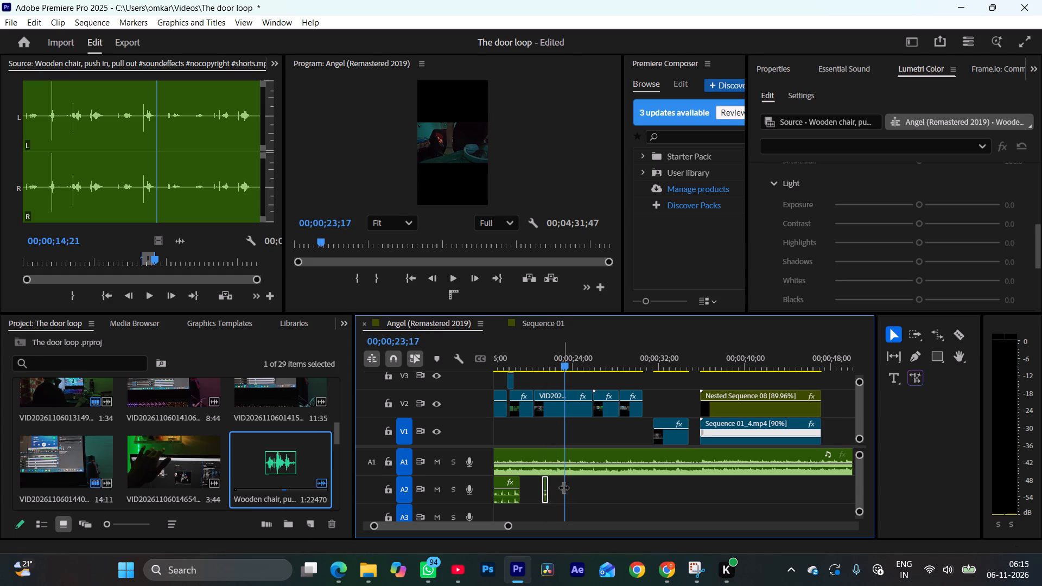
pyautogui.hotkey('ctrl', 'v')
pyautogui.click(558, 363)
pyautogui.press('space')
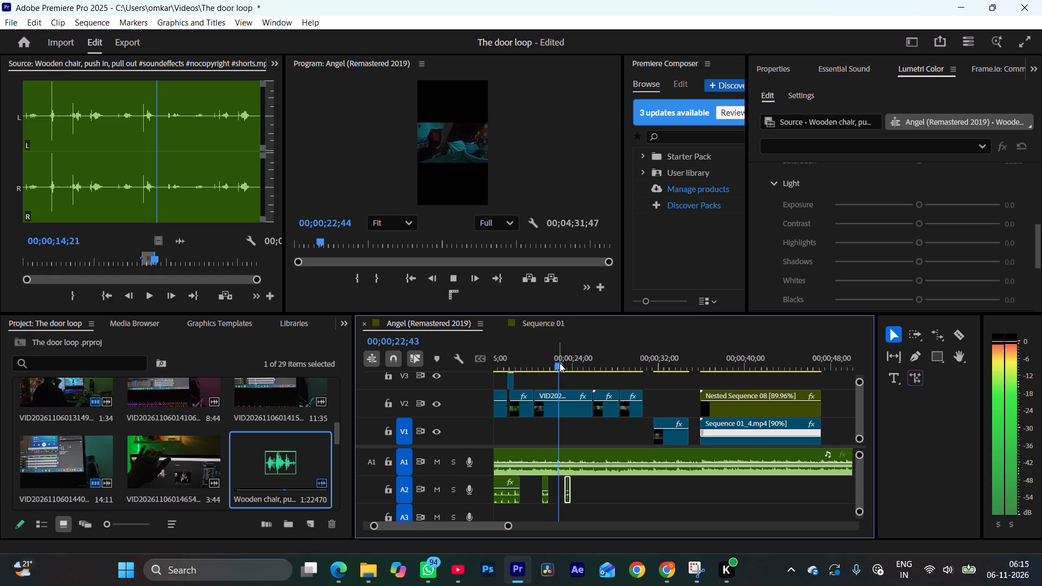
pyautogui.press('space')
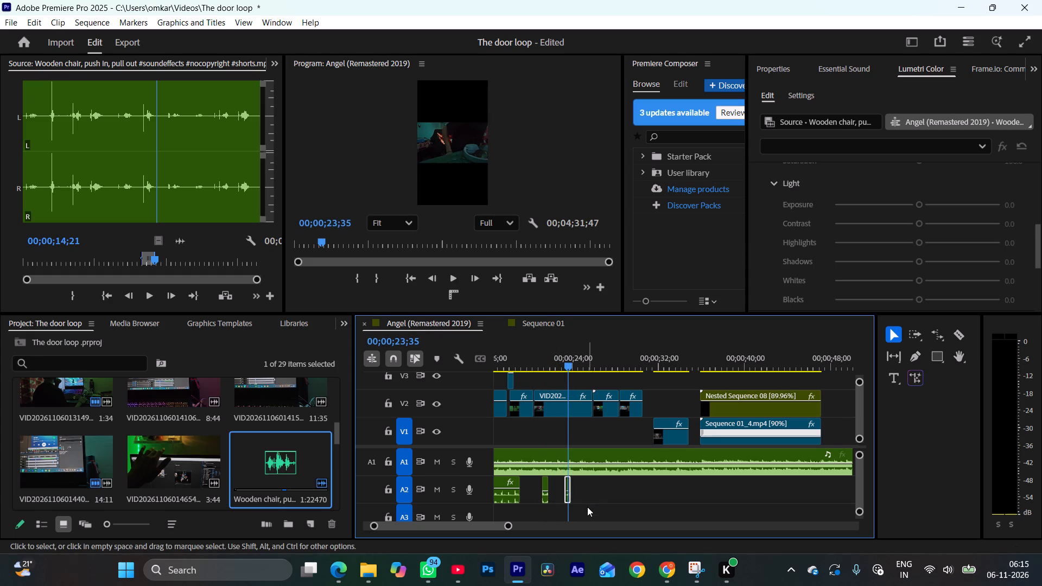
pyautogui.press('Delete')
# Audition different parts of the wooden chair sound source for another suitable chair noise.
pyautogui.click(193, 260)
pyautogui.press('space')
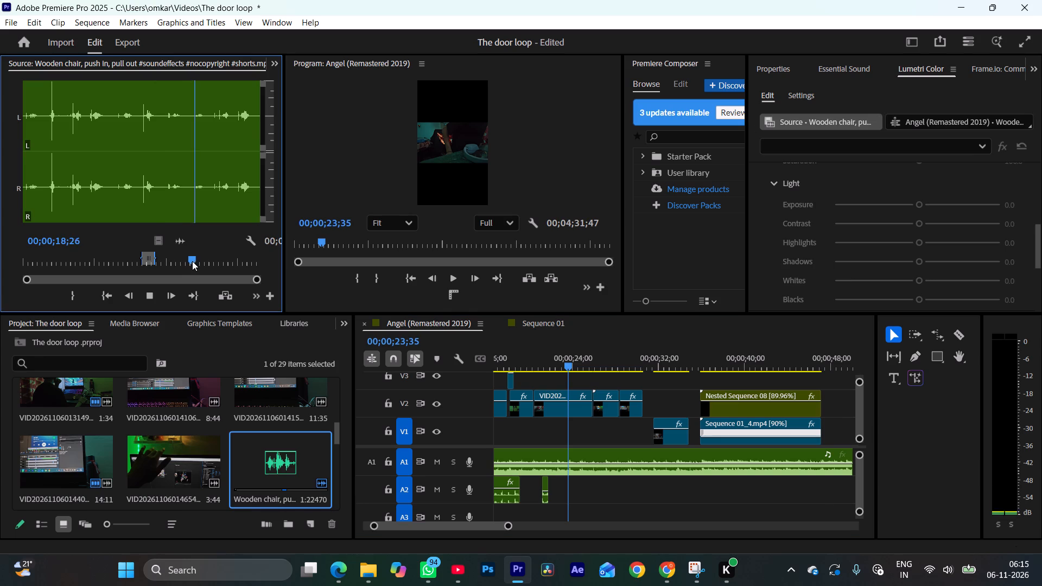
pyautogui.click(217, 258)
pyautogui.press('space')
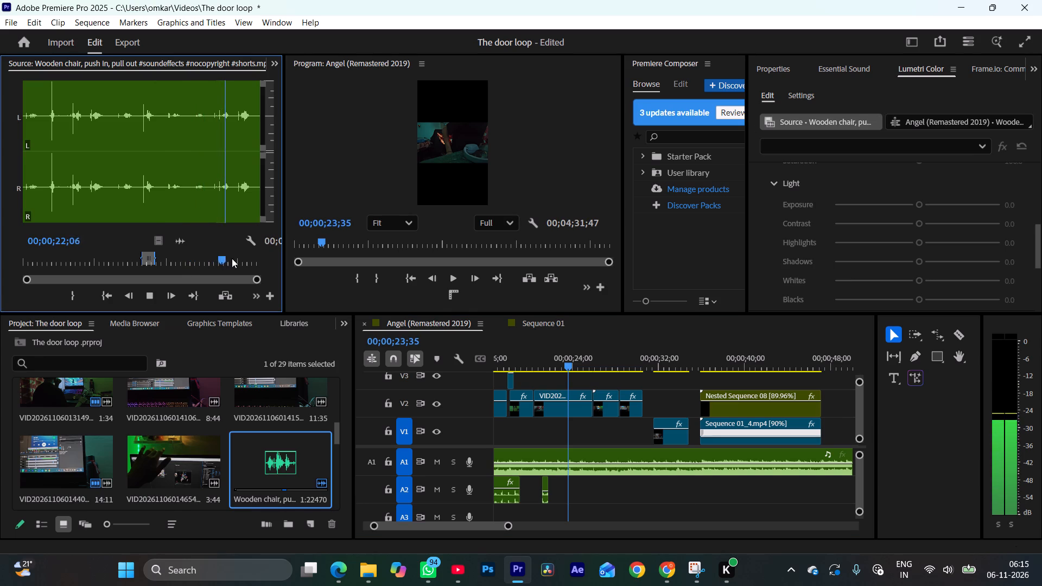
pyautogui.click(236, 260)
pyautogui.press('space')
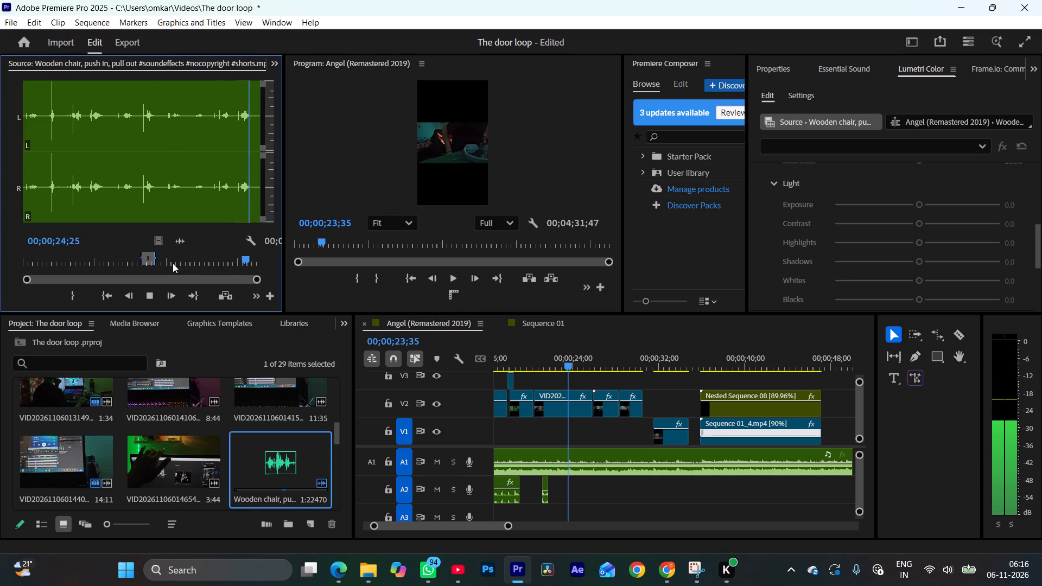
pyautogui.click(167, 263)
pyautogui.press('space')
pyautogui.press('space')
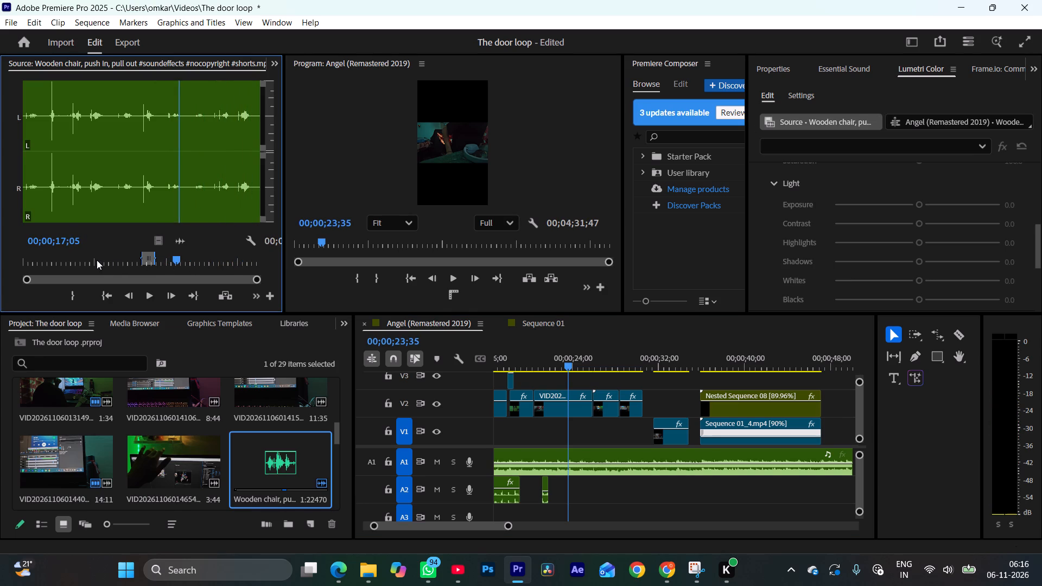
pyautogui.click(97, 260)
pyautogui.press('space')
pyautogui.click(93, 263)
pyautogui.press('space')
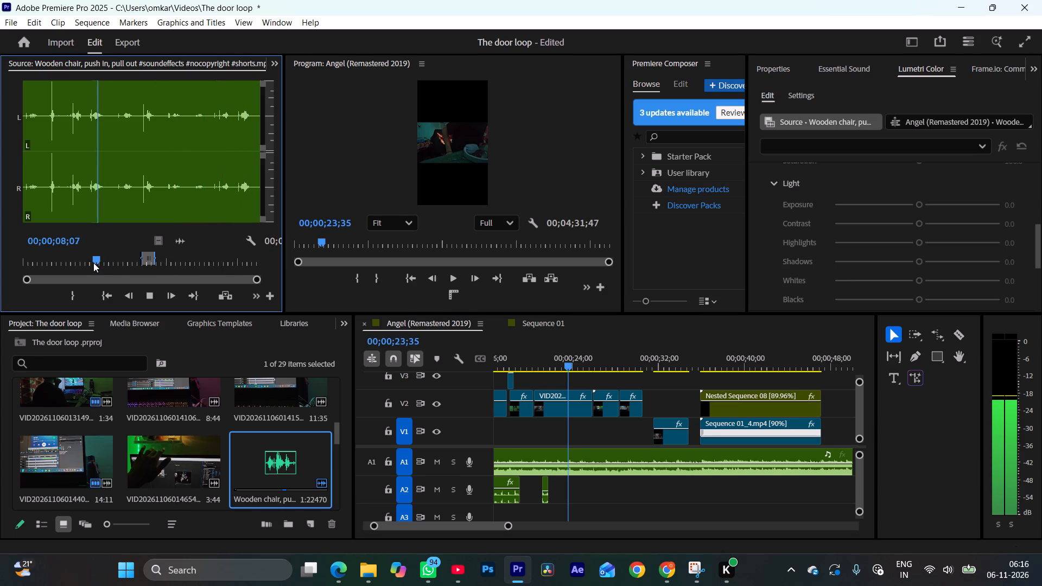
# Mark the wooden chair source's first loud hit with an In point at 00;00;03;01 and an Out point at 00;00;03;17.
pyautogui.moveTo(34, 268); pyautogui.dragTo(24, 271)
pyautogui.press('space')
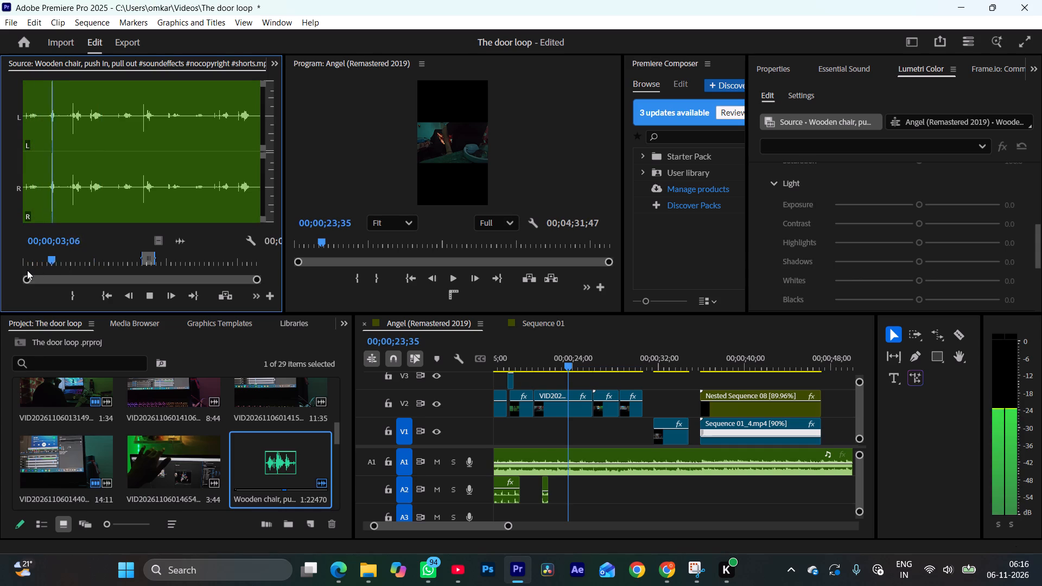
pyautogui.press('space')
pyautogui.click(49, 266)
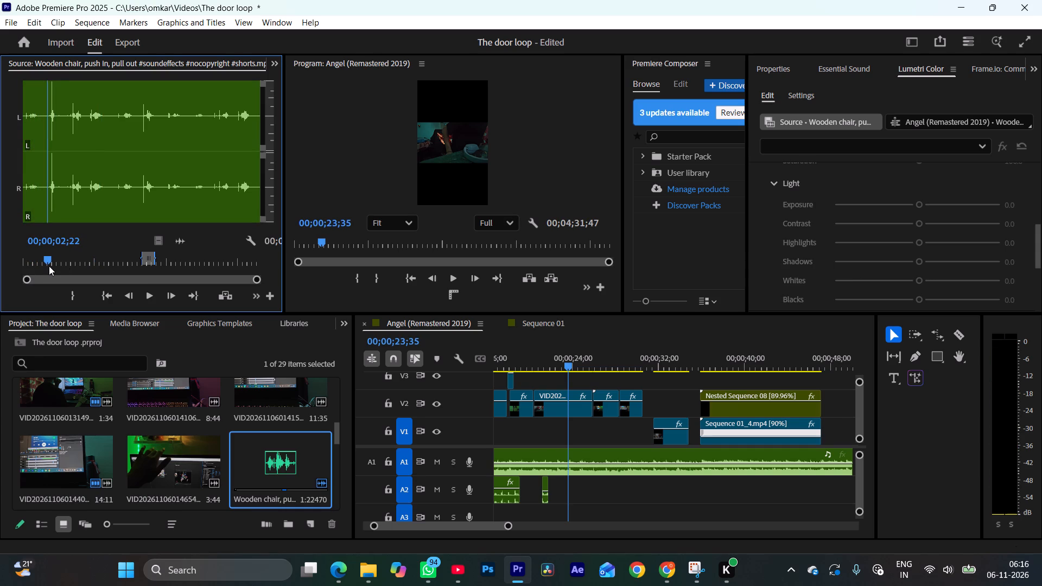
pyautogui.press('space')
pyautogui.press('space')
pyautogui.press('i')
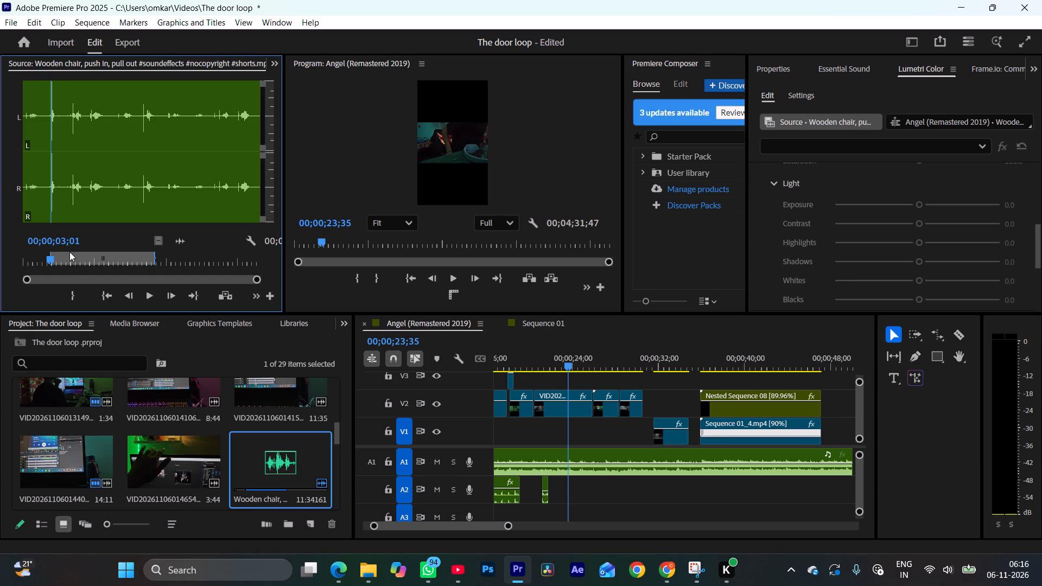
pyautogui.press('space')
pyautogui.press('space')
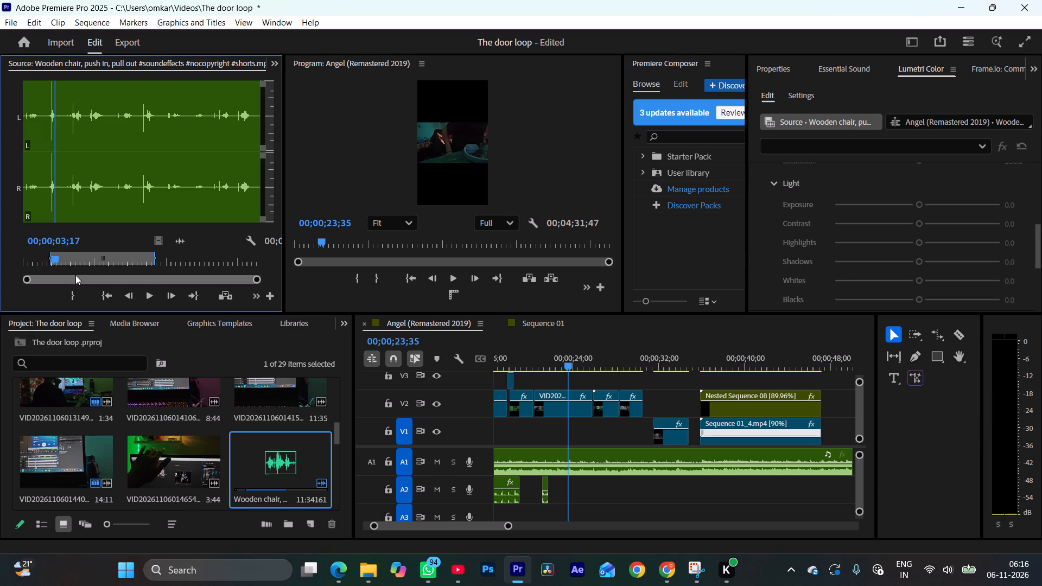
pyautogui.write('o')
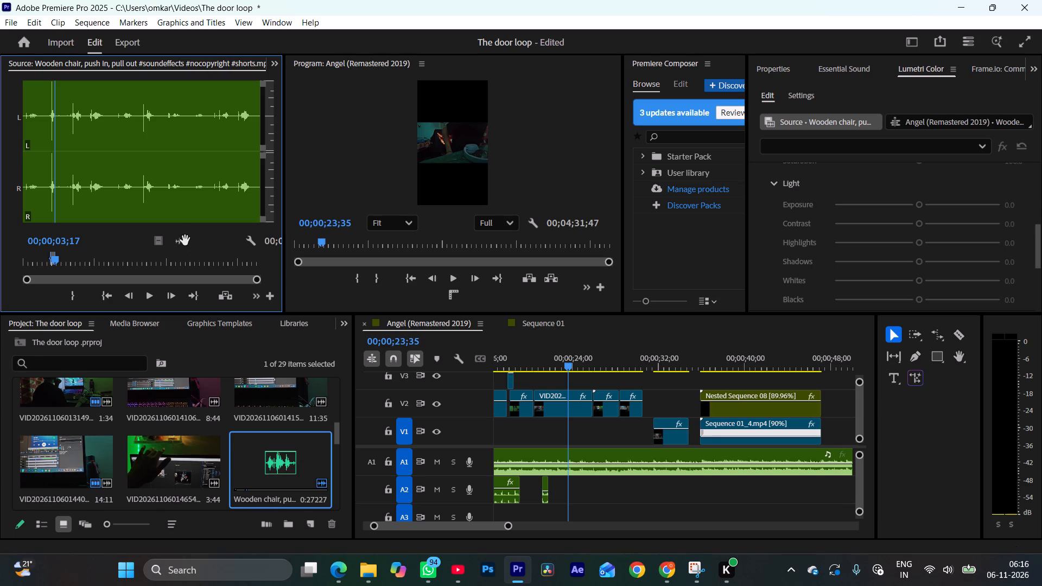
# Place the marked chair sound excerpt as audio only on track A2 at 00;00;23;35.
pyautogui.moveTo(184, 239); pyautogui.dragTo(573, 491)
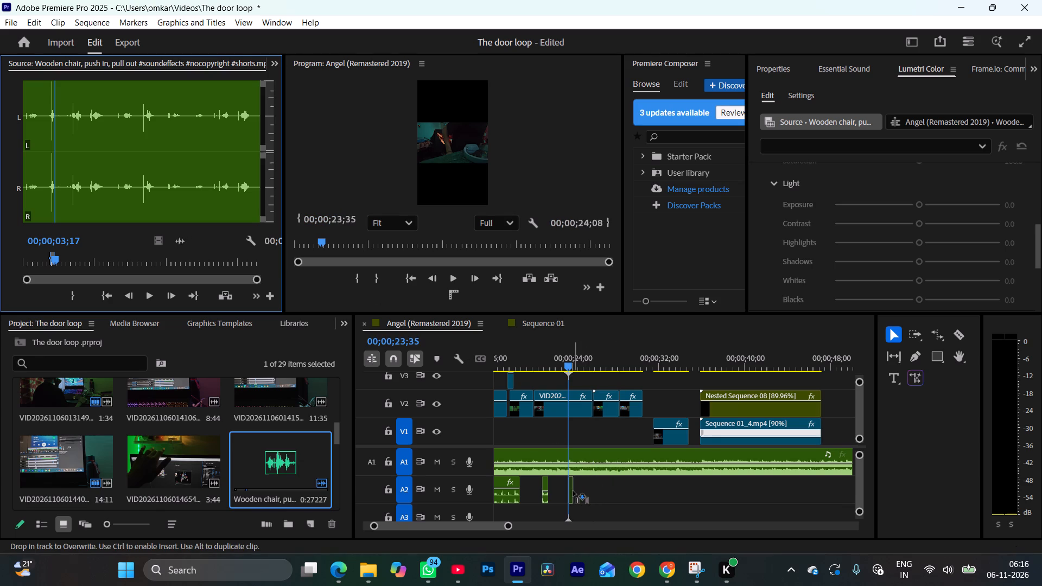
# Play the sequence in passes from about 00;00;15 to 00;00;23, checking the A2 chair sounds against the video.
pyautogui.moveTo(552, 362); pyautogui.dragTo(645, 397)
pyautogui.press('space')
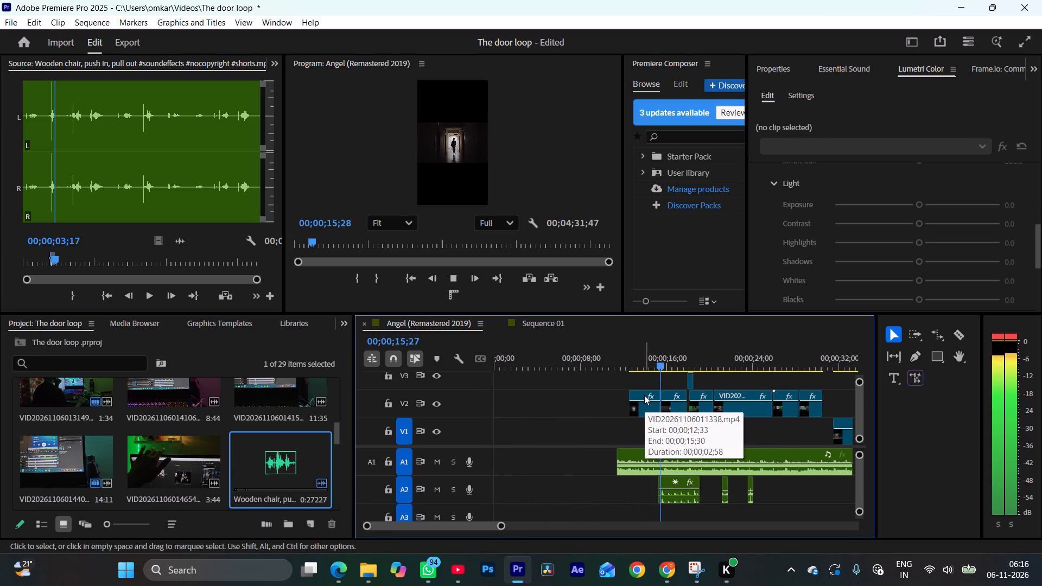
pyautogui.press('space')
pyautogui.click(658, 363)
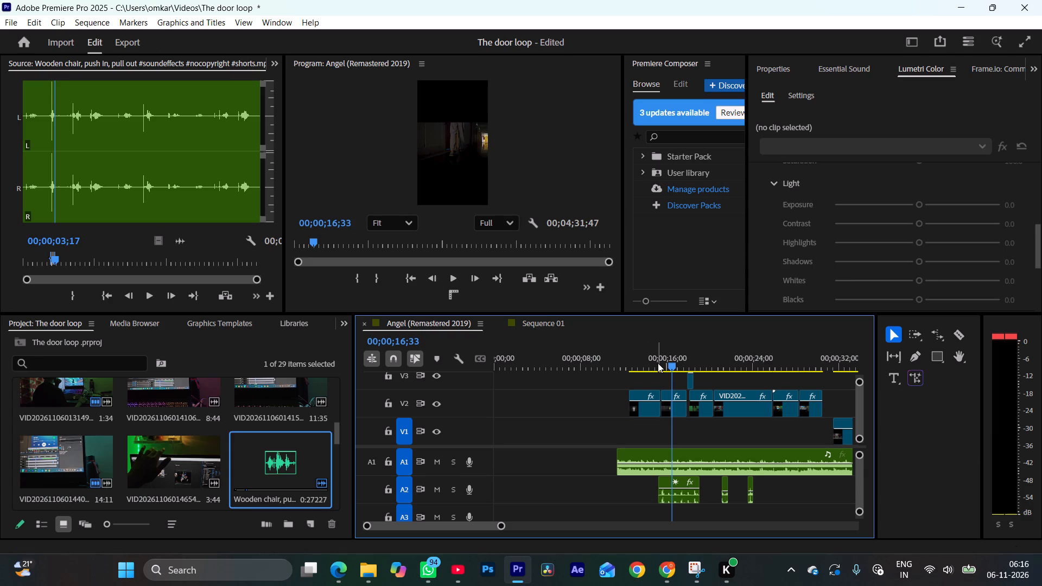
pyautogui.press('space')
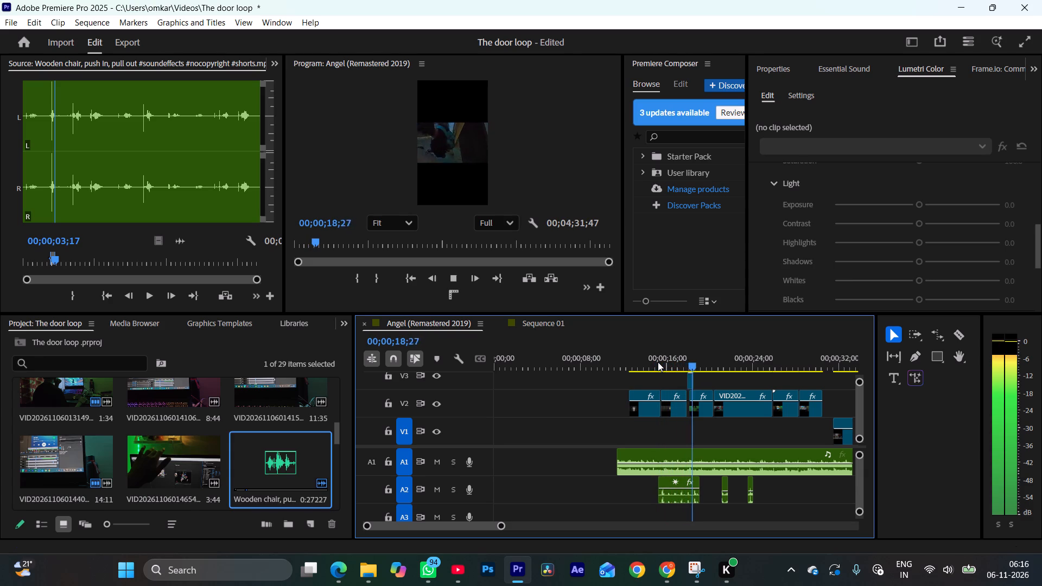
pyautogui.press('space')
pyautogui.click(658, 362)
pyautogui.press('space')
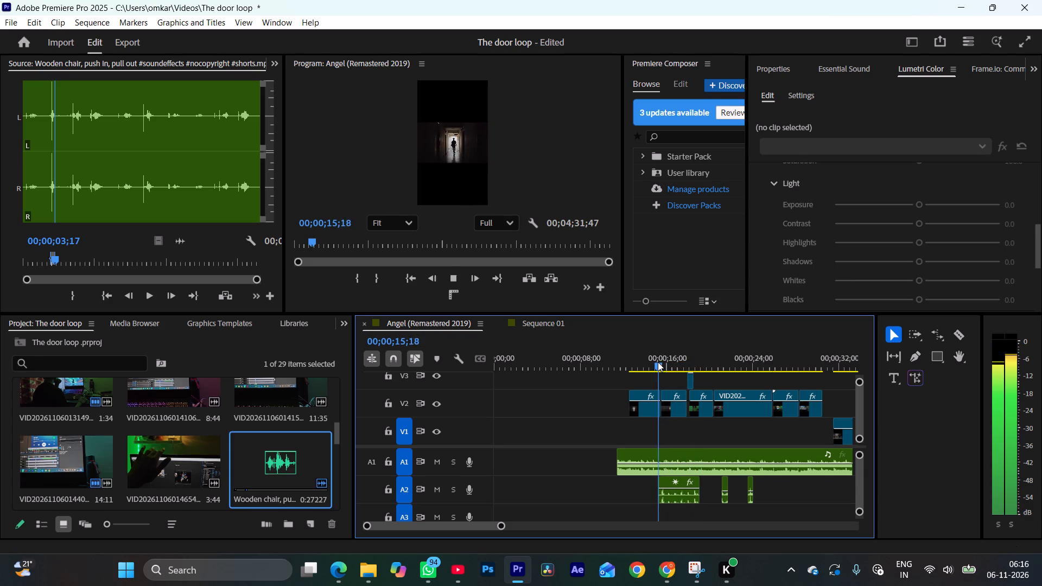
pyautogui.moveTo(672, 362); pyautogui.dragTo(689, 370)
pyautogui.press('space')
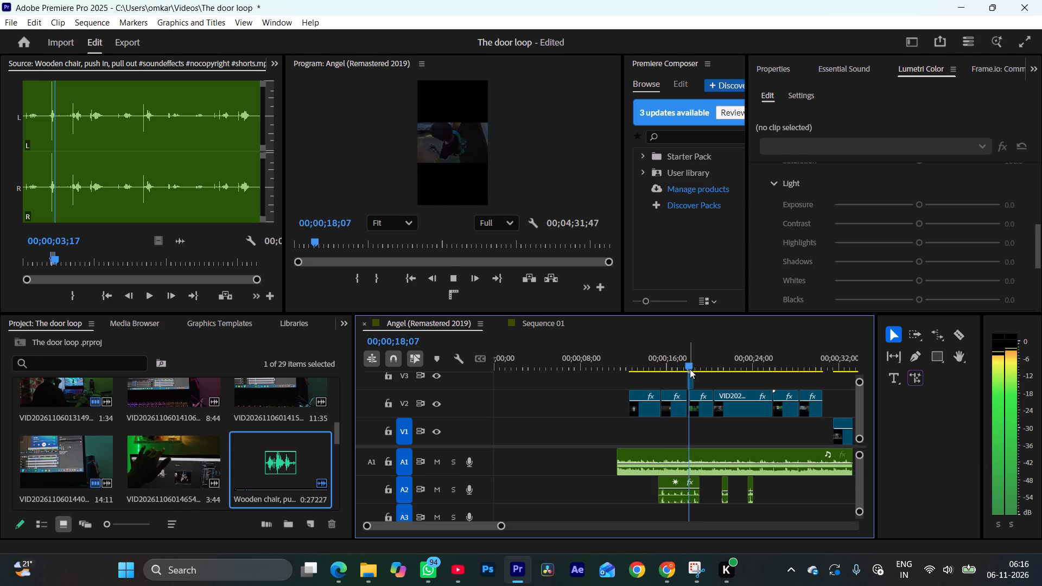
pyautogui.press('space')
pyautogui.moveTo(687, 363); pyautogui.dragTo(681, 364)
pyautogui.press('space')
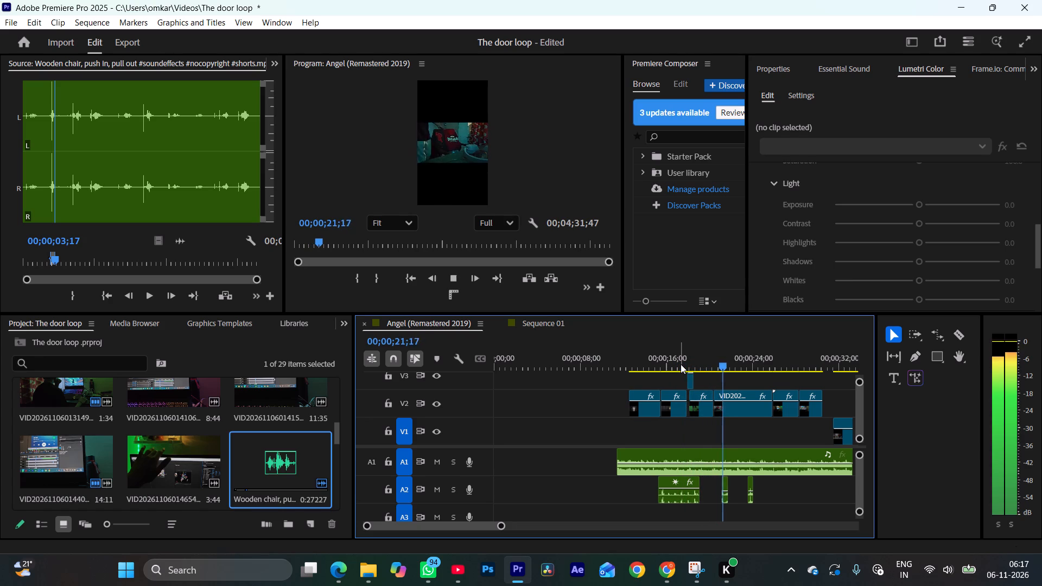
pyautogui.press('space')
pyautogui.click(716, 367)
pyautogui.press('space')
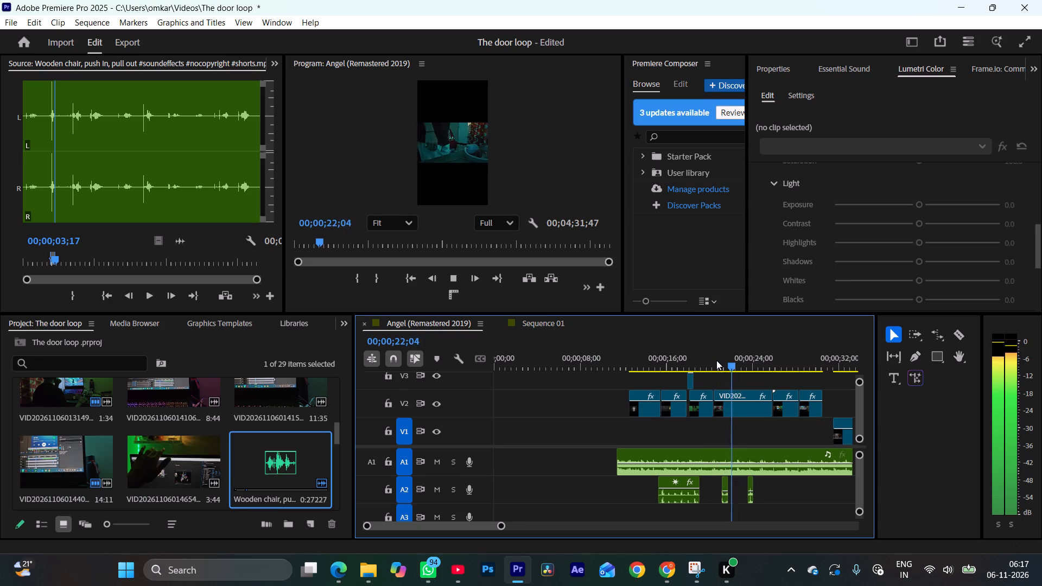
pyautogui.press('space')
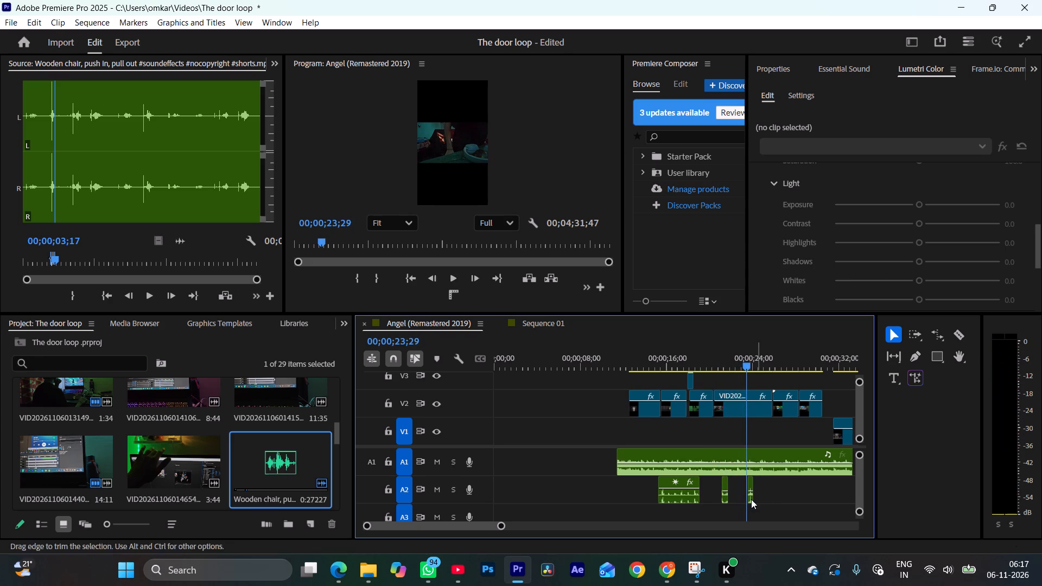
# Move the last chair sound on A2 earlier to start at 00;00;23;03 and play it against the video.
pyautogui.moveTo(735, 363); pyautogui.dragTo(742, 364)
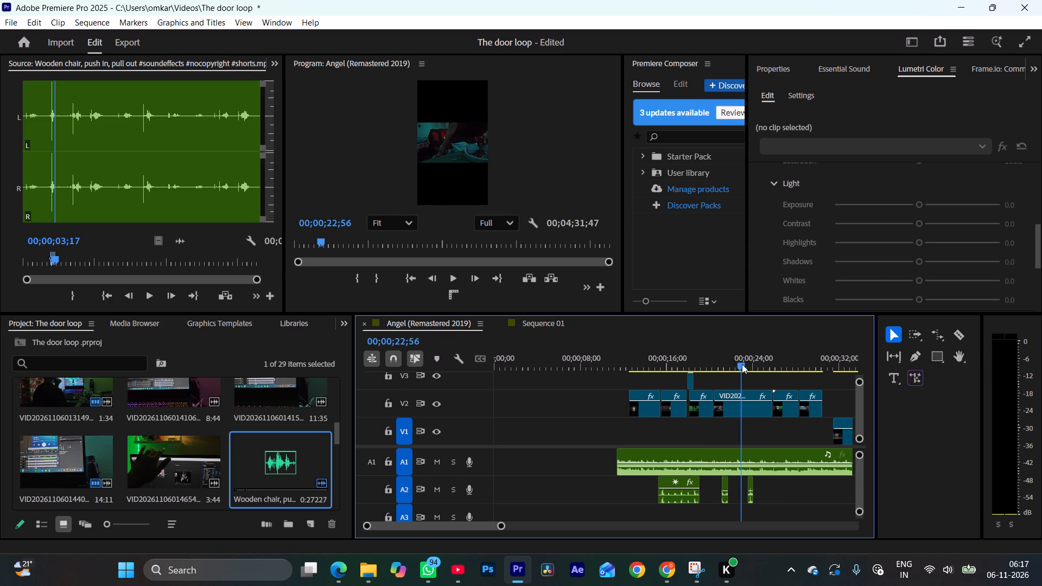
pyautogui.moveTo(742, 364); pyautogui.dragTo(744, 364)
pyautogui.click(751, 499)
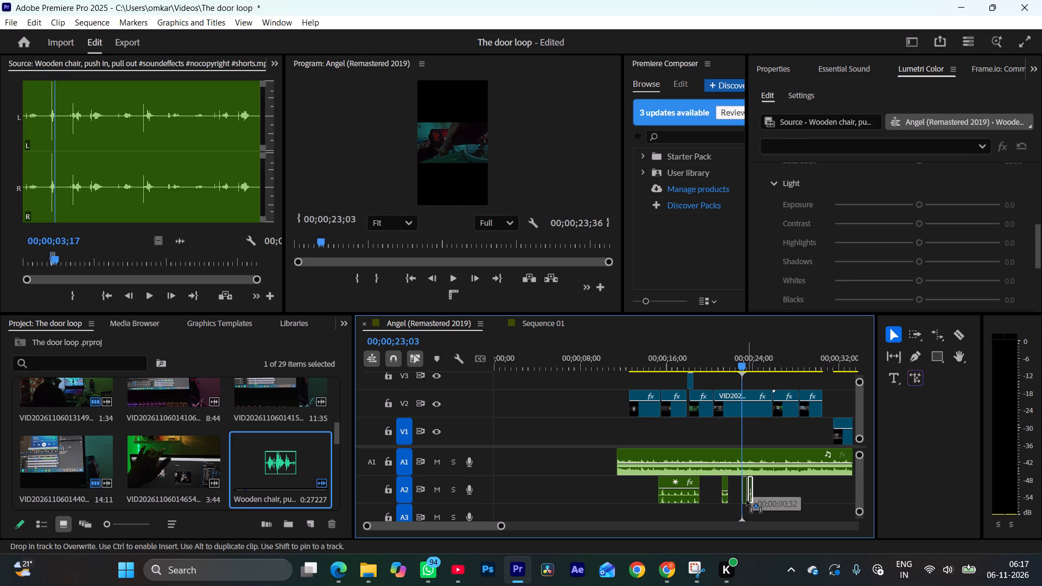
pyautogui.press('space')
pyautogui.press('space')
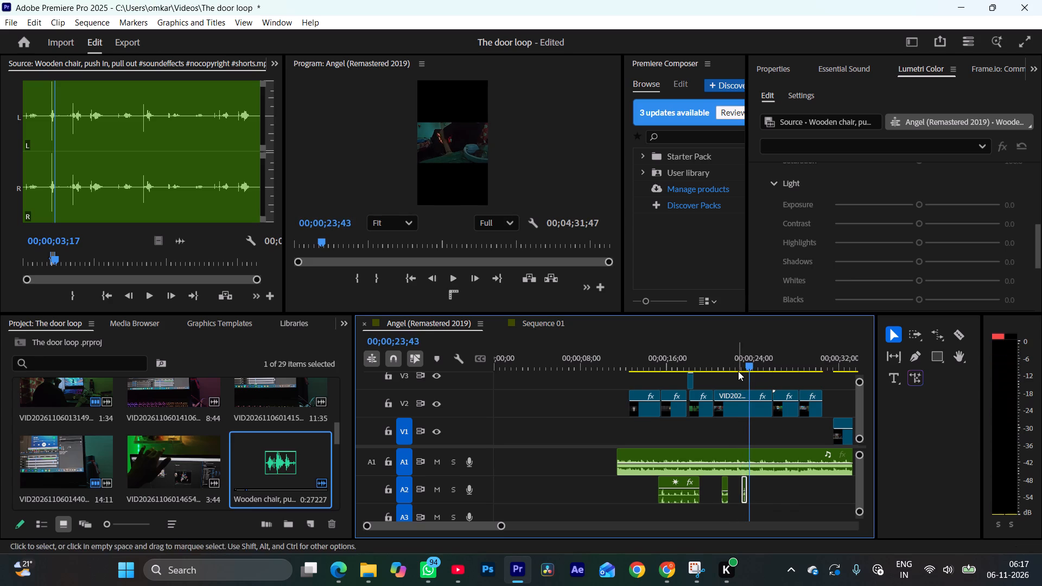
pyautogui.click(738, 365)
pyautogui.press('space')
pyautogui.press('space')
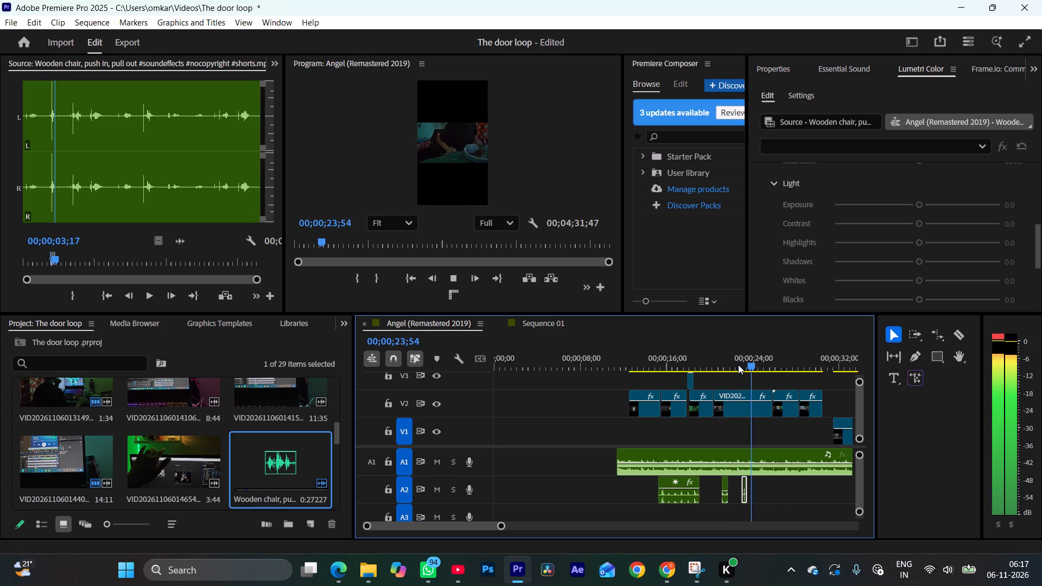
# Play back the middle chair sound on A2 around 00;00;21 and the start of the first one around 00;00;15.
pyautogui.click(720, 362)
pyautogui.press('space')
pyautogui.press('space')
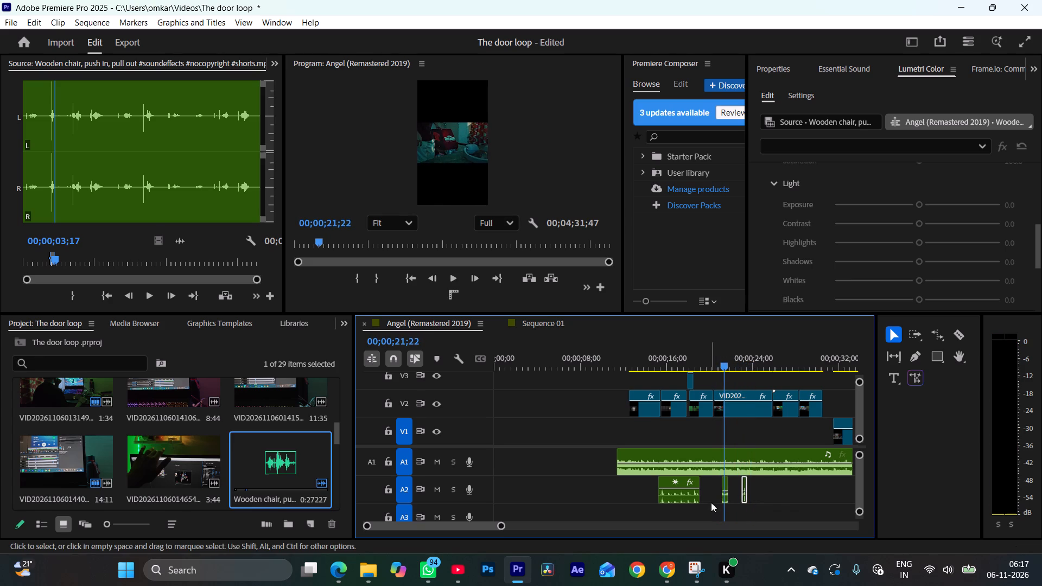
pyautogui.click(725, 492)
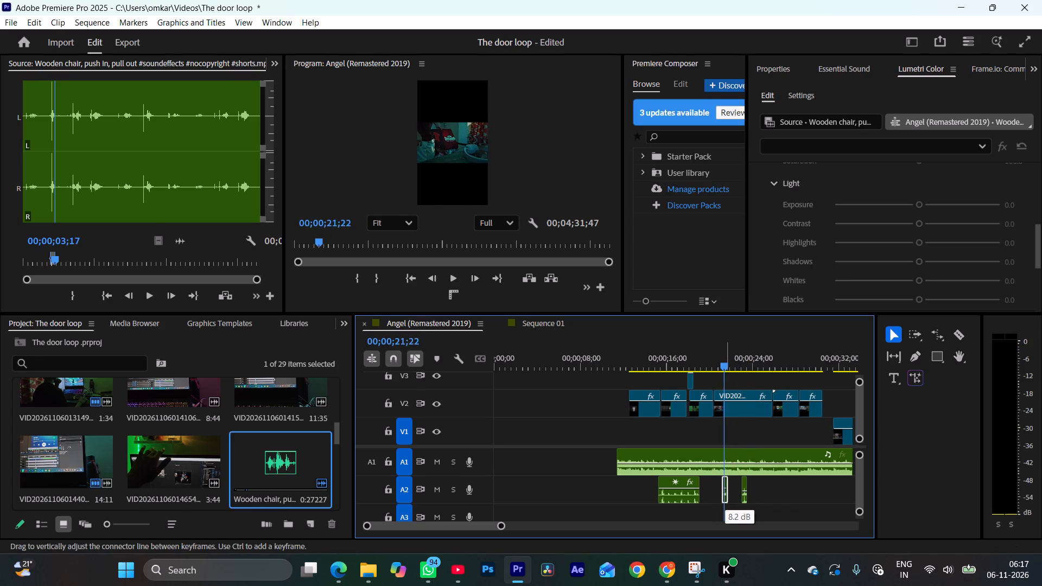
pyautogui.click(716, 362)
pyautogui.press('space')
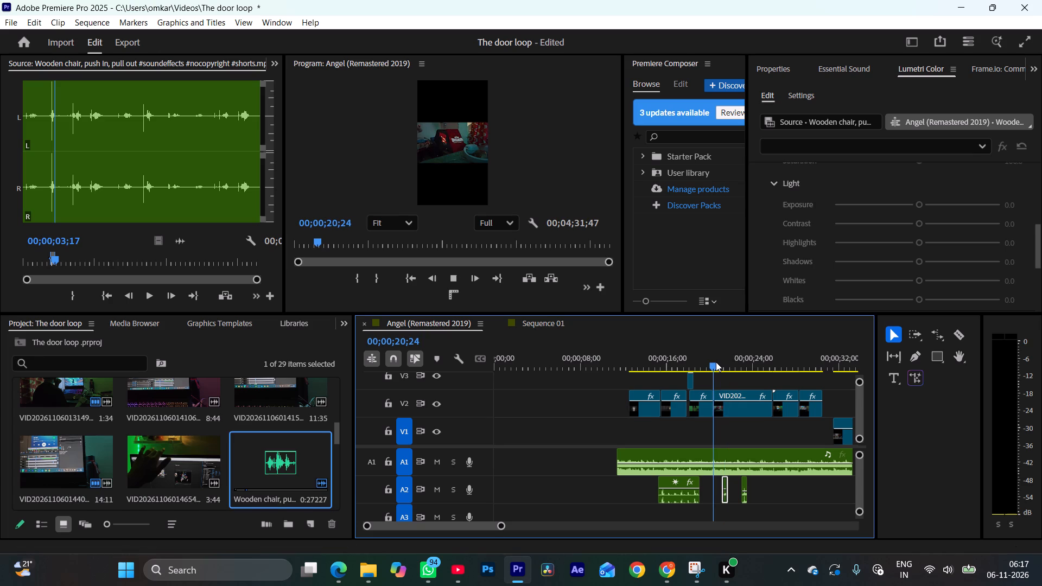
pyautogui.press('space')
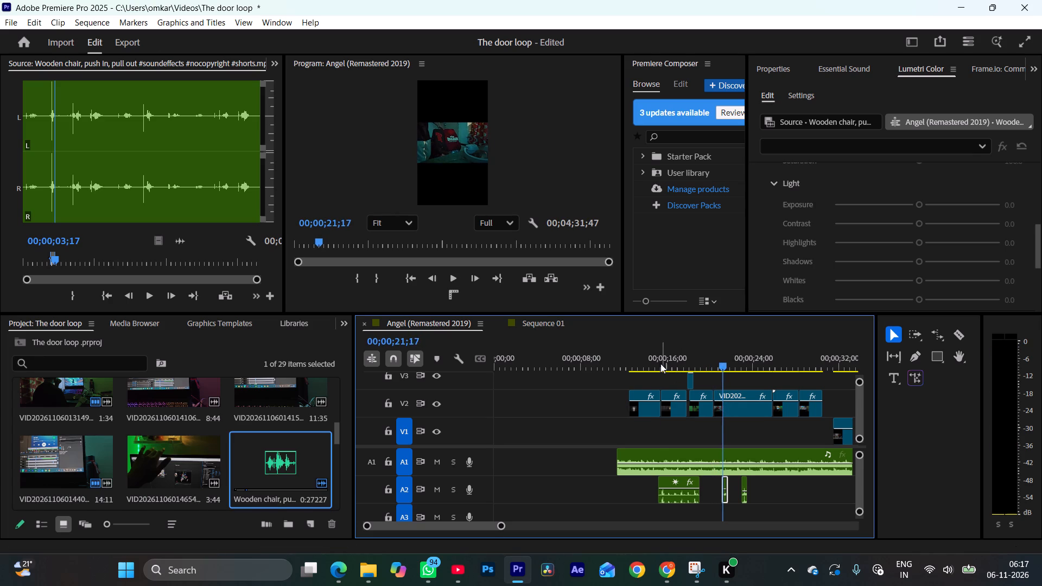
pyautogui.click(658, 362)
pyautogui.press('space')
pyautogui.press('space')
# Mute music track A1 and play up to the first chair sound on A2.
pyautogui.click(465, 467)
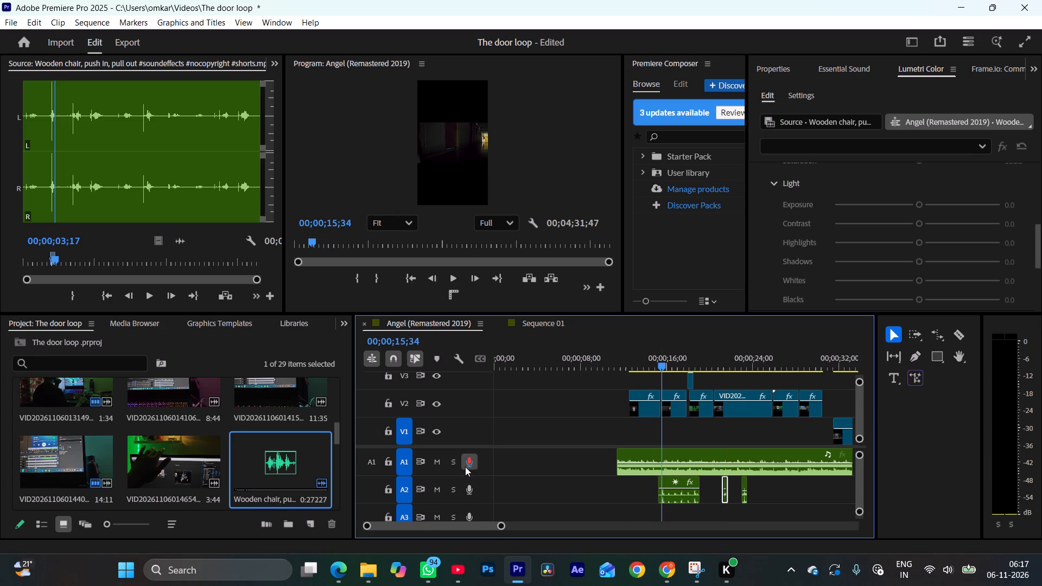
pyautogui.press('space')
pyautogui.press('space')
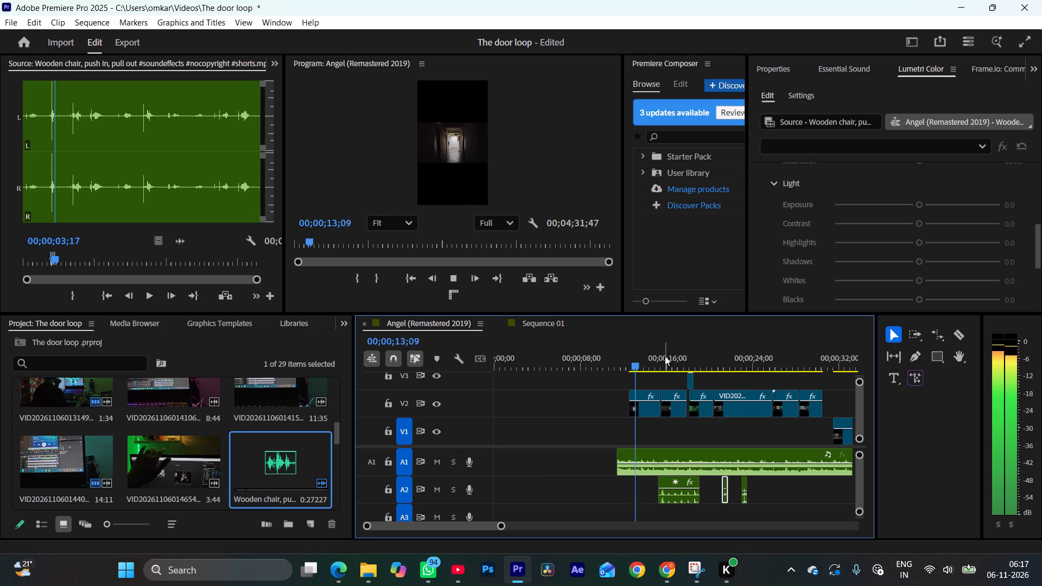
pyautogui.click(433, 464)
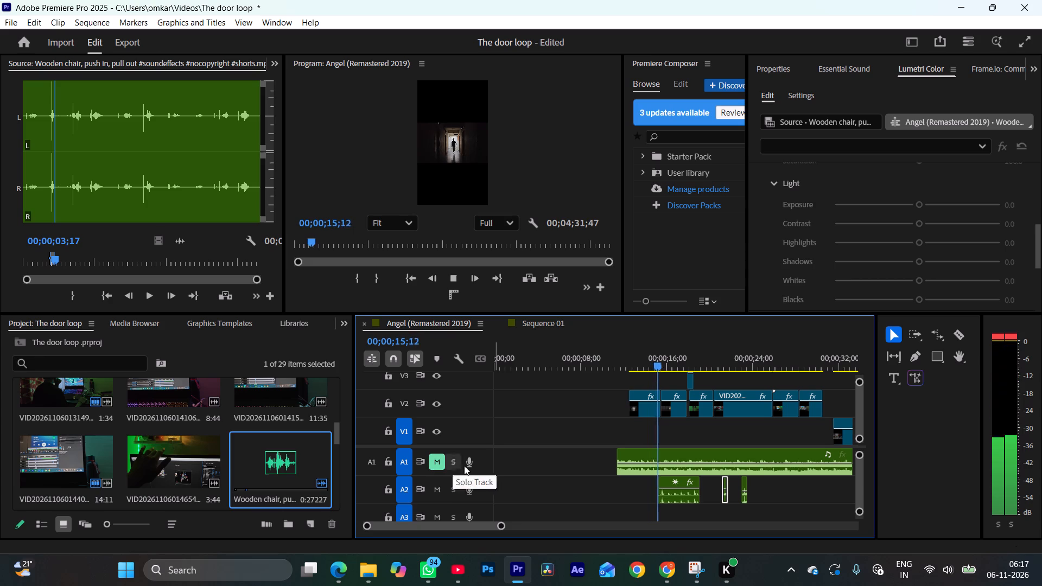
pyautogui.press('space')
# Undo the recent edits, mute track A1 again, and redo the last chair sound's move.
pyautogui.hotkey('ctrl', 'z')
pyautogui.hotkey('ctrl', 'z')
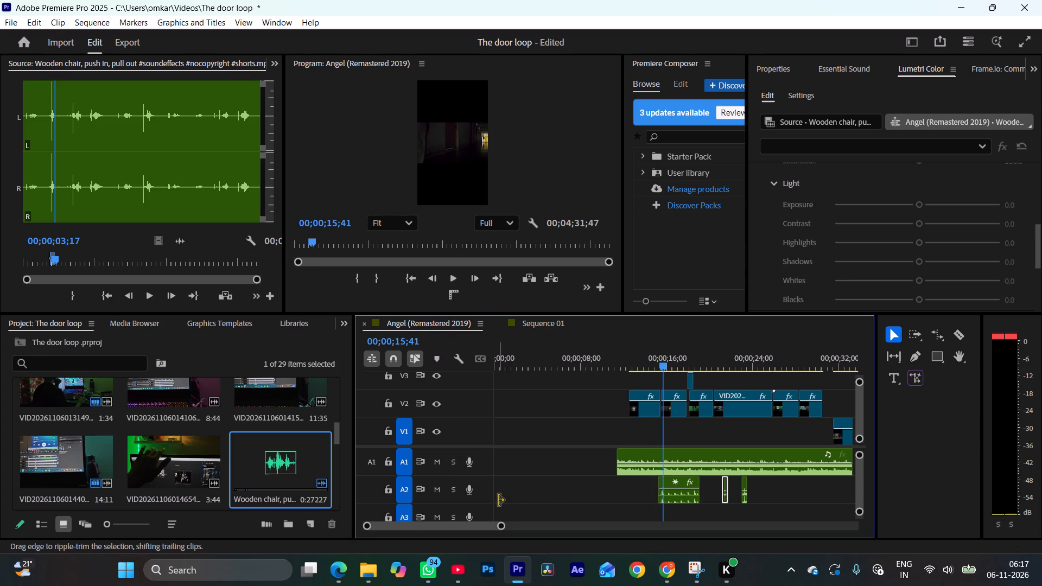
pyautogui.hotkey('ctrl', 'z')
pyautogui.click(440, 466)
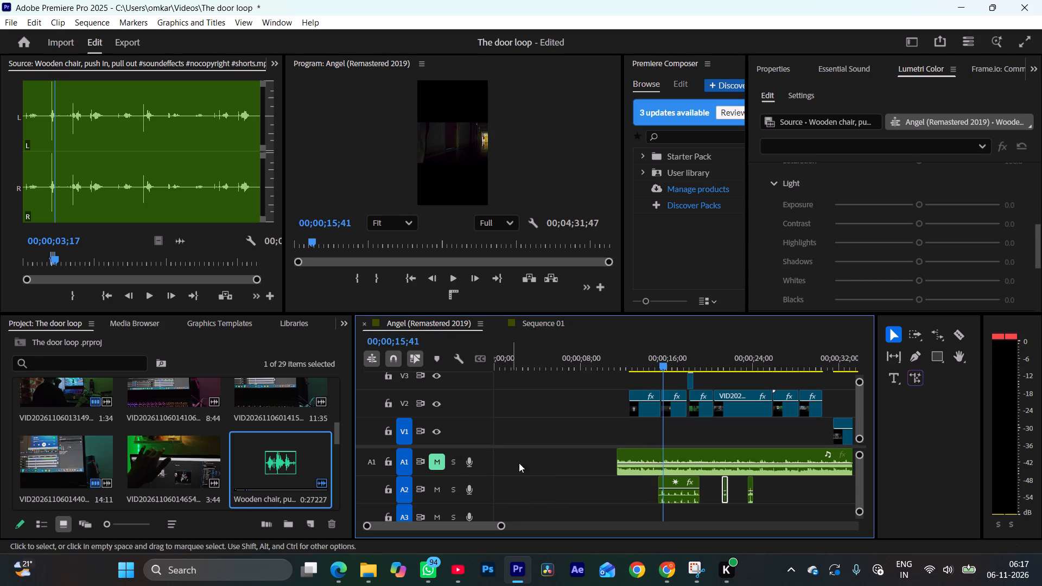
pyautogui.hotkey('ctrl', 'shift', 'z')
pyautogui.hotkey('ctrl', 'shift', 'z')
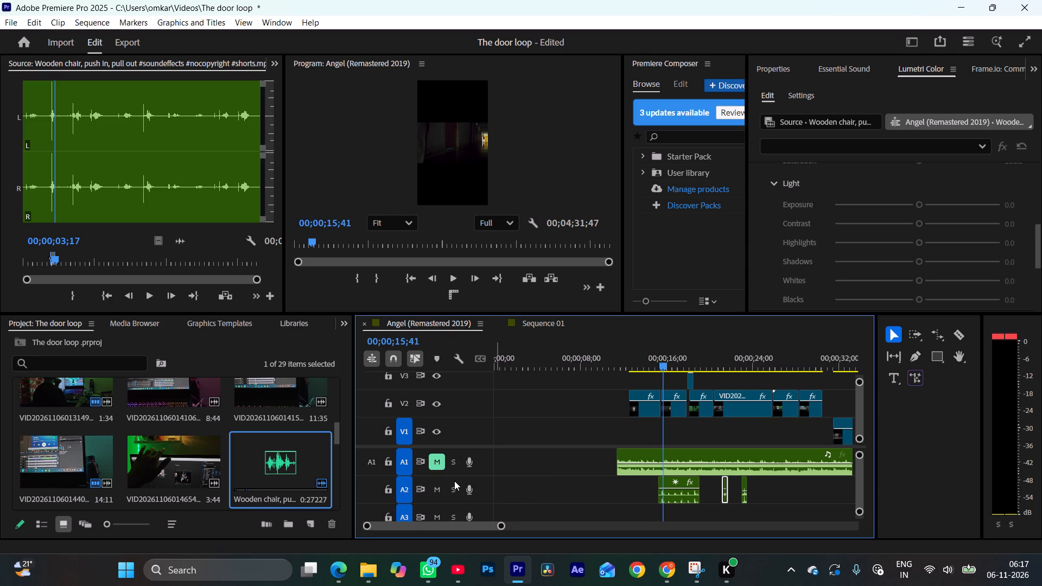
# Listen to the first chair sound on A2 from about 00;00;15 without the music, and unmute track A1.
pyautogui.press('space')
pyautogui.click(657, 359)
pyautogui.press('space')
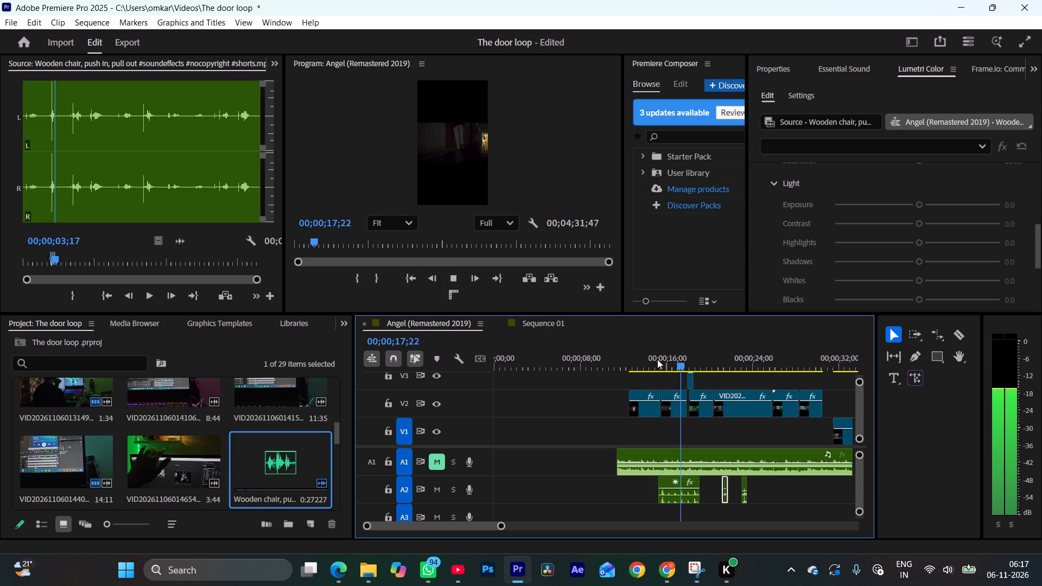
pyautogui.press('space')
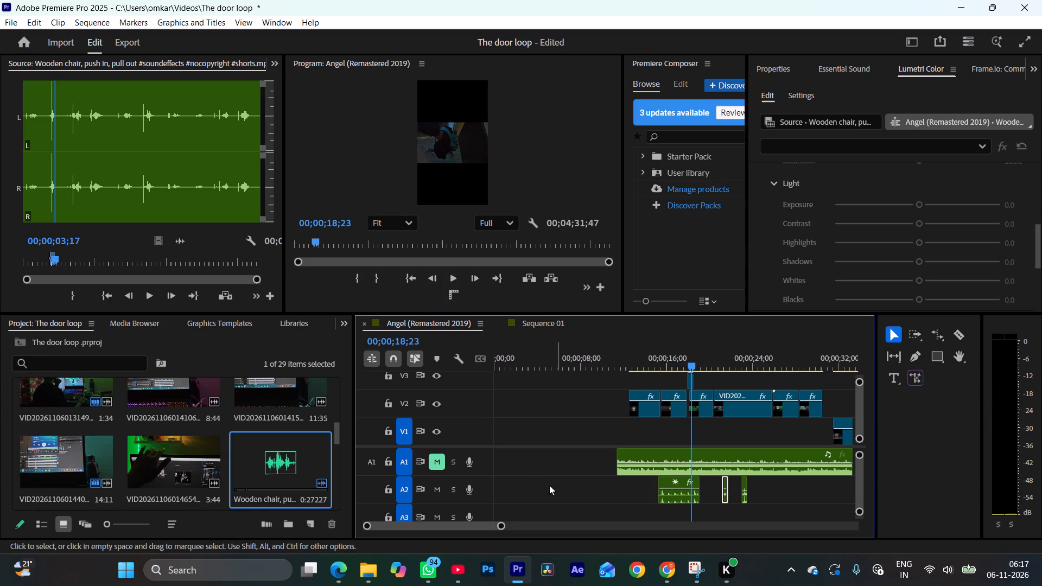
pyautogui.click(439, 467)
# Play the sequence with the music from about 00;00;15, and again from about 00;00;21 to 00;00;30.
pyautogui.click(655, 361)
pyautogui.press('space')
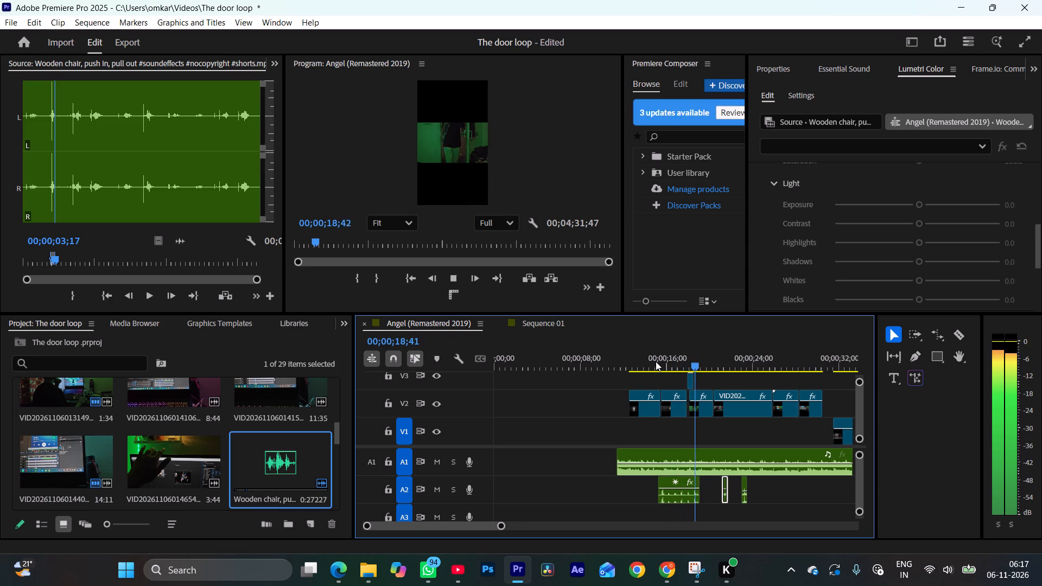
pyautogui.click(652, 445)
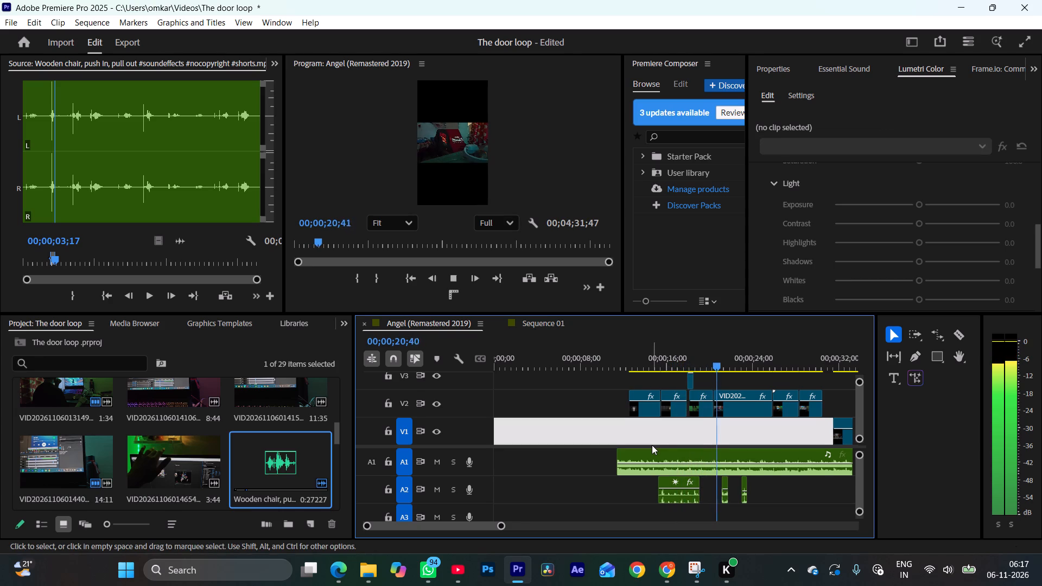
pyautogui.click(609, 485)
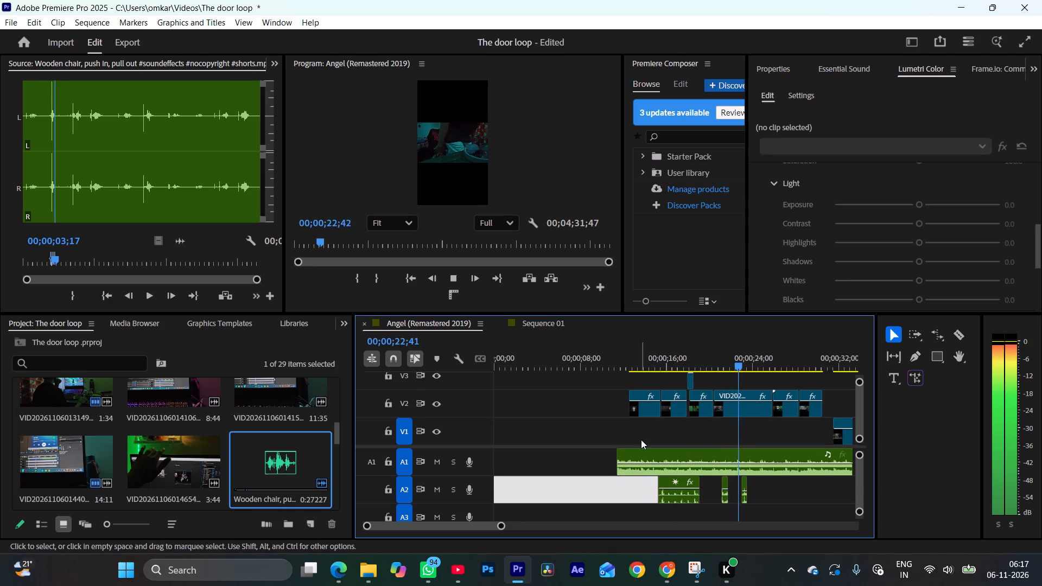
pyautogui.click(641, 439)
pyautogui.click(719, 358)
pyautogui.press('space')
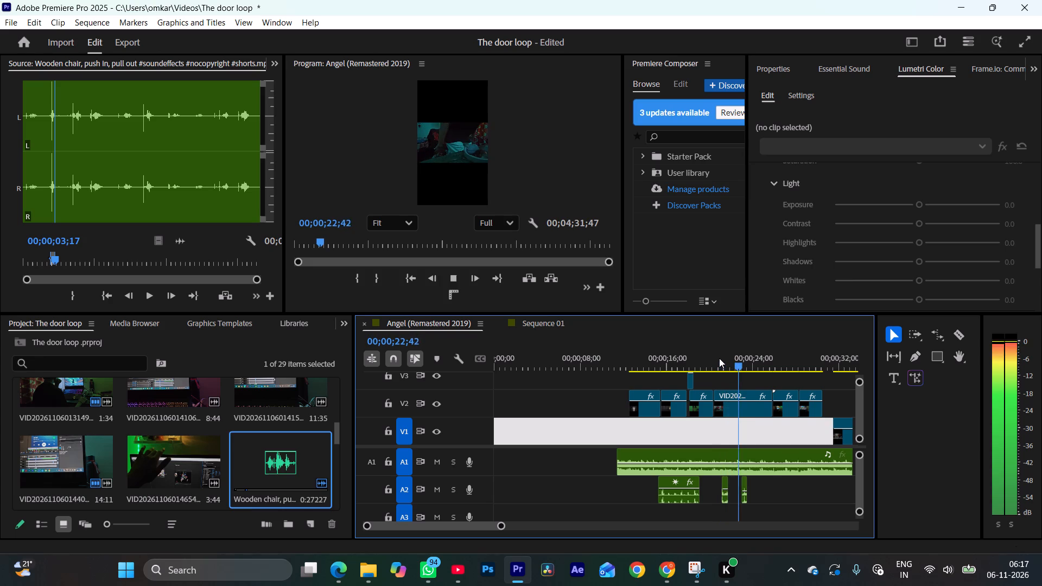
pyautogui.click(773, 495)
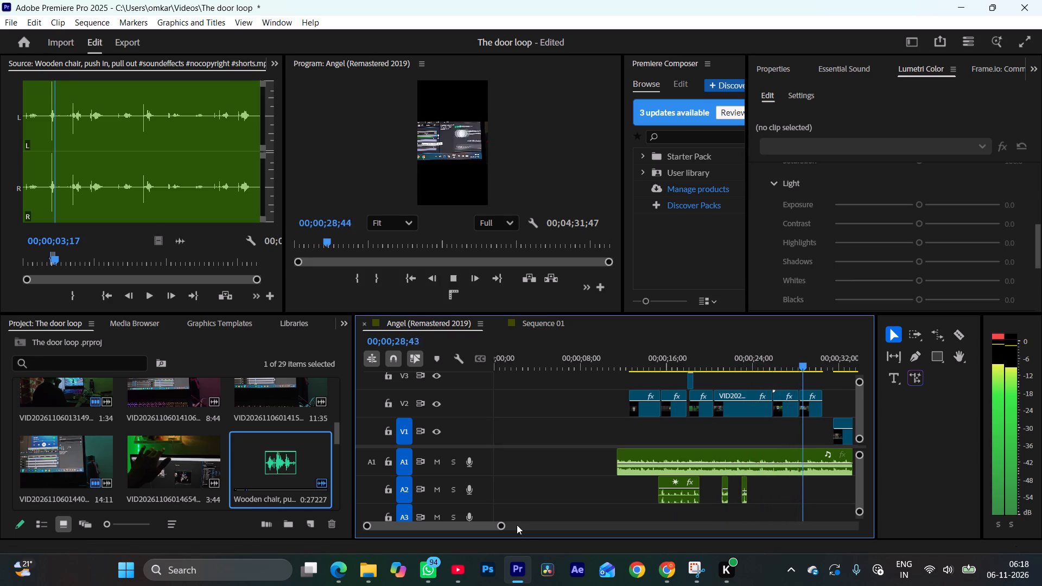
pyautogui.press('space')
# Scrub and play the shot between about 00;00;21 and 00;00;24 to check the two short chair sounds' timing.
pyautogui.moveTo(724, 366); pyautogui.dragTo(721, 365)
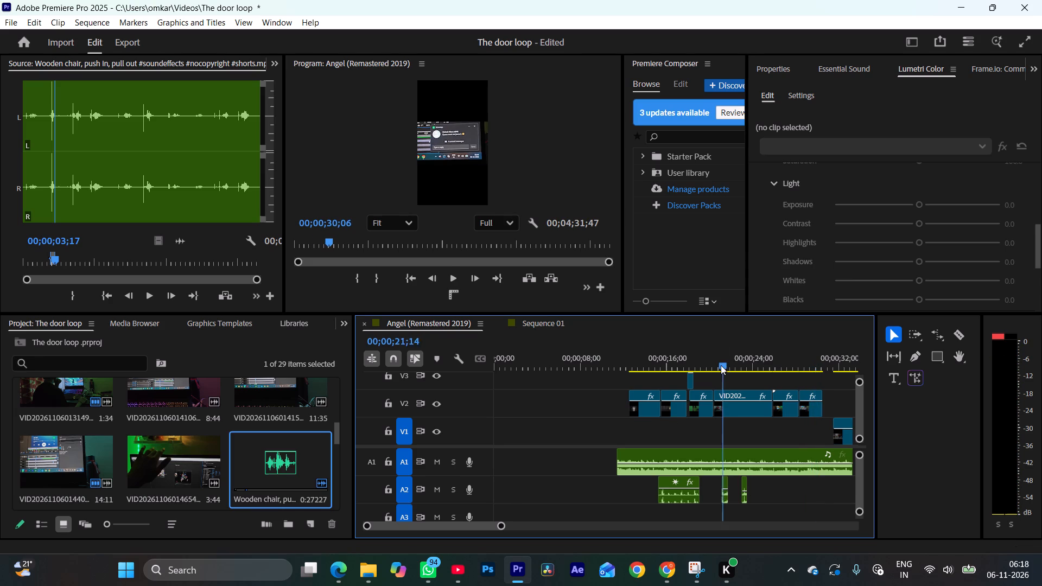
pyautogui.moveTo(721, 365); pyautogui.dragTo(761, 366)
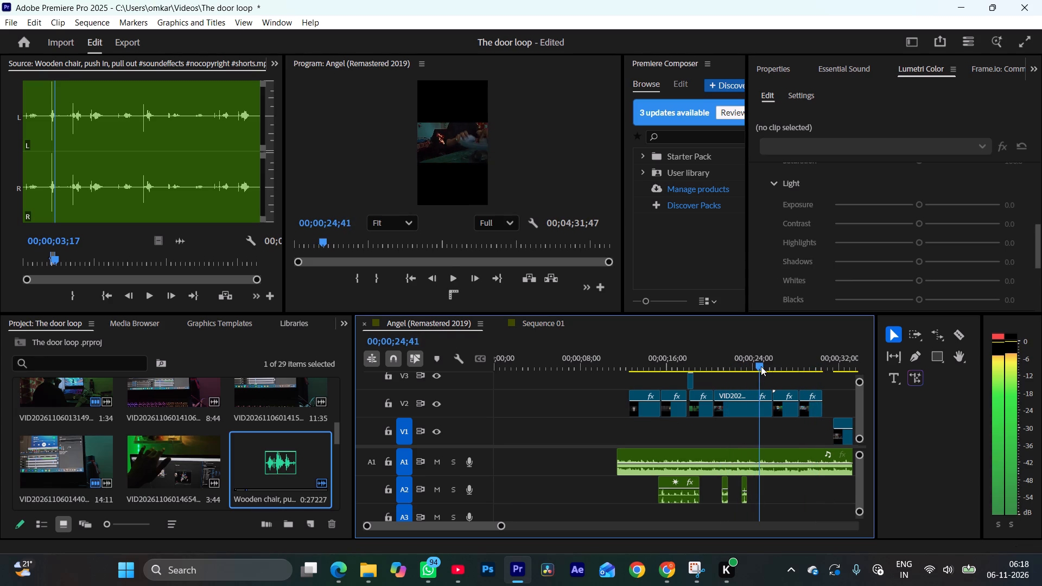
pyautogui.moveTo(761, 366); pyautogui.dragTo(724, 377)
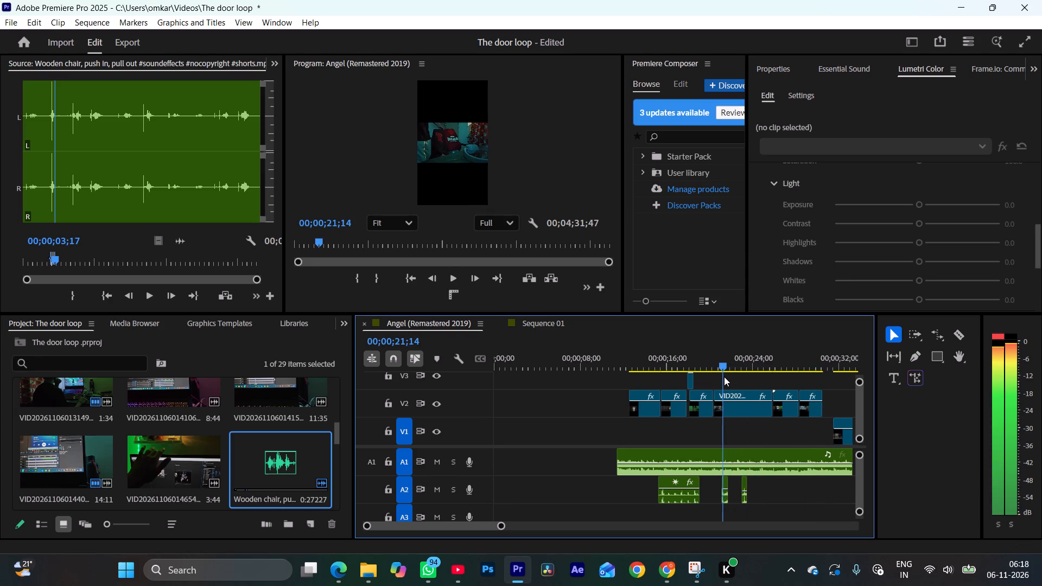
pyautogui.moveTo(724, 377); pyautogui.dragTo(723, 377)
pyautogui.press('space')
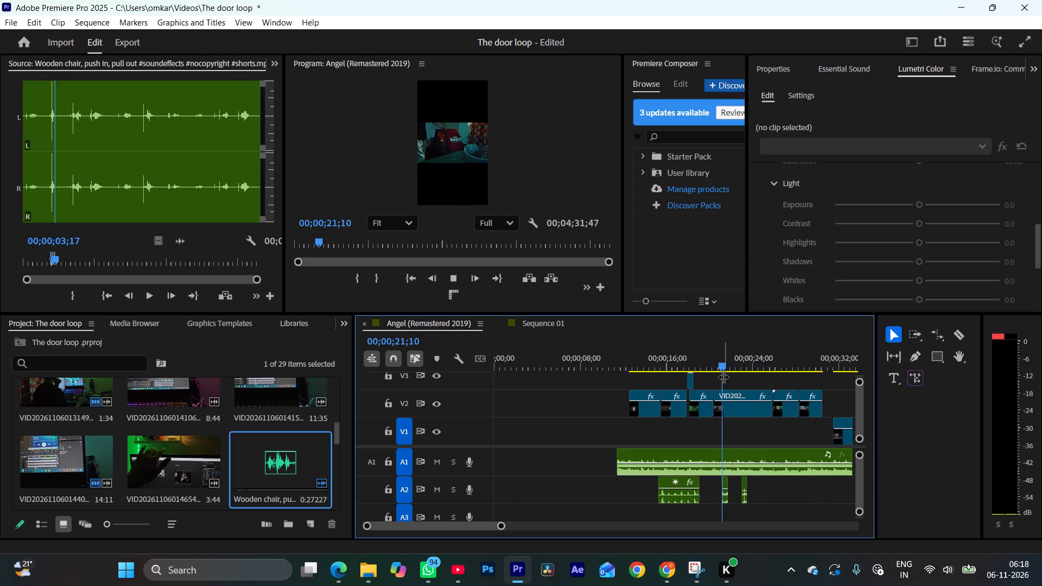
pyautogui.press('space')
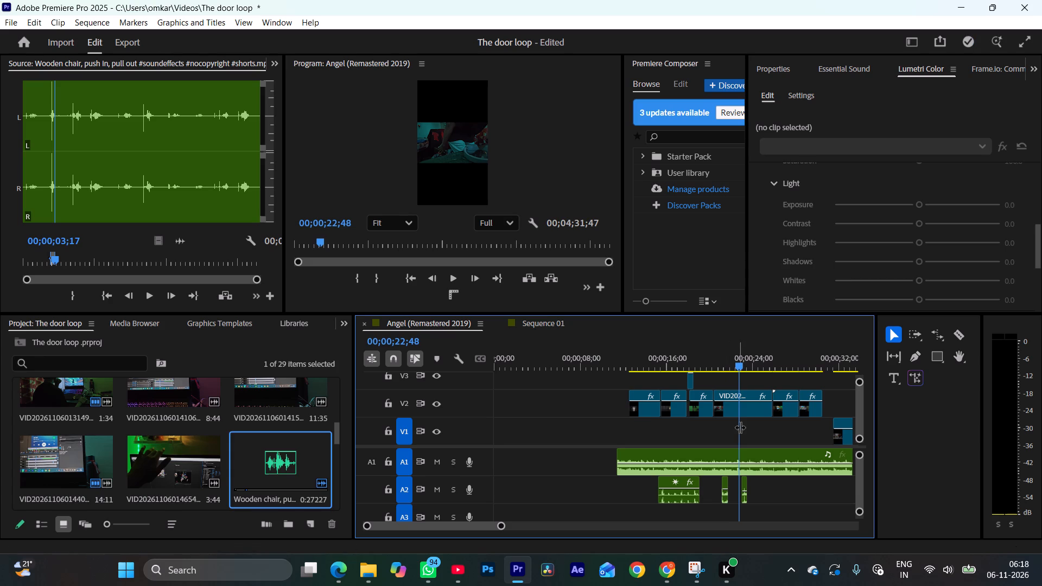
pyautogui.moveTo(741, 366); pyautogui.dragTo(759, 370)
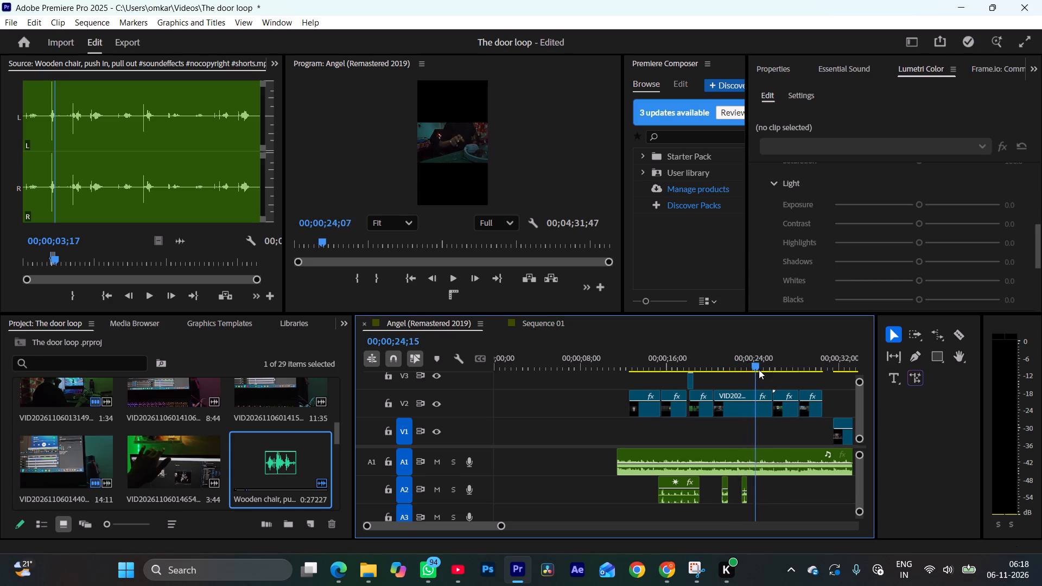
# Play the sequence with the music between about 00;00;24 and 00;00;31, checking the final V2 shot around 00;00;29.
pyautogui.moveTo(759, 370); pyautogui.dragTo(785, 366)
pyautogui.press('space')
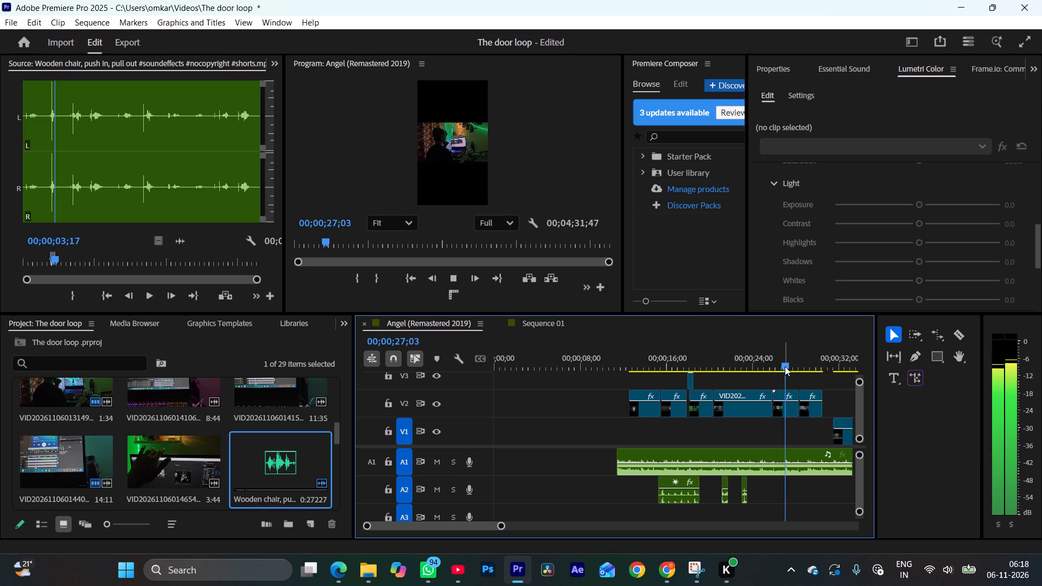
pyautogui.press('space')
pyautogui.press('space')
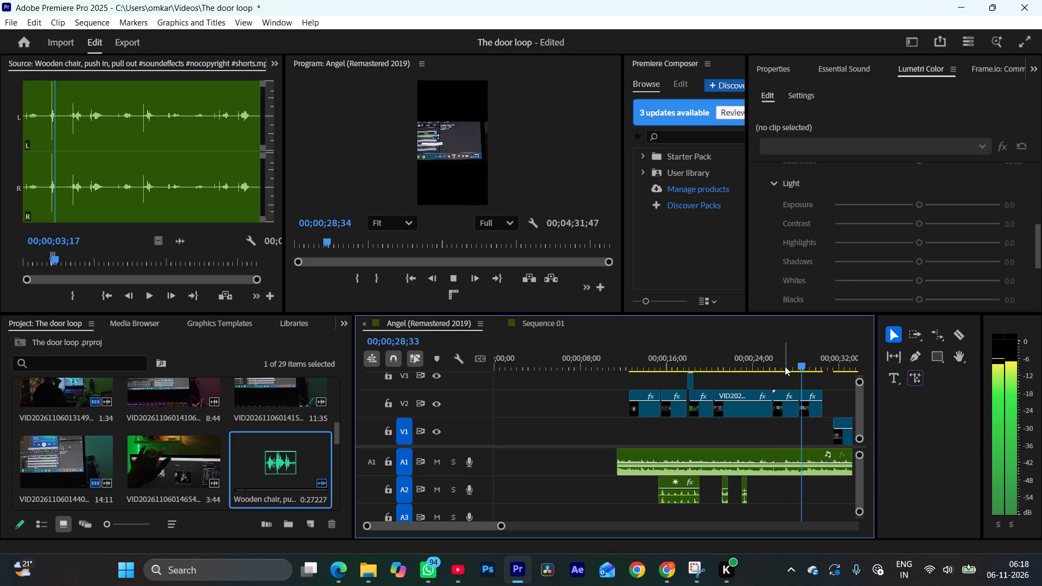
pyautogui.press('space')
pyautogui.click(776, 362)
pyautogui.press('space')
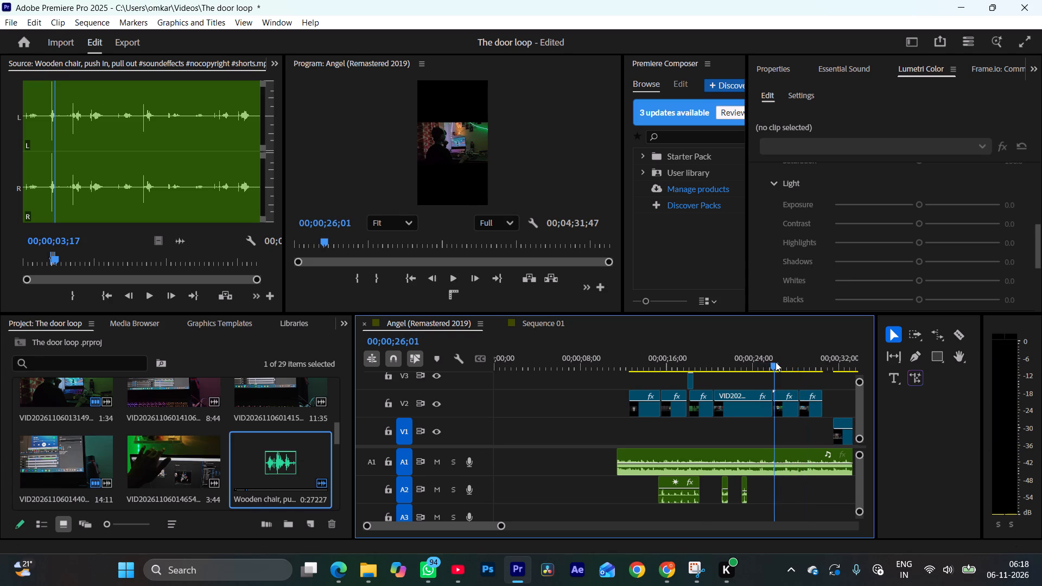
pyautogui.click(755, 362)
pyautogui.press('space')
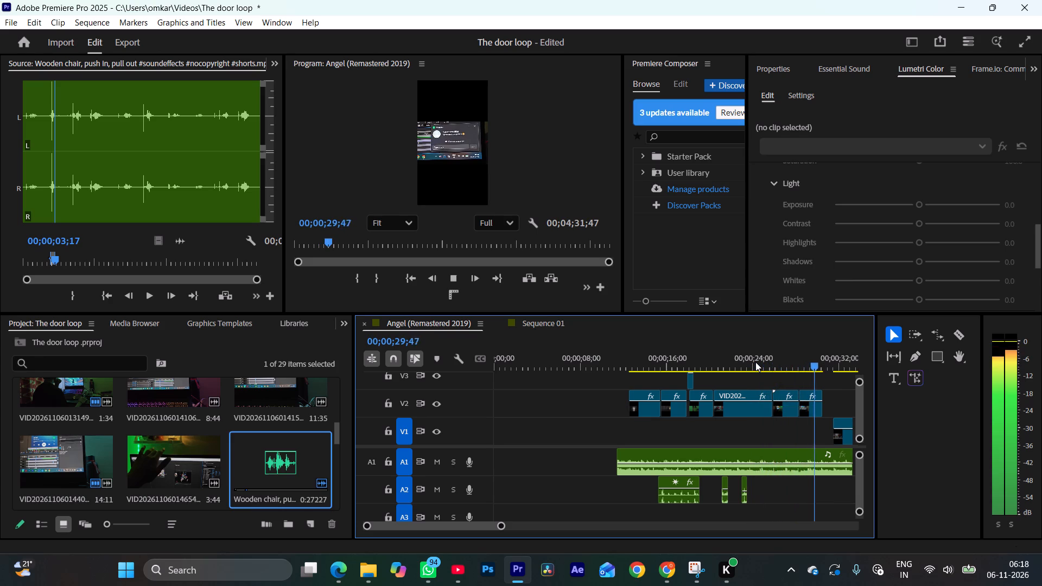
pyautogui.click(793, 365)
pyautogui.press('space')
pyautogui.press('space')
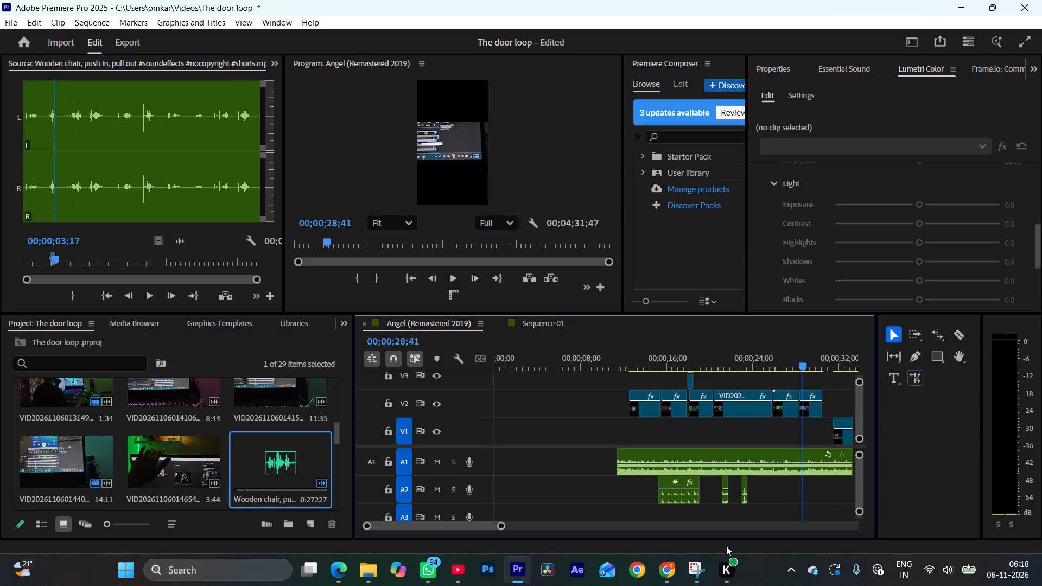
pyautogui.press('space')
pyautogui.press('space')
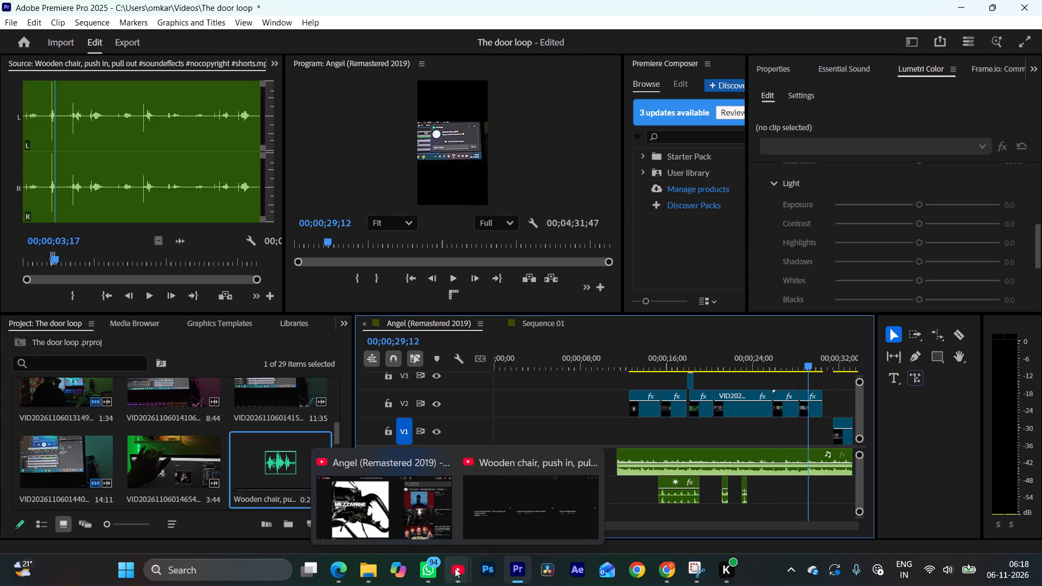
# Import "Top 20 Best Notification Sound Effects.mp3" from the Downloads folder into the Premiere Pro project.
pyautogui.click(493, 528)
pyautogui.click(682, 577)
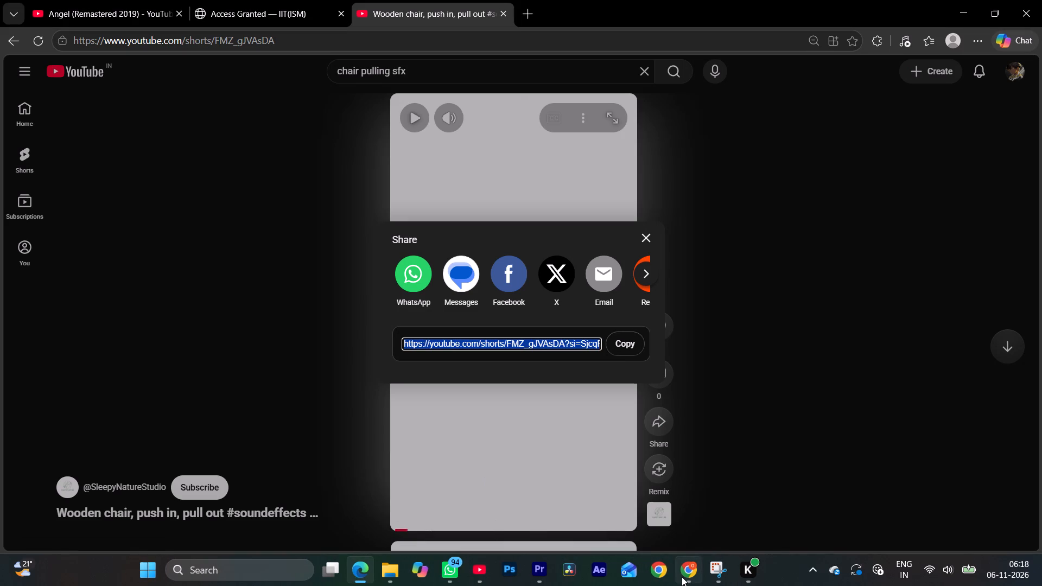
pyautogui.click(487, 184)
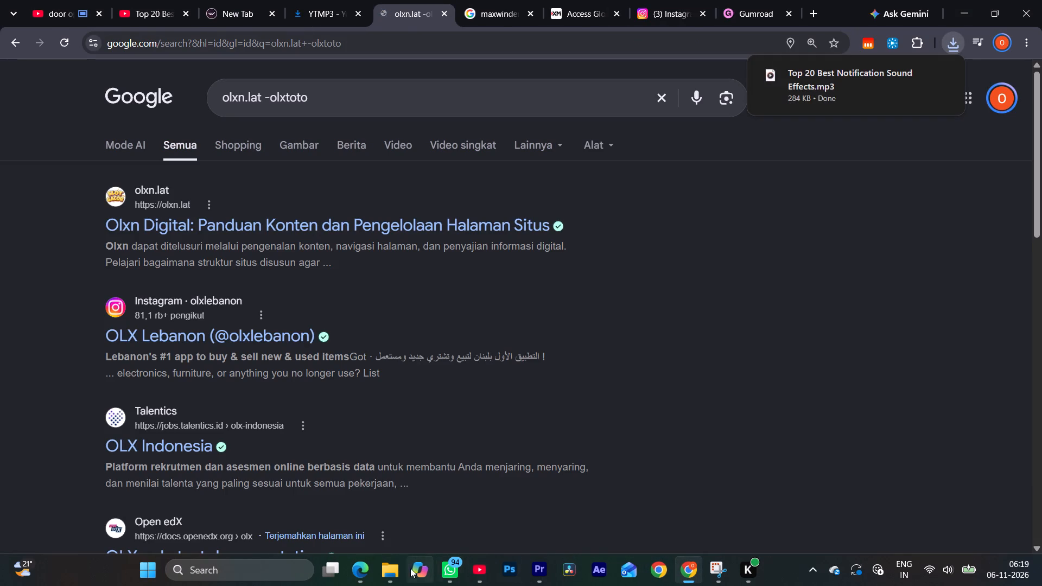
pyautogui.click(392, 568)
pyautogui.click(446, 523)
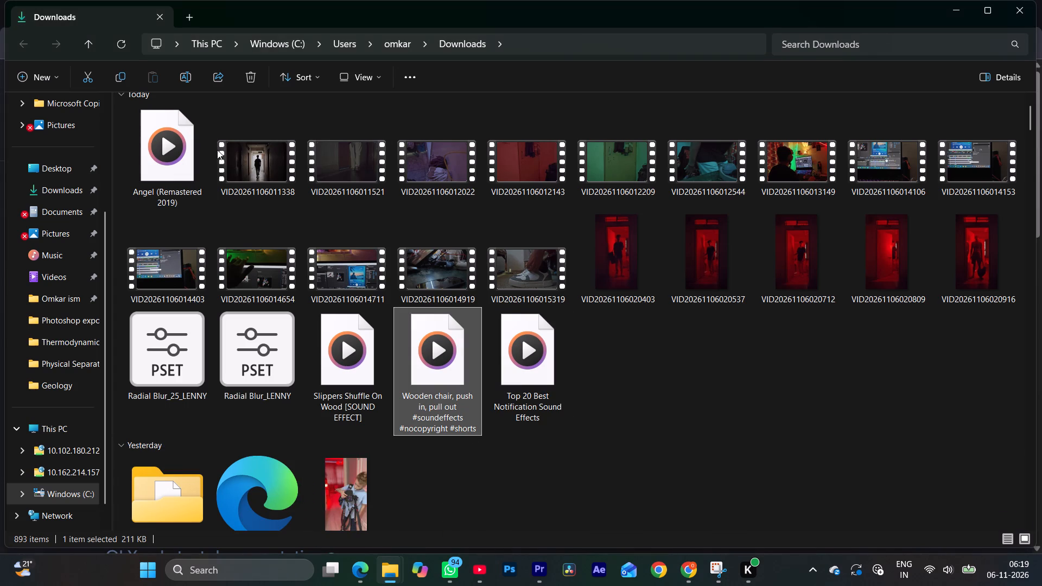
pyautogui.moveTo(519, 375); pyautogui.dragTo(526, 561)
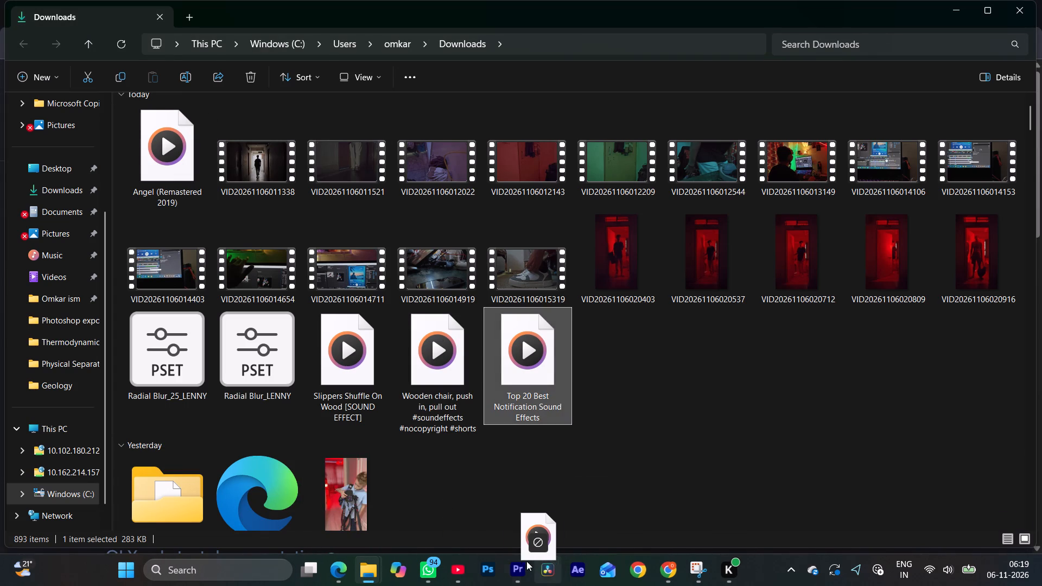
pyautogui.moveTo(526, 561); pyautogui.dragTo(242, 431)
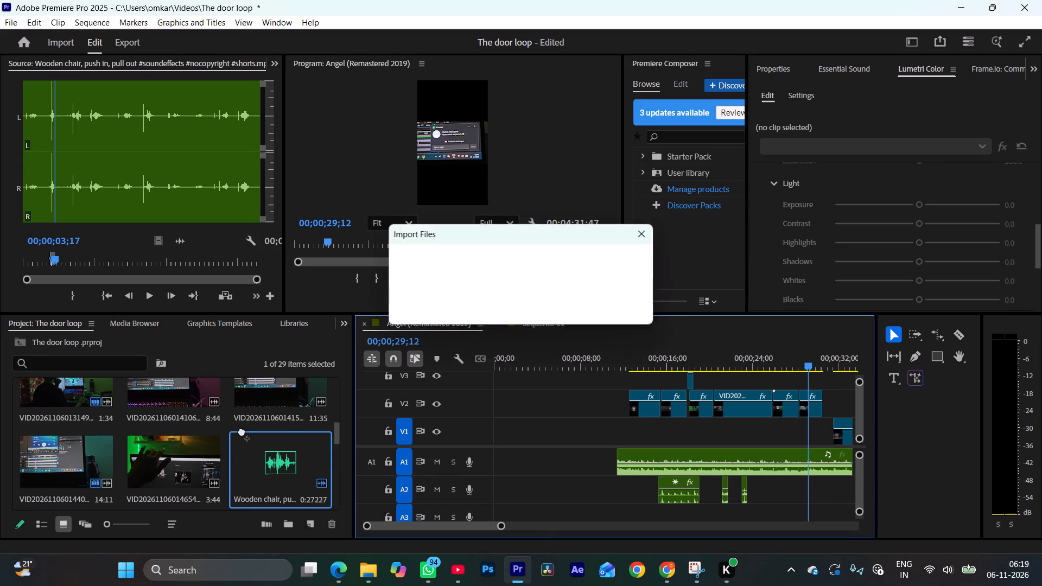
# Open the imported notification sound effects as the source and listen to the sounds around 00;00;10.
pyautogui.scroll(-1, 250, 444)
pyautogui.doubleClick(287, 395)
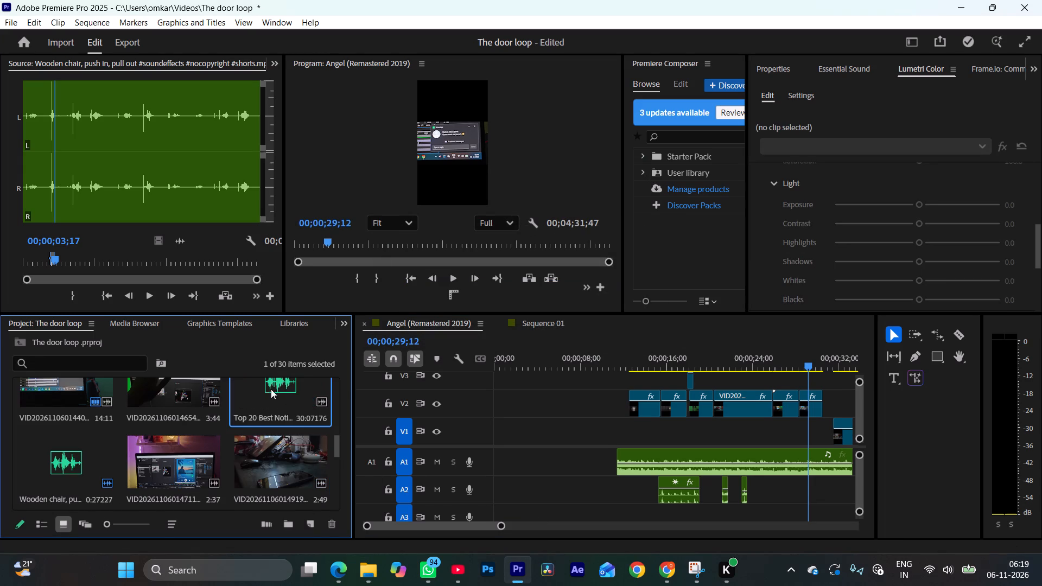
pyautogui.click(101, 266)
pyautogui.press('space')
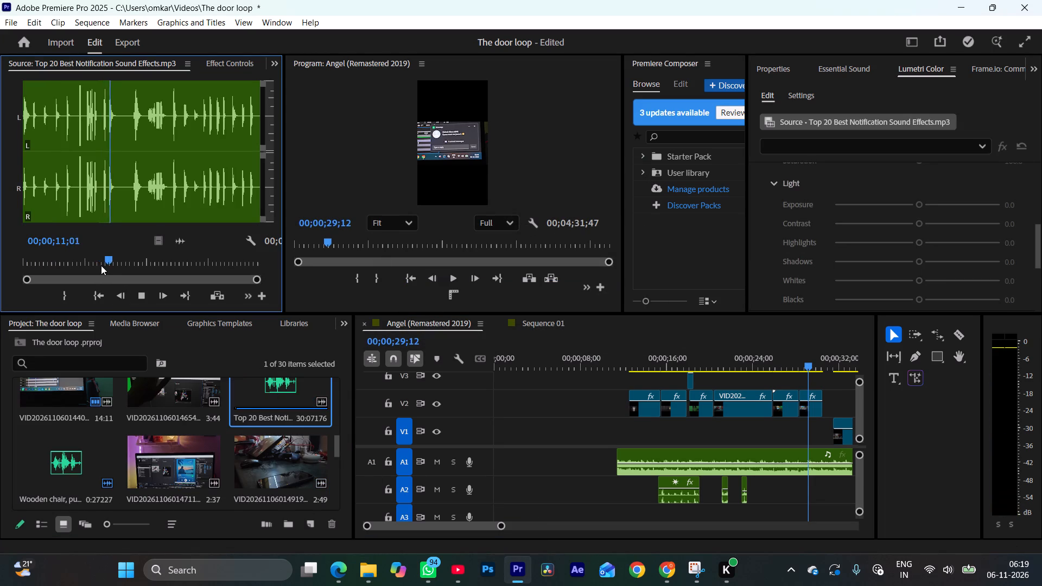
pyautogui.click(104, 260)
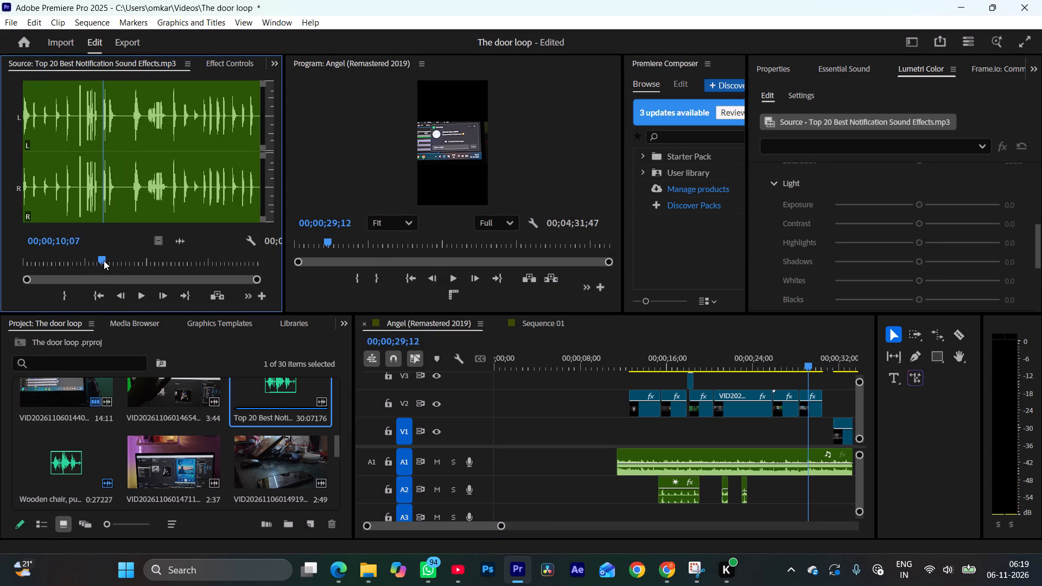
pyautogui.press('space')
pyautogui.doubleClick(104, 260)
pyautogui.moveTo(104, 259); pyautogui.dragTo(94, 258)
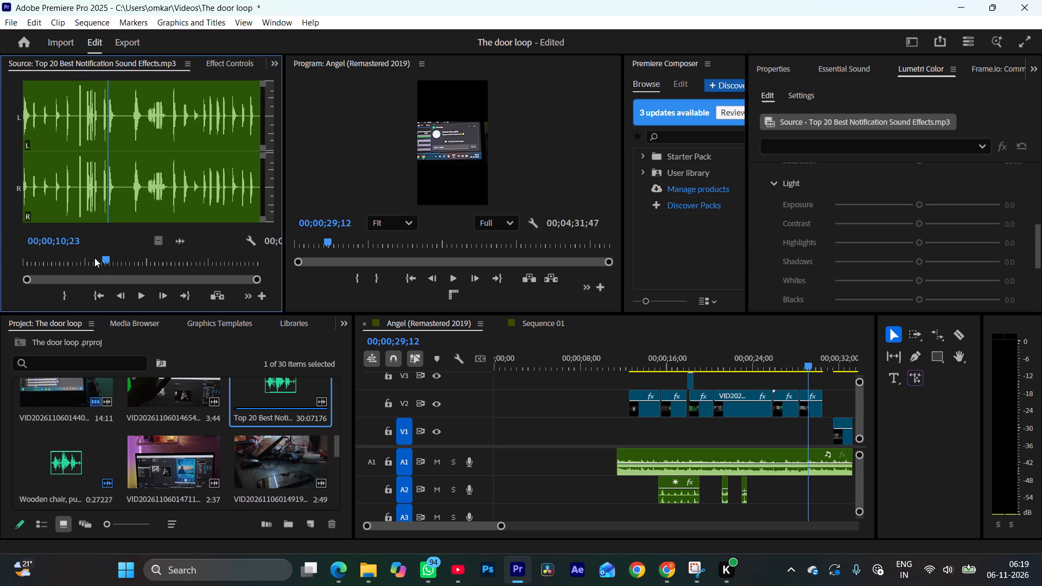
pyautogui.click(97, 258)
pyautogui.press('space')
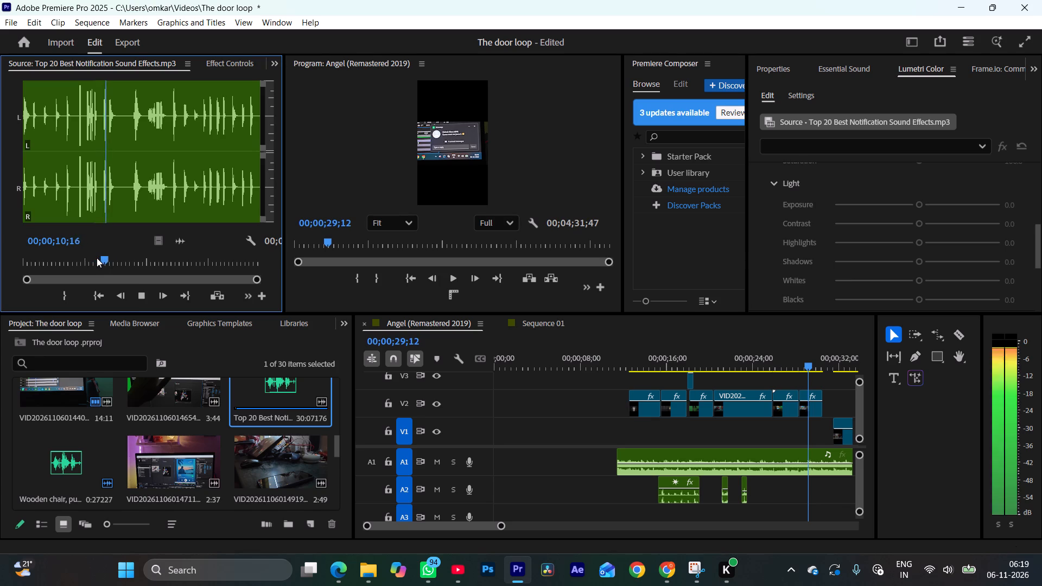
pyautogui.click(97, 258)
pyautogui.press('space')
# Mark In and Out points around the single notification sound between about 00;00;10 and 00;00;11 of the source.
pyautogui.press('i')
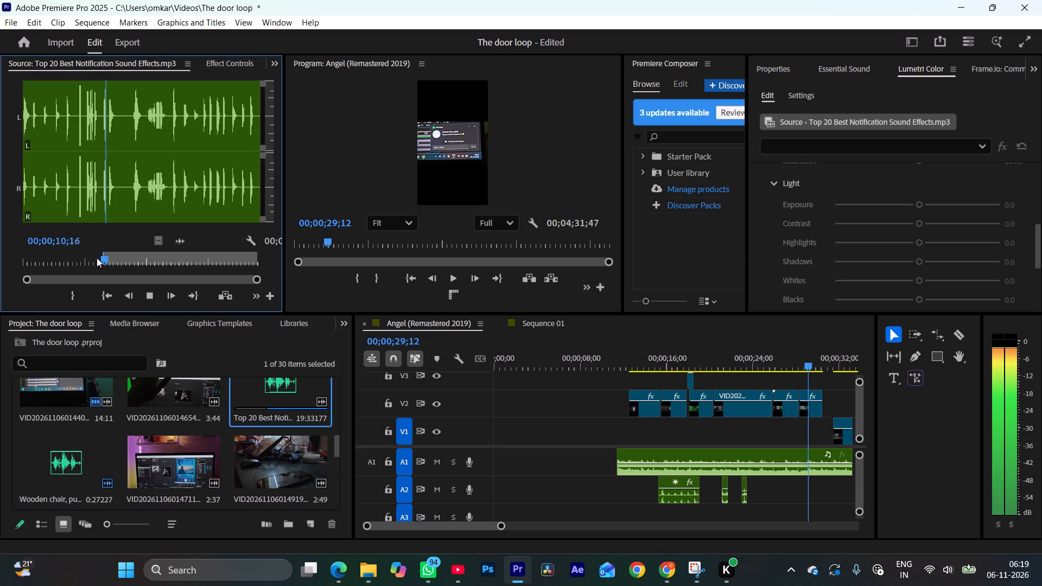
pyautogui.click(97, 258)
pyautogui.press('space')
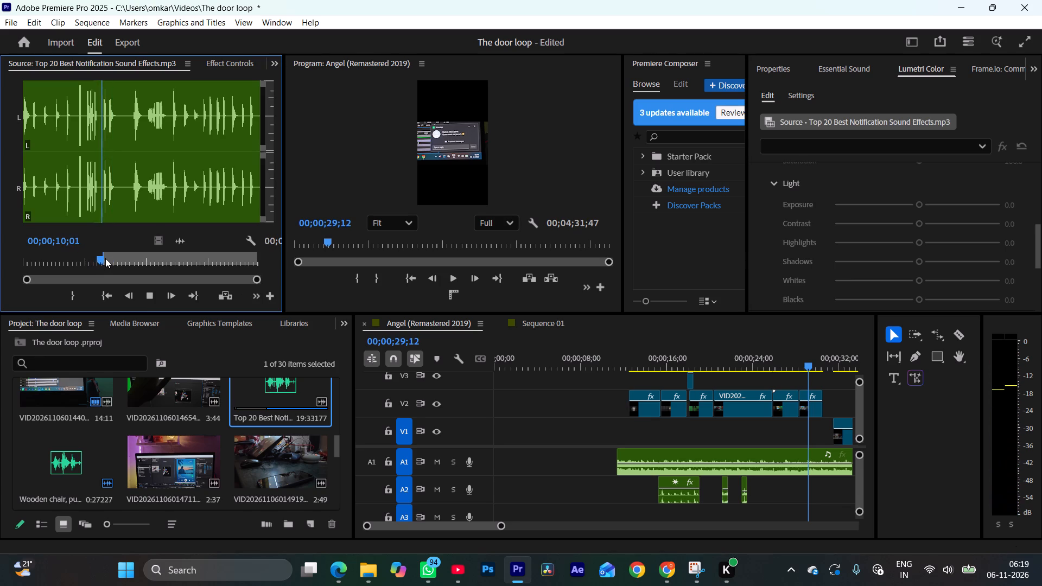
pyautogui.press('space')
pyautogui.write('i o')
pyautogui.press('space')
pyautogui.press('space')
# Place the marked notification sound on track A2 at about 00;00;29;12 and play that spot.
pyautogui.moveTo(181, 238); pyautogui.dragTo(559, 355)
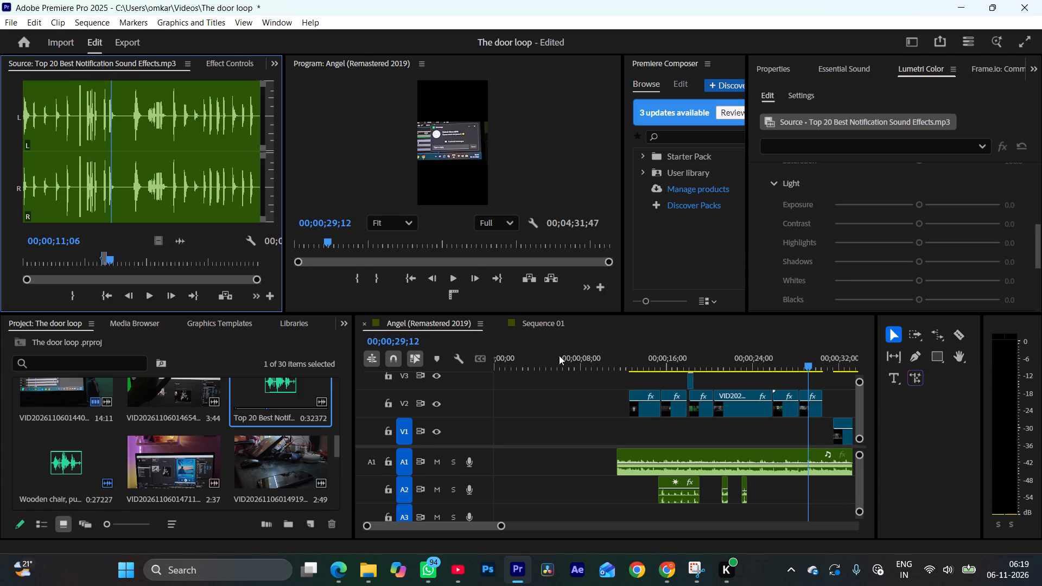
pyautogui.moveTo(559, 355); pyautogui.dragTo(809, 499)
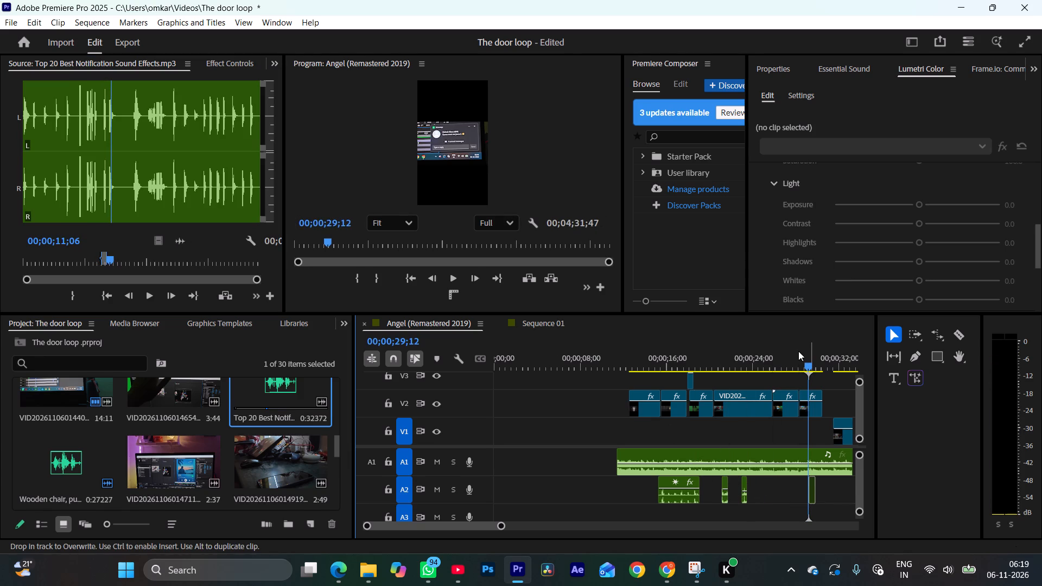
pyautogui.click(801, 364)
pyautogui.press('space')
pyautogui.press('space')
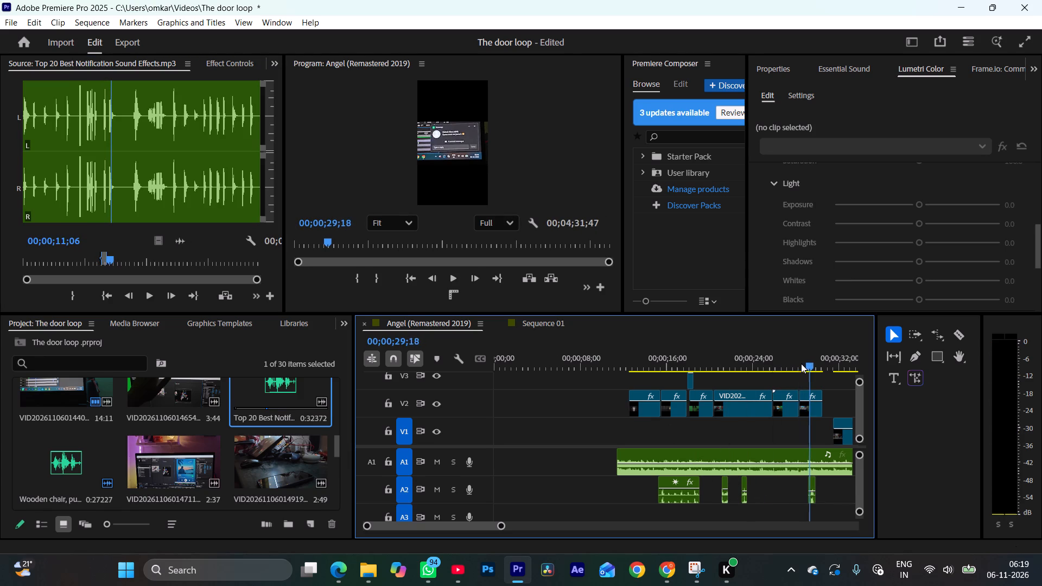
# Move the notification sound on A2 earlier to start at 00;00;28;21, in line with the last V2 clip's start.
pyautogui.moveTo(801, 364); pyautogui.dragTo(805, 371)
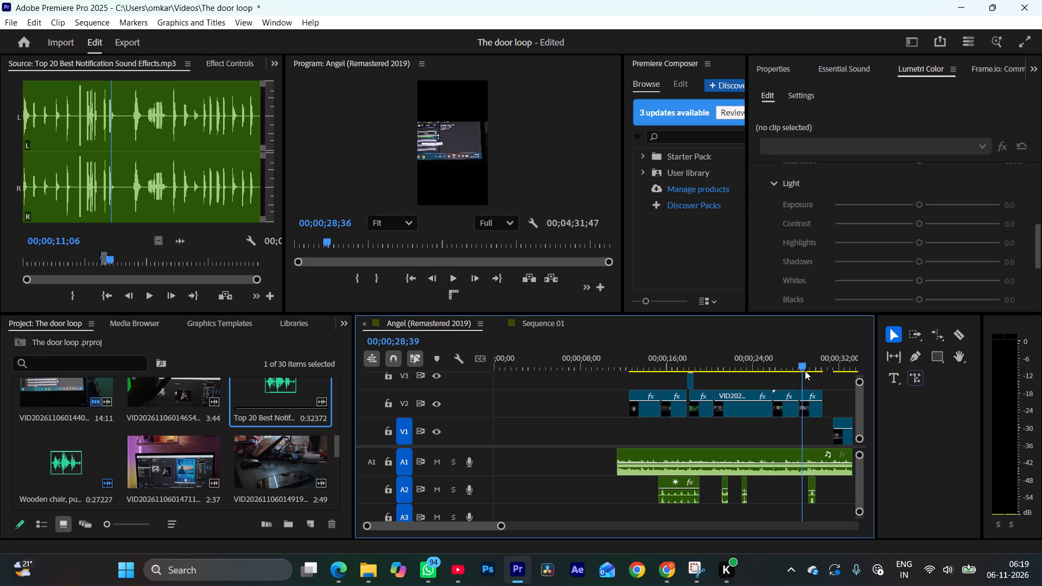
pyautogui.moveTo(805, 371); pyautogui.dragTo(806, 372)
pyautogui.moveTo(812, 498); pyautogui.dragTo(807, 498)
pyautogui.press('space')
pyautogui.press('space')
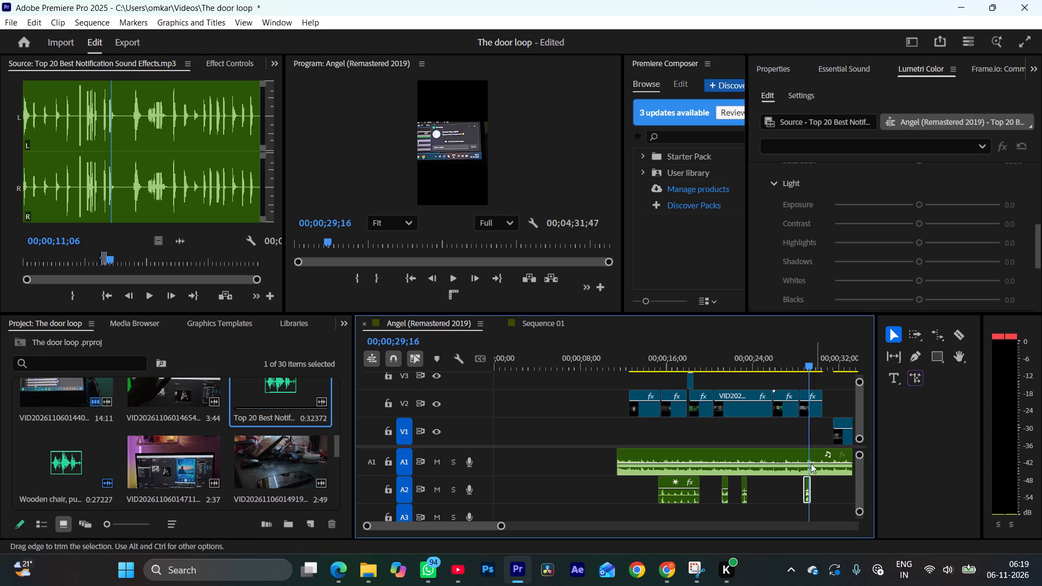
pyautogui.click(797, 361)
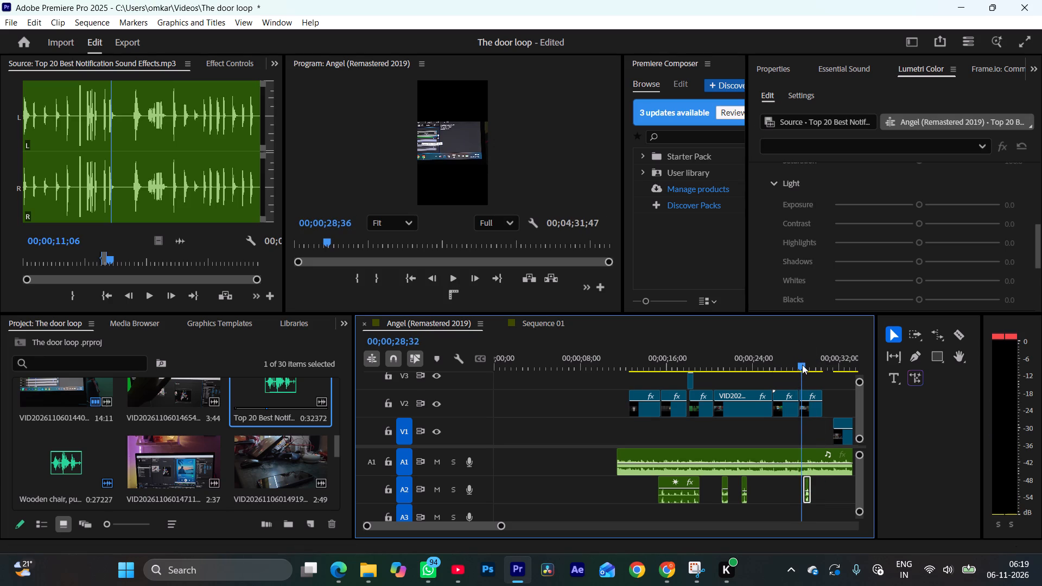
pyautogui.click(806, 495)
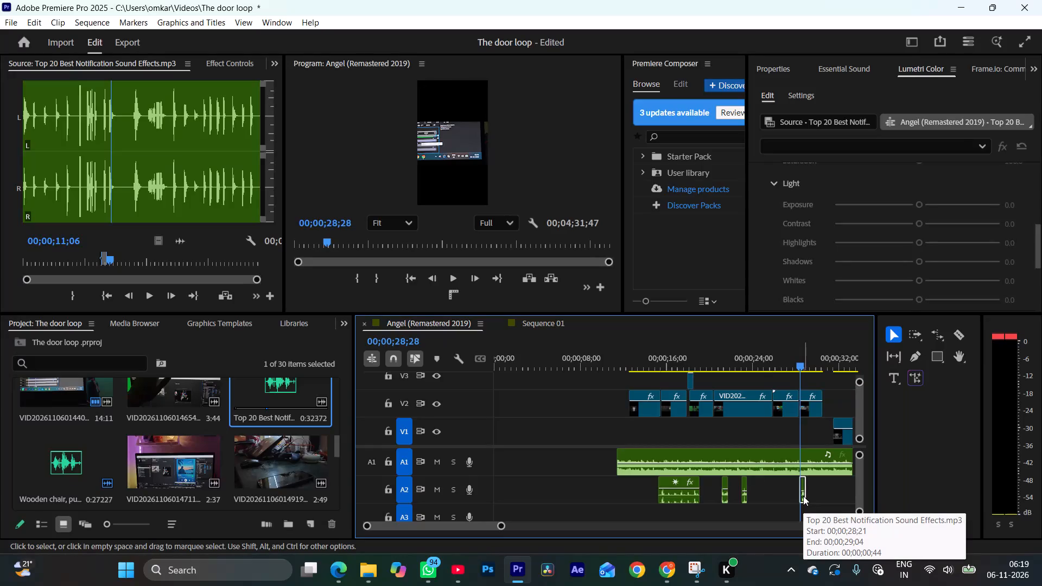
# Play the sequence repeatedly from about 00;00;28 to check the notification sound's timing and loudness against the shot.
pyautogui.moveTo(802, 358); pyautogui.dragTo(799, 363)
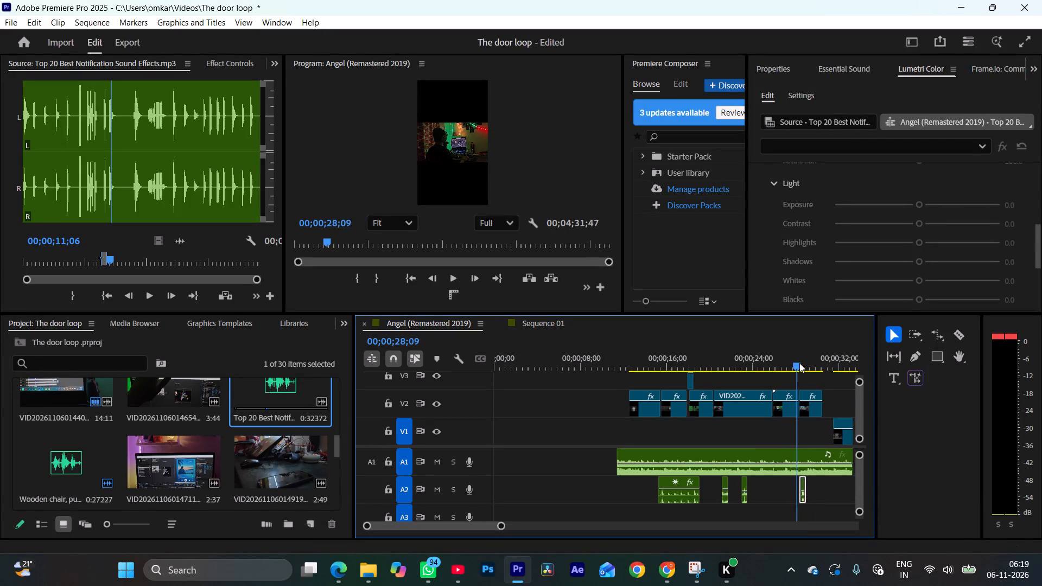
pyautogui.moveTo(799, 363); pyautogui.dragTo(799, 364)
pyautogui.press('space')
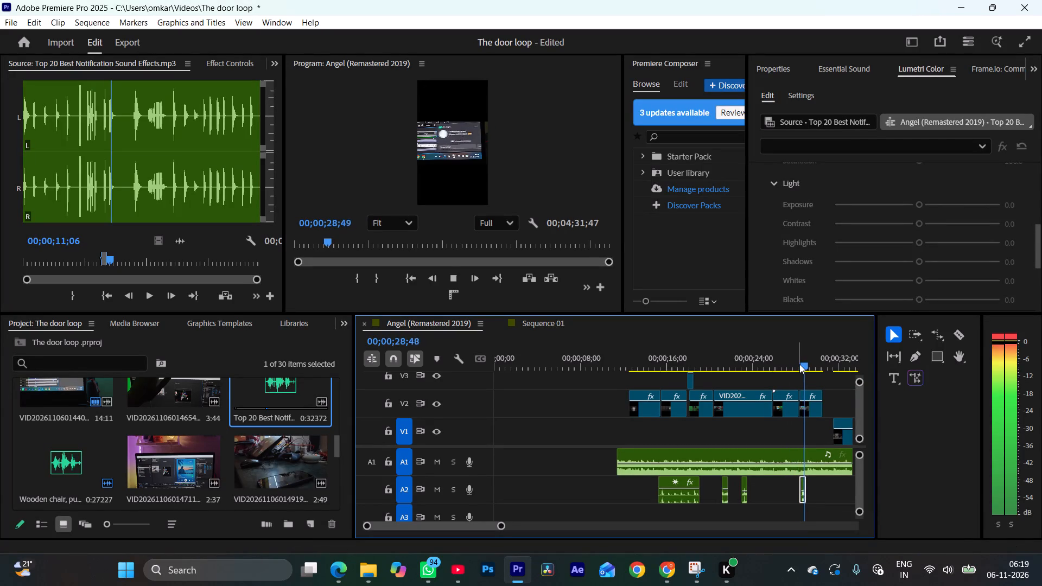
pyautogui.press('space')
pyautogui.click(799, 364)
pyautogui.press('space')
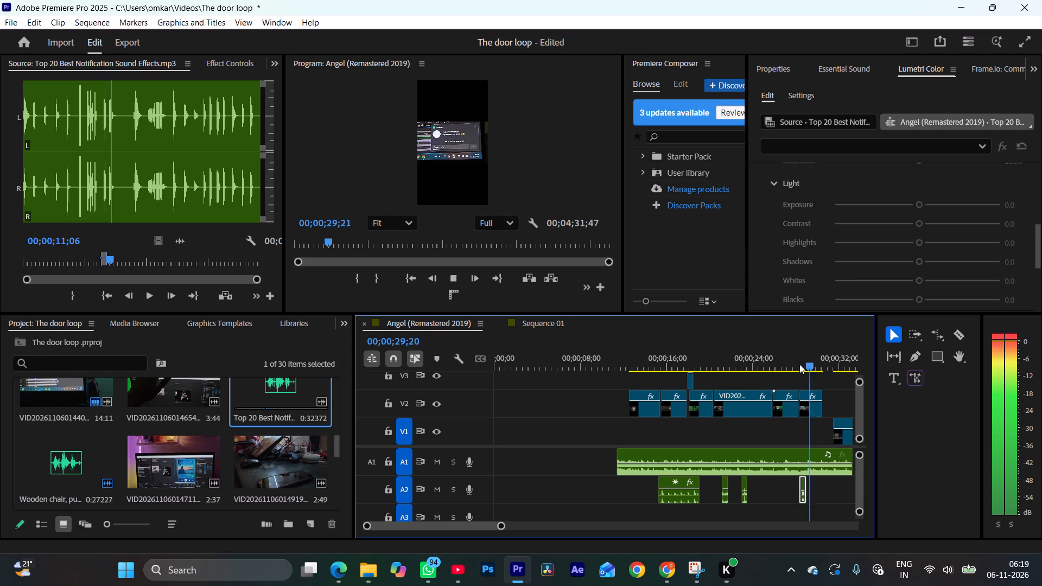
pyautogui.click(799, 364)
pyautogui.press('space')
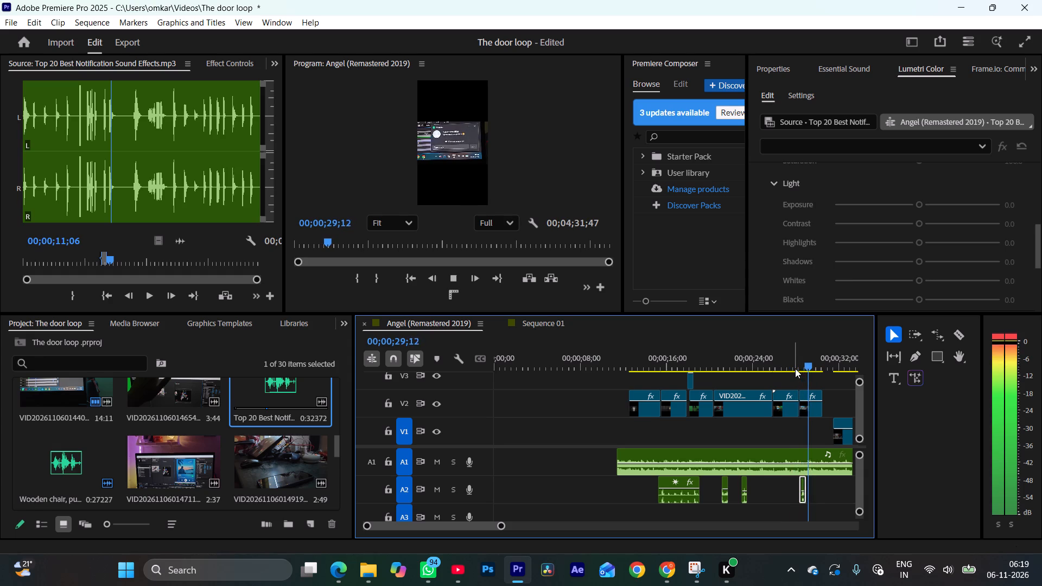
pyautogui.press('space')
# Lower the notification sound's volume on A2 to -5.0 dB and play it back with the music from about 00;00;28.
pyautogui.moveTo(498, 527); pyautogui.dragTo(493, 526)
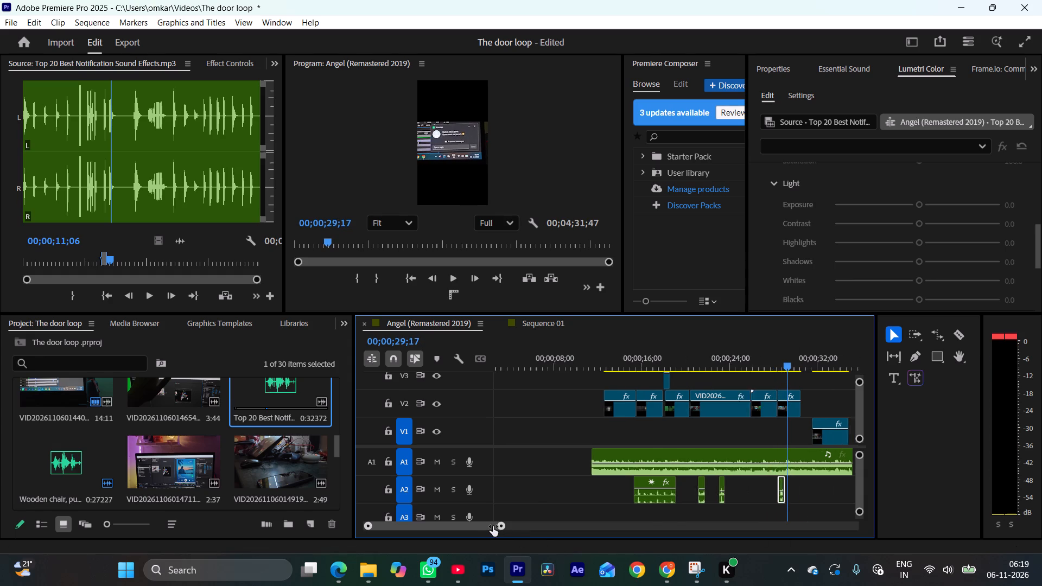
pyautogui.moveTo(493, 526); pyautogui.dragTo(464, 524)
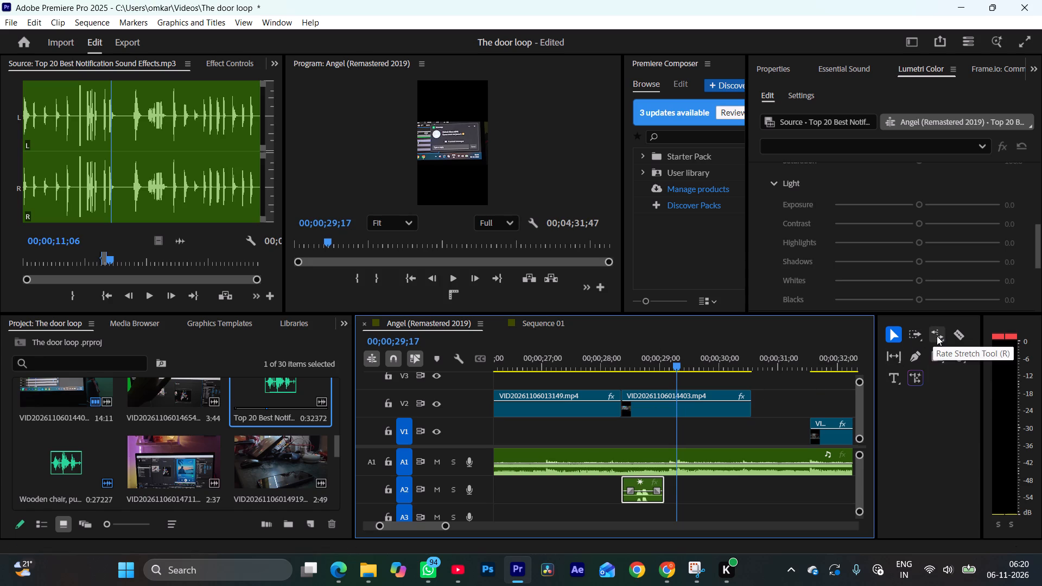
pyautogui.click(919, 336)
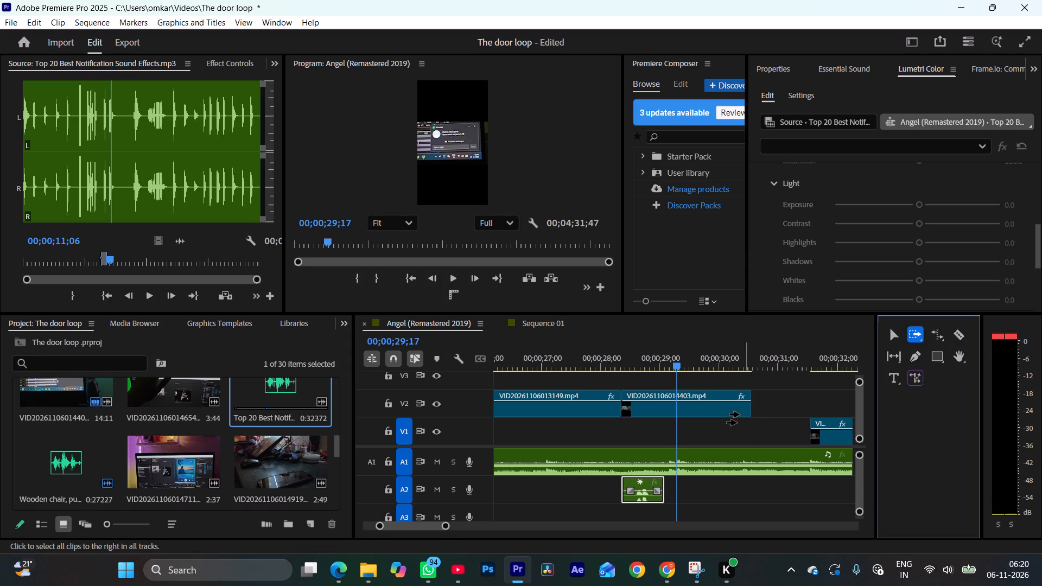
pyautogui.click(899, 336)
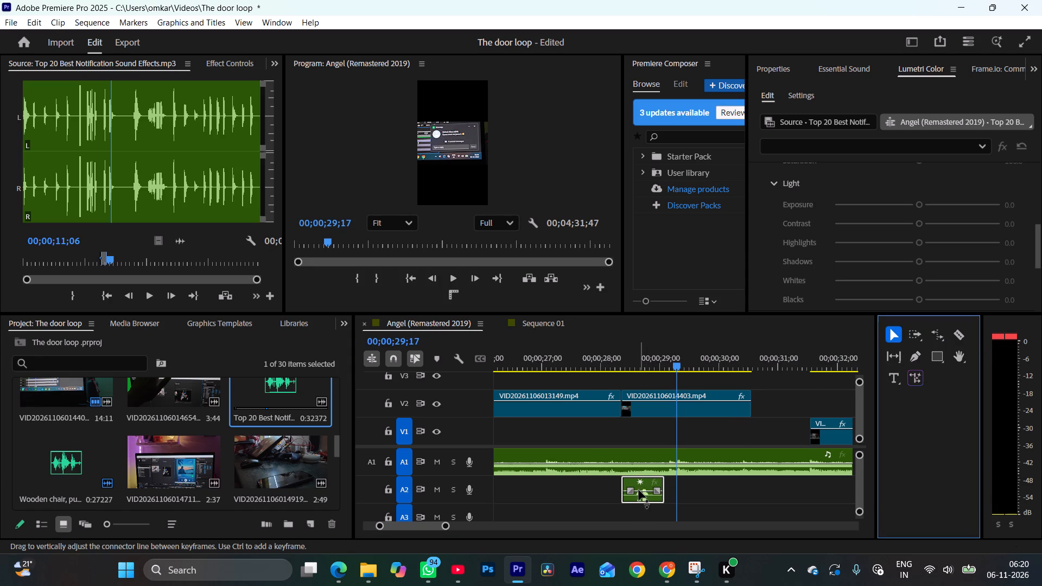
pyautogui.click(639, 490)
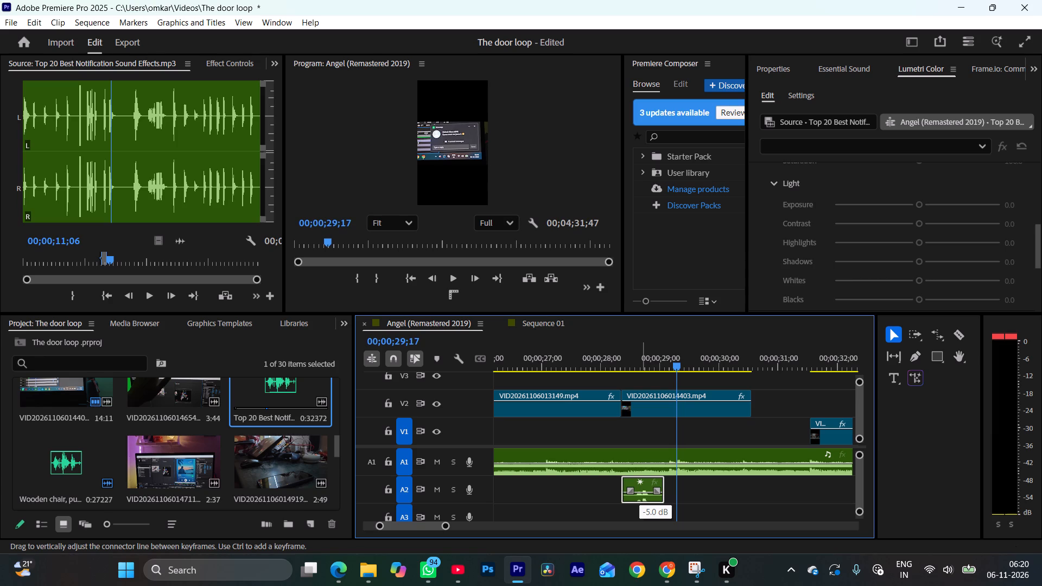
pyautogui.moveTo(629, 361); pyautogui.dragTo(619, 361)
pyautogui.press('space')
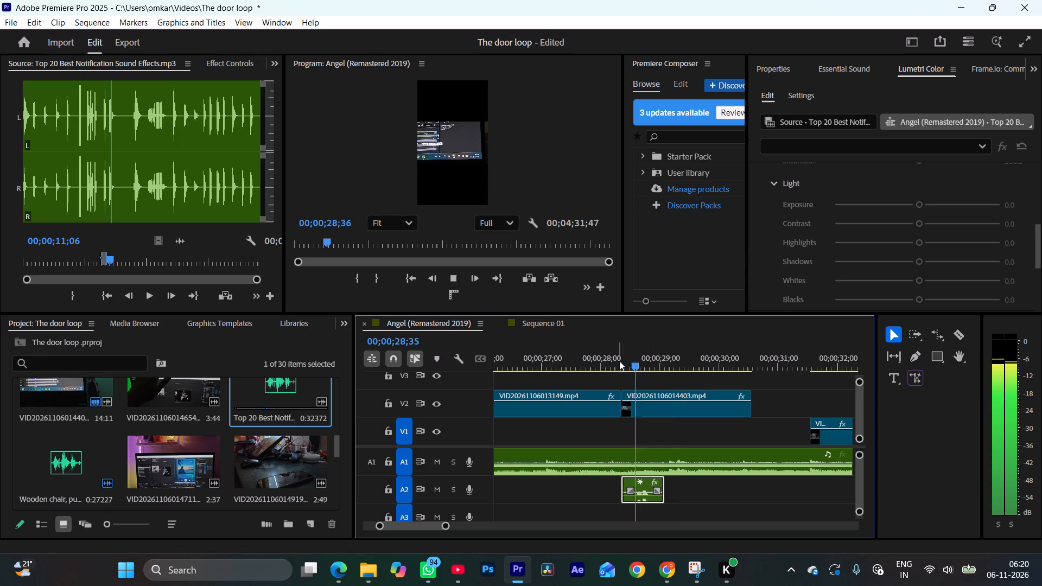
pyautogui.click(606, 360)
pyautogui.press('space')
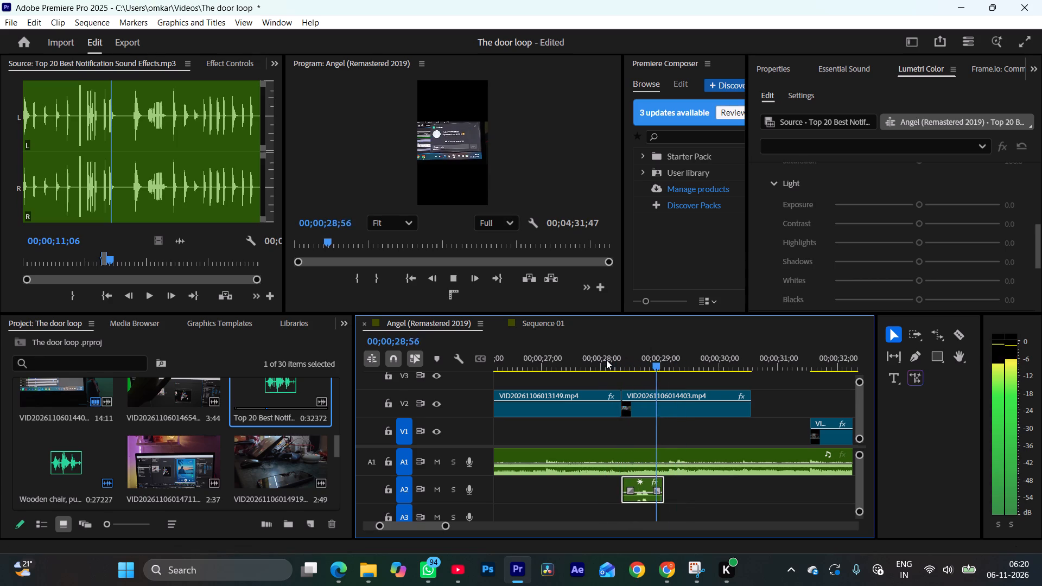
pyautogui.press('space')
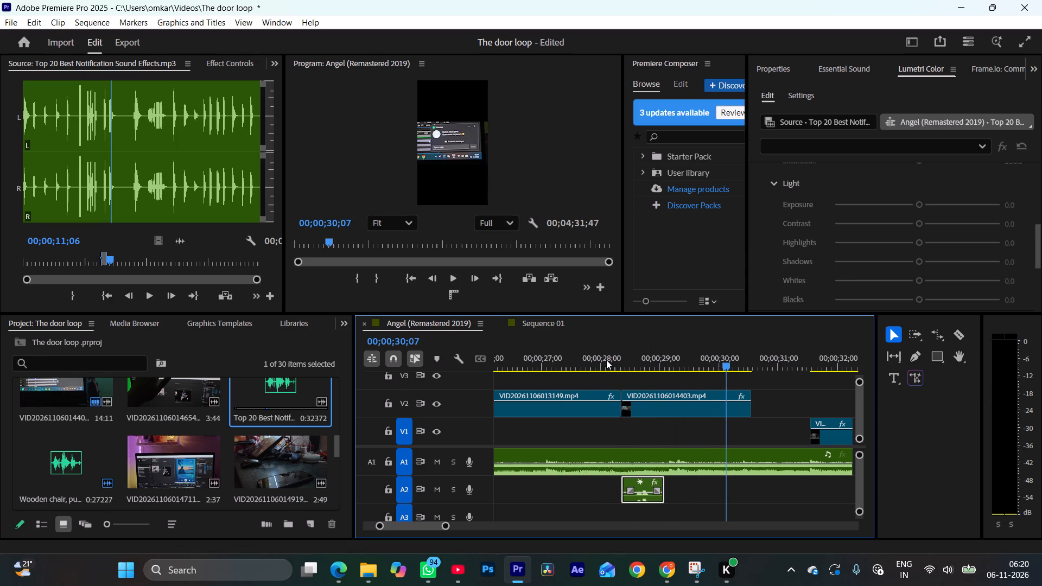
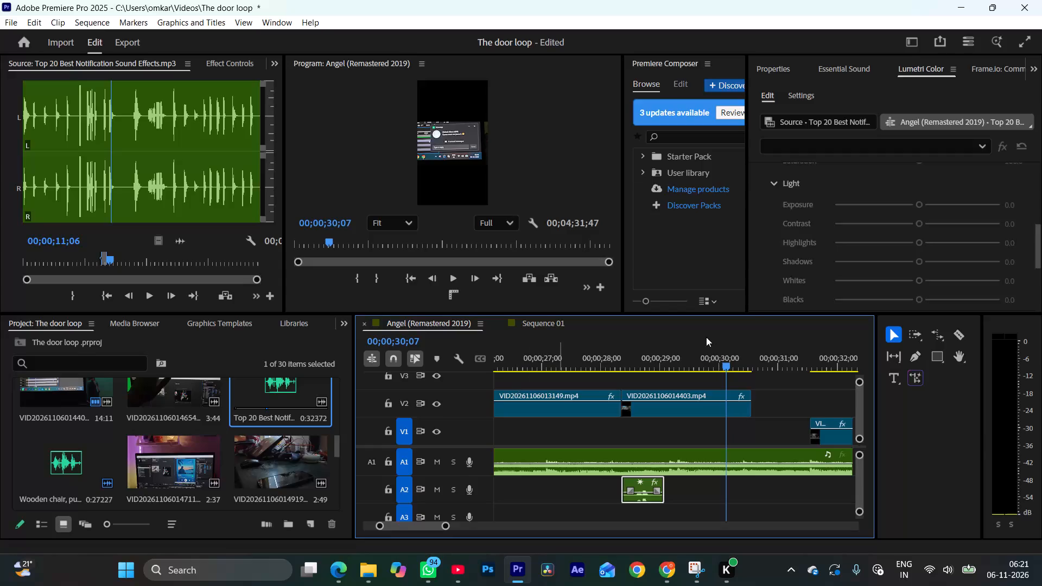
# Play the sequence from about 00;00;28 to about 00;00;37 to check the notification sound and the clips that follow.
pyautogui.moveTo(719, 365); pyautogui.dragTo(693, 363)
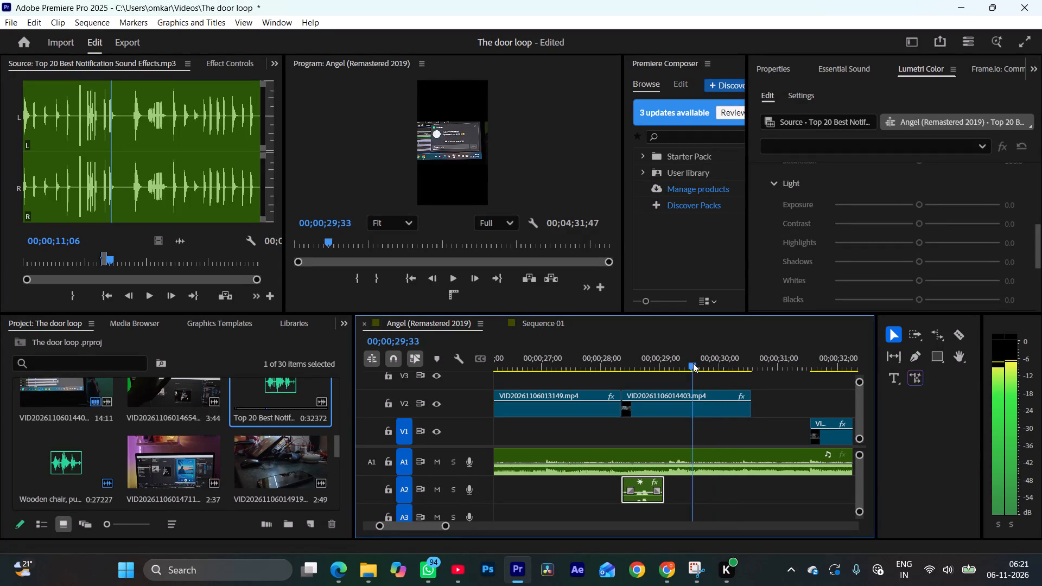
pyautogui.moveTo(693, 363); pyautogui.dragTo(692, 363)
pyautogui.click(692, 364)
pyautogui.click(600, 367)
pyautogui.press('space')
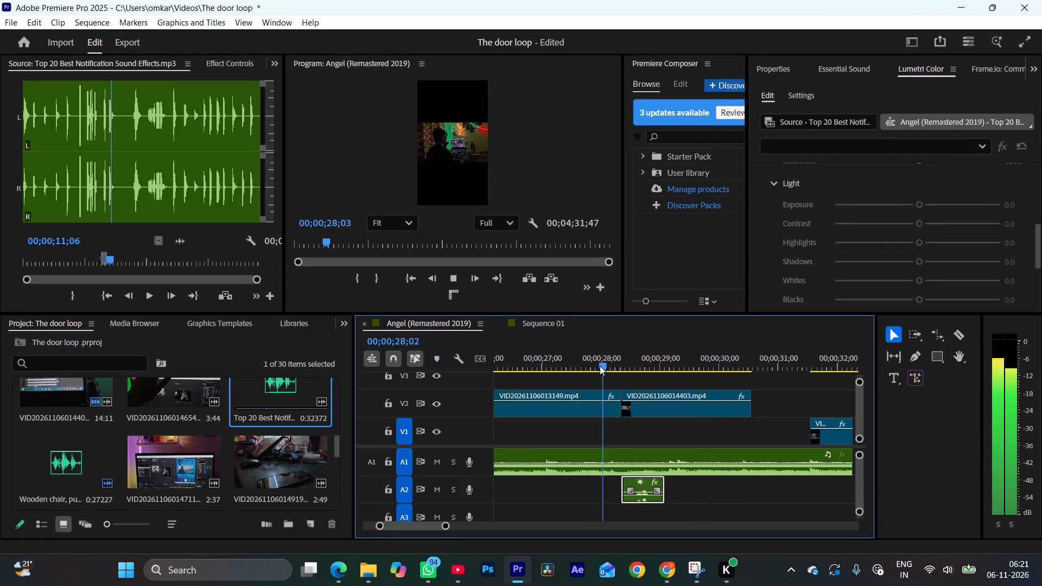
pyautogui.click(600, 366)
pyautogui.press('space')
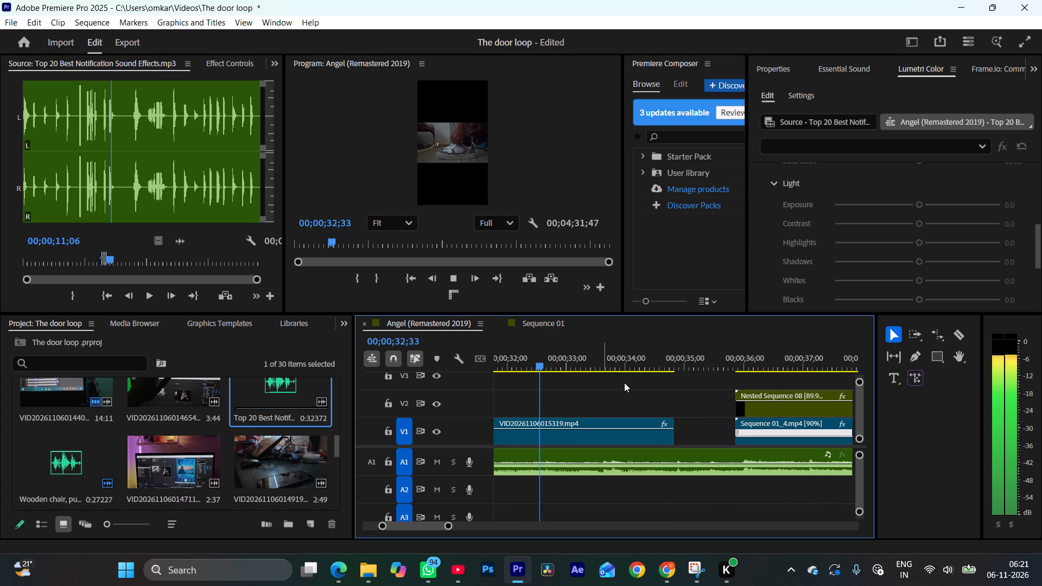
pyautogui.press('space')
pyautogui.press('space')
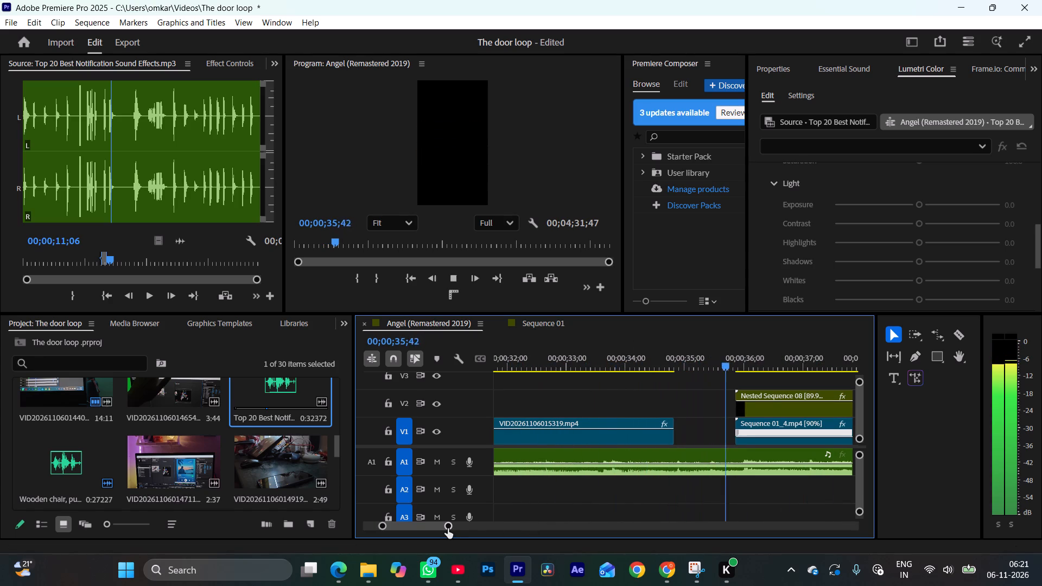
pyautogui.press('space')
# Cut the music on A1 at 00;00;48;06, just after the last video clips, and delete everything after the cut.
pyautogui.moveTo(448, 528); pyautogui.dragTo(451, 528)
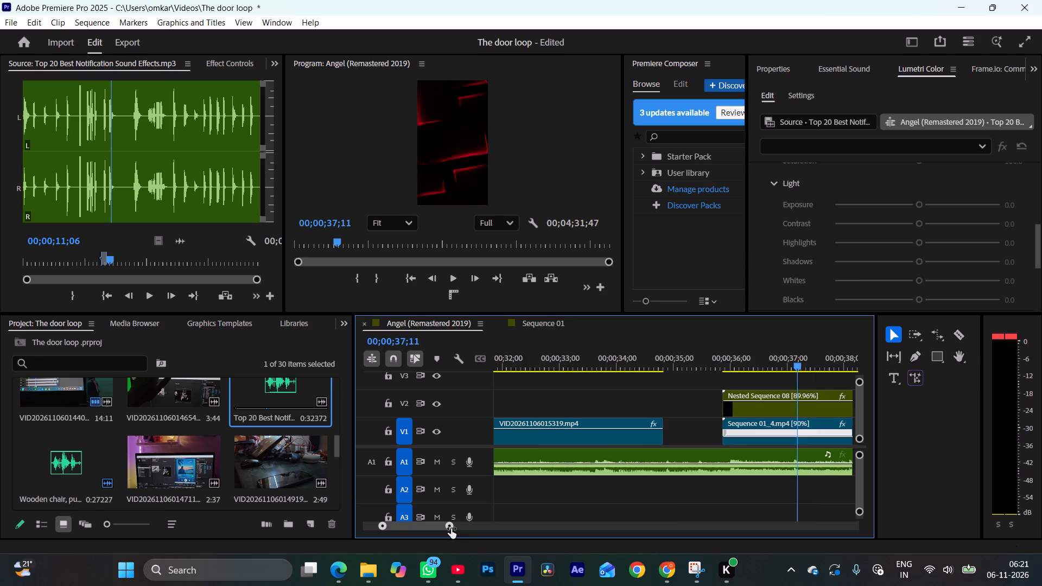
pyautogui.moveTo(451, 528); pyautogui.dragTo(491, 542)
pyautogui.moveTo(733, 363); pyautogui.dragTo(749, 361)
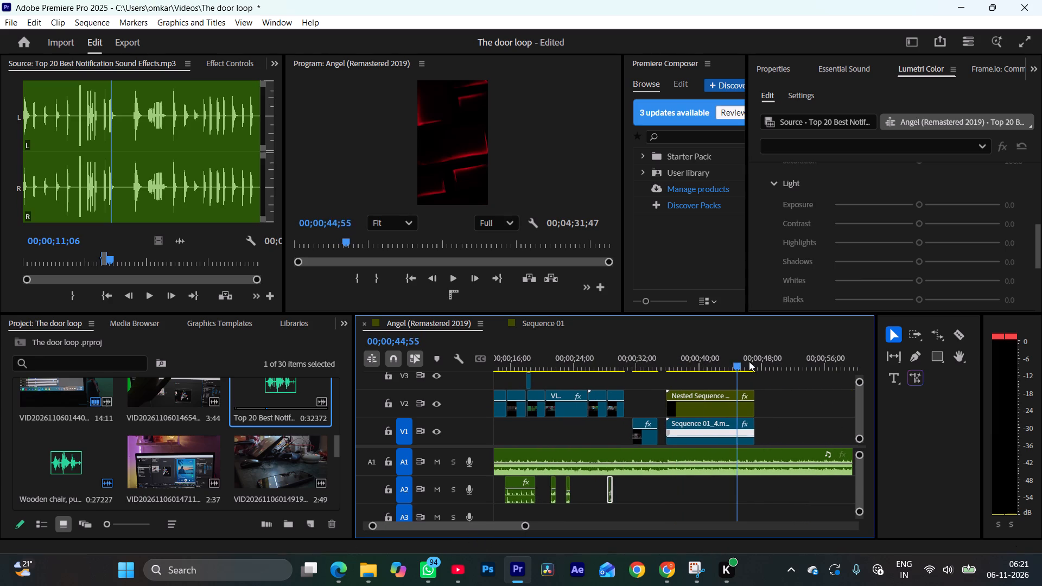
pyautogui.moveTo(749, 361); pyautogui.dragTo(755, 365)
pyautogui.press('space')
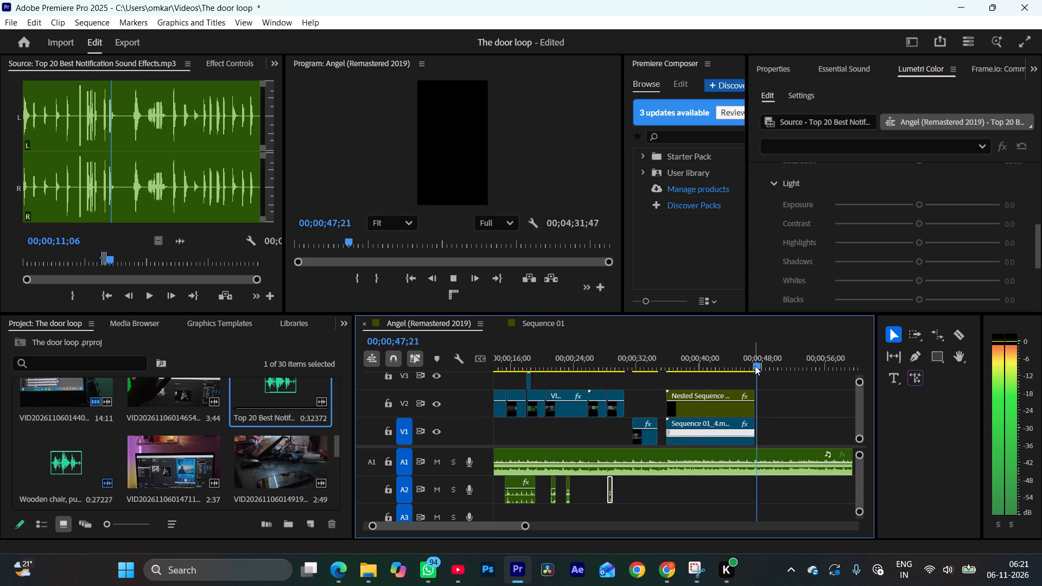
pyautogui.click(747, 364)
pyautogui.press('space')
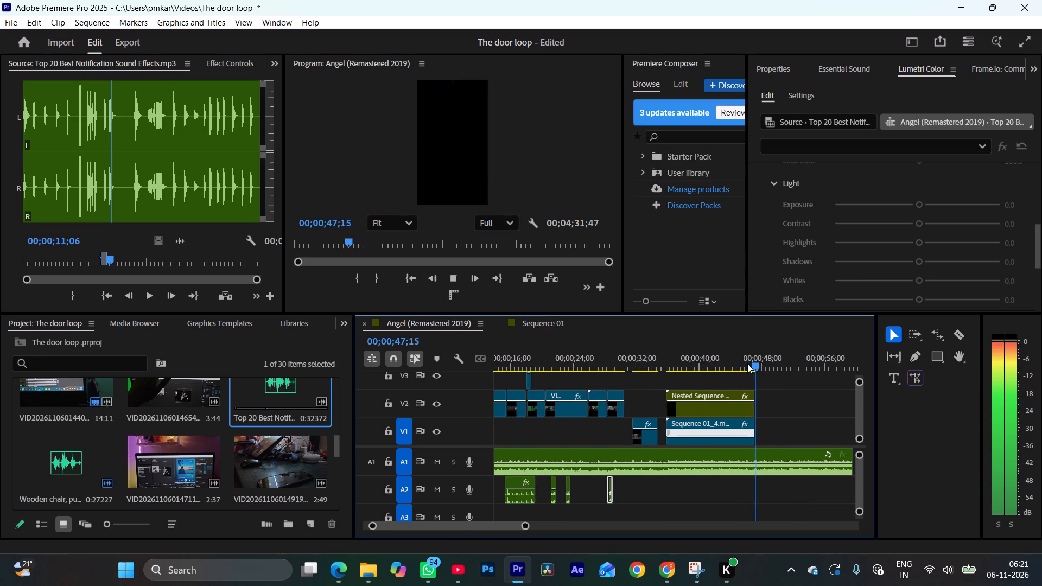
pyautogui.press('space')
pyautogui.press('space')
pyautogui.press('space')
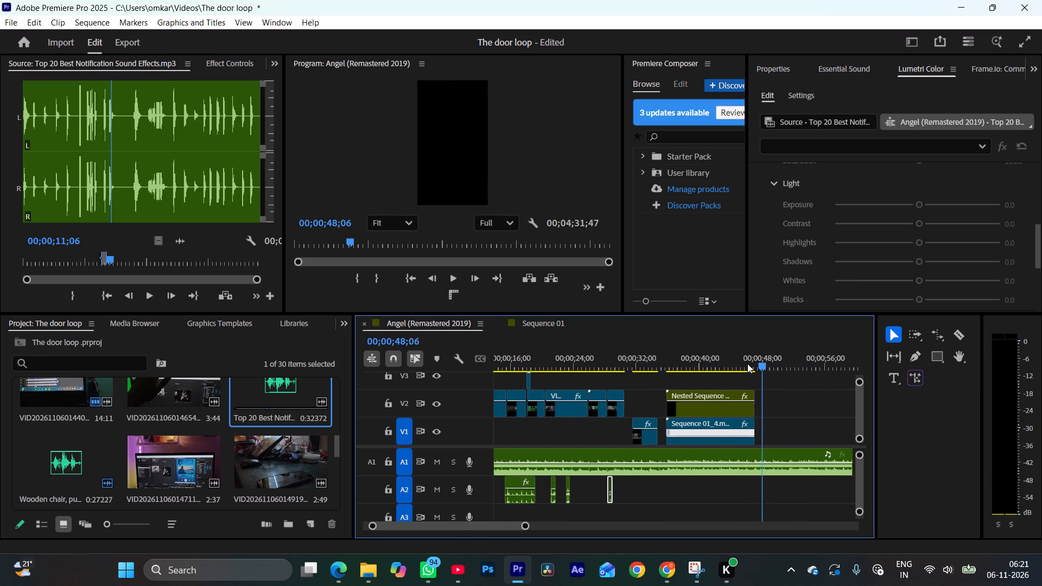
pyautogui.write('c')
pyautogui.click(764, 464)
pyautogui.press('v')
pyautogui.click(801, 465)
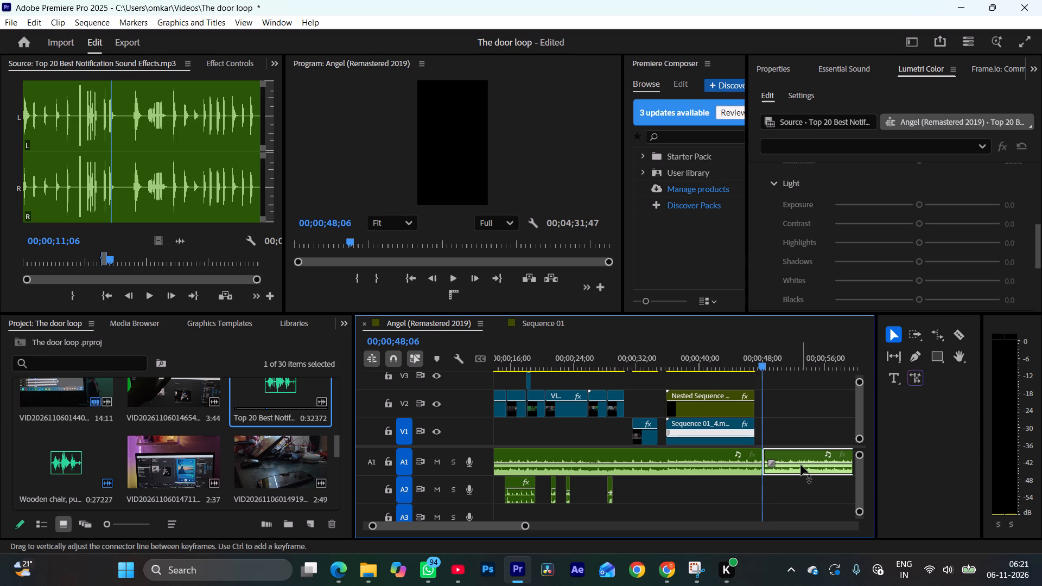
pyautogui.press('Delete')
pyautogui.click(747, 364)
pyautogui.press('space')
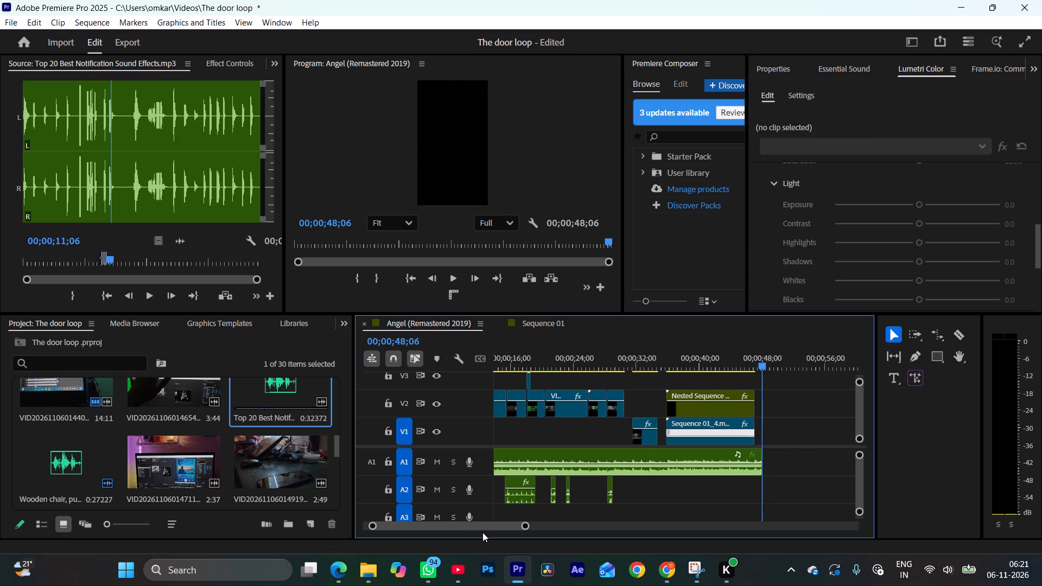
# Add volume keyframes to the A1 music just after the last video clips end and at the music's end, and play the ending.
pyautogui.press('p')
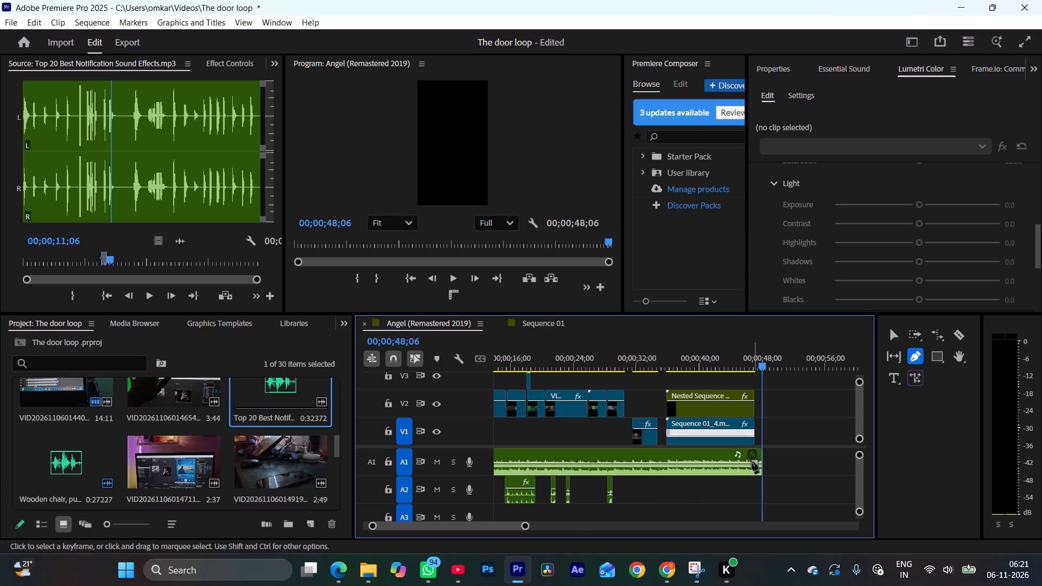
pyautogui.click(754, 462)
pyautogui.click(761, 464)
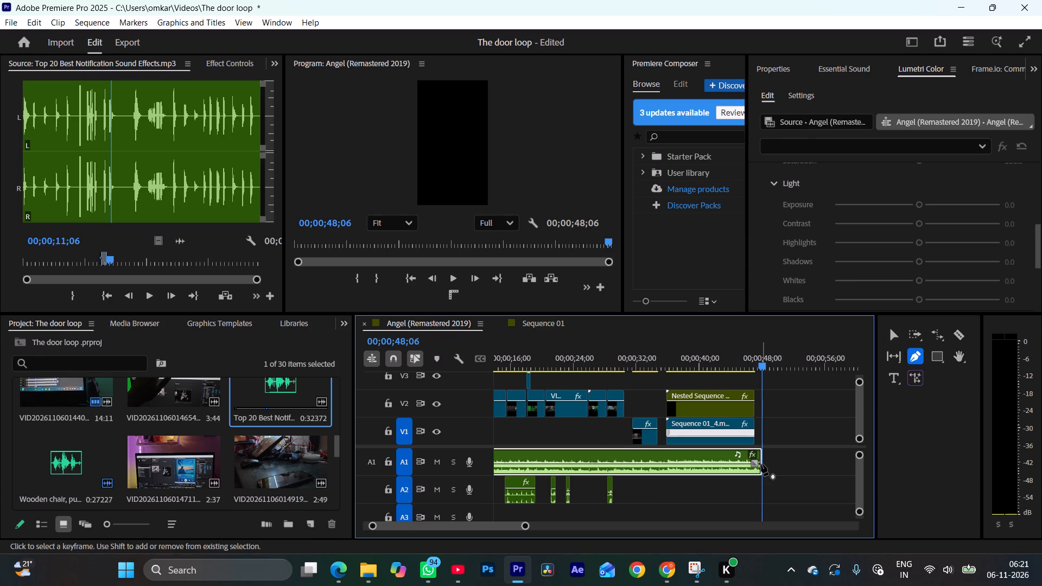
pyautogui.click(754, 464)
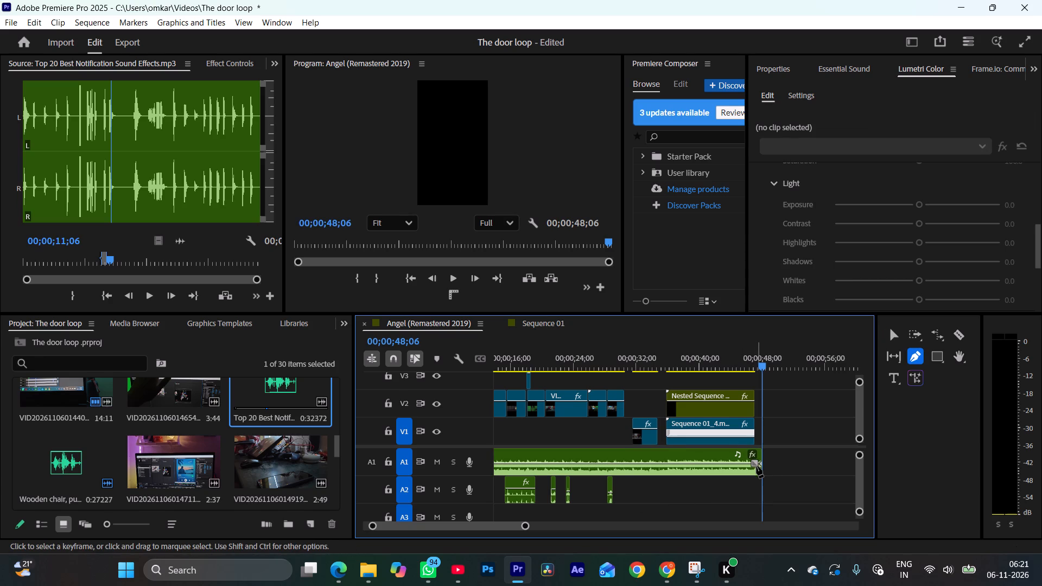
pyautogui.moveTo(524, 525); pyautogui.dragTo(498, 530)
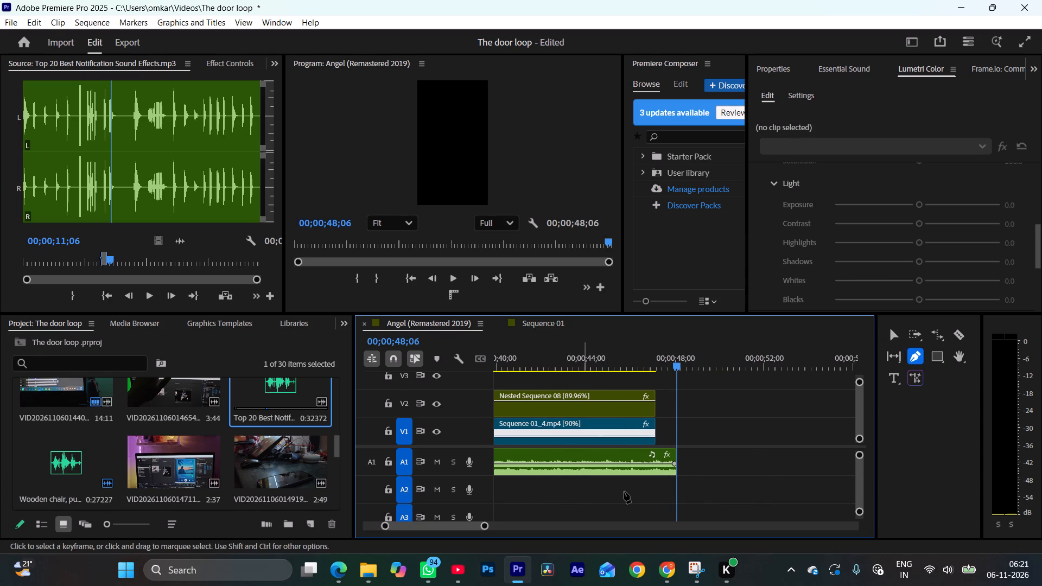
pyautogui.click(658, 463)
pyautogui.press('v')
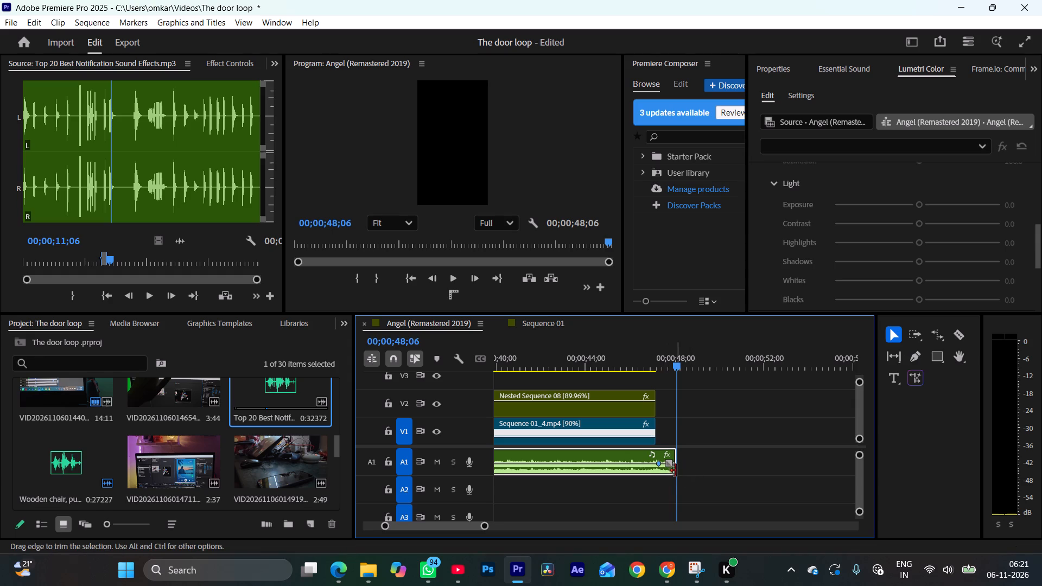
pyautogui.click(674, 466)
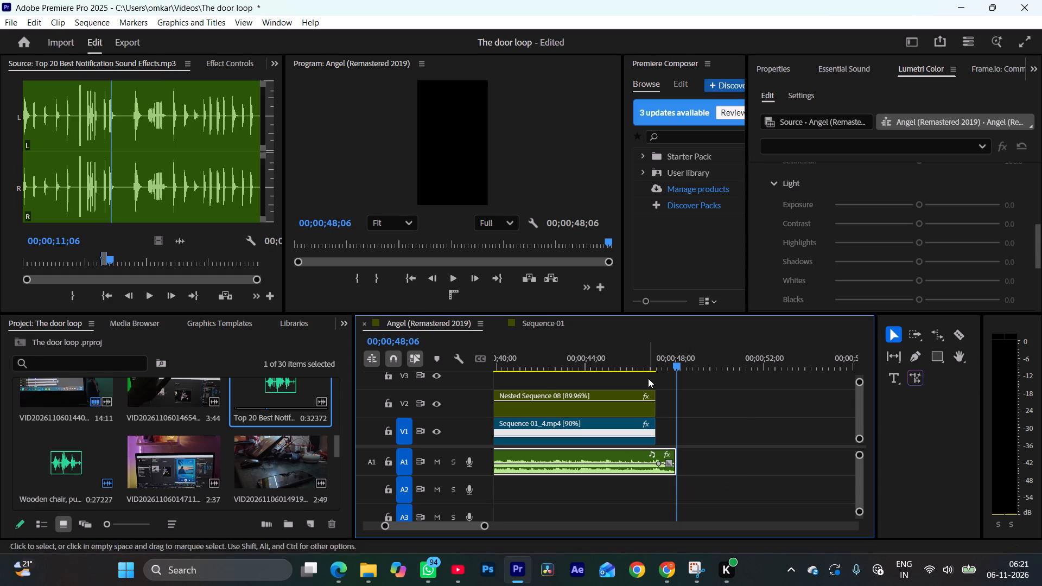
pyautogui.click(644, 367)
pyautogui.press('space')
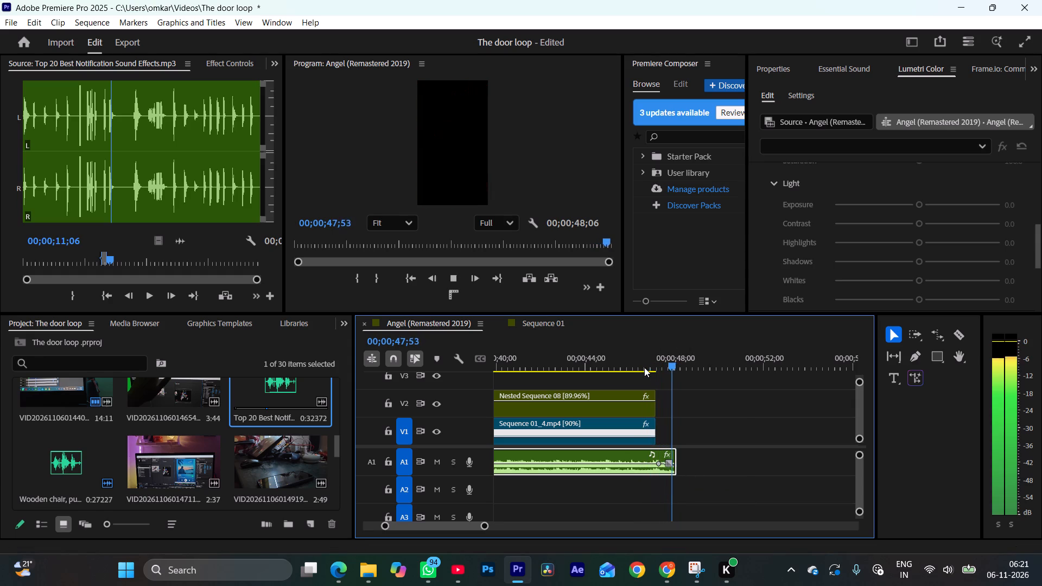
pyautogui.press('space')
pyautogui.press('space')
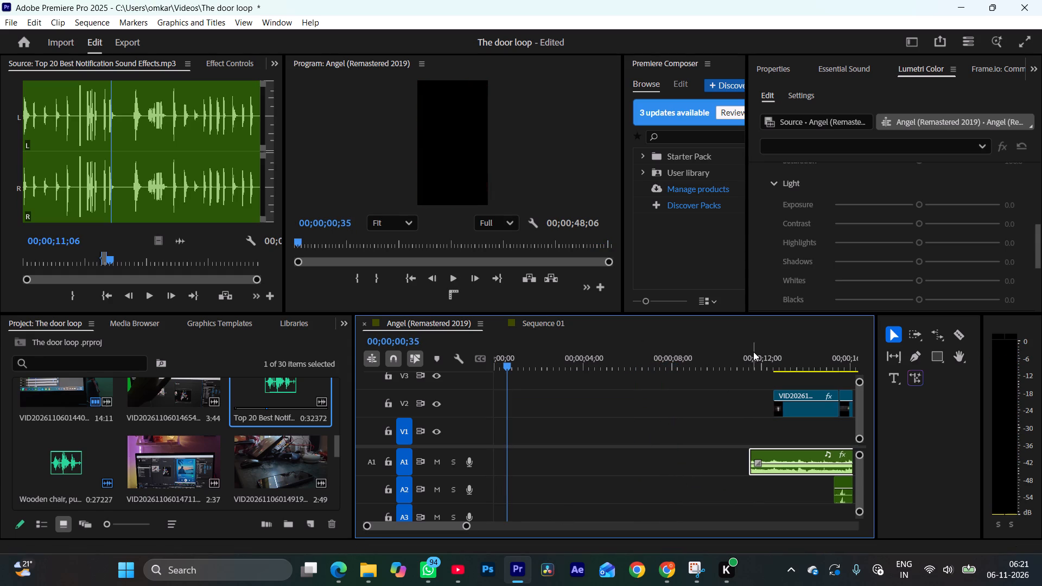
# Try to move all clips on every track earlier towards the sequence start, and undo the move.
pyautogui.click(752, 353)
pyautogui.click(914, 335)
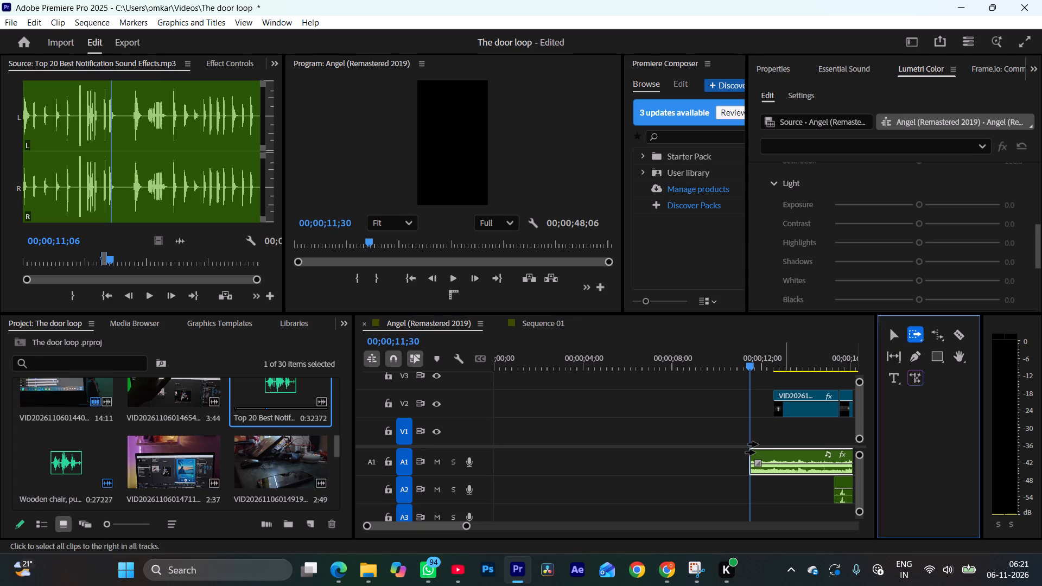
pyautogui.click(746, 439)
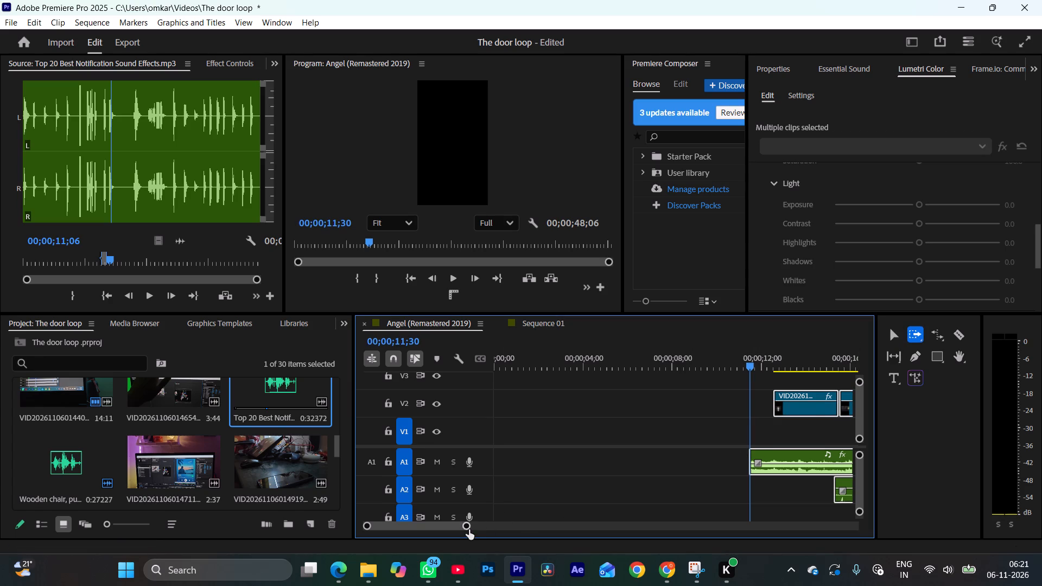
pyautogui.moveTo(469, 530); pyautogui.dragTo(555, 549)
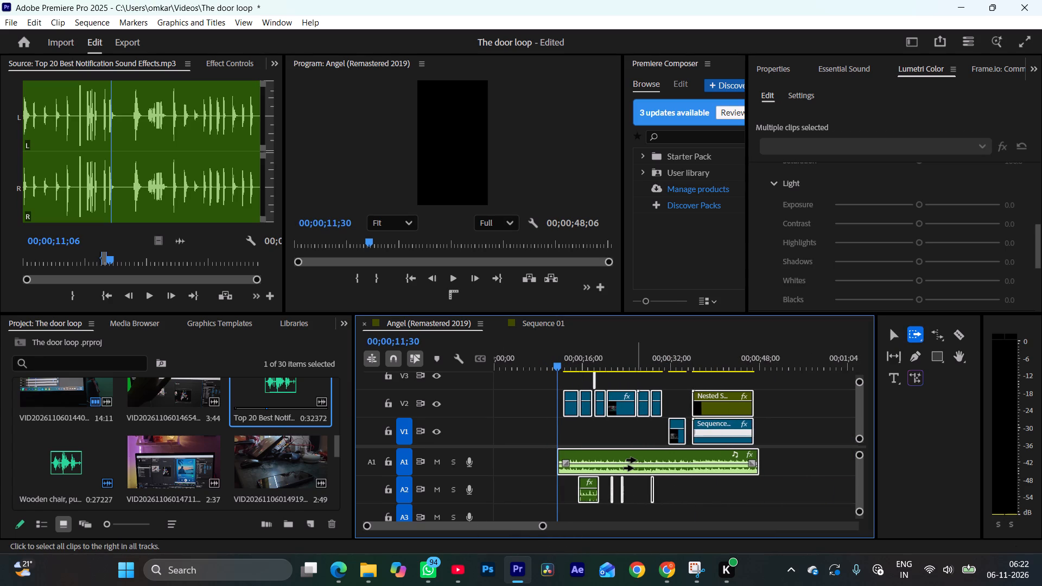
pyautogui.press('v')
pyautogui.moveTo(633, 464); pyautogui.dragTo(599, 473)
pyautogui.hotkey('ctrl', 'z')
# Trim the start of the A1 music to 00;00;12;33, in line with the first V2 clip's start.
pyautogui.press('space')
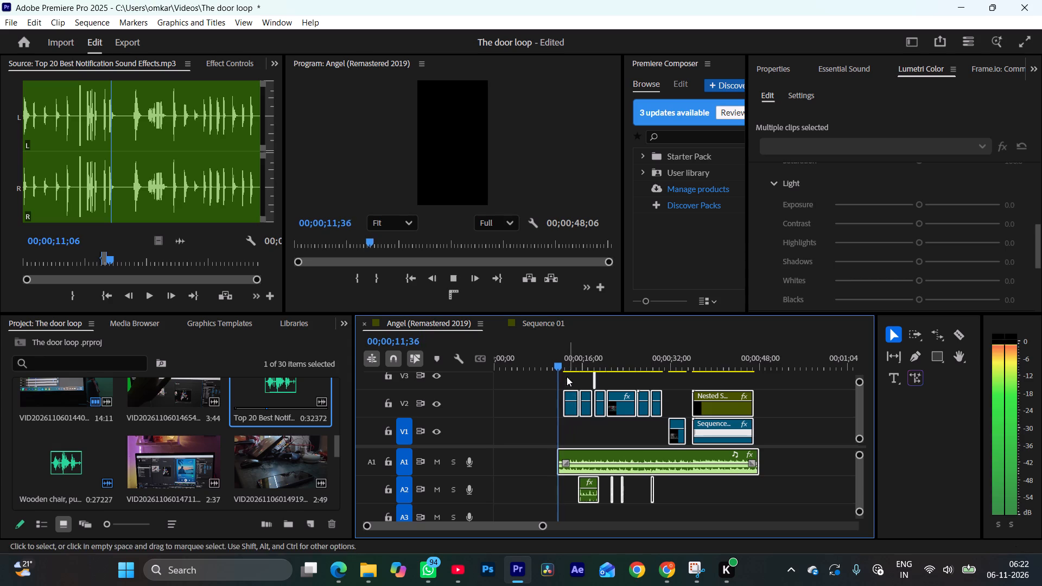
pyautogui.press('space')
pyautogui.click(563, 366)
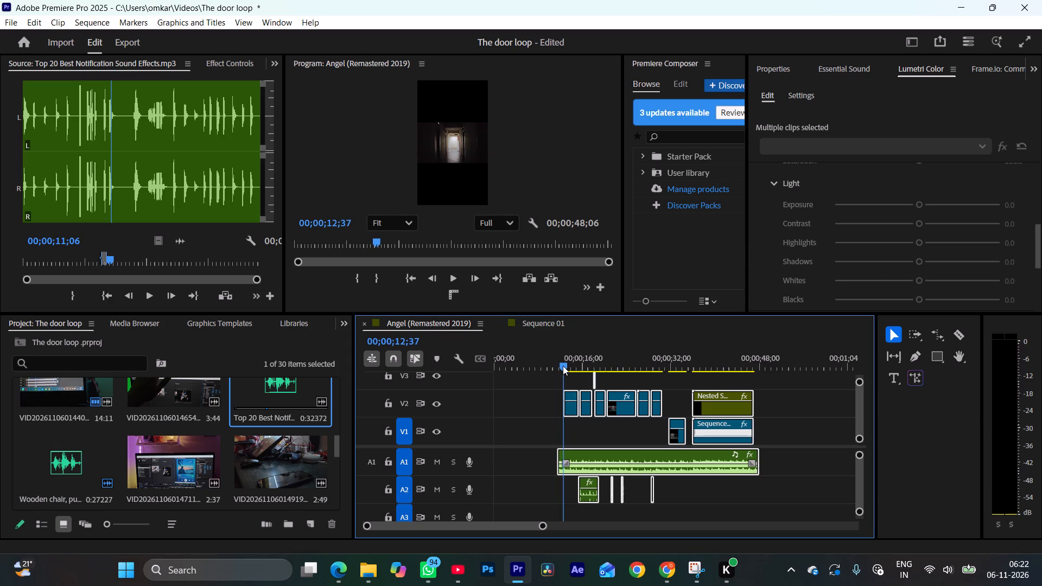
pyautogui.press('Left')
pyautogui.press('Left')
pyautogui.press('Right')
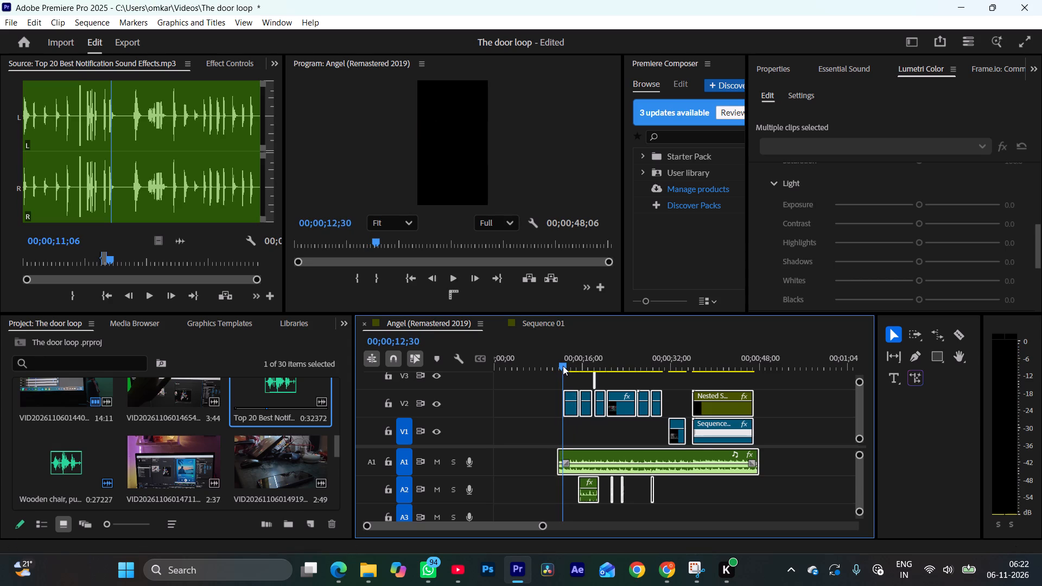
pyautogui.press('Right')
pyautogui.press('Right')
pyautogui.press('Right')
pyautogui.press('Left')
pyautogui.press('Right')
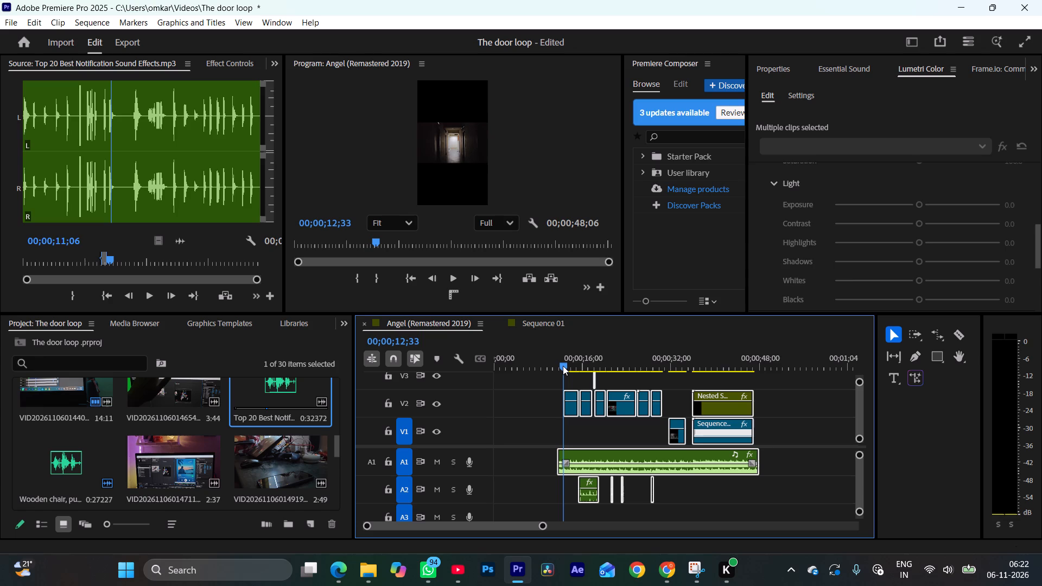
pyautogui.press('v')
pyautogui.click(558, 455)
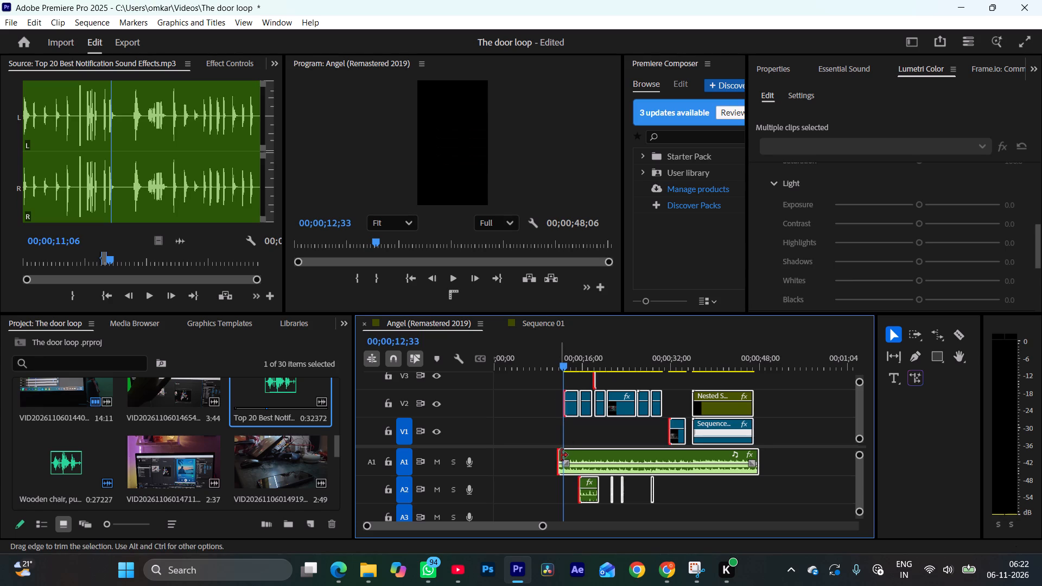
pyautogui.hotkey('ctrl', 'z')
pyautogui.click(579, 434)
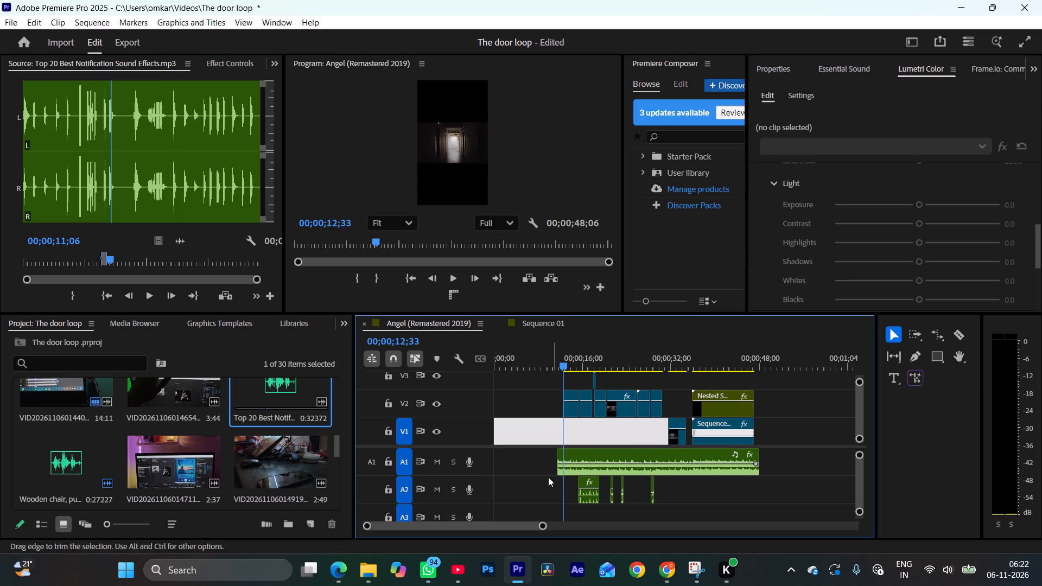
pyautogui.click(548, 477)
pyautogui.moveTo(557, 458); pyautogui.dragTo(565, 457)
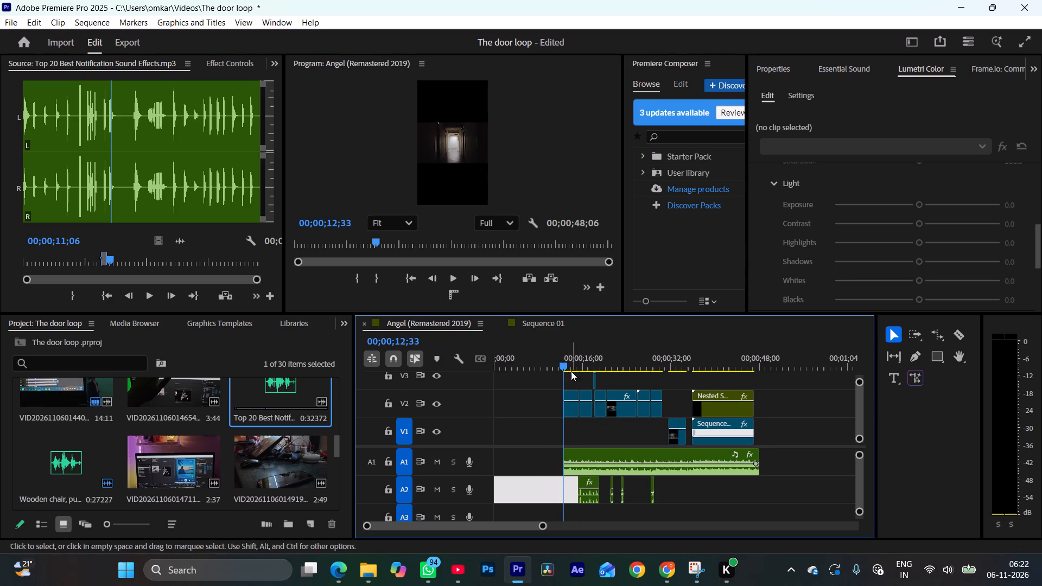
# Select all clips on every track and move them together to the start of the sequence at 00;00;00;00.
pyautogui.click(917, 338)
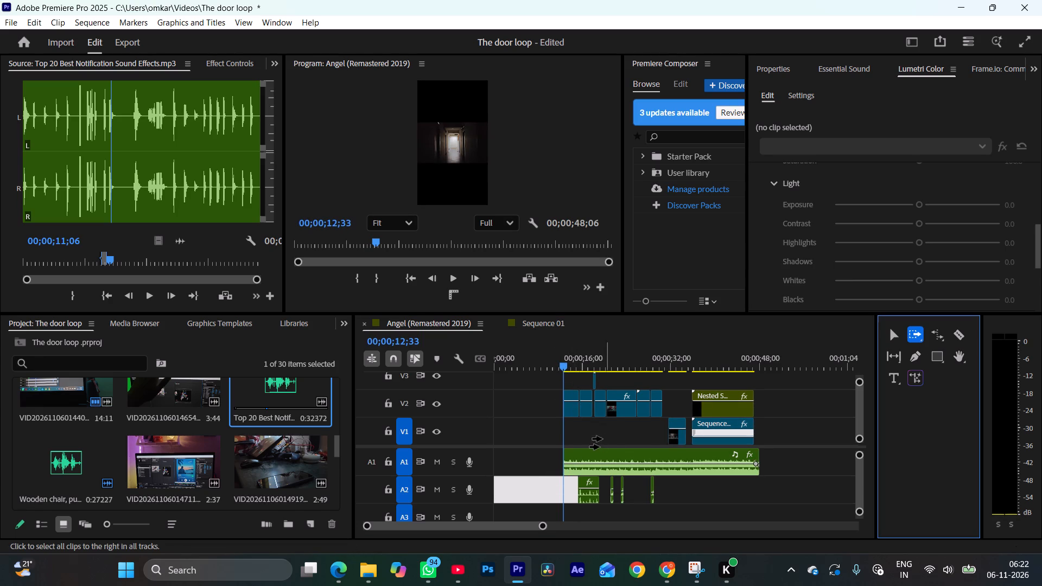
pyautogui.click(590, 429)
pyautogui.click(552, 425)
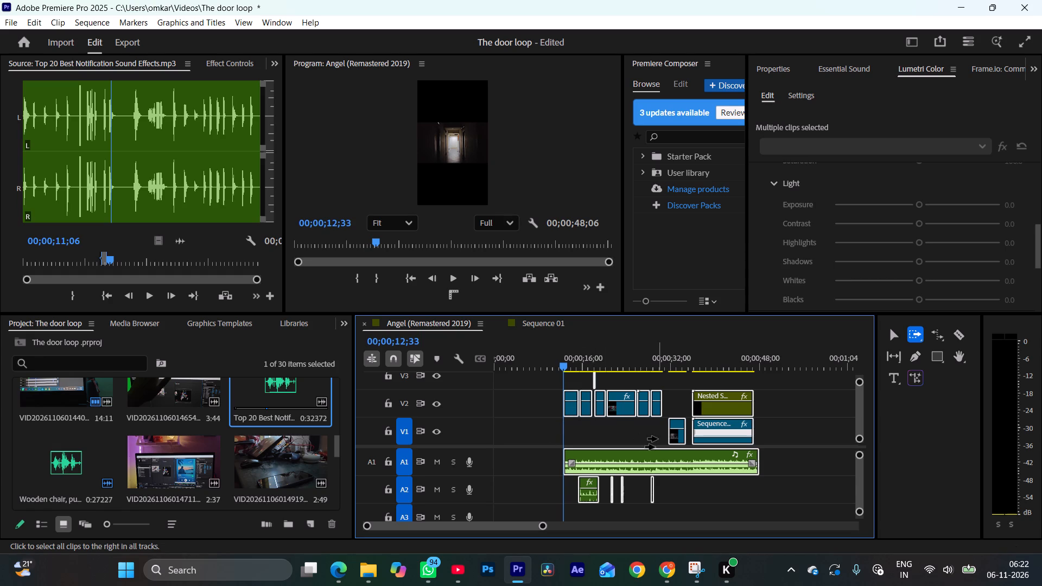
pyautogui.press('v')
pyautogui.moveTo(621, 456); pyautogui.dragTo(556, 460)
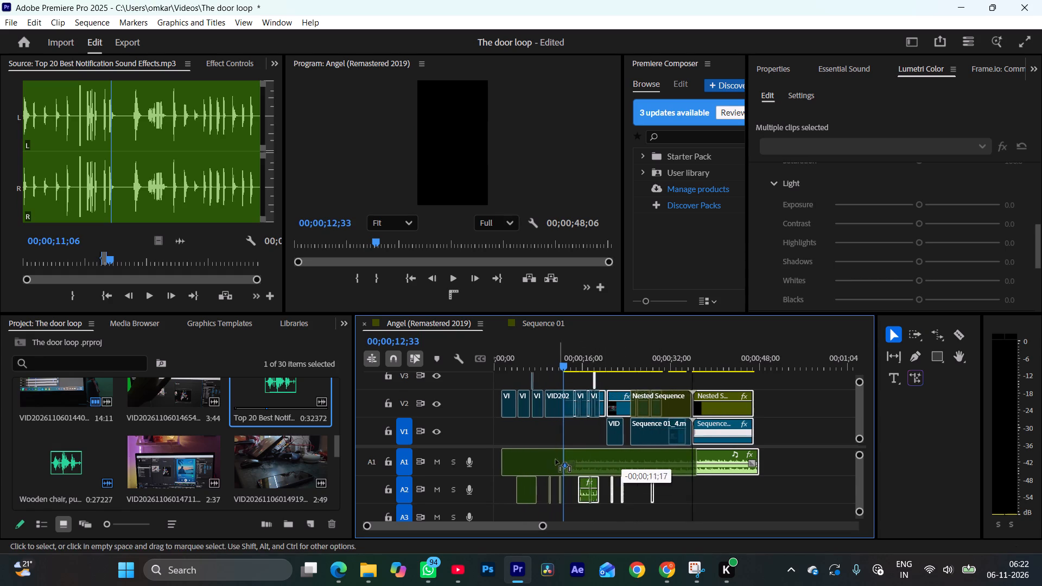
pyautogui.moveTo(556, 460); pyautogui.dragTo(546, 463)
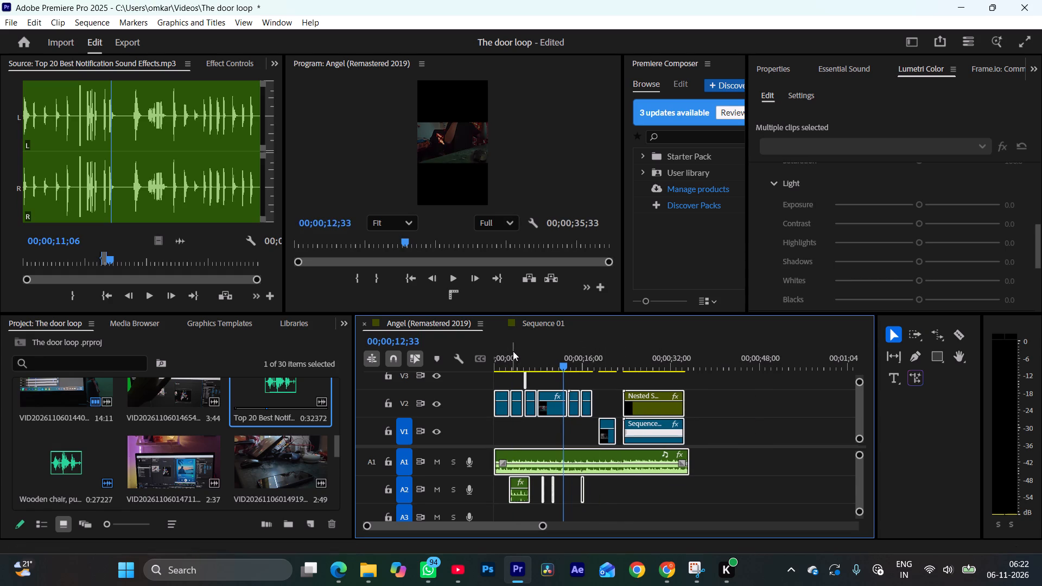
# Play the whole sequence from its start to review the picture, music and sound effects.
pyautogui.moveTo(513, 351); pyautogui.dragTo(491, 356)
pyautogui.press('space')
pyautogui.moveTo(495, 365); pyautogui.dragTo(467, 368)
pyautogui.press('space')
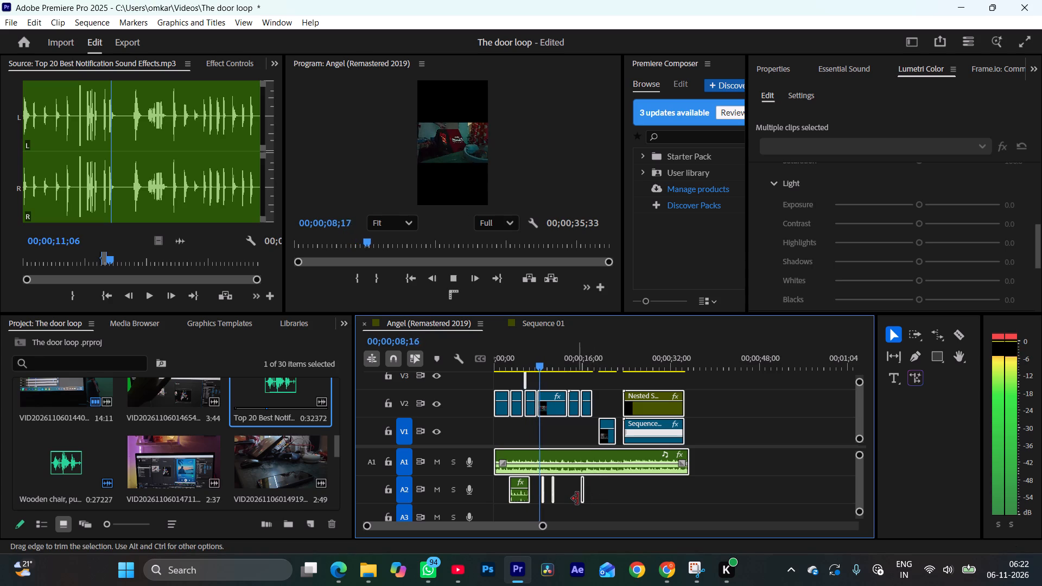
pyautogui.press('v')
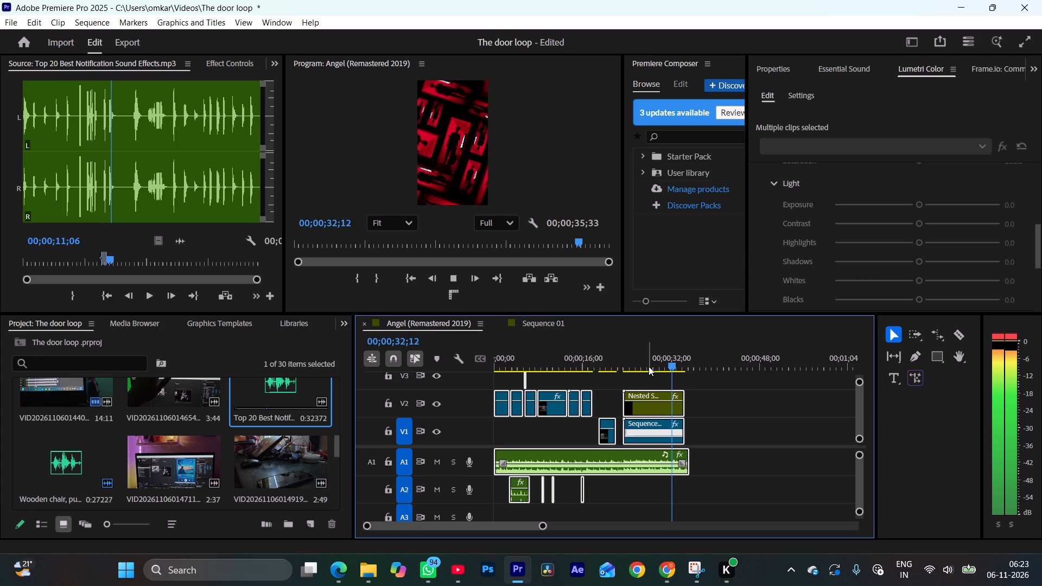
# Play back the ending of the sequence from about 00;00;31;24 to the end of the music at 00;00;35;13.
pyautogui.click(669, 367)
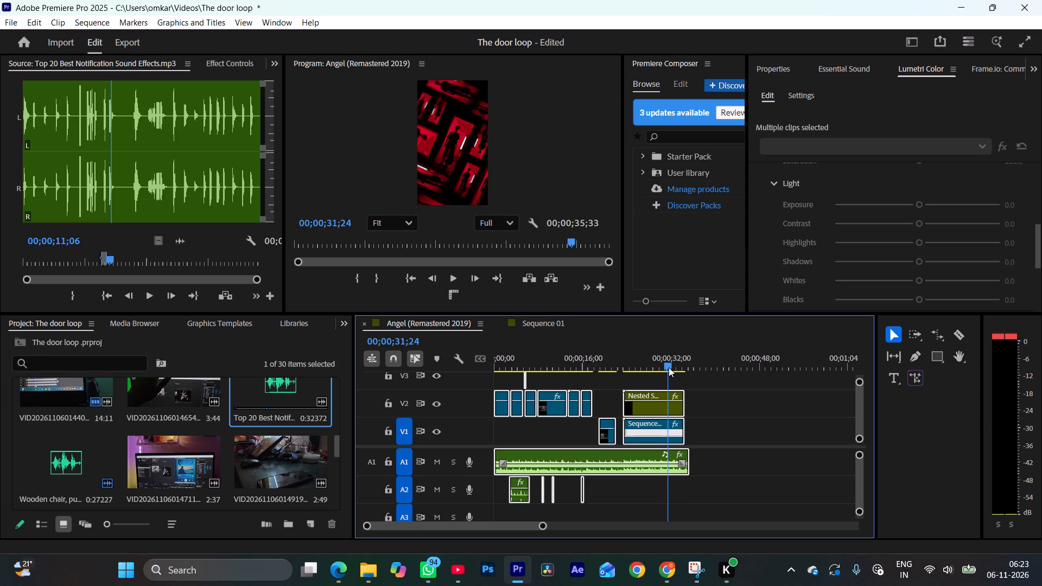
pyautogui.press('v')
pyautogui.click(700, 438)
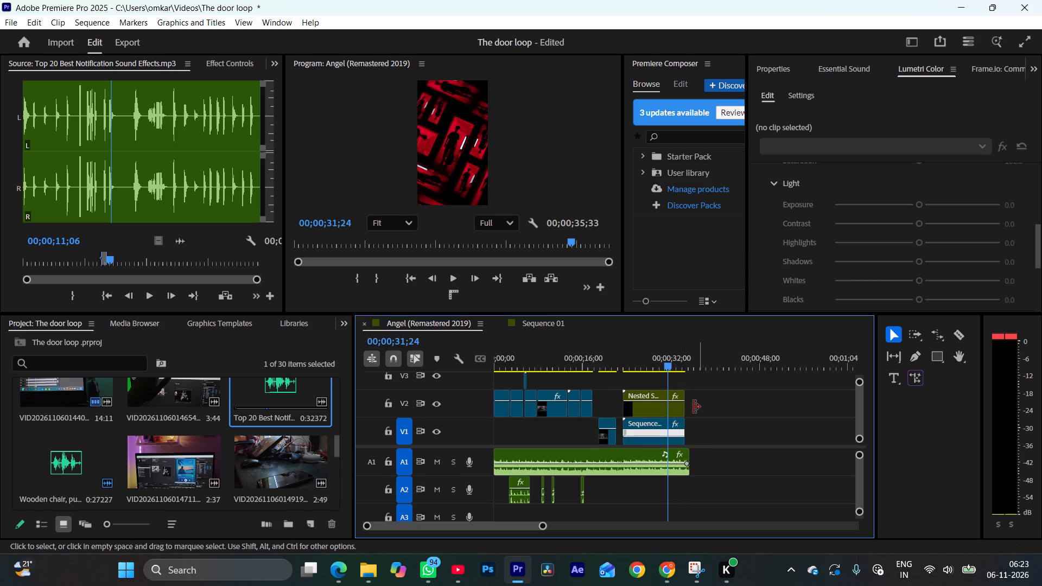
pyautogui.press('space')
pyautogui.click(674, 366)
pyautogui.press('space')
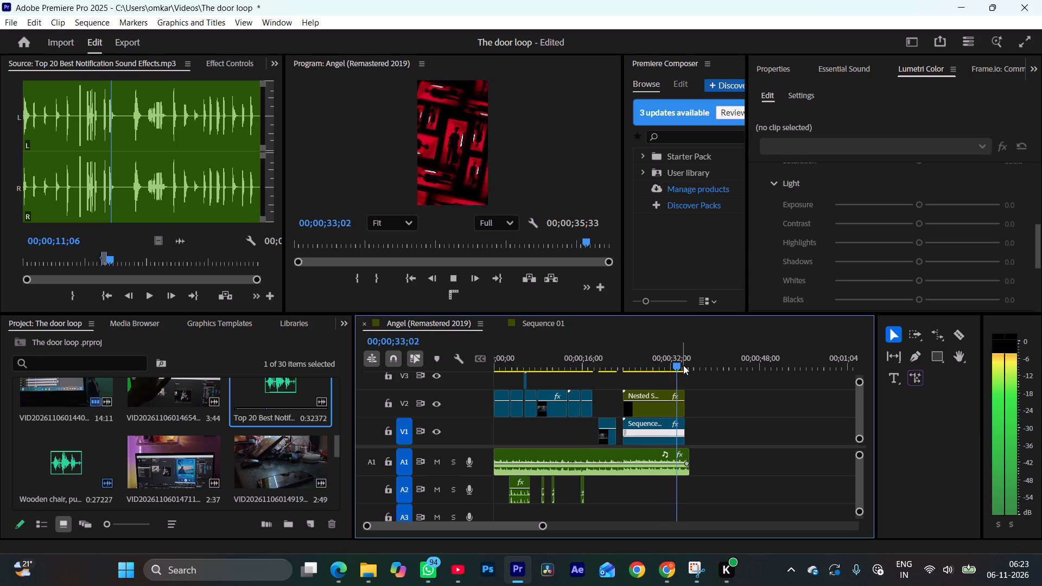
pyautogui.press('space')
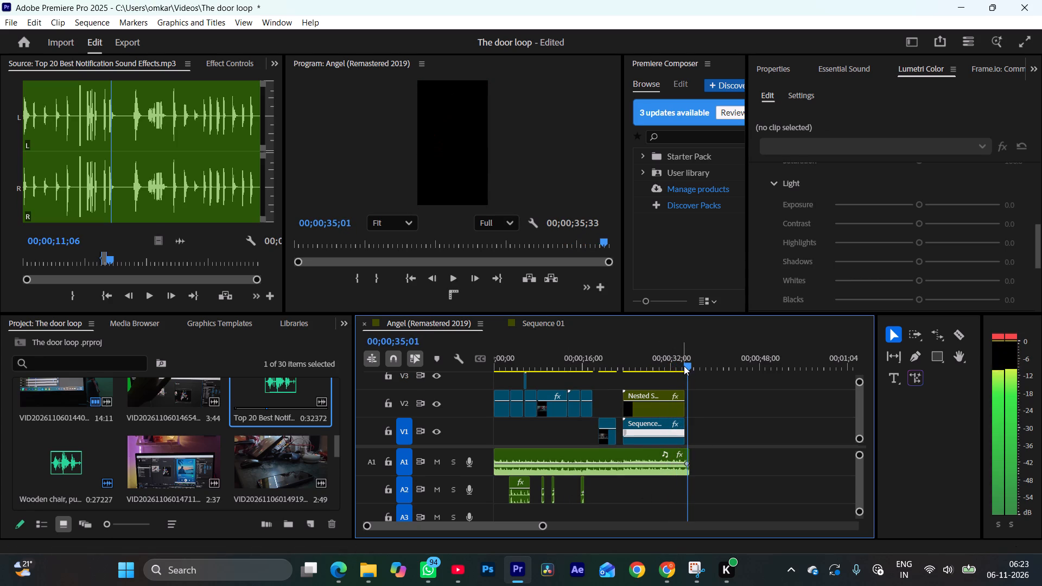
pyautogui.press('space')
pyautogui.press('space')
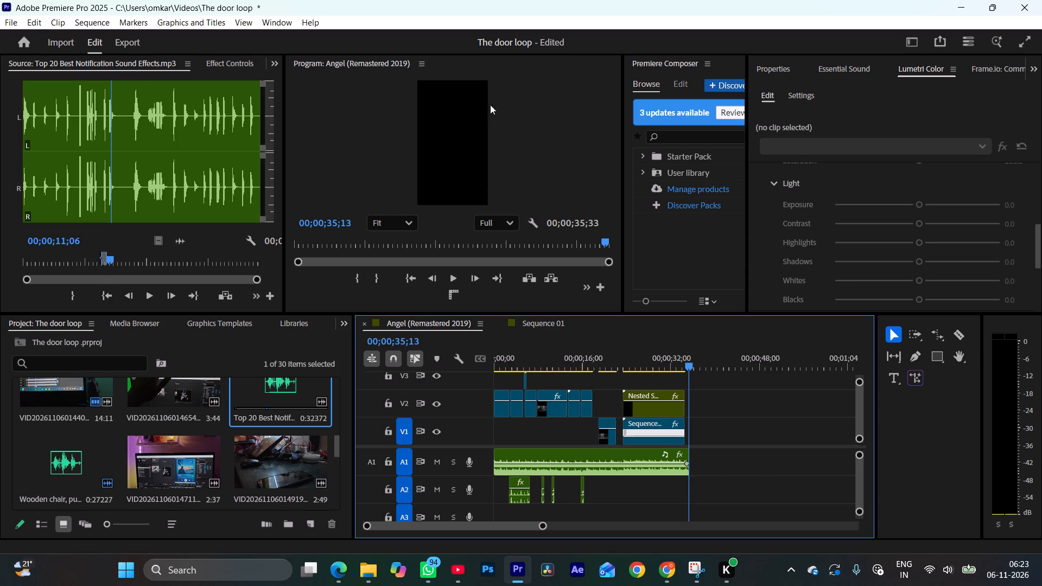
# Start a new text layer in the lower part of the black frame at 00;00;35;13, where the music ends.
pyautogui.press('t')
pyautogui.click(891, 390)
pyautogui.click(891, 379)
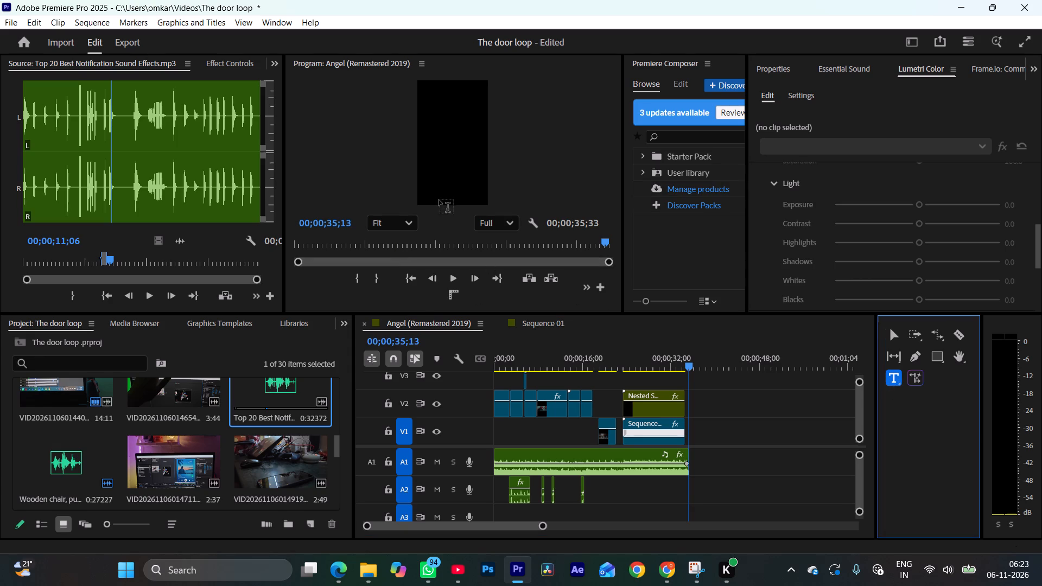
pyautogui.click(435, 193)
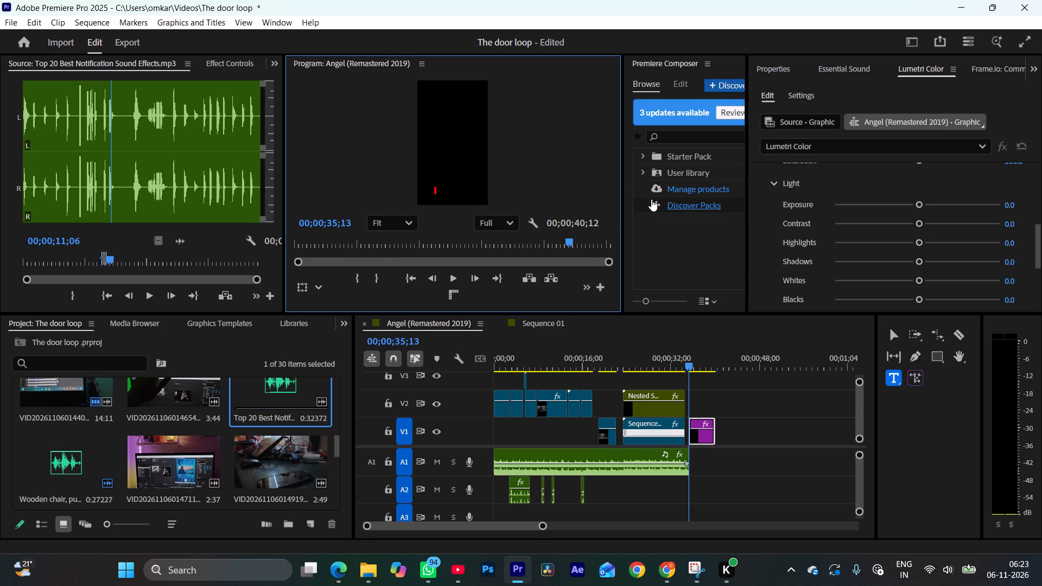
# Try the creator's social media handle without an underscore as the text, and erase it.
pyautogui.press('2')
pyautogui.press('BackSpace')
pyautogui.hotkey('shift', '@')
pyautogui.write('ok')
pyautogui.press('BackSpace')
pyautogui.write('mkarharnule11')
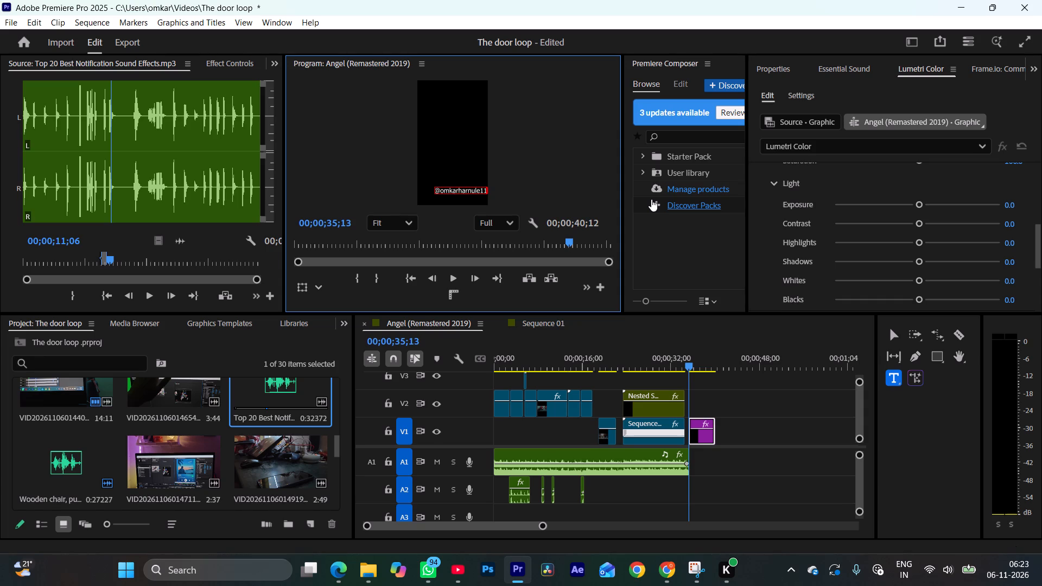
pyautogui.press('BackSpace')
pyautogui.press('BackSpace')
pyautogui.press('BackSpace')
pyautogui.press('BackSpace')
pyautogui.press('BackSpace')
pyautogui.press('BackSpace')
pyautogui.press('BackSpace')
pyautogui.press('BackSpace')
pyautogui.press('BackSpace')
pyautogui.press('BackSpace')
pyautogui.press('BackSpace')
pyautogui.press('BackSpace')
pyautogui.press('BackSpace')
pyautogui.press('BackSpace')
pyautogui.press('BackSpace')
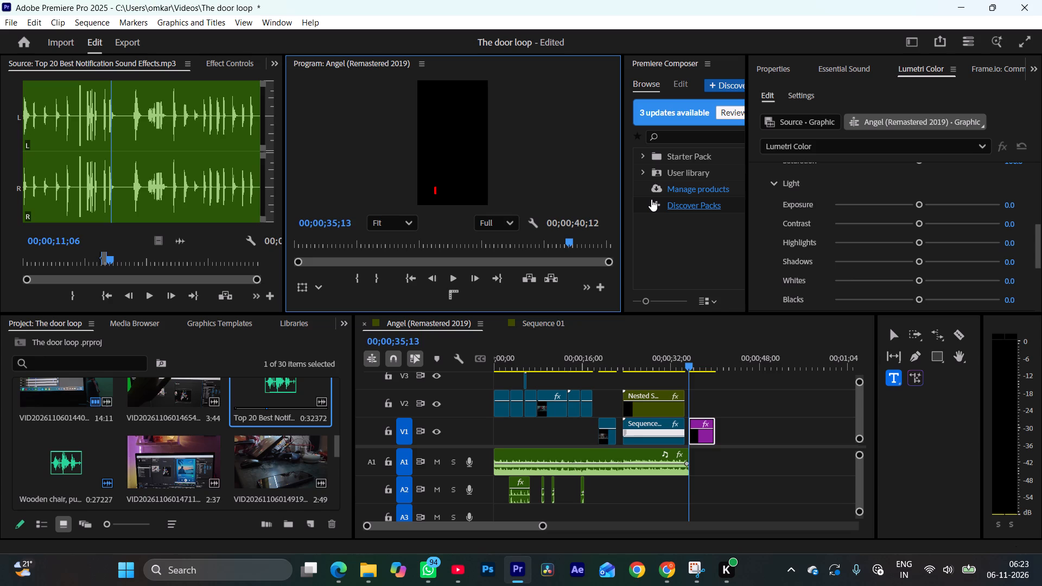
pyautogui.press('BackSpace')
# Enter the creator's social media handle with an underscore between the names and an @ sign in front.
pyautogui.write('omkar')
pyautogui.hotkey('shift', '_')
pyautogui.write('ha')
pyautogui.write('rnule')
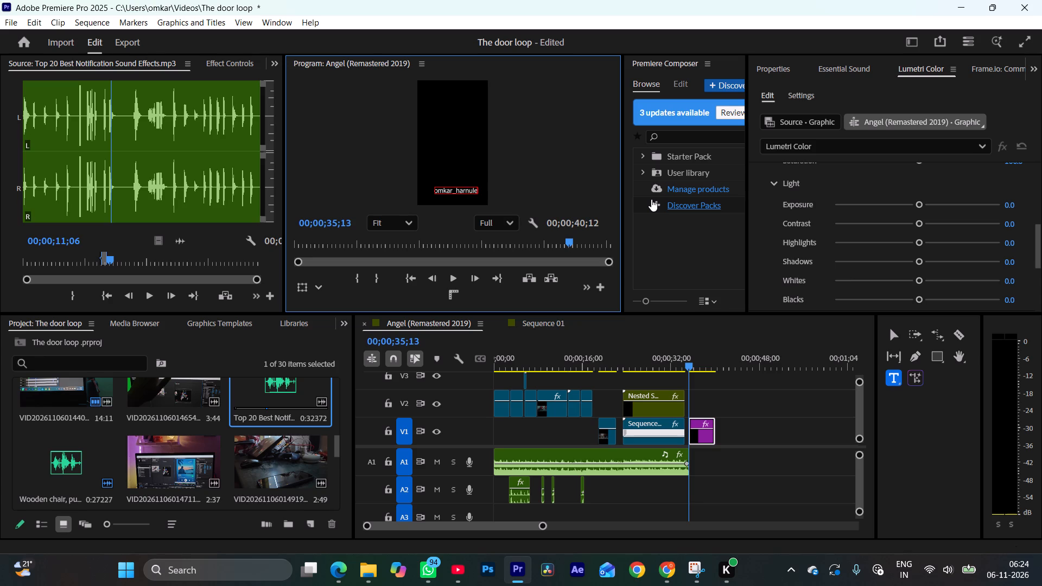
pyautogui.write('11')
pyautogui.click(437, 192)
pyautogui.press('Left')
pyautogui.hotkey('shift', '@')
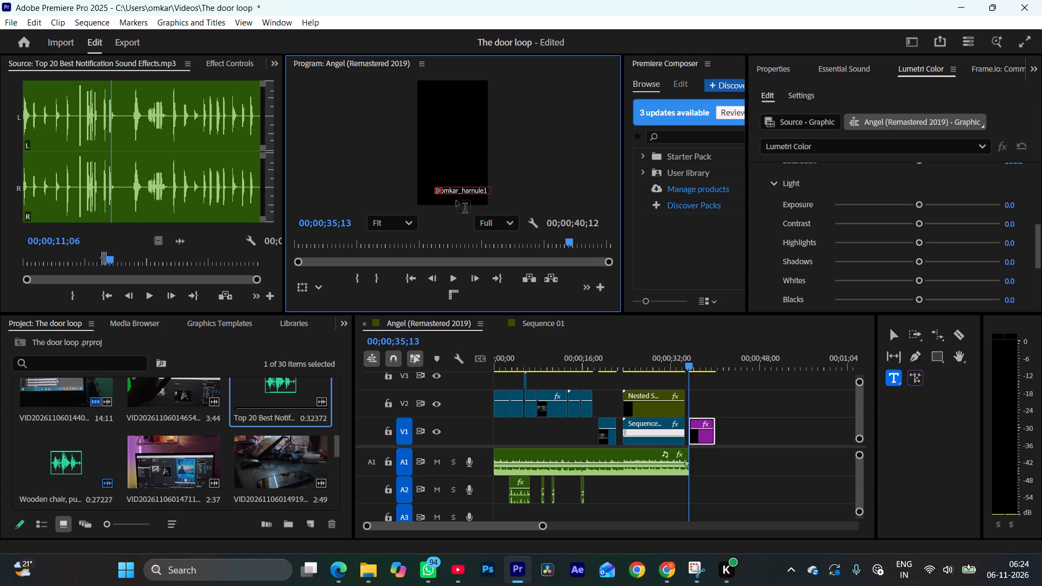
pyautogui.moveTo(476, 189); pyautogui.dragTo(499, 193)
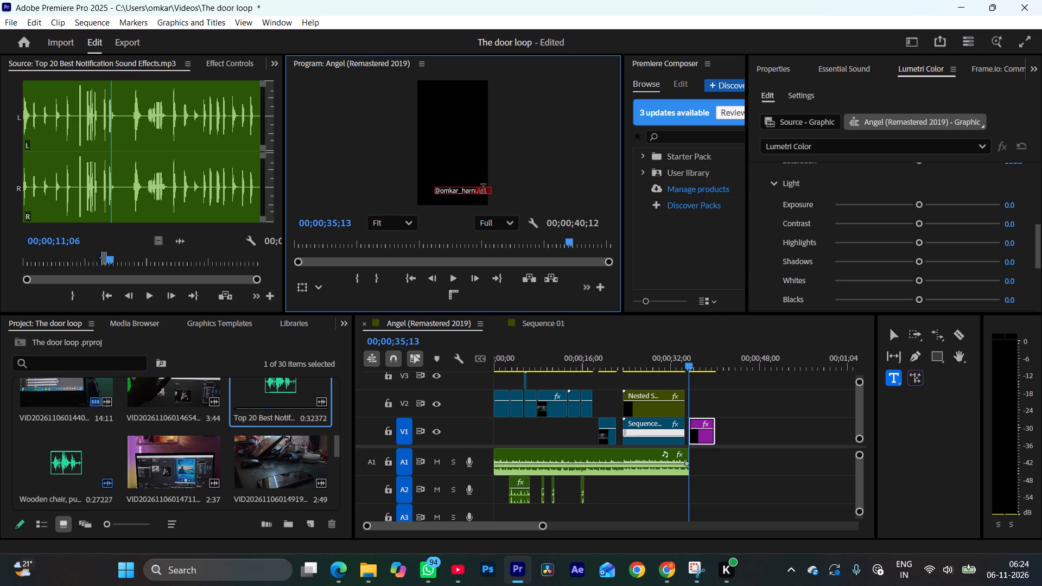
pyautogui.click(483, 191)
pyautogui.press('Right')
pyautogui.press('Right')
pyautogui.press('Right')
pyautogui.press('Right')
pyautogui.press('Right')
# Select the whole handle text and set its font to Trebuchet MS.
pyautogui.moveTo(436, 191); pyautogui.dragTo(518, 200)
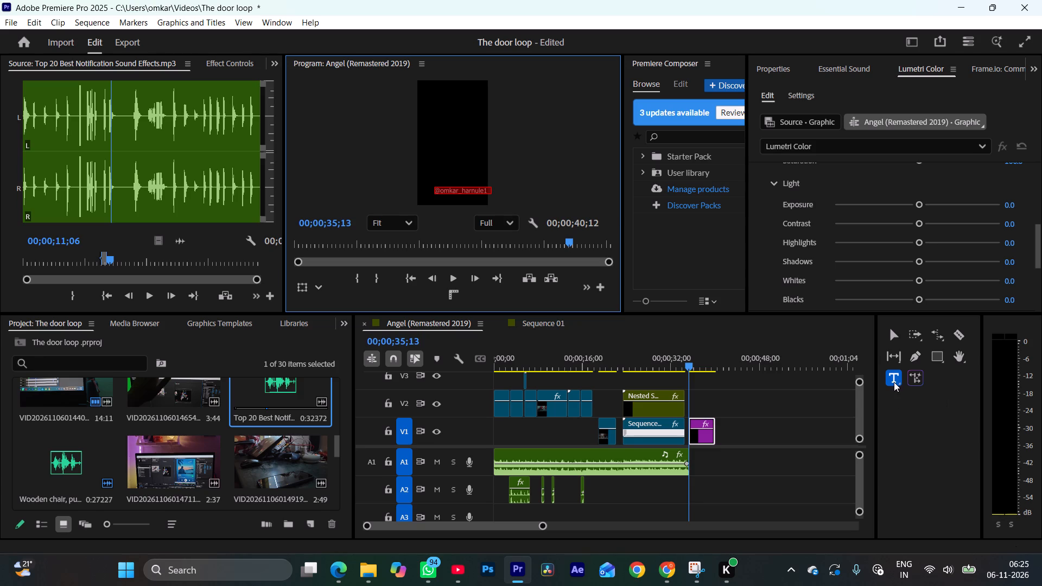
pyautogui.click(205, 66)
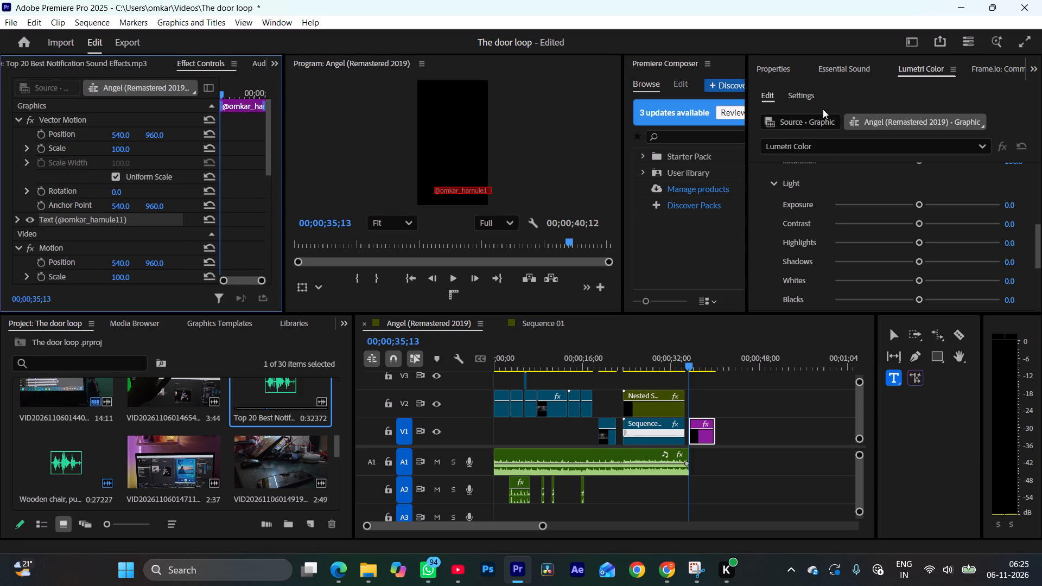
pyautogui.click(841, 67)
pyautogui.click(777, 74)
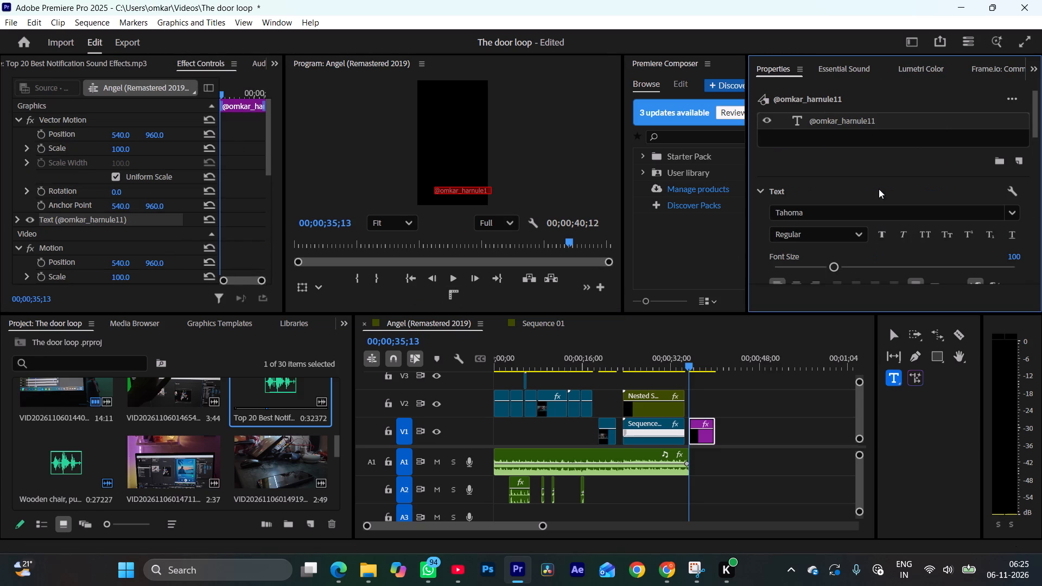
pyautogui.moveTo(1033, 132); pyautogui.dragTo(1037, 168)
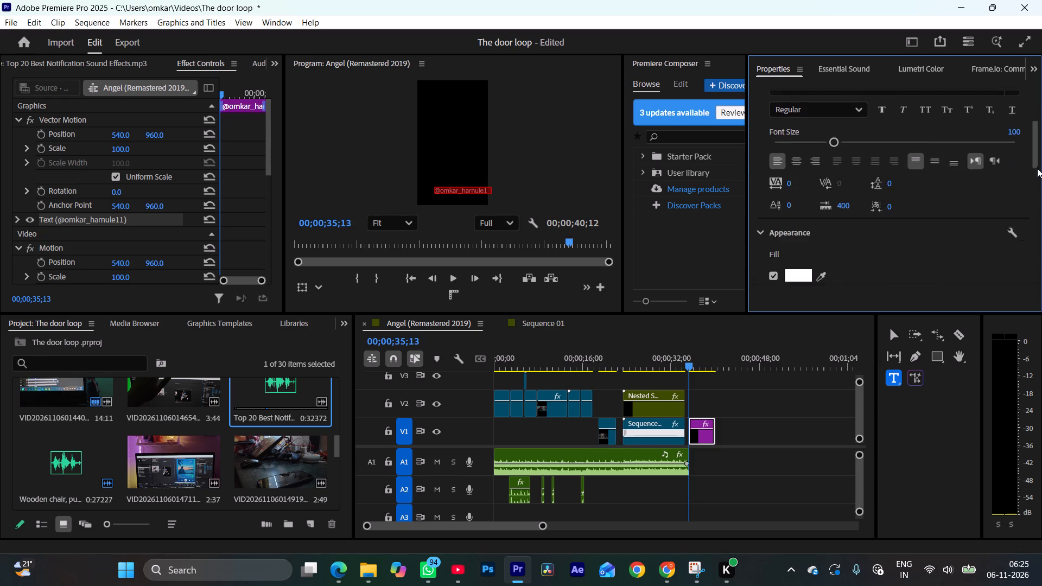
pyautogui.moveTo(1037, 168); pyautogui.dragTo(1035, 272)
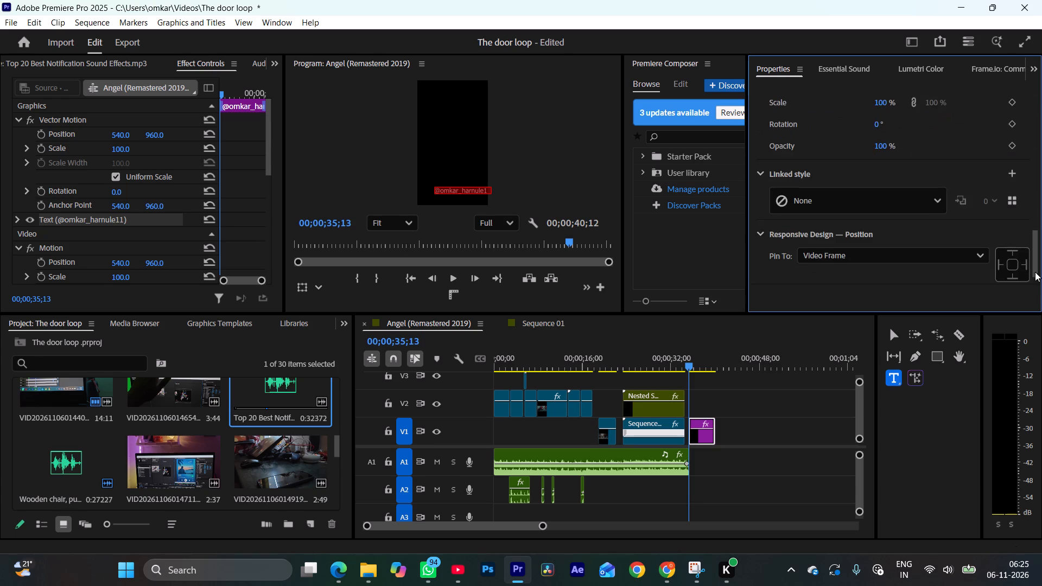
pyautogui.moveTo(1035, 272); pyautogui.dragTo(1040, 146)
pyautogui.click(989, 155)
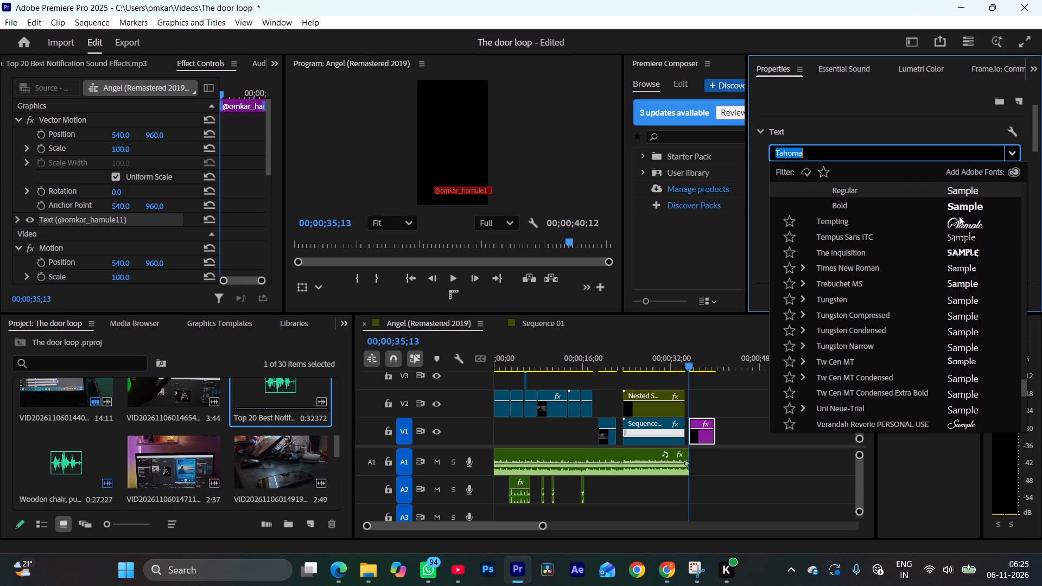
pyautogui.click(955, 286)
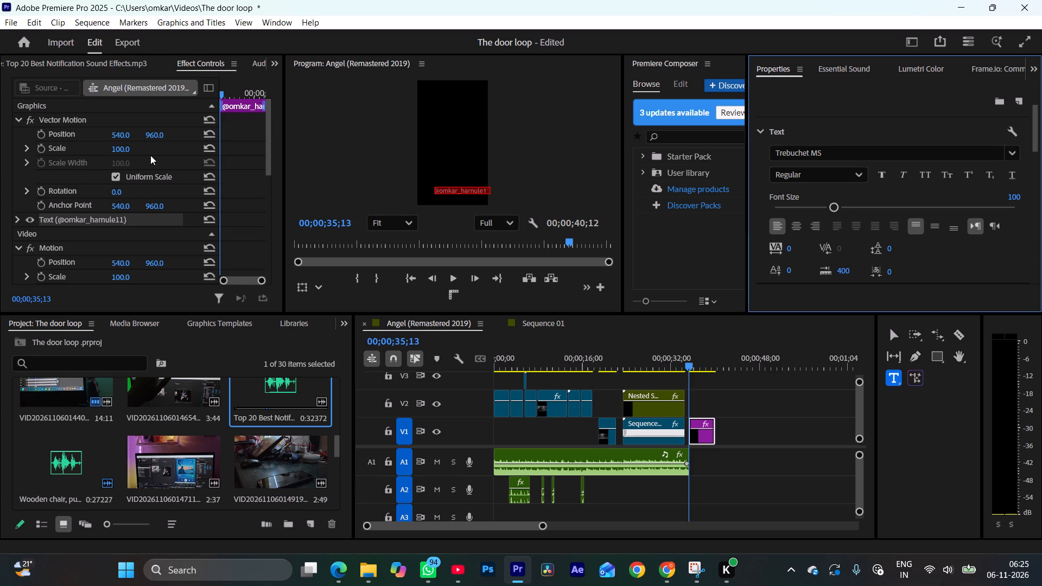
# Scale the handle graphic to 70 and move it up to position 468, 324, near the centre of the frame.
pyautogui.moveTo(155, 133); pyautogui.dragTo(129, 135)
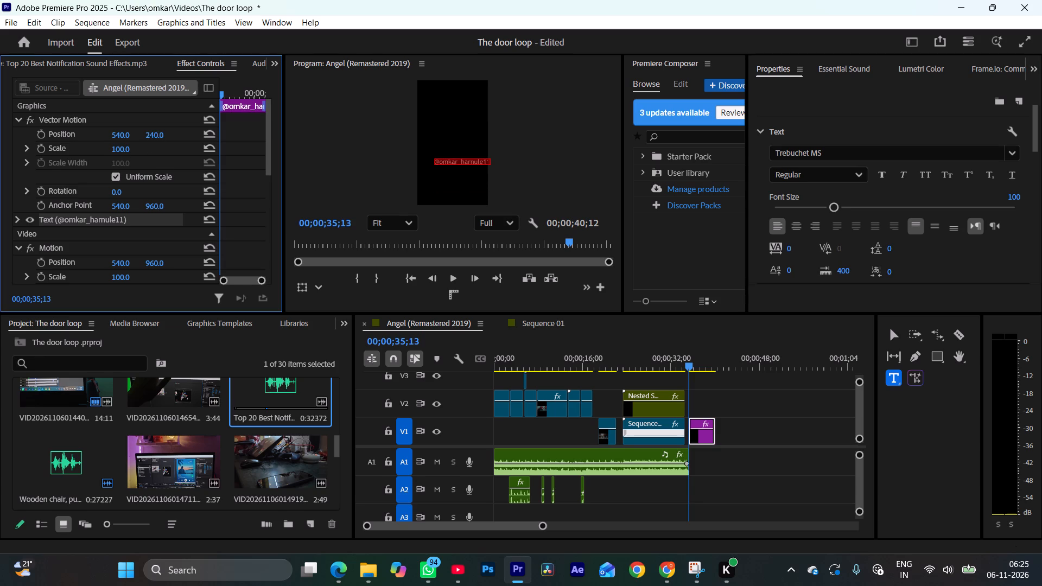
pyautogui.moveTo(129, 135); pyautogui.dragTo(193, 145)
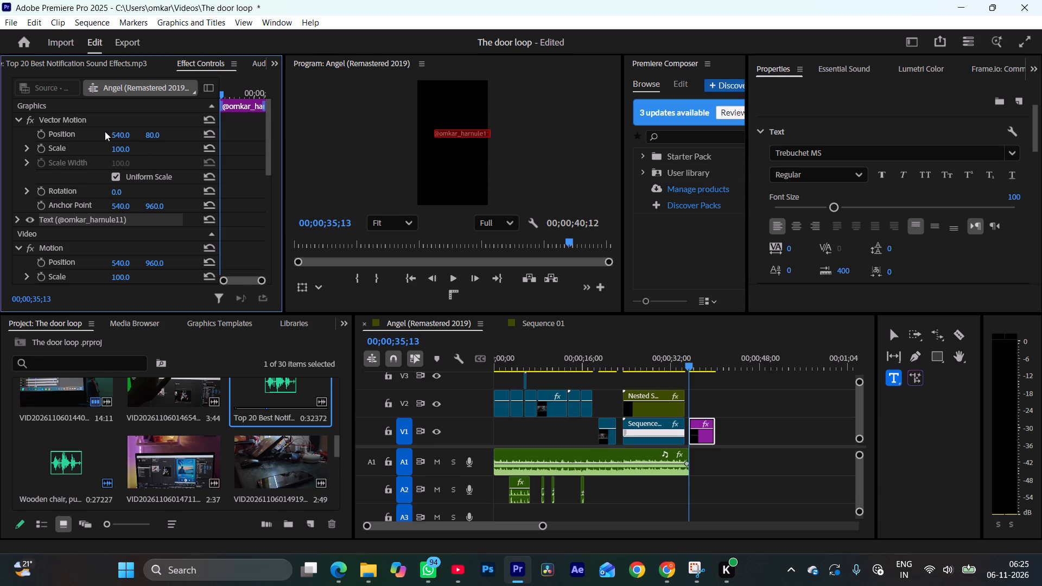
pyautogui.moveTo(120, 131); pyautogui.dragTo(44, 149)
pyautogui.moveTo(153, 135); pyautogui.dragTo(177, 128)
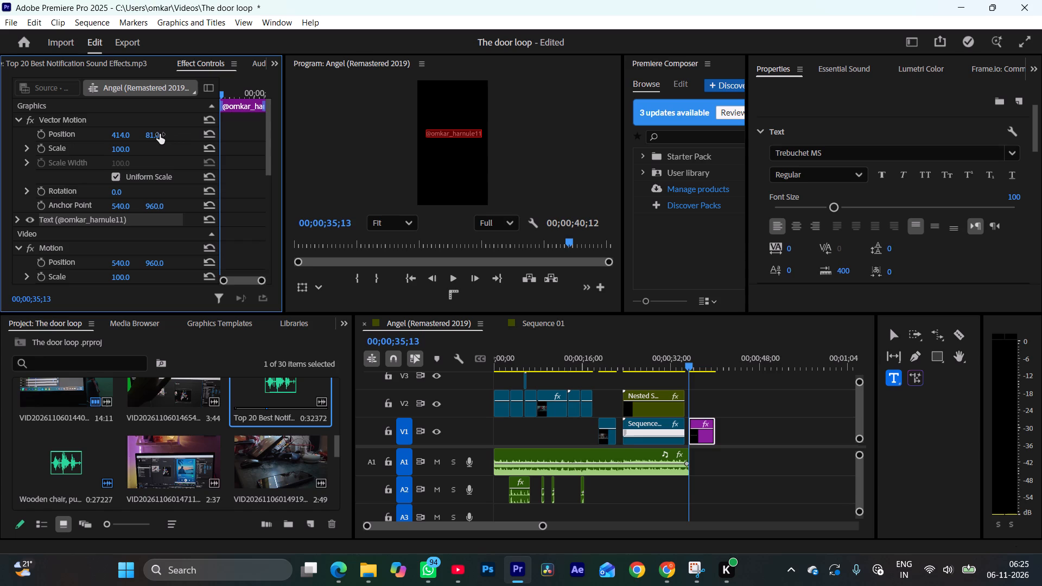
pyautogui.moveTo(153, 134); pyautogui.dragTo(183, 130)
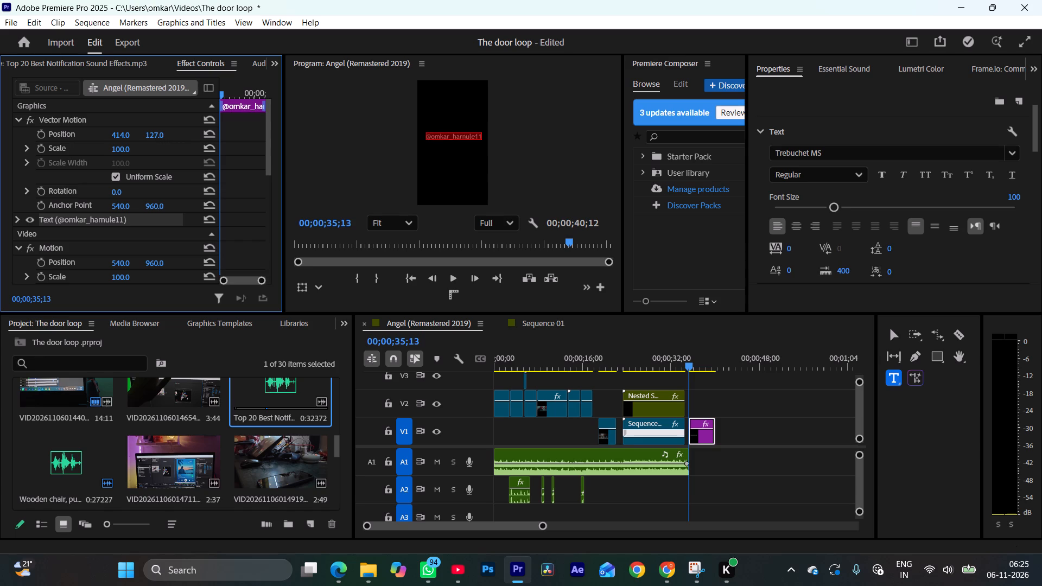
pyautogui.moveTo(183, 130); pyautogui.dragTo(177, 130)
pyautogui.moveTo(122, 146); pyautogui.dragTo(102, 148)
pyautogui.moveTo(150, 135); pyautogui.dragTo(287, 129)
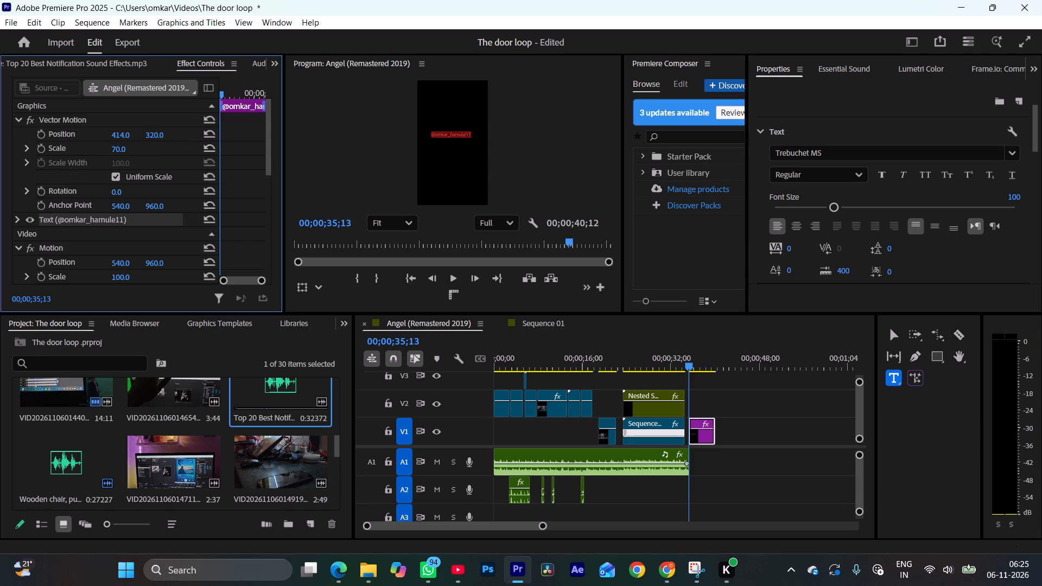
pyautogui.moveTo(287, 129); pyautogui.dragTo(289, 129)
pyautogui.moveTo(119, 132); pyautogui.dragTo(157, 135)
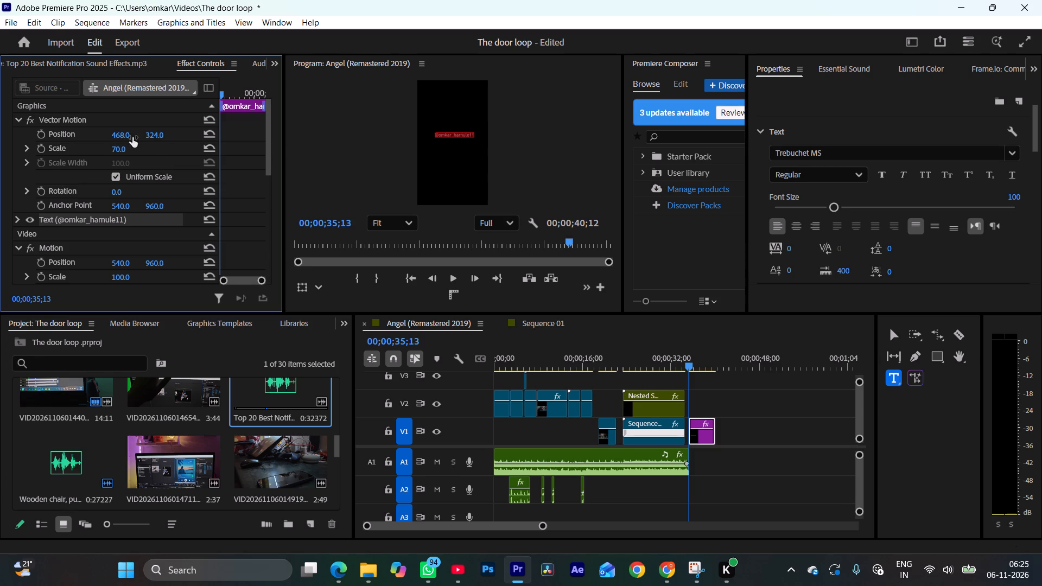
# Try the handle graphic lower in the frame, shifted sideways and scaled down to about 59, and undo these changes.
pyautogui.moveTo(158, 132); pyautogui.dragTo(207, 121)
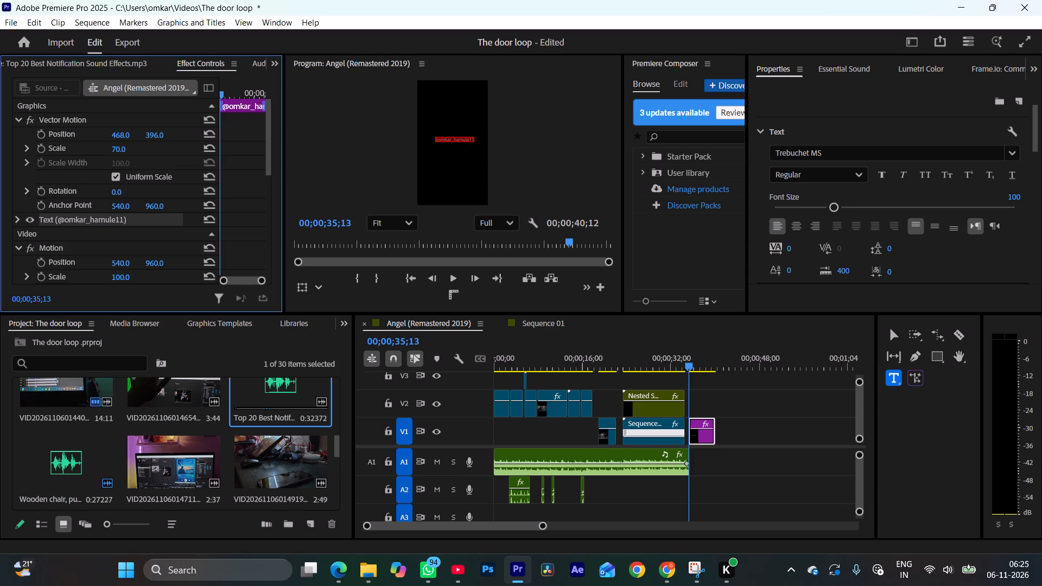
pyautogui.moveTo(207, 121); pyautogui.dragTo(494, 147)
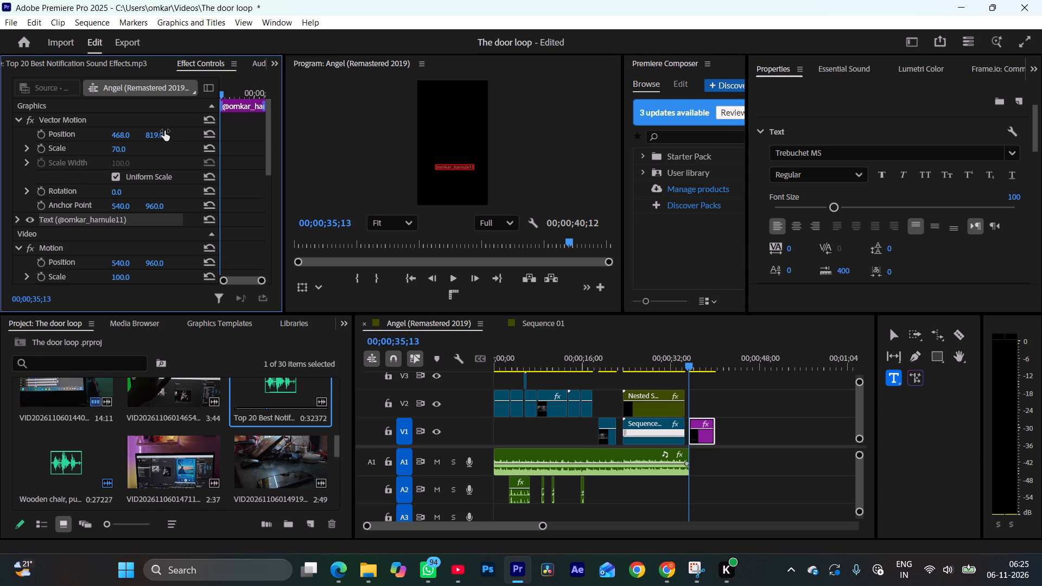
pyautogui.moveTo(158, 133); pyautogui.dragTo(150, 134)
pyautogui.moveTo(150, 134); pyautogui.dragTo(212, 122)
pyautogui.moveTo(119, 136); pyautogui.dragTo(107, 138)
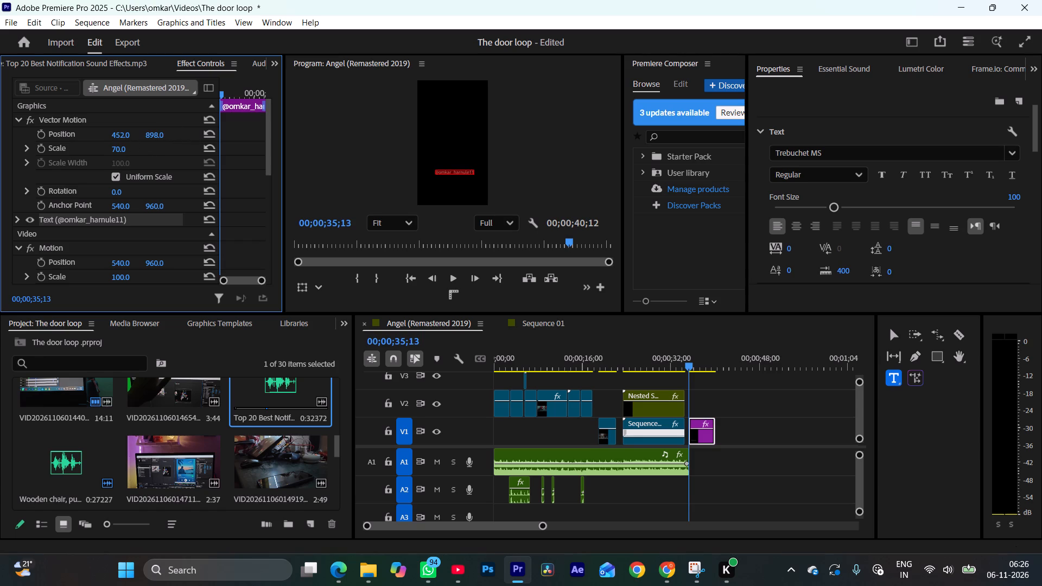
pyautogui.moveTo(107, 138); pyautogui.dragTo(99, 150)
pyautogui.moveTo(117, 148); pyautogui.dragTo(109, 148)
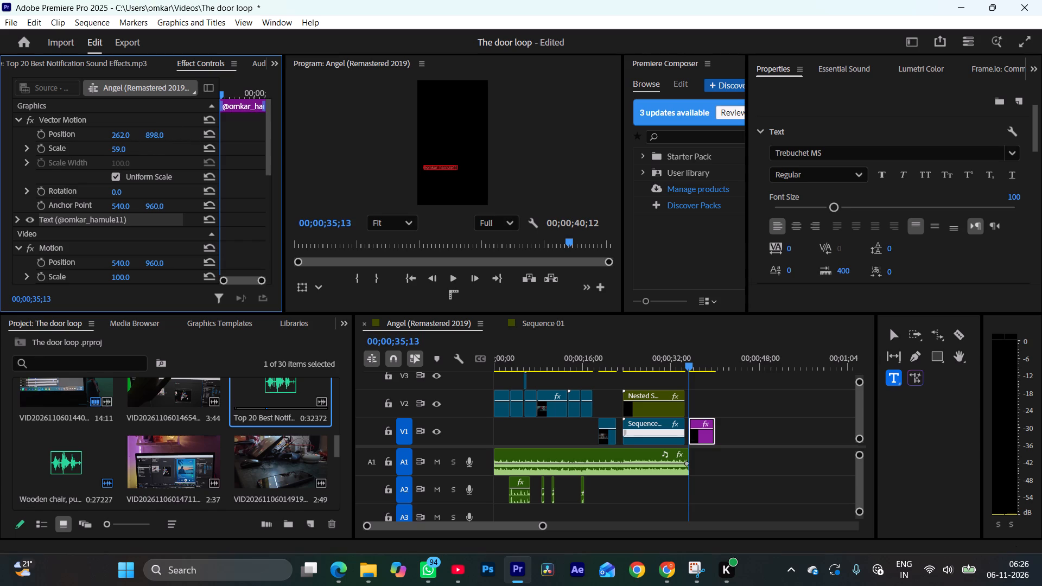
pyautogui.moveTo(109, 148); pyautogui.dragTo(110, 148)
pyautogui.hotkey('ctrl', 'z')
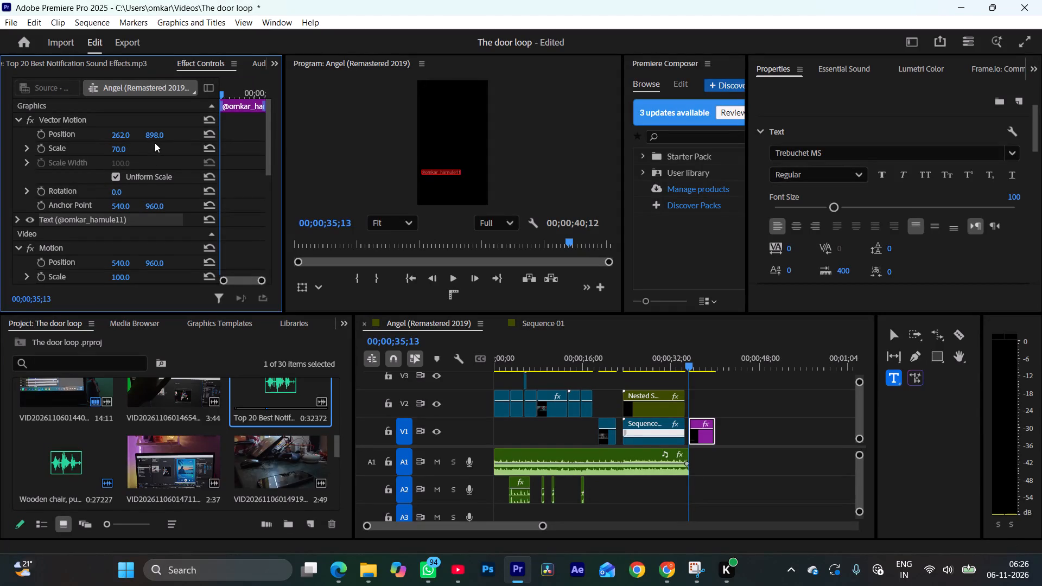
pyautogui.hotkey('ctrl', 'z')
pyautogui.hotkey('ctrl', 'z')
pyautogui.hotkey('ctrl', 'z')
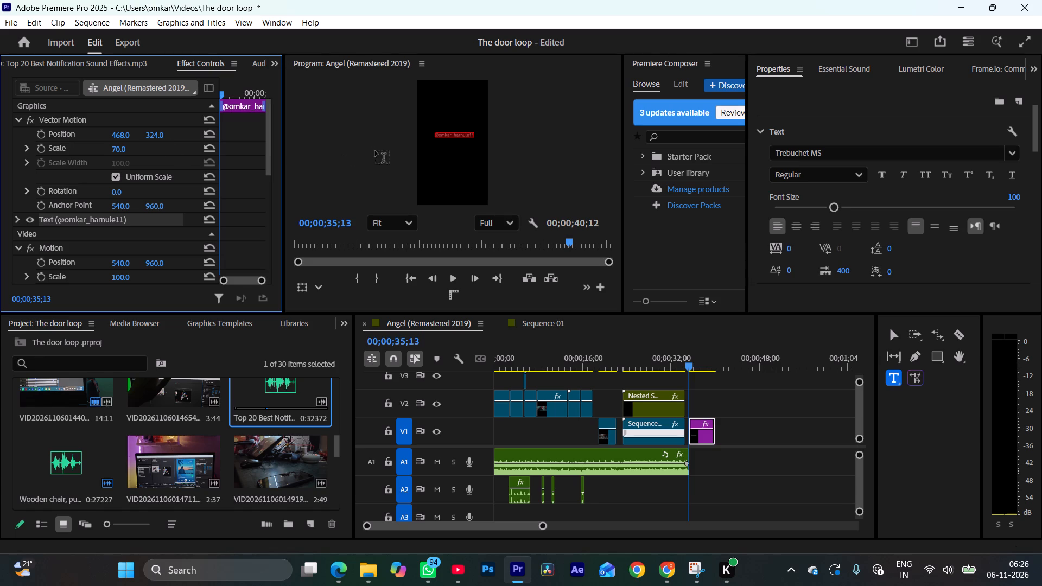
# Shift the handle graphic horizontally to a position of 449 to centre it in the frame.
pyautogui.moveTo(124, 135); pyautogui.dragTo(108, 139)
pyautogui.moveTo(108, 139); pyautogui.dragTo(113, 141)
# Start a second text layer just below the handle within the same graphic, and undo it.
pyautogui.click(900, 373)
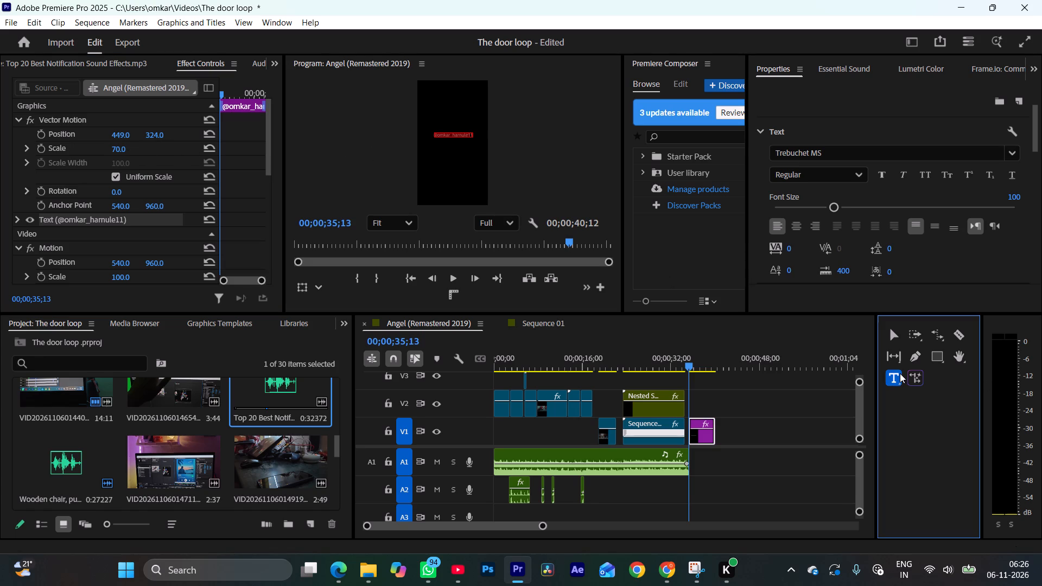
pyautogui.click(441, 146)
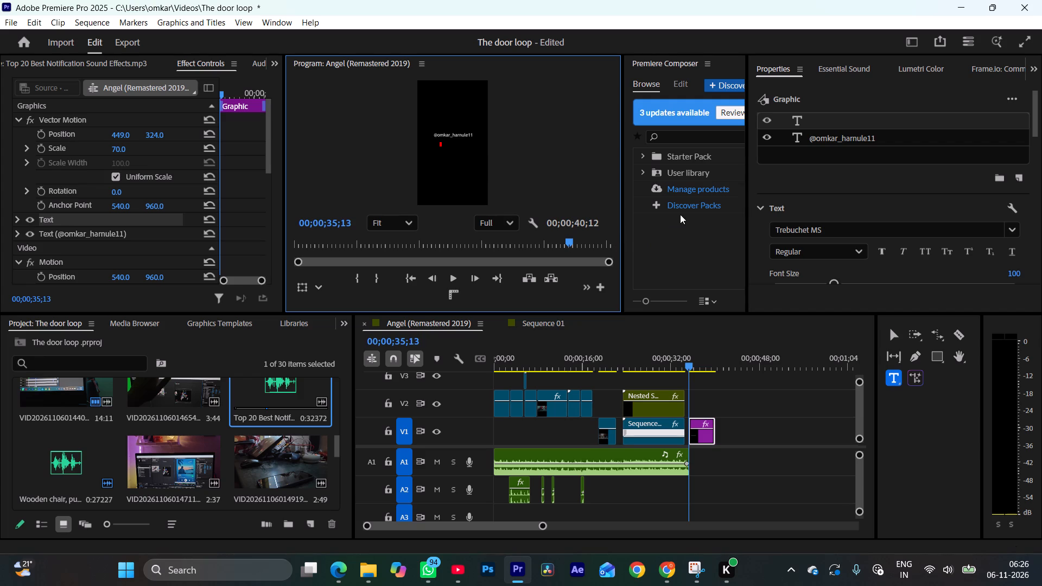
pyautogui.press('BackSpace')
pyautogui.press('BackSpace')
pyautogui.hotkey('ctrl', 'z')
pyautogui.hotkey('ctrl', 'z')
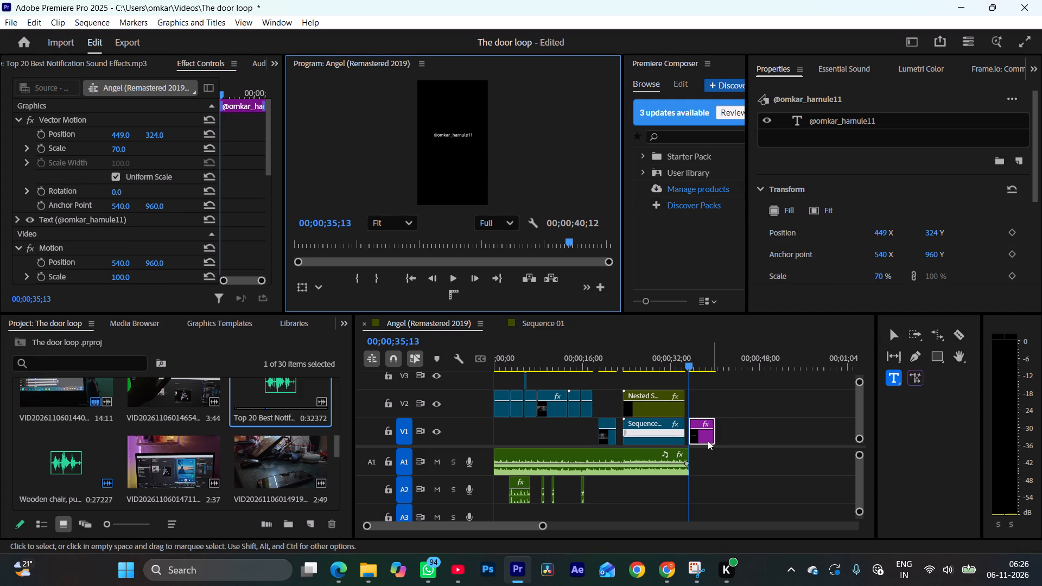
# Duplicate the handle graphic clip from V1 onto V2 directly above it.
pyautogui.click(706, 434)
pyautogui.keyDown('alt'); pyautogui.moveTo(706, 434); pyautogui.dragTo(703, 414); pyautogui.keyUp('alt')
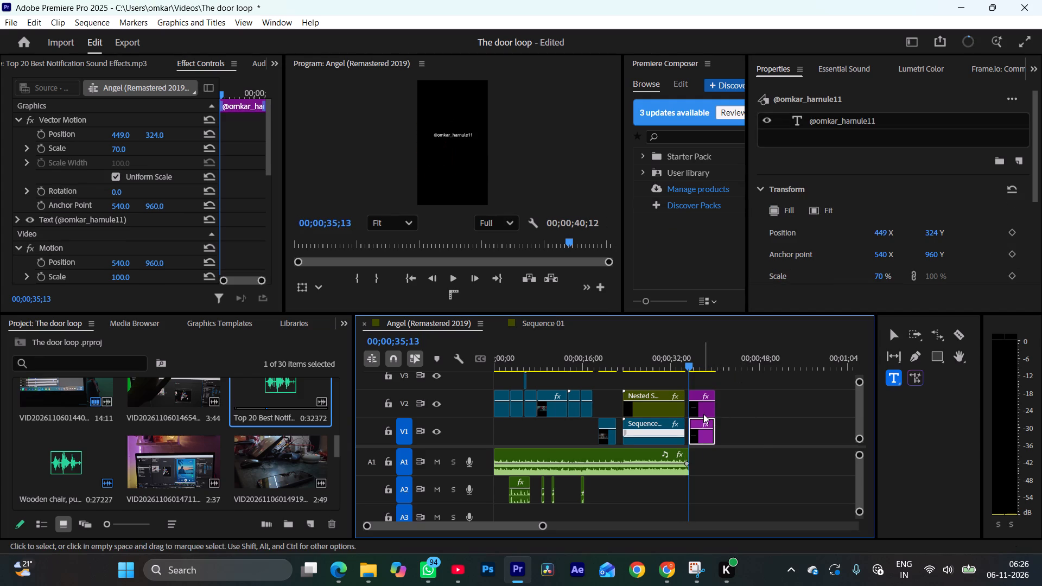
# Replace the text of the duplicated graphic on V2 with "2focal_flicker".
pyautogui.click(703, 414)
pyautogui.click(908, 126)
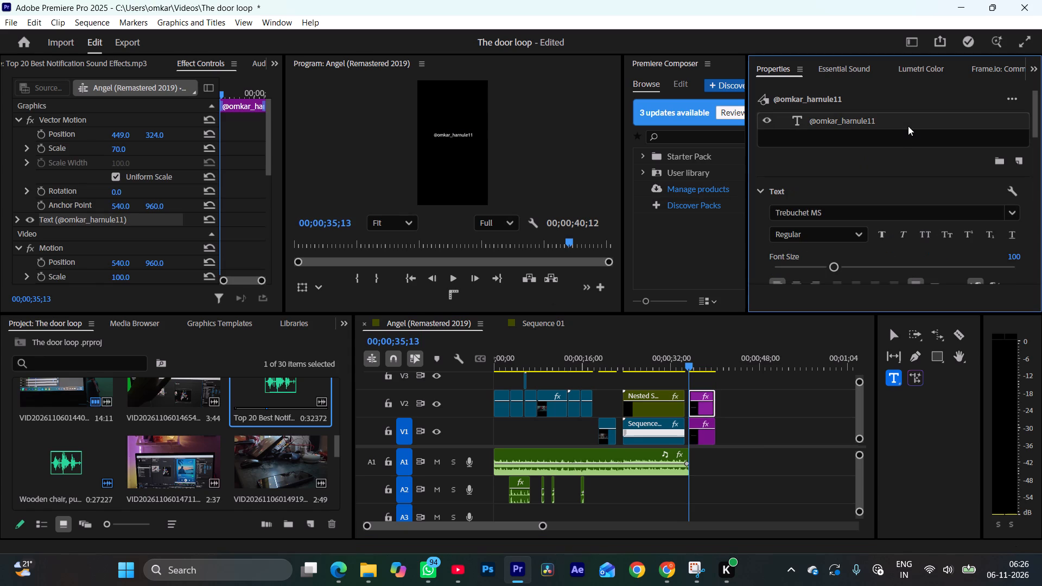
pyautogui.click(903, 122)
pyautogui.tripleClick(879, 119)
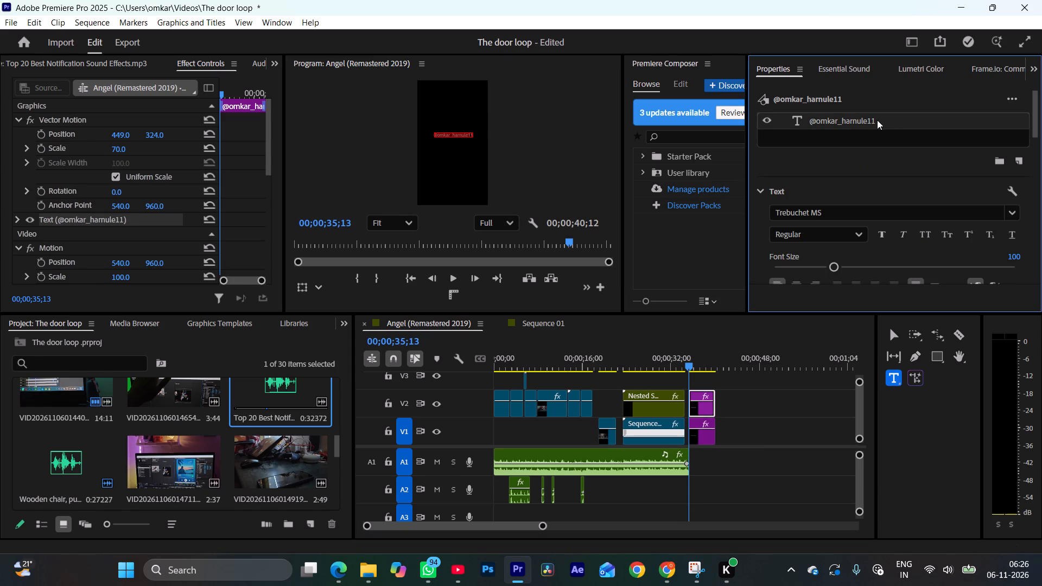
pyautogui.click(868, 122)
pyautogui.doubleClick(860, 122)
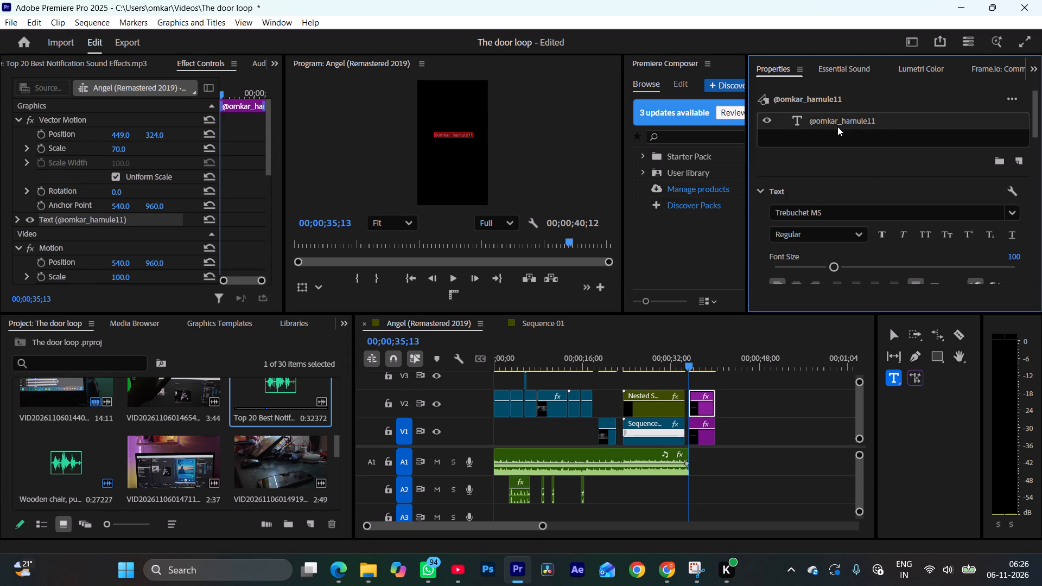
pyautogui.doubleClick(839, 121)
pyautogui.press('2')
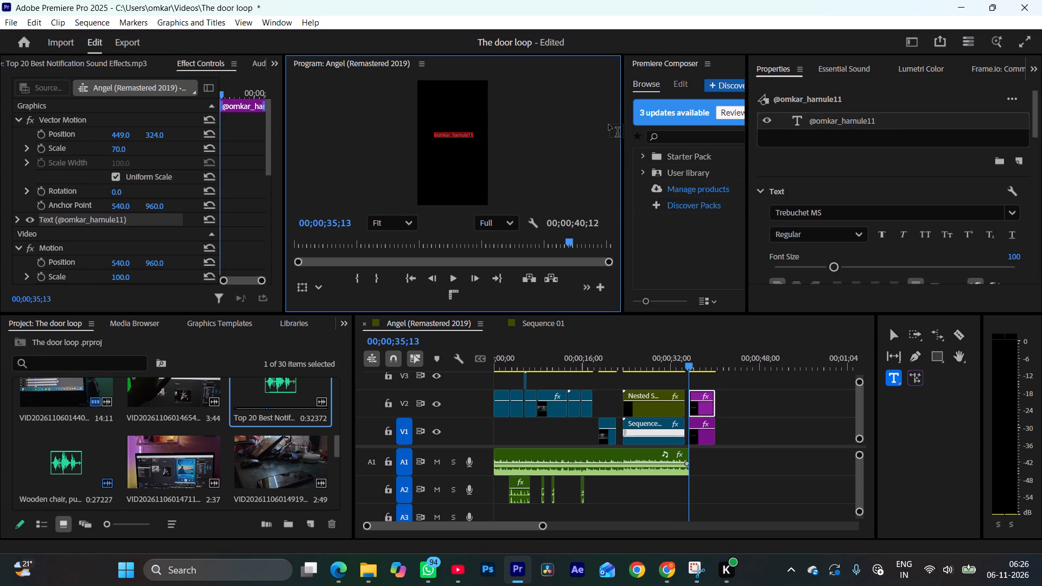
pyautogui.write('focal')
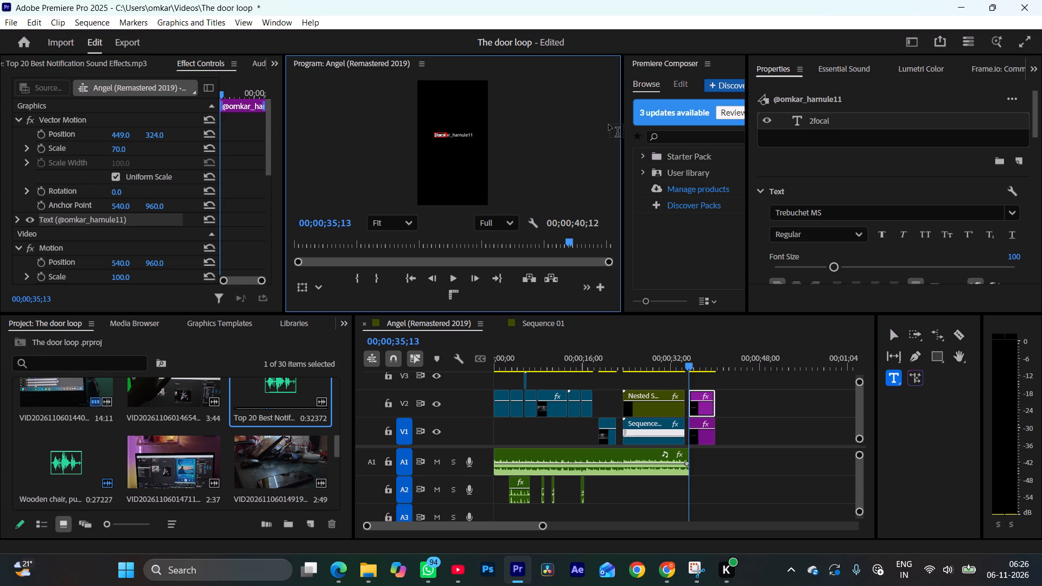
pyautogui.write('_flic')
pyautogui.write('ker')
# Move the V2 graphic down to a vertical position of 407, just below the first handle.
pyautogui.moveTo(163, 134); pyautogui.dragTo(216, 129)
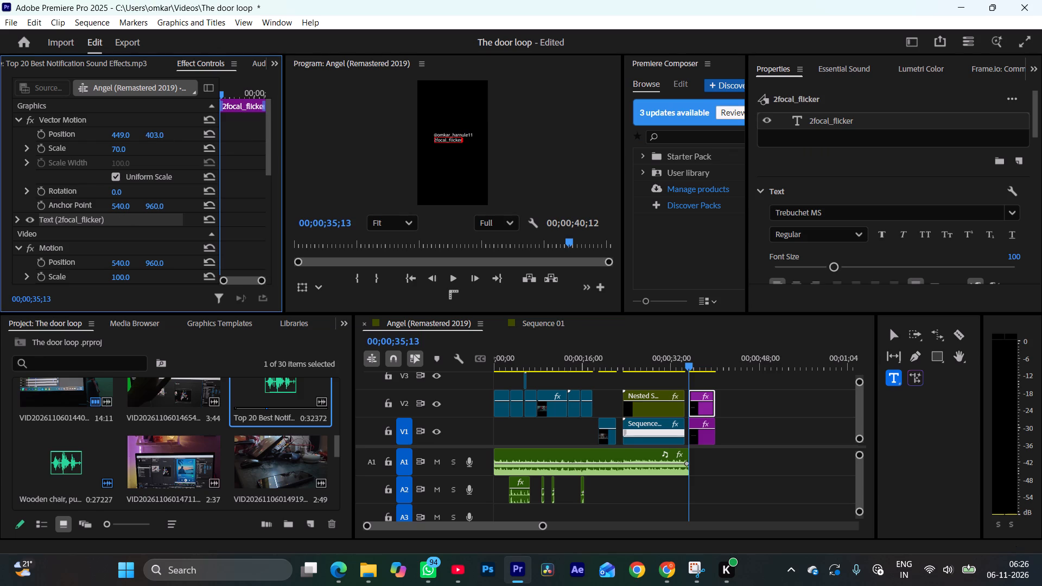
pyautogui.moveTo(216, 129); pyautogui.dragTo(217, 128)
pyautogui.scroll(4, 434, 141)
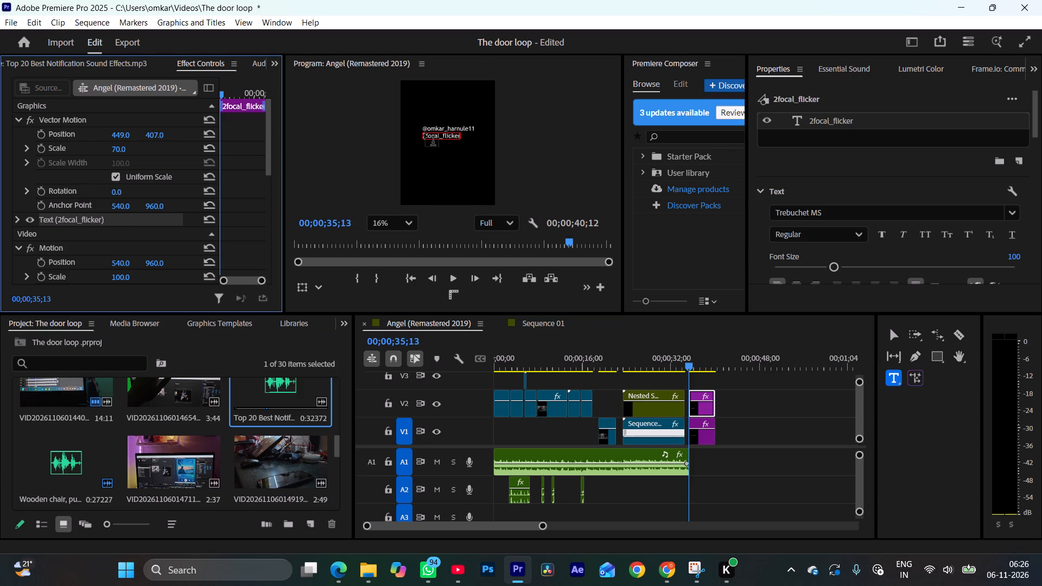
pyautogui.doubleClick(427, 137)
pyautogui.click(427, 136)
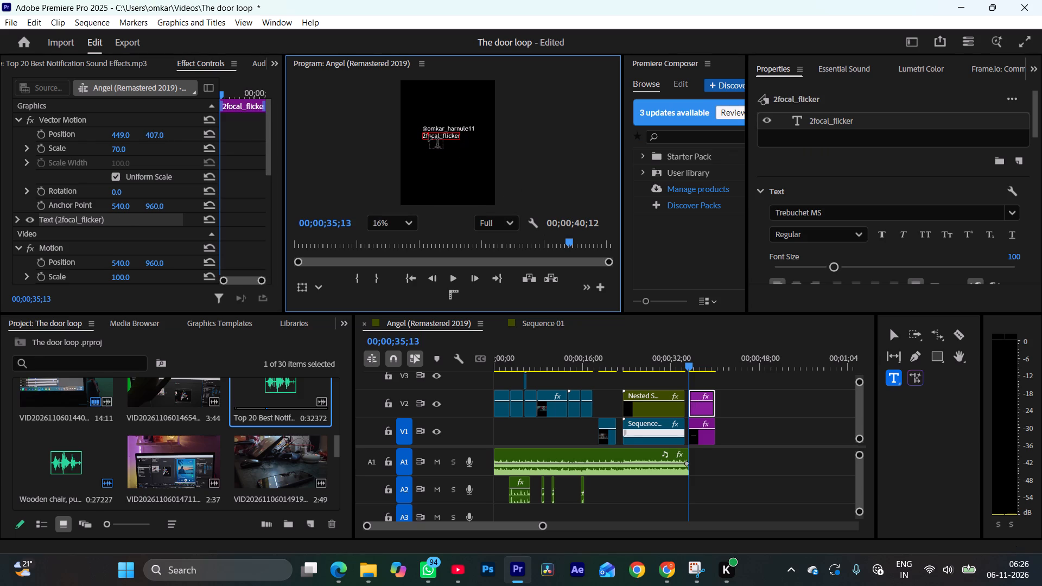
pyautogui.press('Left')
pyautogui.press('BackSpace')
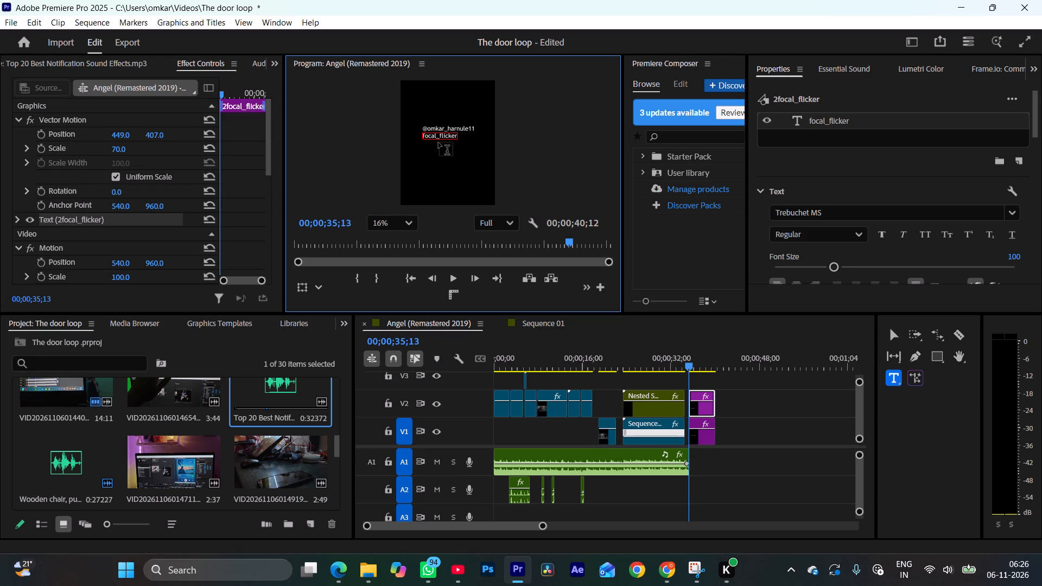
pyautogui.hotkey('shift', '@')
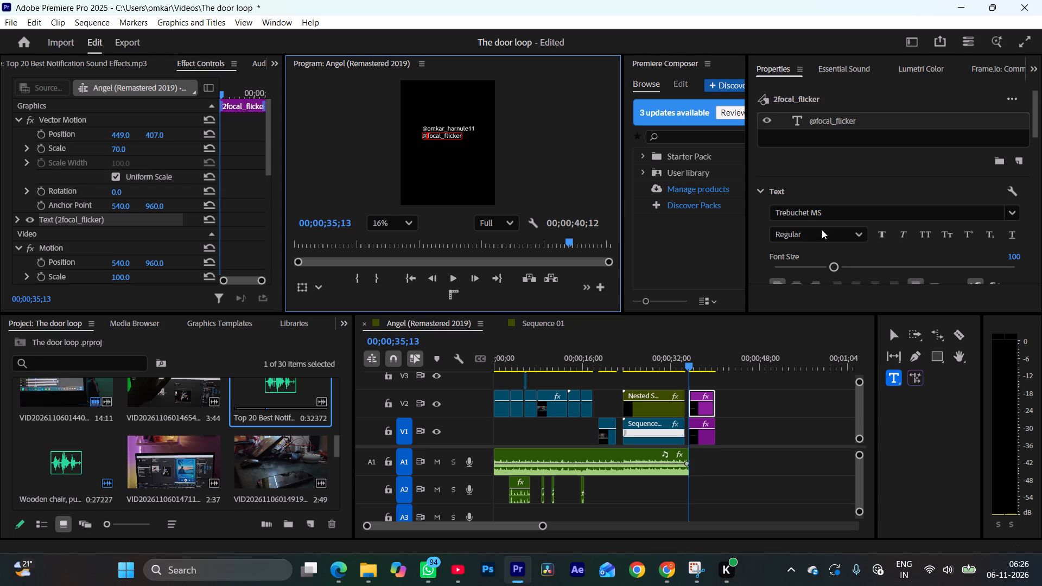
pyautogui.click(842, 169)
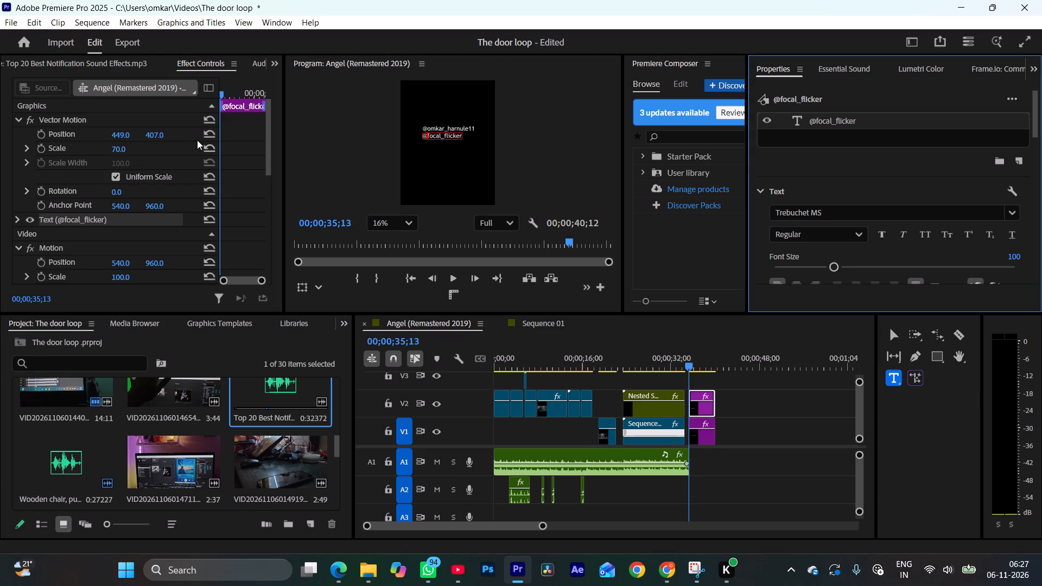
# Extend the end of the music clip on A1 to match the end of the handle graphics.
pyautogui.press('space')
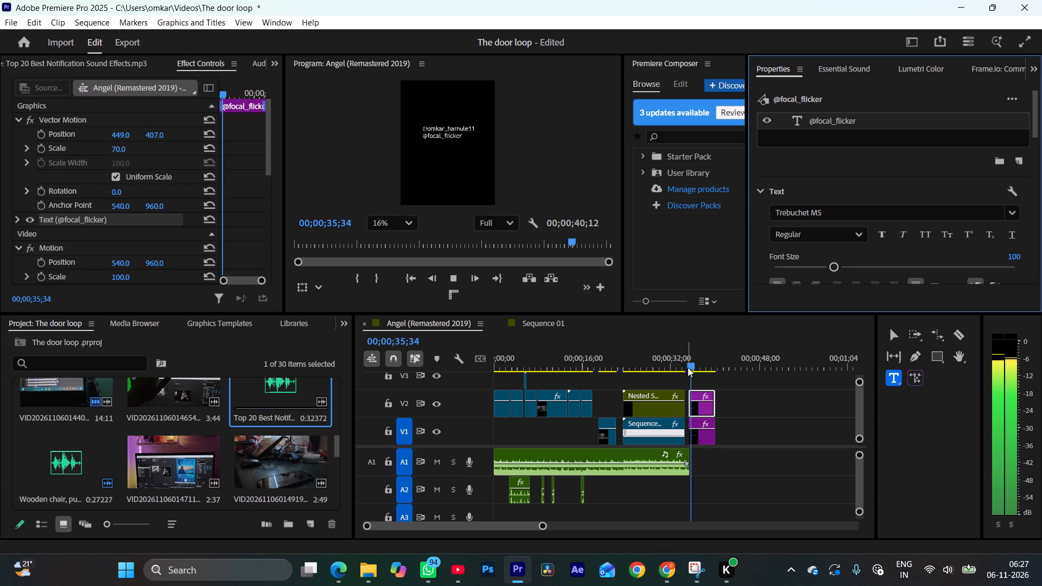
pyautogui.press('space')
pyautogui.scroll(-3, 507, 193)
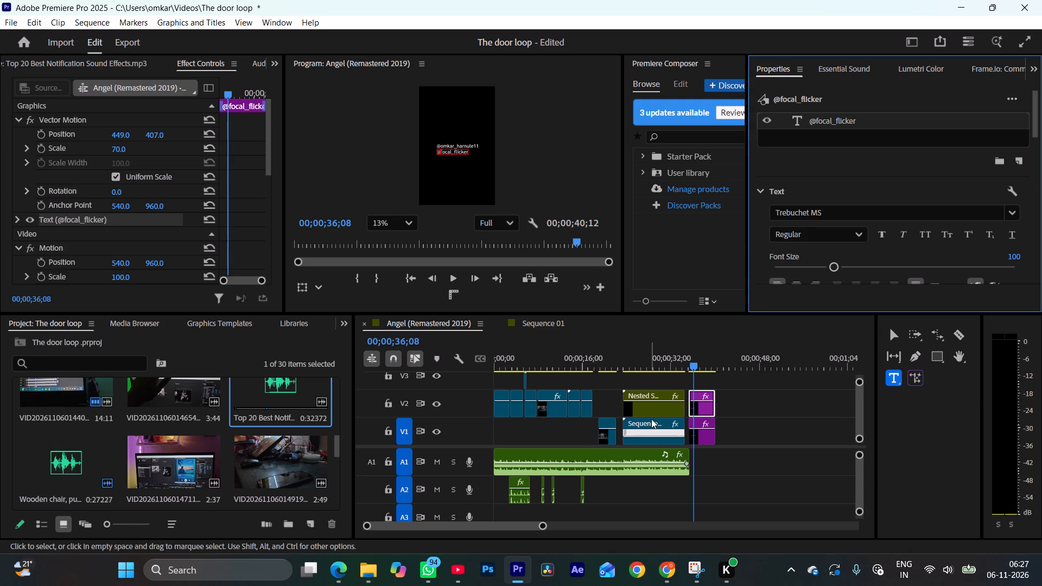
pyautogui.moveTo(691, 458); pyautogui.dragTo(714, 458)
# Apply the default video transition to both ends of the handle graphic clips on V2 and V1.
pyautogui.click(735, 404)
pyautogui.click(703, 407)
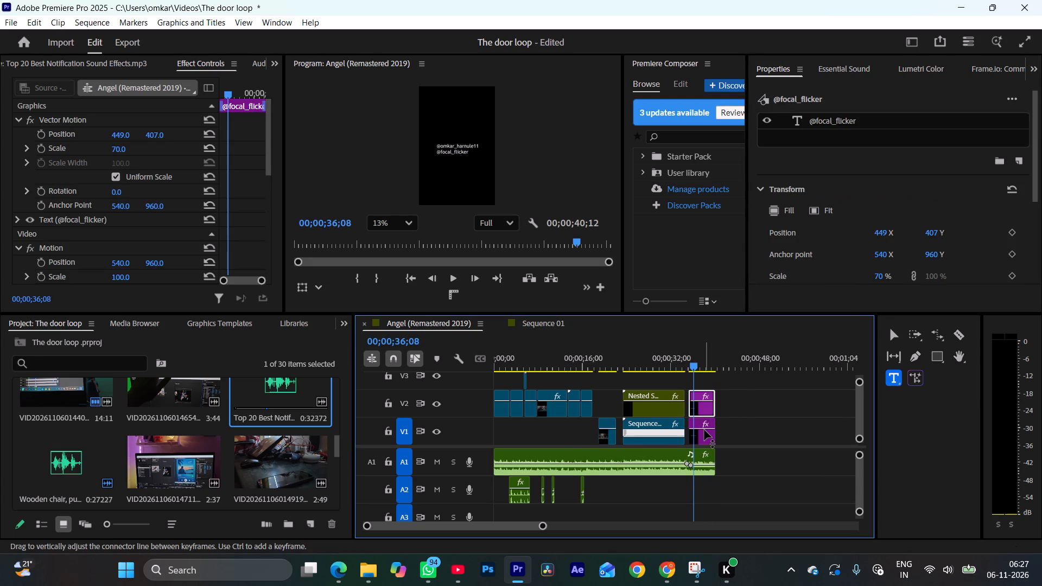
pyautogui.hotkey('ctrl', 'd')
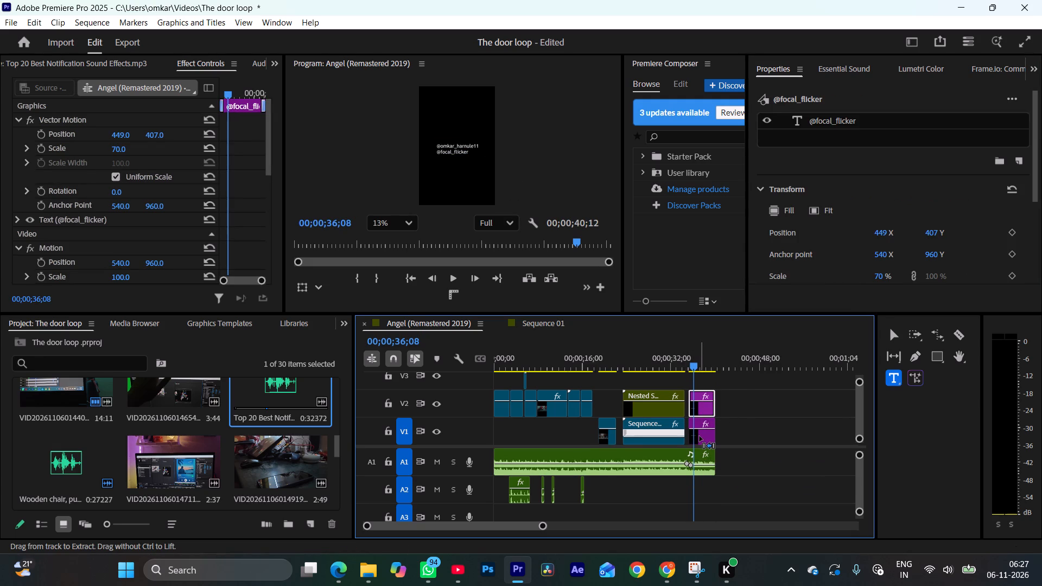
pyautogui.keyDown('ctrl'); pyautogui.click(700, 436); pyautogui.keyUp('ctrl')
pyautogui.hotkey('ctrl', 'd')
# Play back the handle graphics section from its start to check the transitions with the extended music.
pyautogui.click(689, 366)
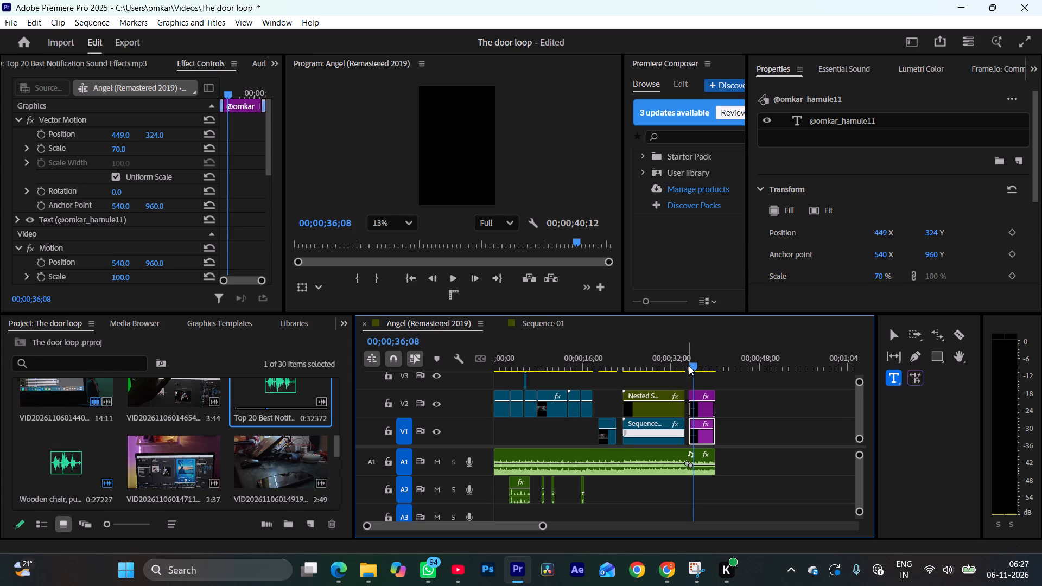
pyautogui.press('space')
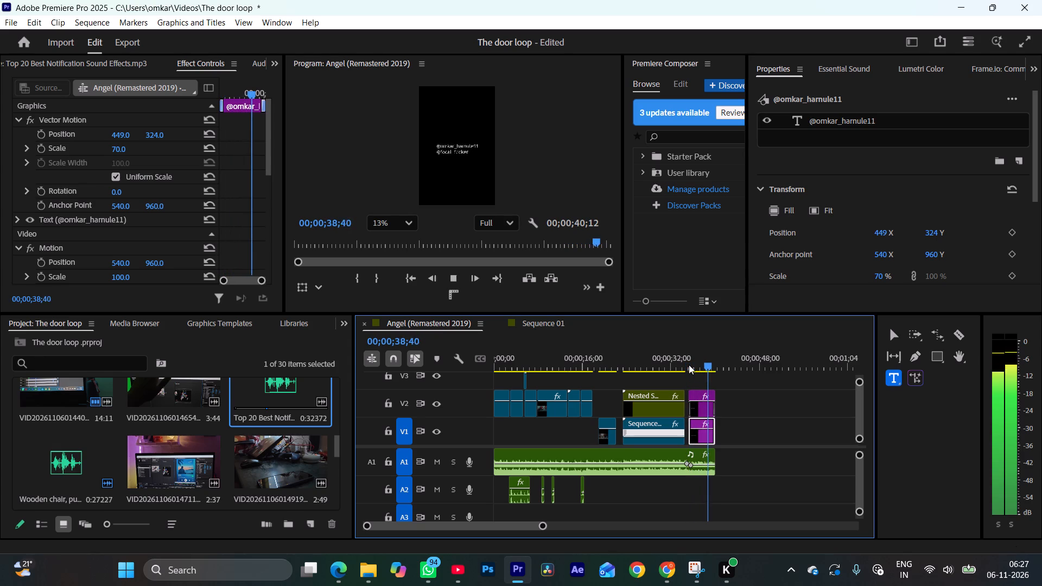
pyautogui.press('space')
pyautogui.click(688, 368)
pyautogui.press('space')
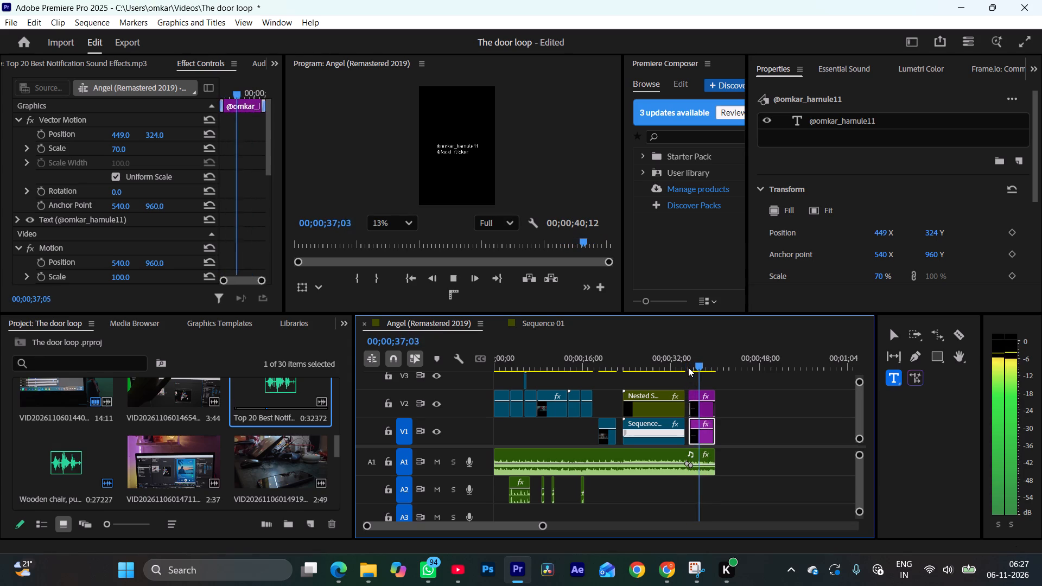
pyautogui.press('space')
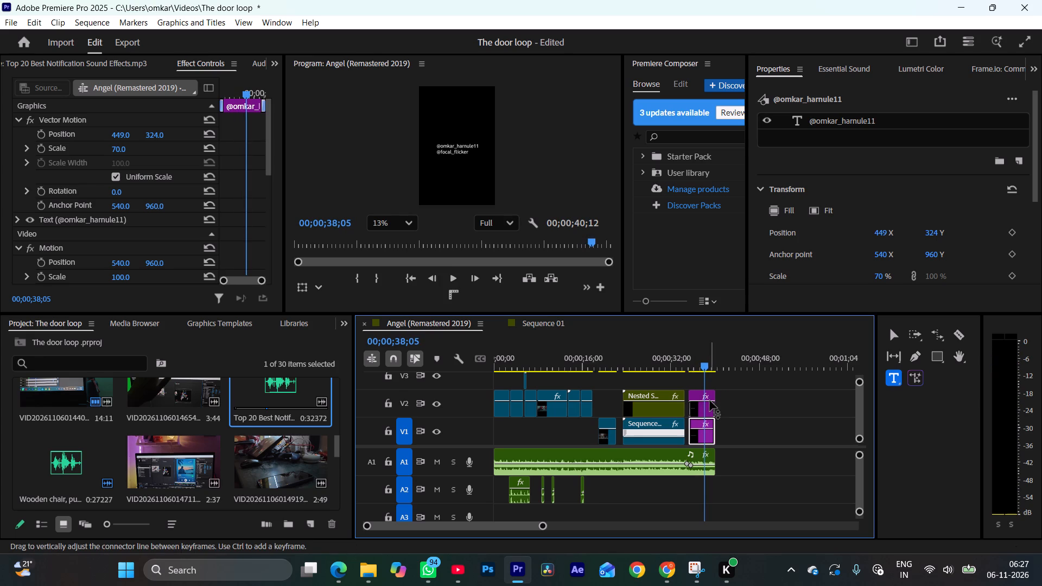
# Select the handle graphic on V2 together with the music clip on A1.
pyautogui.click(711, 399)
pyautogui.keyDown('shift'); pyautogui.click(708, 456); pyautogui.keyUp('shift')
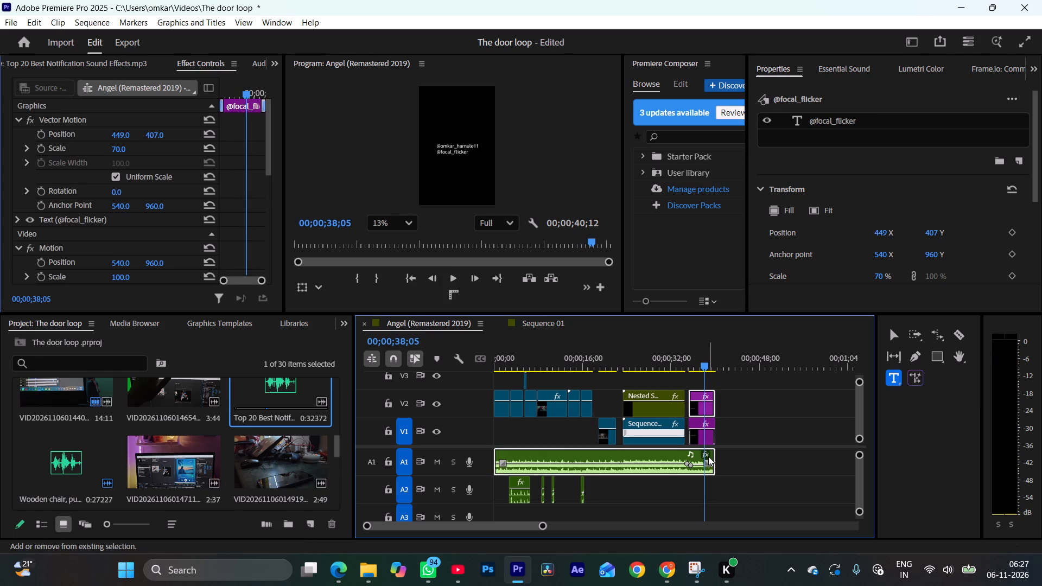
# Trim the ends of both handle graphics and the music clip together to 00;00;38;05, and play back the shortened ending.
pyautogui.keyDown('shift'); pyautogui.click(702, 433); pyautogui.keyUp('shift')
pyautogui.moveTo(714, 423); pyautogui.dragTo(705, 424)
pyautogui.click(694, 365)
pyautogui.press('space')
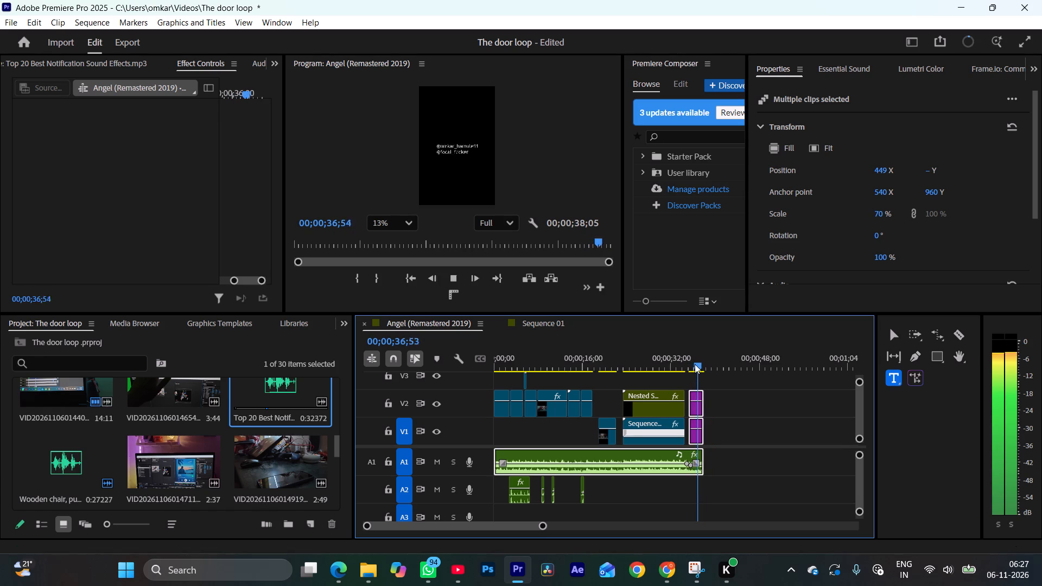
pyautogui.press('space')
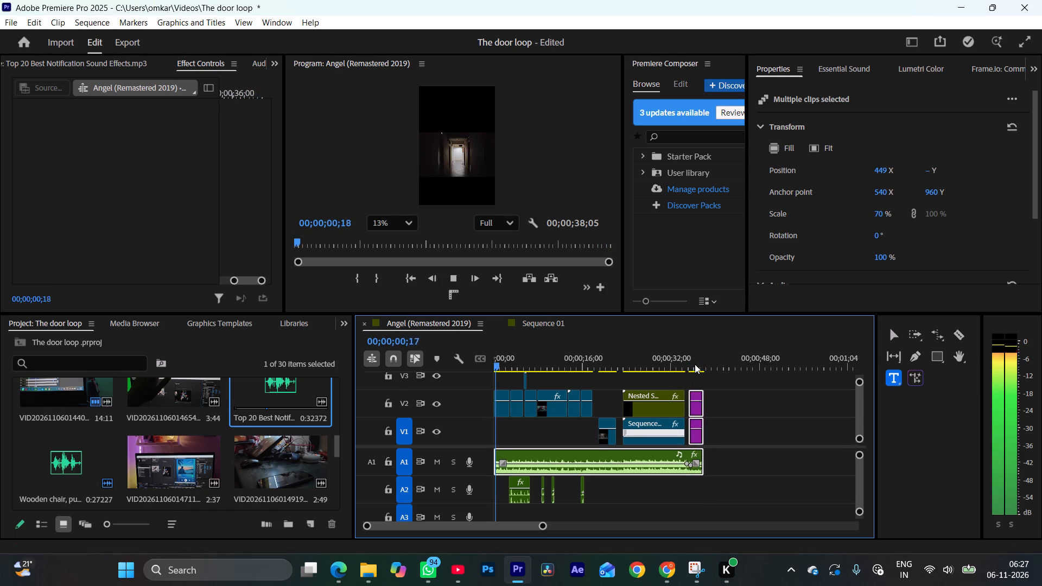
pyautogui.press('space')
# Export the Angel (Remastered 2019) sequence as a media file named "door loop draft".
pyautogui.click(132, 46)
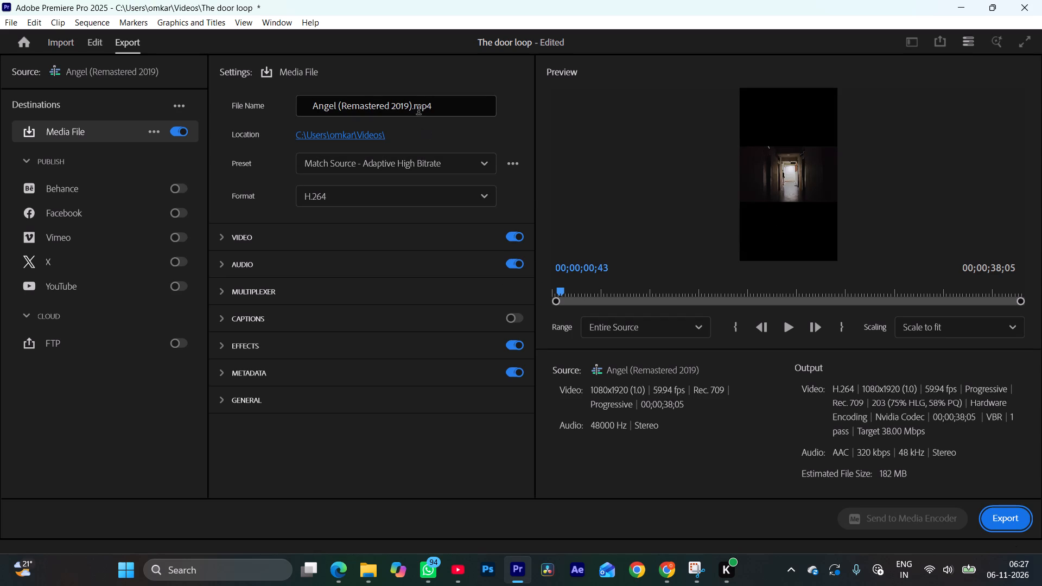
pyautogui.moveTo(412, 106); pyautogui.dragTo(327, 128)
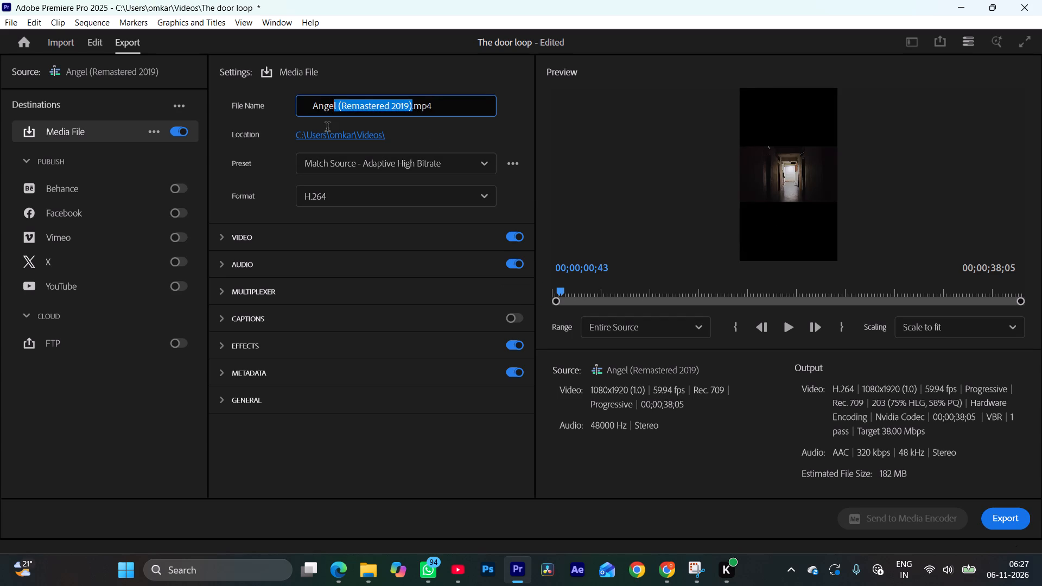
pyautogui.moveTo(327, 128); pyautogui.dragTo(304, 135)
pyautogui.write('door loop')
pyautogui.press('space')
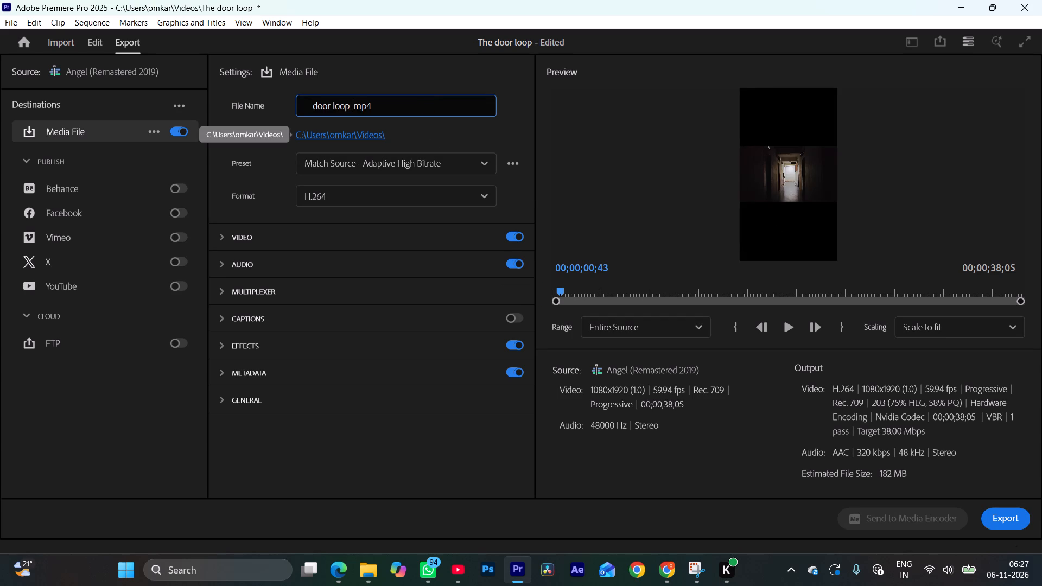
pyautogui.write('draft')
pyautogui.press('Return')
pyautogui.click(1019, 520)
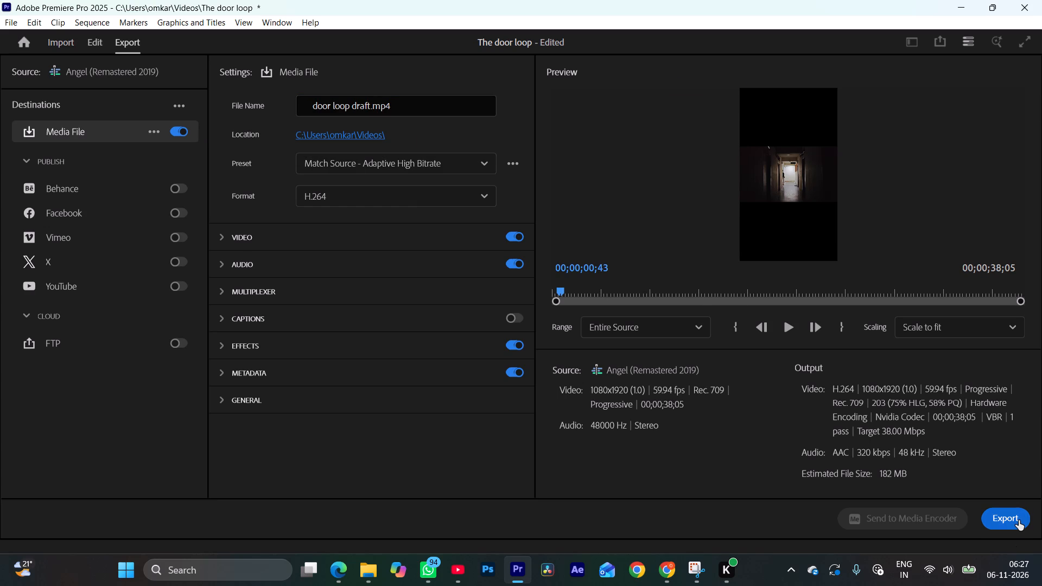